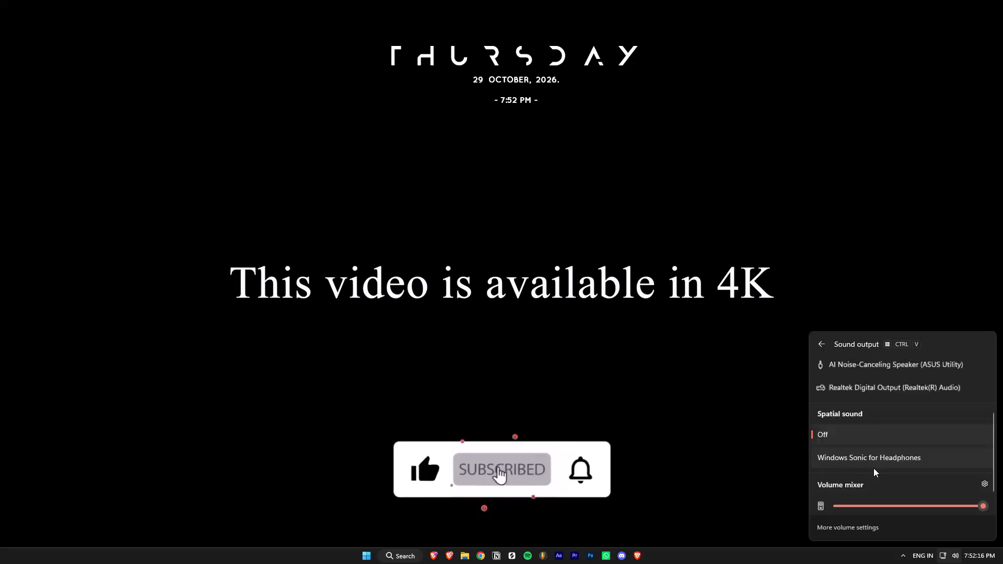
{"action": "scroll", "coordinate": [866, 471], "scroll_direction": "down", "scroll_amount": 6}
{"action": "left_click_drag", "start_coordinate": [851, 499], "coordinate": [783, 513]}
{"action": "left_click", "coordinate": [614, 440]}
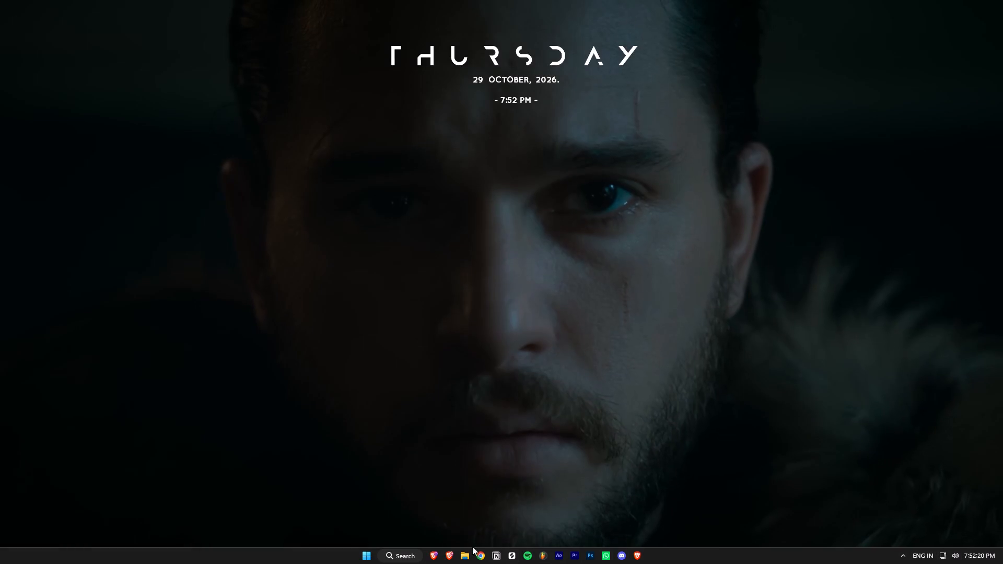
Open File Explorer, maximise its window and show the contents of New Volume (E:).
{"action": "key", "text": "super+Tab"}
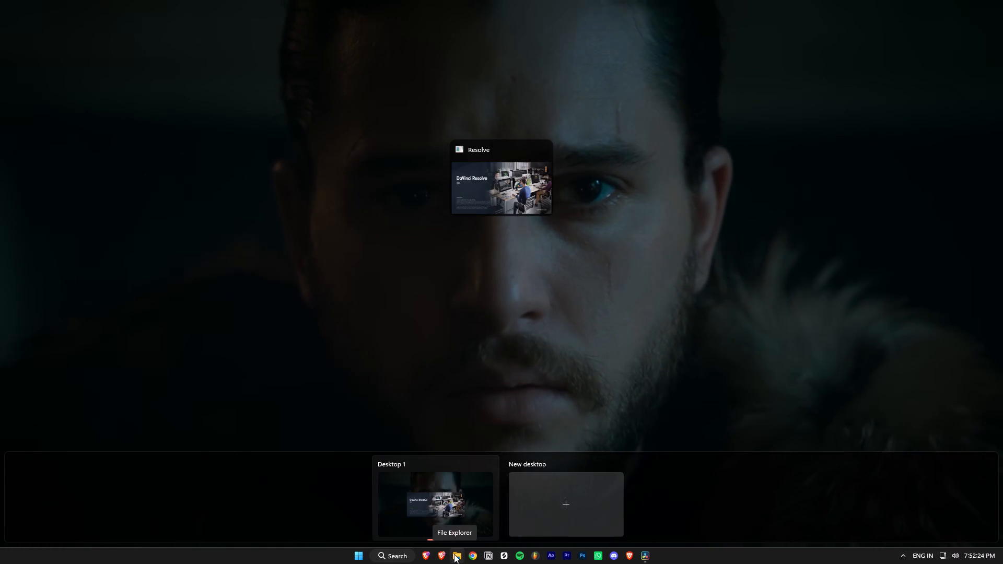
{"action": "left_click", "coordinate": [454, 554]}
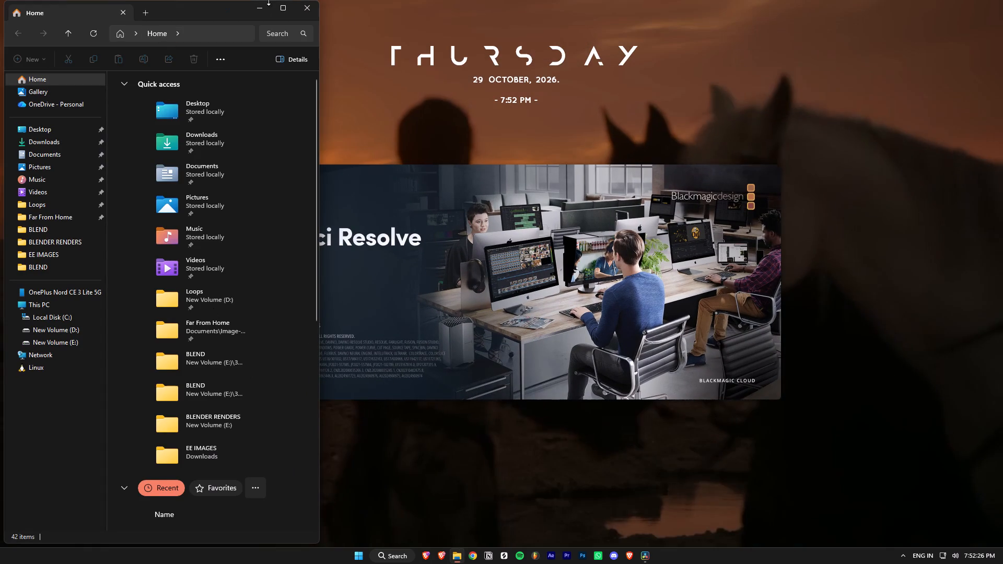
{"action": "left_click", "coordinate": [287, 3]}
{"action": "left_click", "coordinate": [187, 253]}
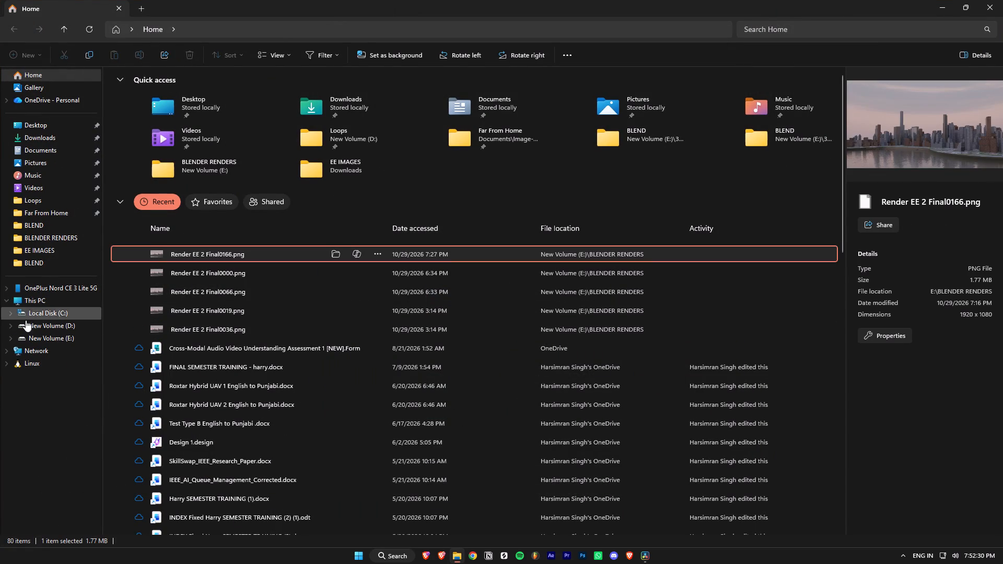
{"action": "left_click", "coordinate": [60, 341]}
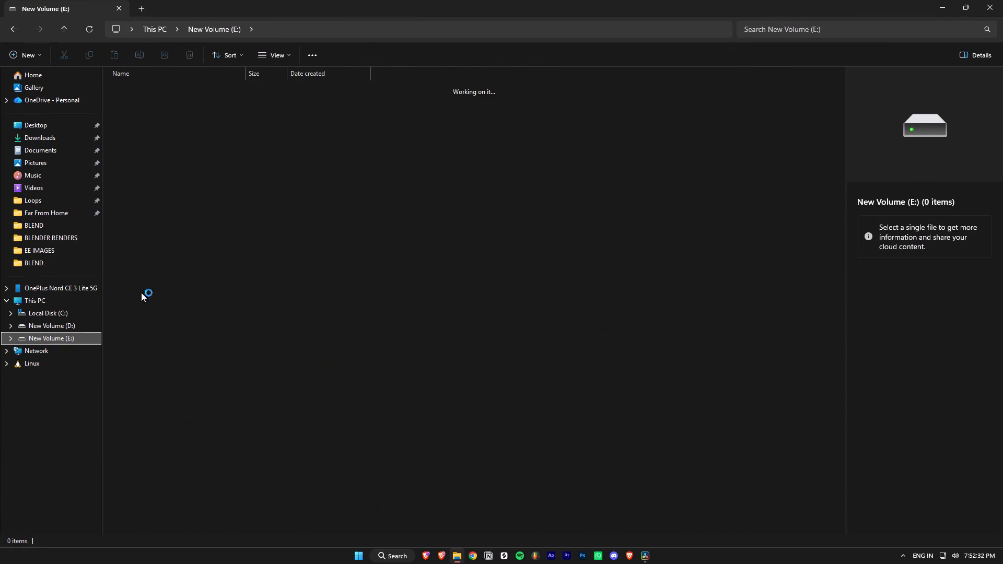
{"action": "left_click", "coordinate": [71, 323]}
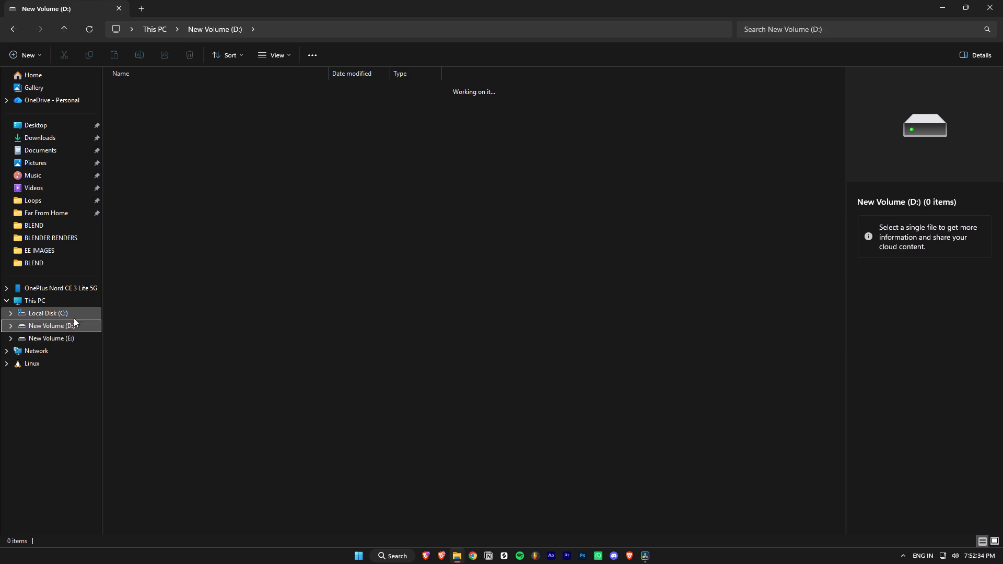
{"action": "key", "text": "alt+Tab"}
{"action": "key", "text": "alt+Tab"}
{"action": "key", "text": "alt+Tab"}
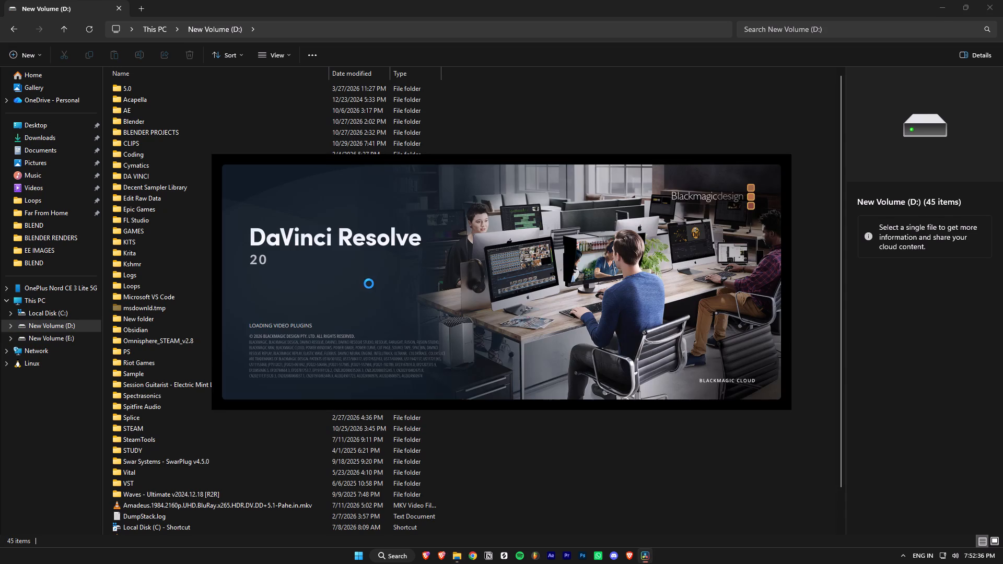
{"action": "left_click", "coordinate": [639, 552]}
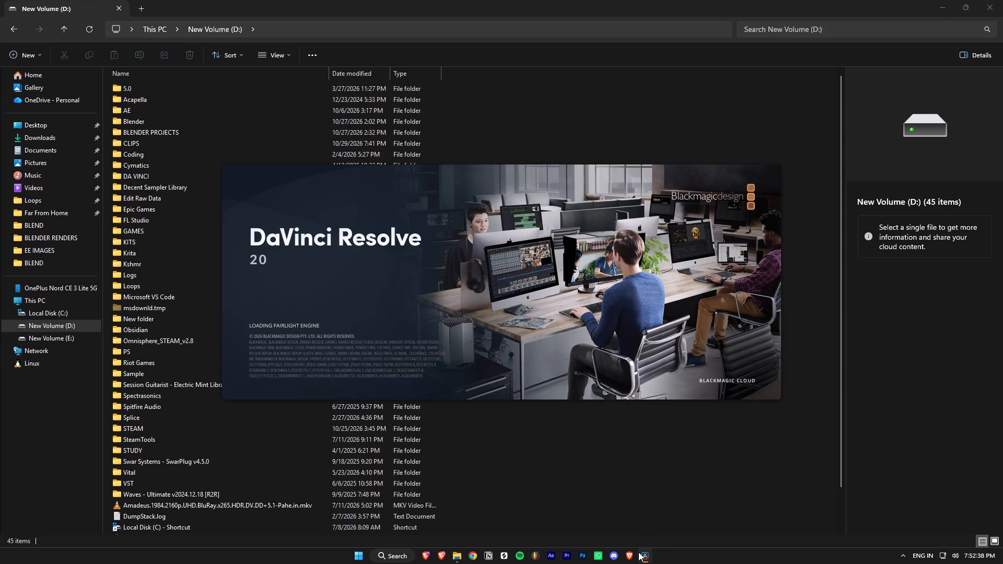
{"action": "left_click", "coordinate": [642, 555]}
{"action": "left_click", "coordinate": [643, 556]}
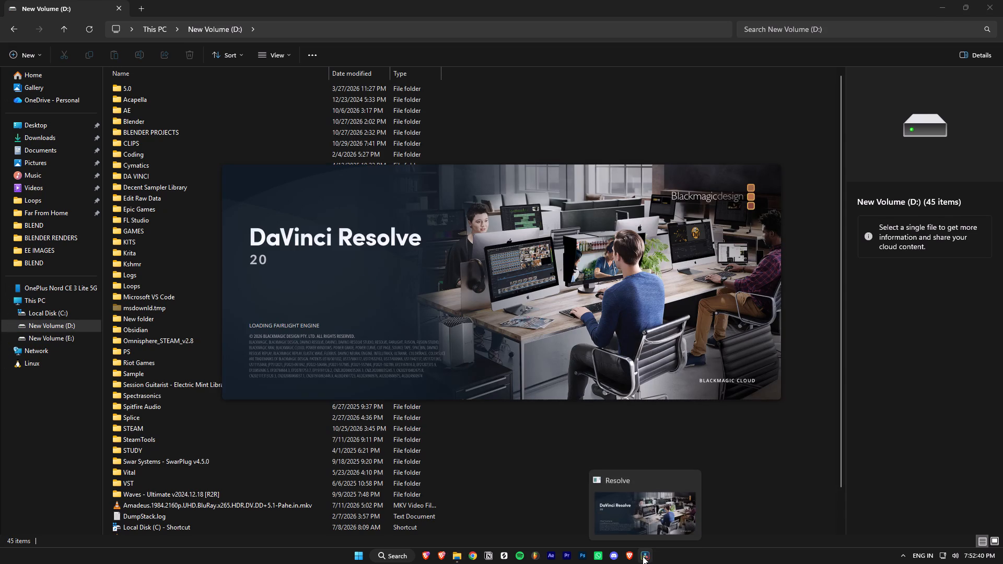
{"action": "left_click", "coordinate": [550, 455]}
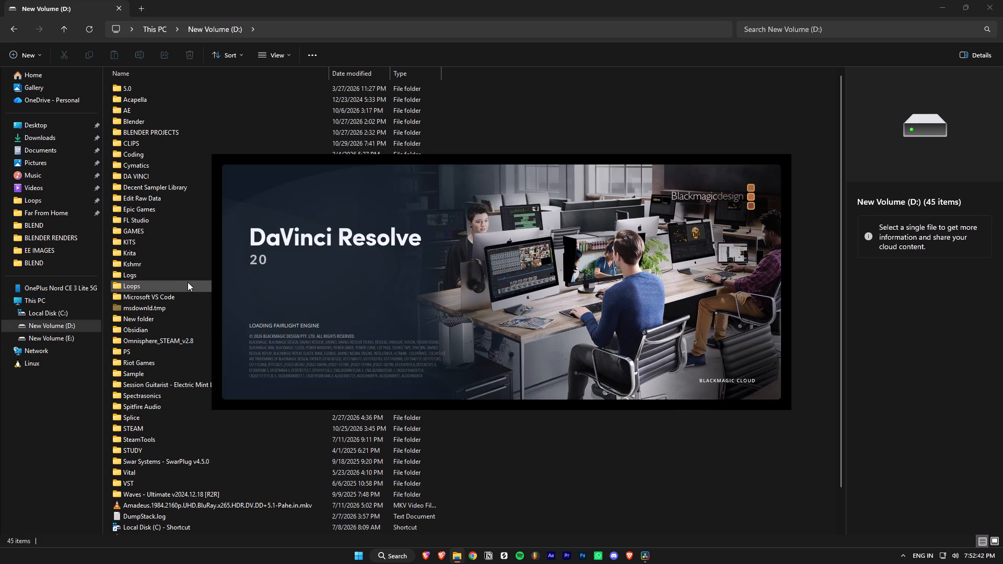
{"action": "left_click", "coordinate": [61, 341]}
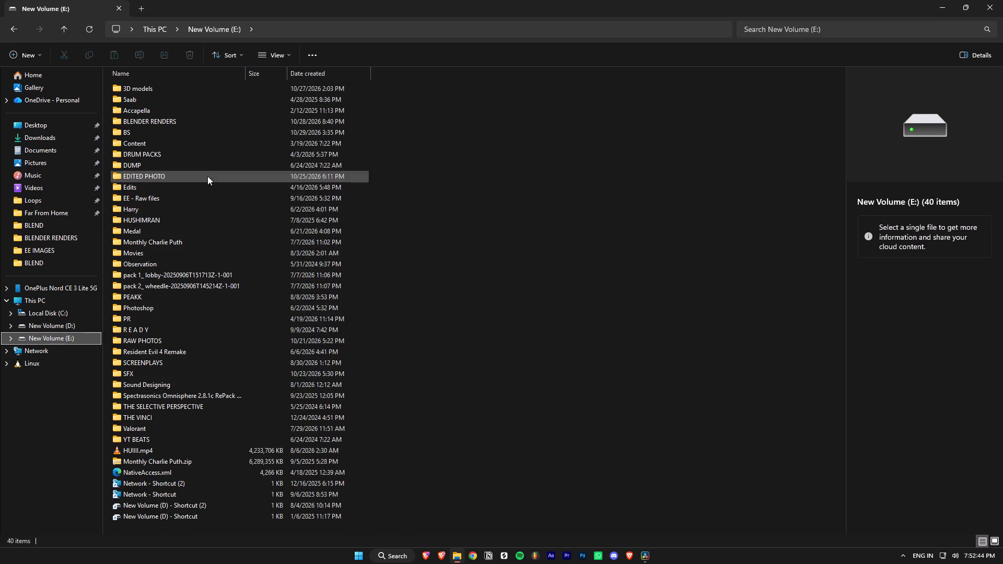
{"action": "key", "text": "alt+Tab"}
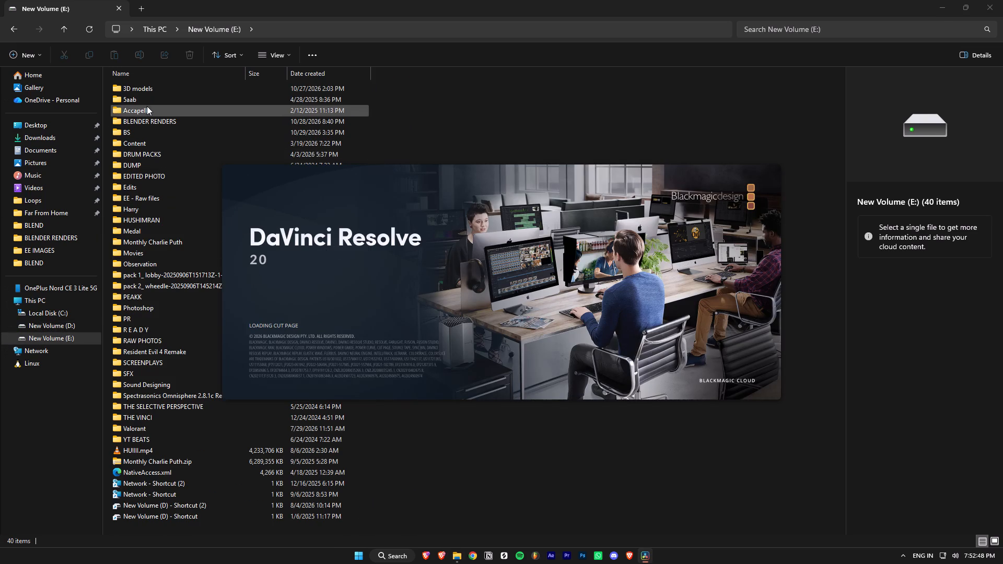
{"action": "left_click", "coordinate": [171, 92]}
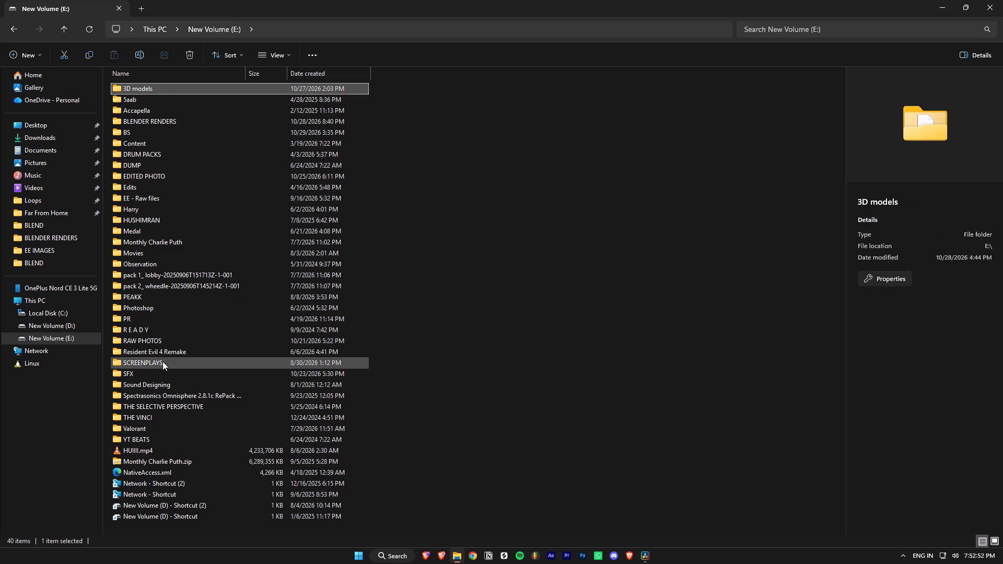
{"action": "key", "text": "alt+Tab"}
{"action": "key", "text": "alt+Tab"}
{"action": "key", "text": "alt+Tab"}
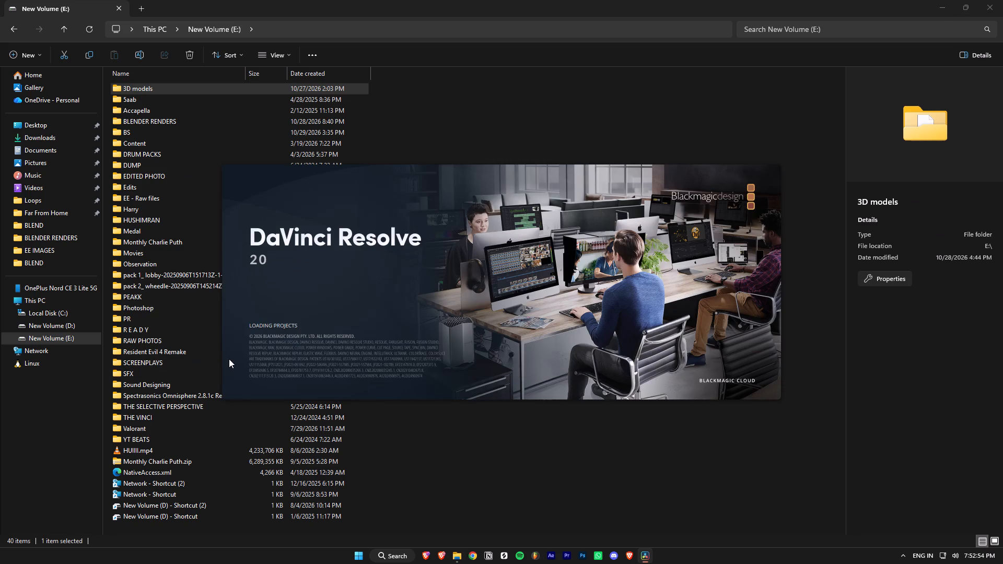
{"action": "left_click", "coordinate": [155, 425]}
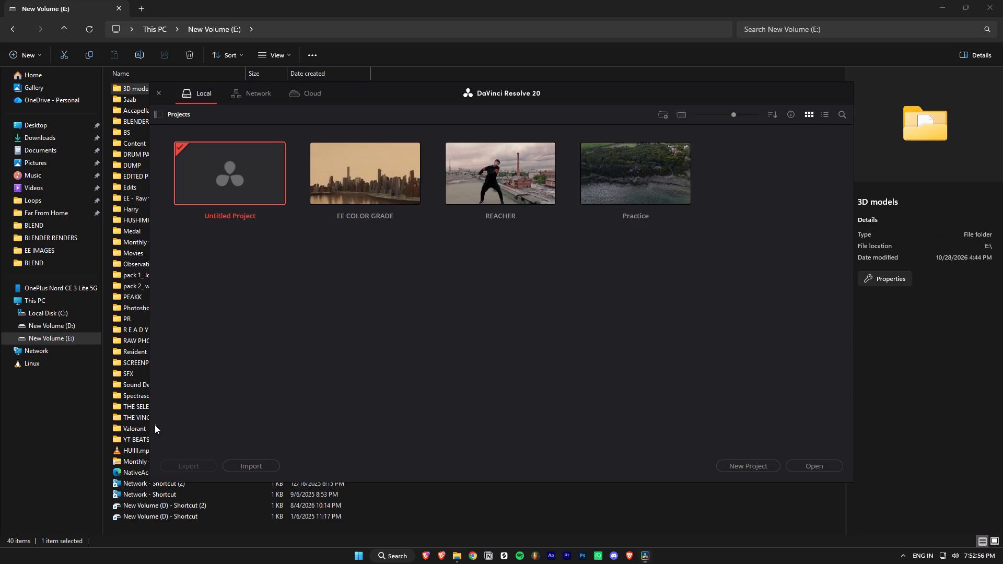
Open the EE COLOR GRADE project from the local projects and return to the DaVinci Resolve workspace.
{"action": "double_click", "coordinate": [261, 175]}
{"action": "key", "text": "Escape"}
{"action": "double_click", "coordinate": [359, 184]}
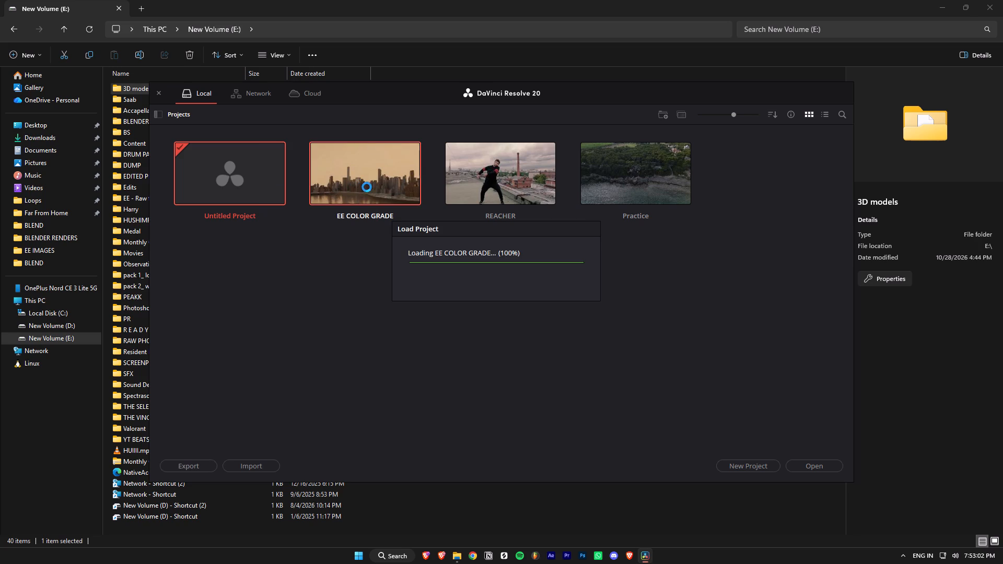
{"action": "key", "text": "alt+Tab"}
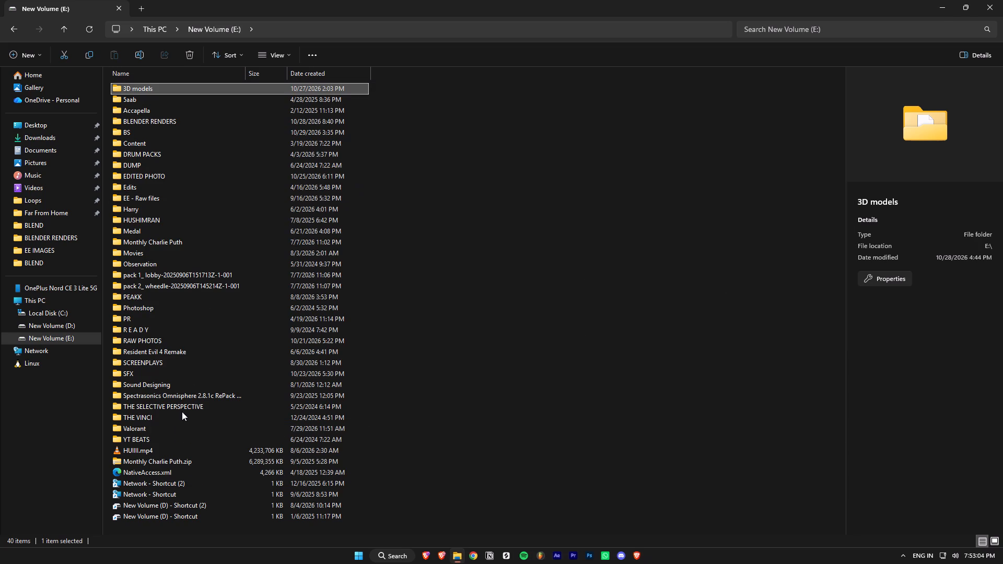
{"action": "left_click", "coordinate": [644, 555]}
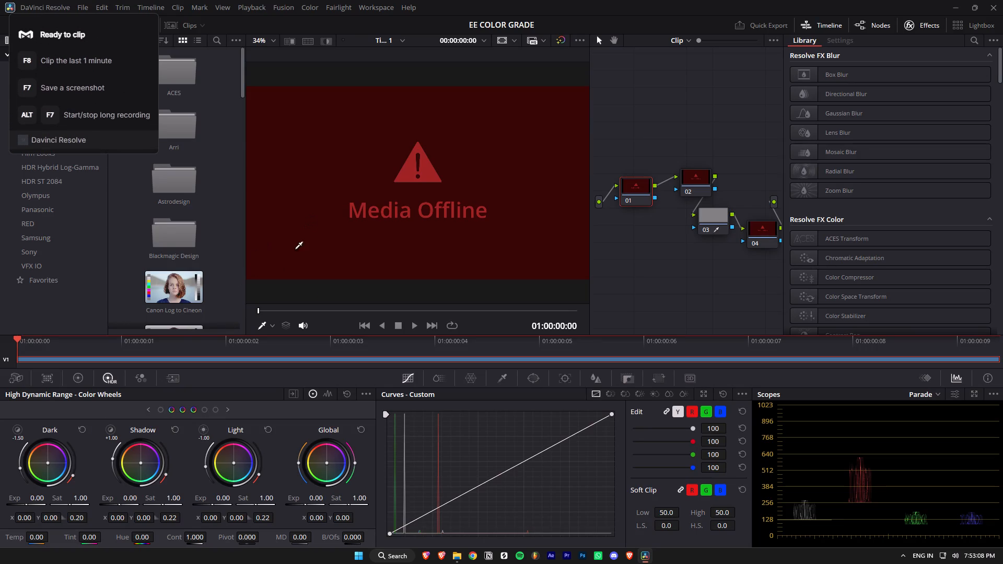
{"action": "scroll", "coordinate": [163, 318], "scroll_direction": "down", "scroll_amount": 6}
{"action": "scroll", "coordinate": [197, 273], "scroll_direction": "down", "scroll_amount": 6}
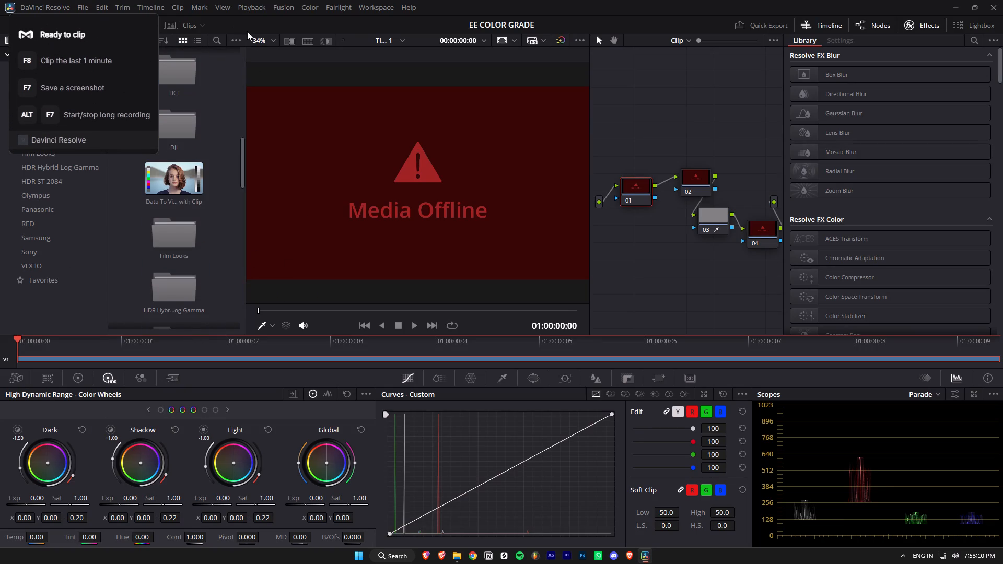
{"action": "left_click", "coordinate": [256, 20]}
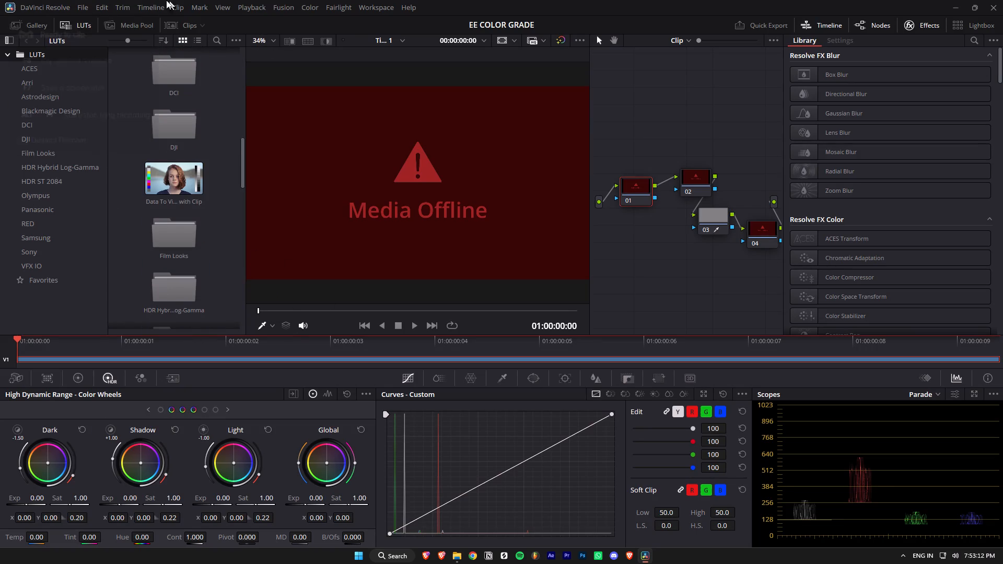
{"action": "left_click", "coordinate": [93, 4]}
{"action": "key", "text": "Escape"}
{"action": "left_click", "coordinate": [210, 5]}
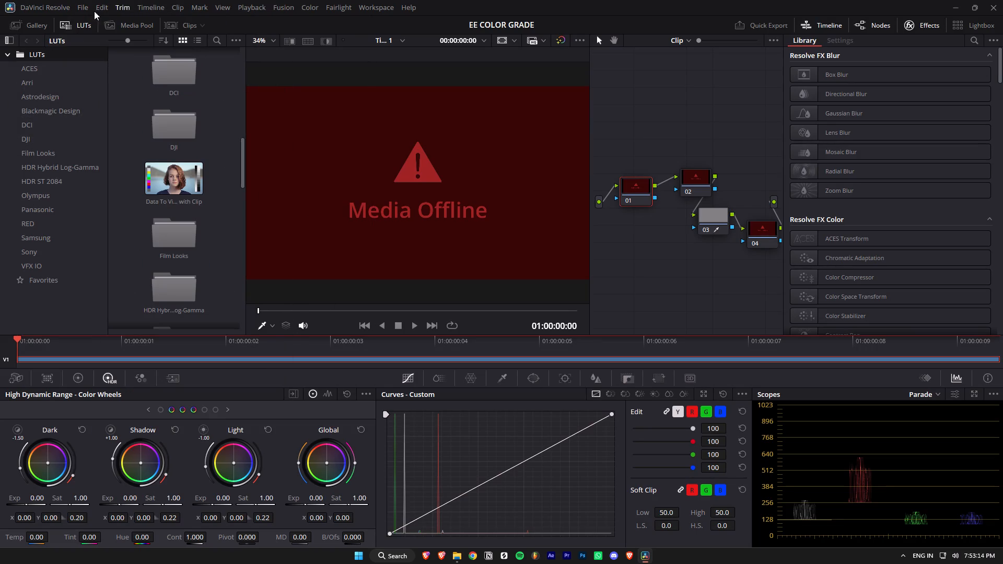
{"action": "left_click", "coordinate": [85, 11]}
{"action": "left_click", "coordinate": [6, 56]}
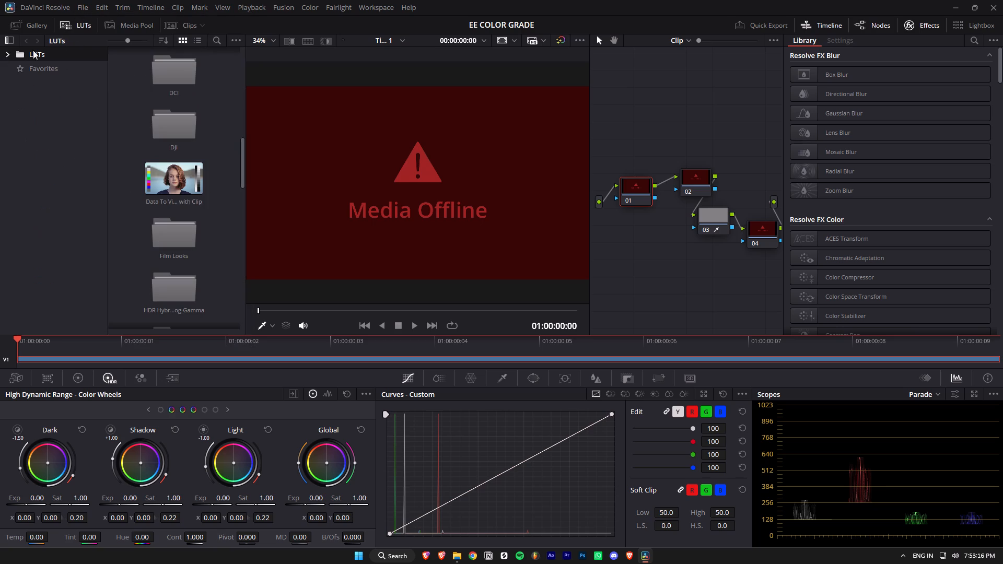
Show the media pool in place of the LUT browser.
{"action": "left_click", "coordinate": [113, 25]}
{"action": "left_click", "coordinate": [13, 2]}
{"action": "key", "text": "Escape"}
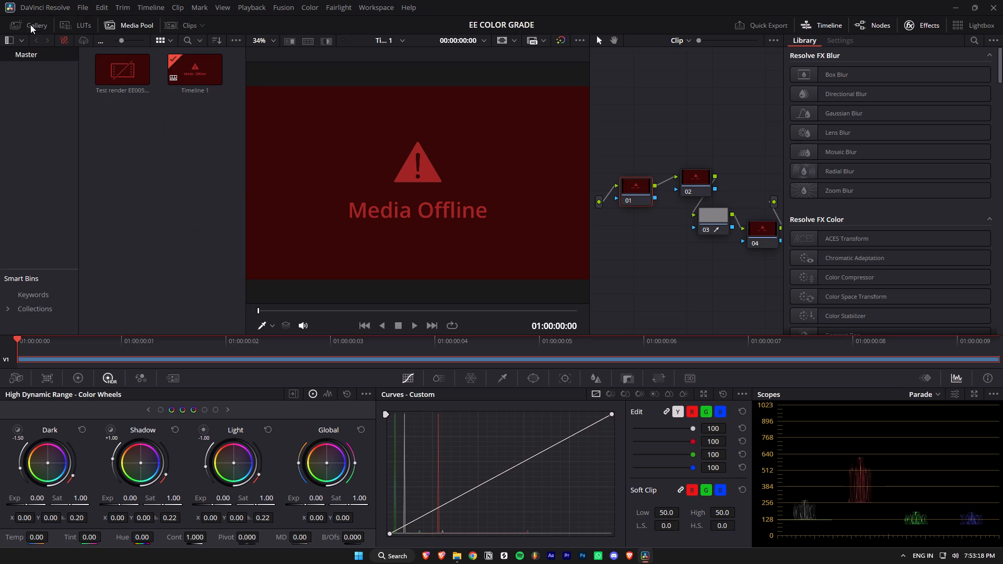
Create a new project, keeping the default name and media location.
{"action": "left_click", "coordinate": [88, 6]}
{"action": "left_click", "coordinate": [102, 17]}
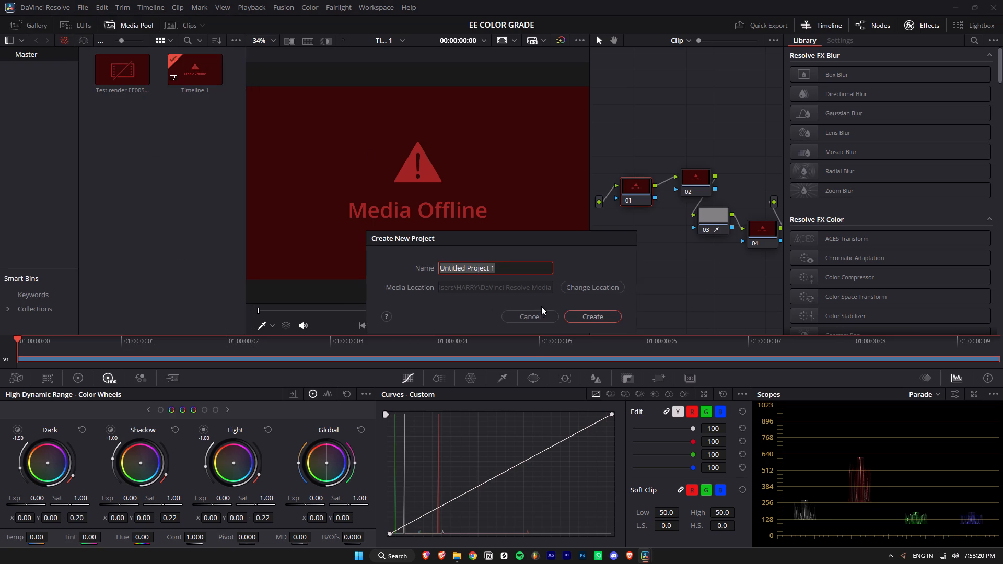
{"action": "left_click", "coordinate": [596, 318]}
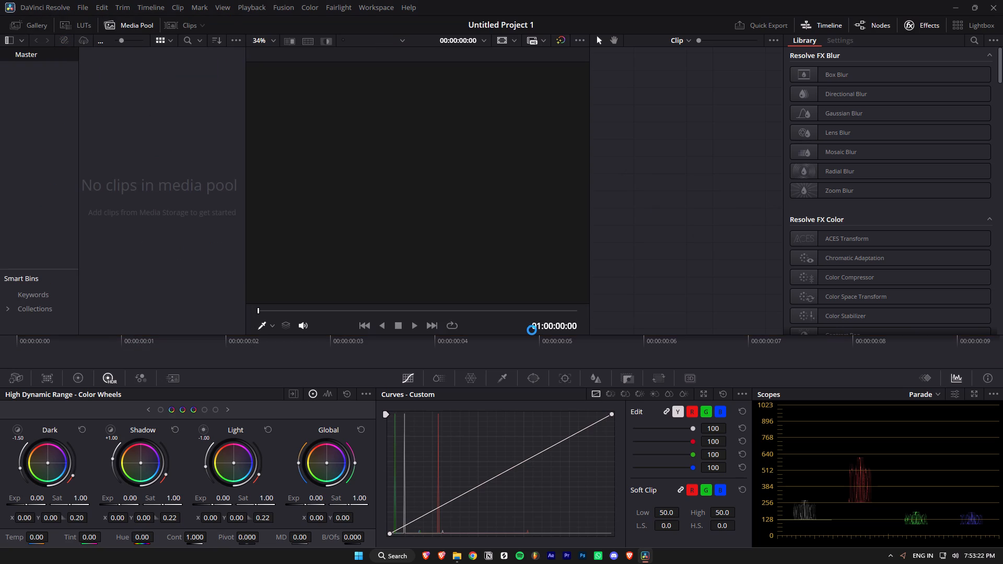
Switch to File Explorer and open the BLENDER RENDERS folder on New Volume (E:).
{"action": "left_click", "coordinate": [452, 562]}
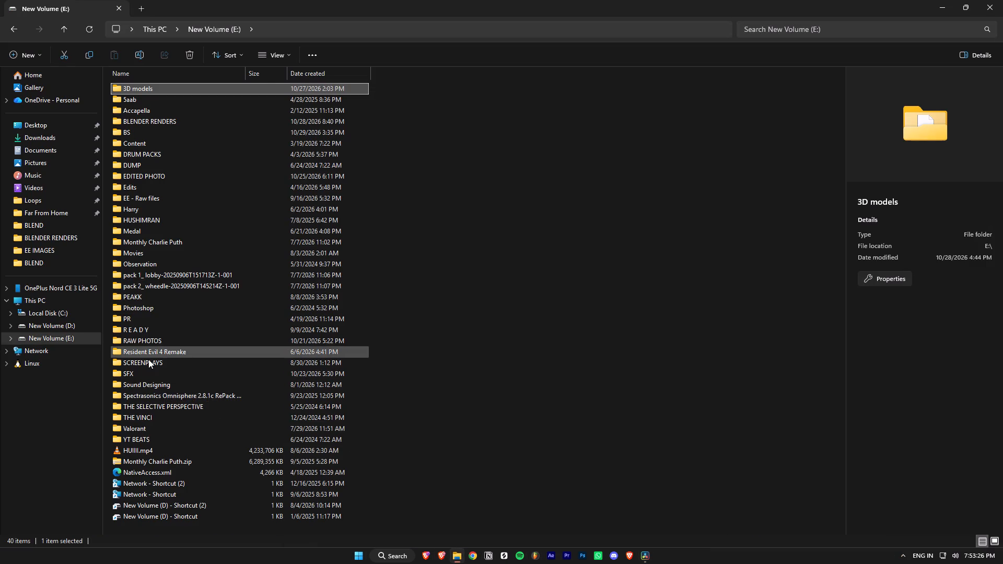
{"action": "double_click", "coordinate": [156, 119]}
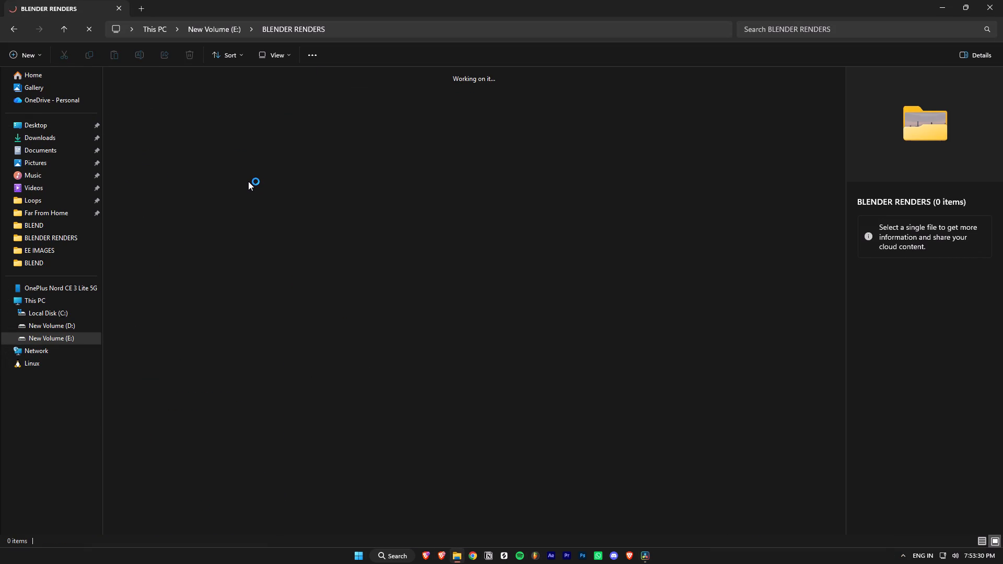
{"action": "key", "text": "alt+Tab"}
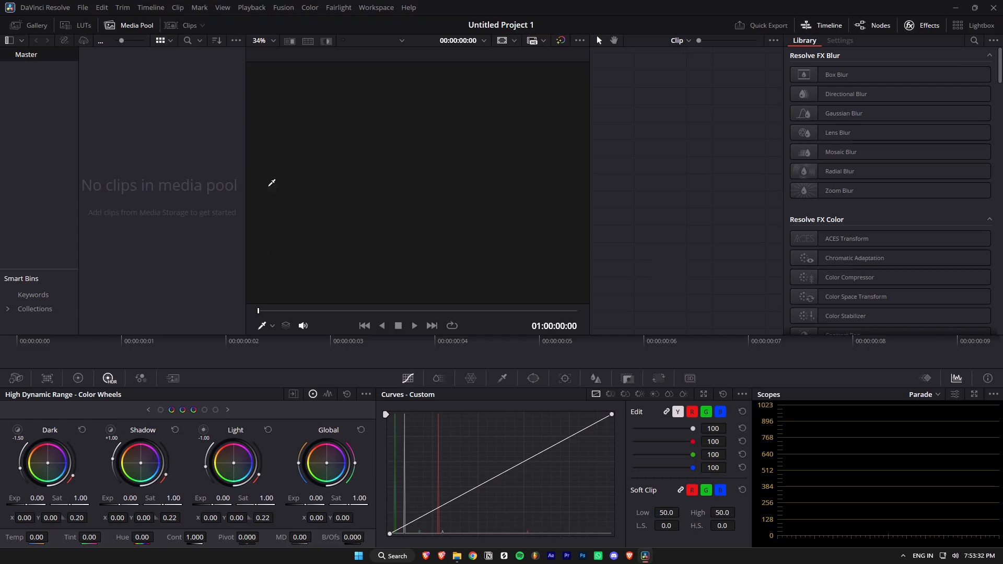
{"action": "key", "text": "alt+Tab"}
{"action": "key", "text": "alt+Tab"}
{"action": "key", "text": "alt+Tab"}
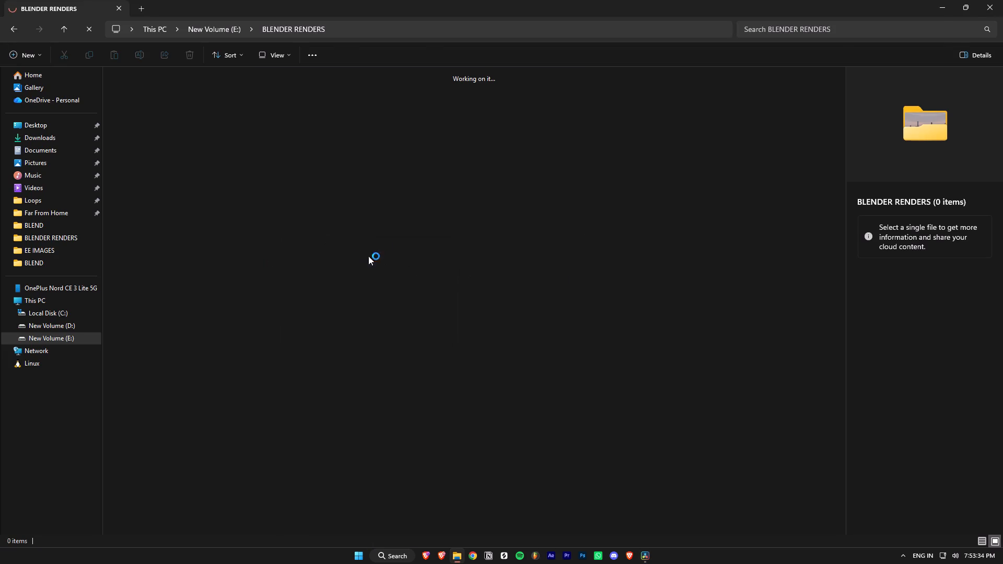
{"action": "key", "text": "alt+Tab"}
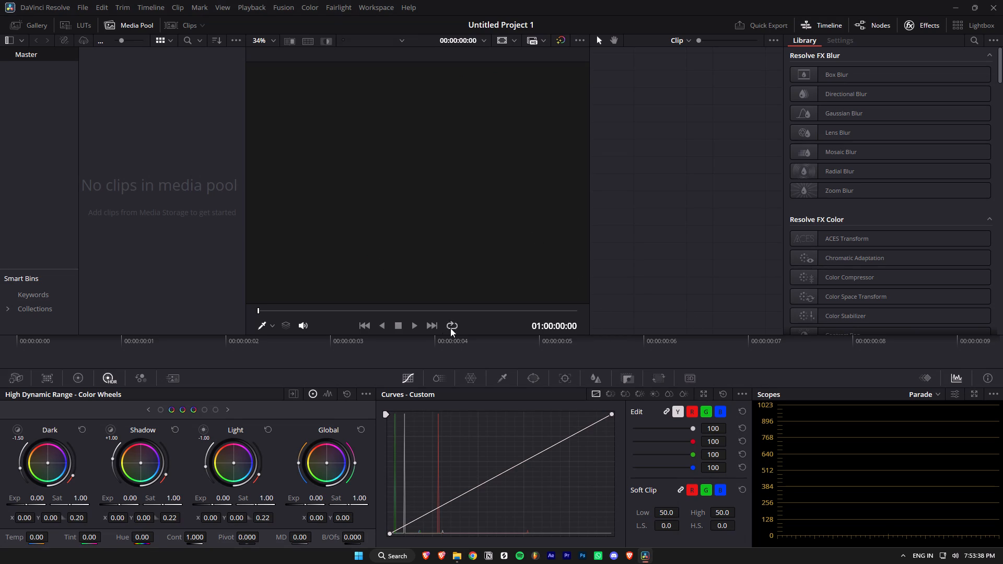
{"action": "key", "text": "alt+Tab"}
Import the last rendered frame, Render EE 2 Final0177.png, from BLENDER RENDERS into the DaVinci Resolve media pool.
{"action": "scroll", "coordinate": [442, 340], "scroll_direction": "down", "scroll_amount": 14}
{"action": "scroll", "coordinate": [438, 357], "scroll_direction": "up", "scroll_amount": 1}
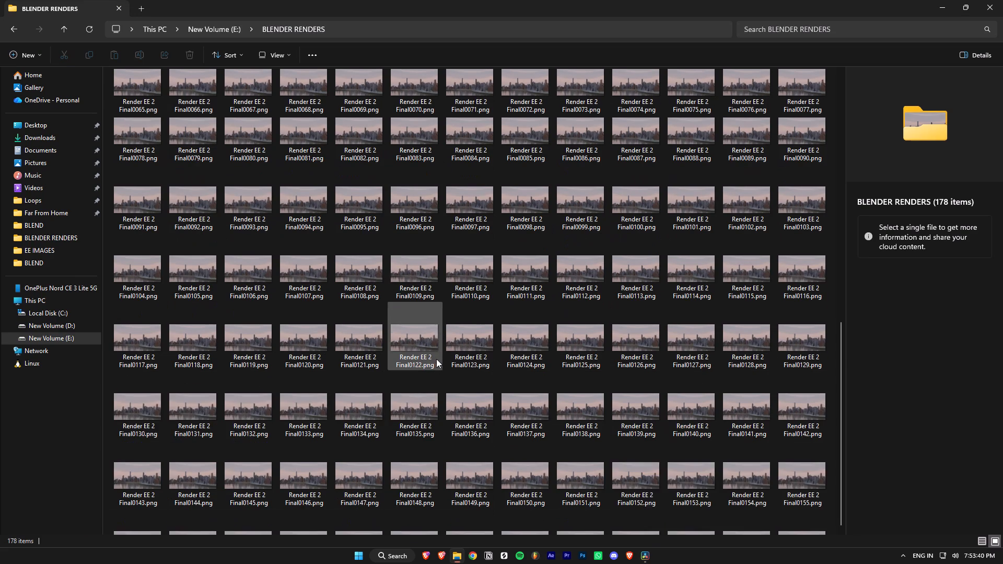
{"action": "scroll", "coordinate": [591, 491], "scroll_direction": "down", "scroll_amount": 8}
{"action": "left_click_drag", "start_coordinate": [577, 503], "coordinate": [700, 487]}
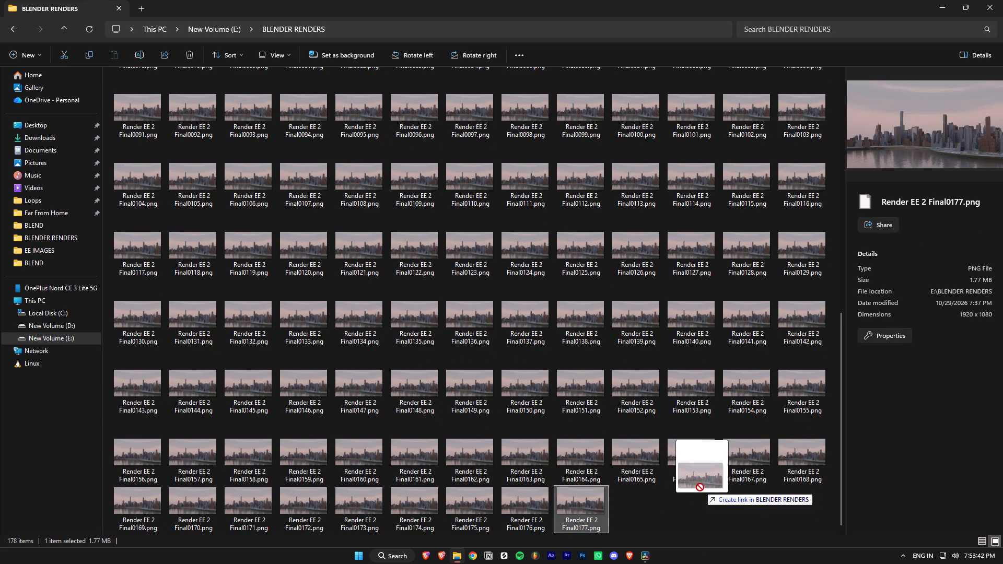
{"action": "key", "text": "alt+Tab"}
{"action": "left_click_drag", "start_coordinate": [700, 487], "coordinate": [190, 178]}
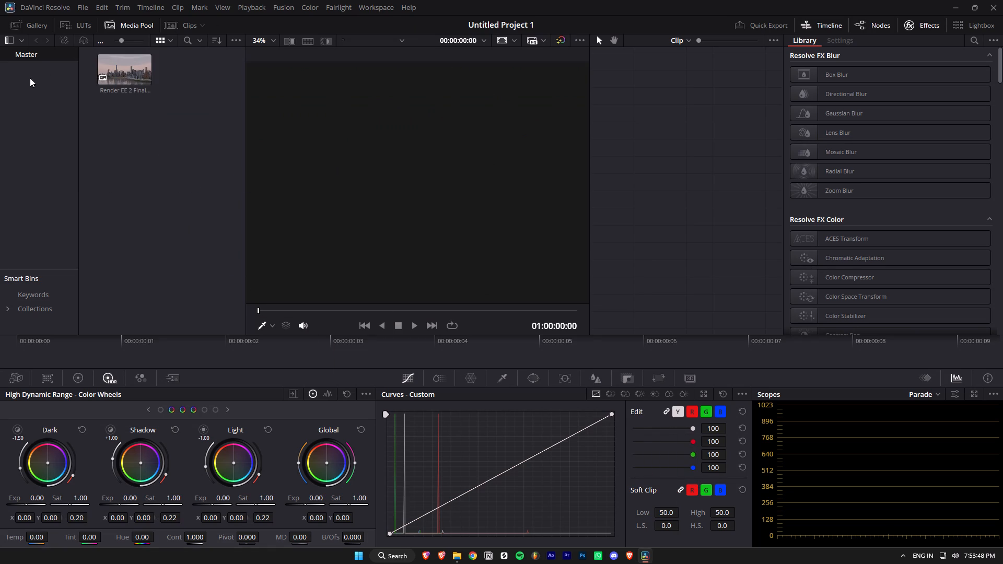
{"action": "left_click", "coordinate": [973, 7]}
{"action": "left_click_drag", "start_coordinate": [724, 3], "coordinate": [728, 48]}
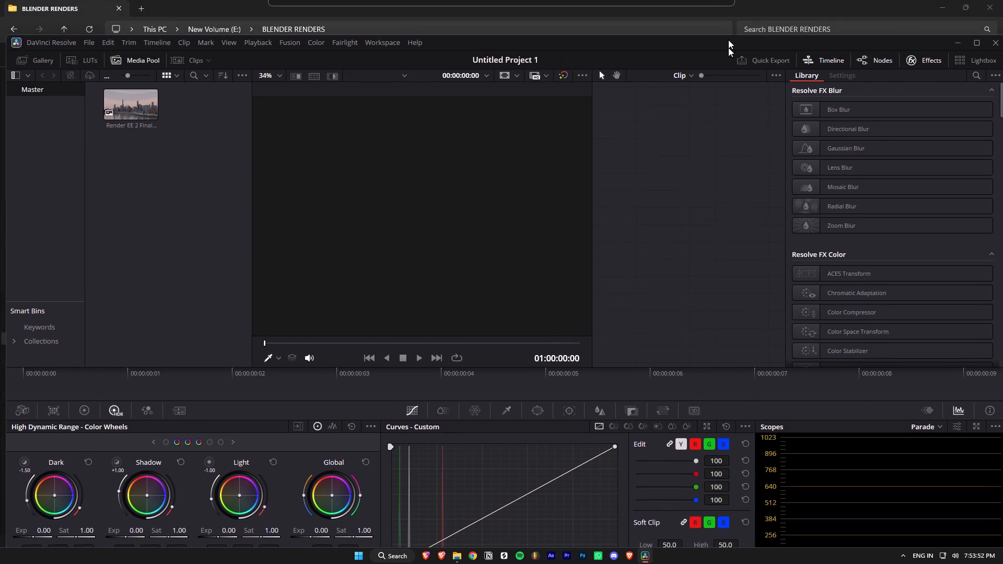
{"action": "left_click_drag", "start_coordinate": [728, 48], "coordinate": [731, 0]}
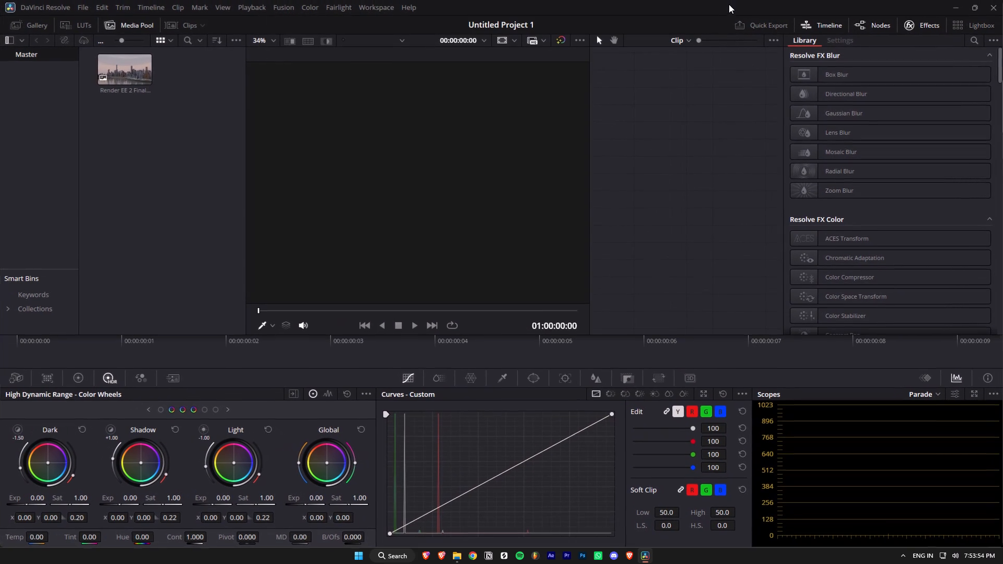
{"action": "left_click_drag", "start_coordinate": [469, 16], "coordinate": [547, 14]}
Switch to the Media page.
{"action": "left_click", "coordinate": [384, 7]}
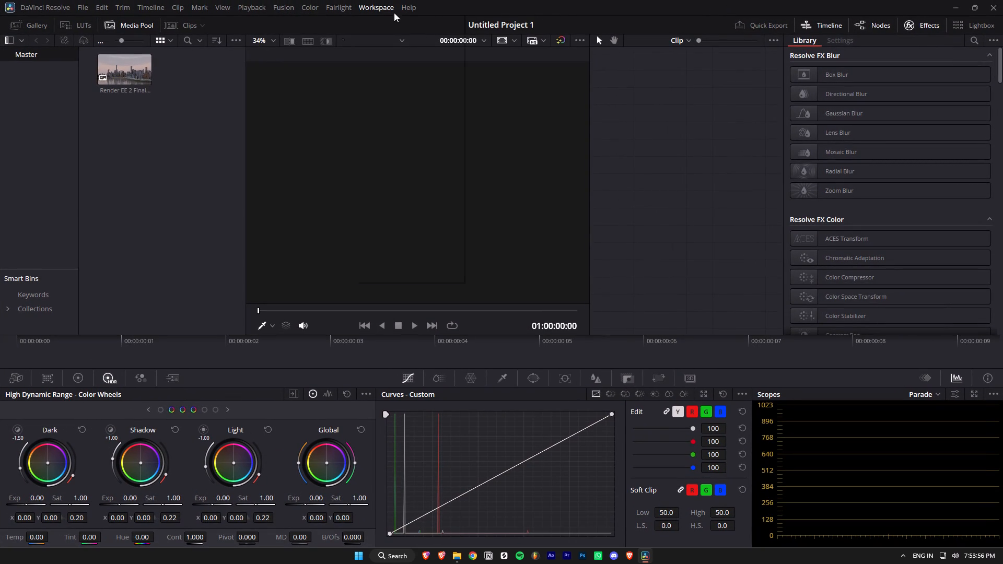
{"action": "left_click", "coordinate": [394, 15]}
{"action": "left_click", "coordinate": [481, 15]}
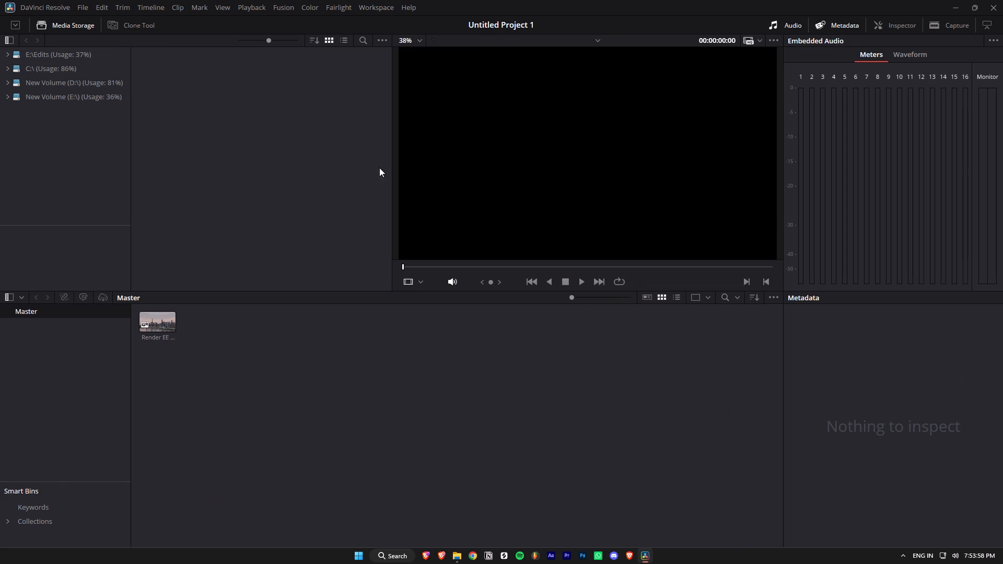
Switch to the Cut page and place the imported skyline render on a new timeline, starting at 01:00:00:00.
{"action": "left_click", "coordinate": [380, 3]}
{"action": "double_click", "coordinate": [395, 14]}
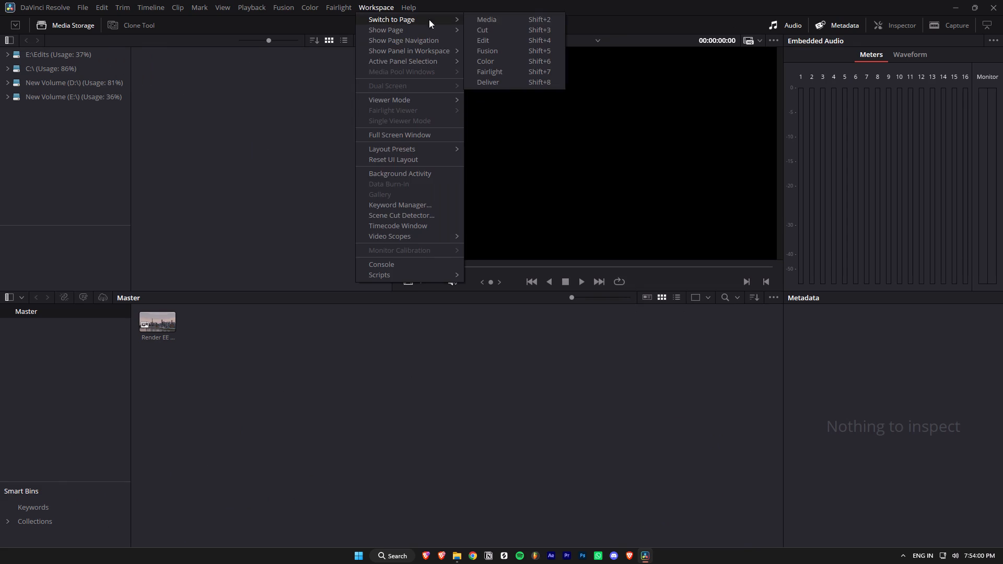
{"action": "left_click", "coordinate": [489, 29]}
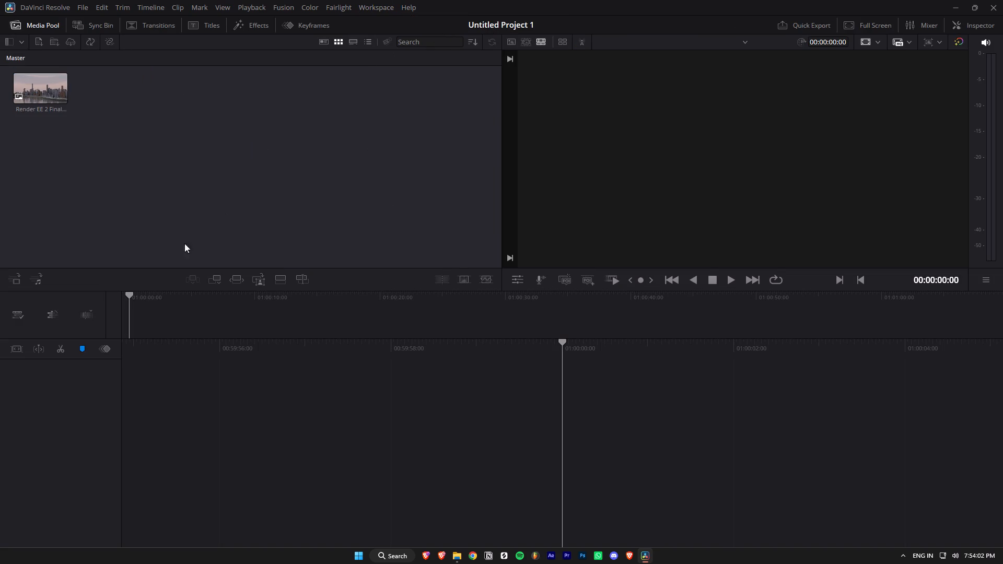
{"action": "left_click_drag", "start_coordinate": [54, 105], "coordinate": [145, 350]}
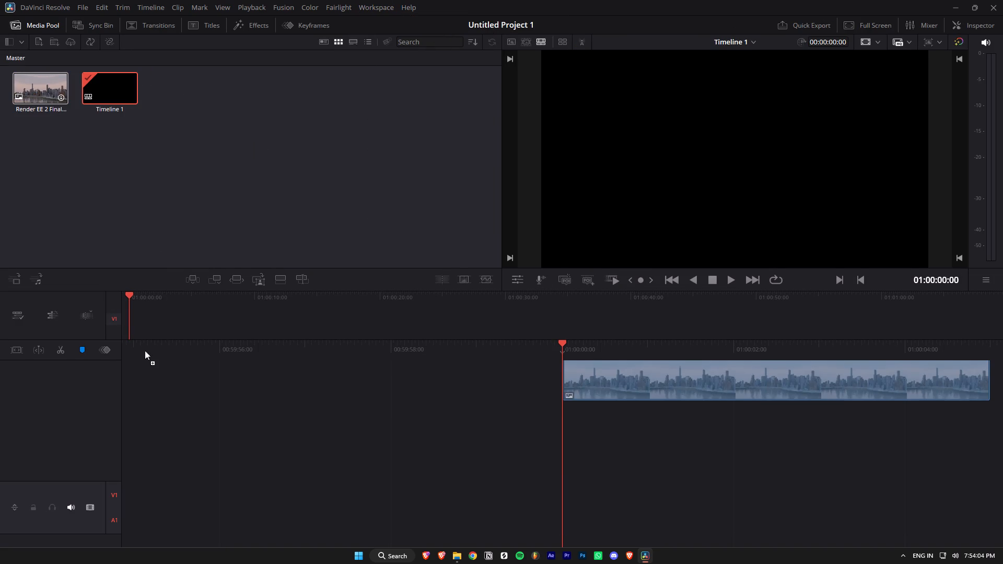
{"action": "left_click_drag", "start_coordinate": [145, 350], "coordinate": [121, 352]}
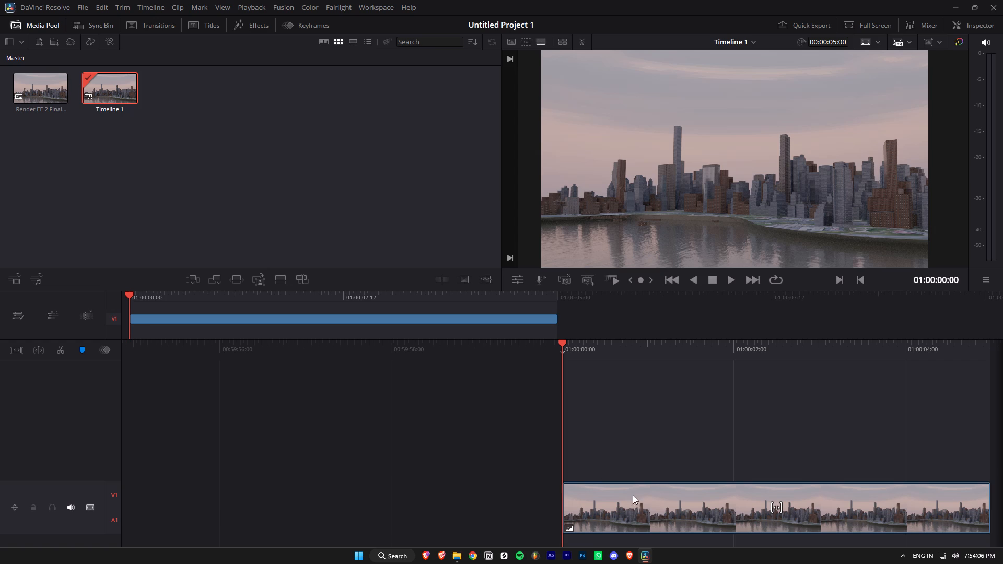
Scrub and play through the skyline clip on the timeline, and return the playhead to the clip's start.
{"action": "left_click_drag", "start_coordinate": [562, 341], "coordinate": [356, 331]}
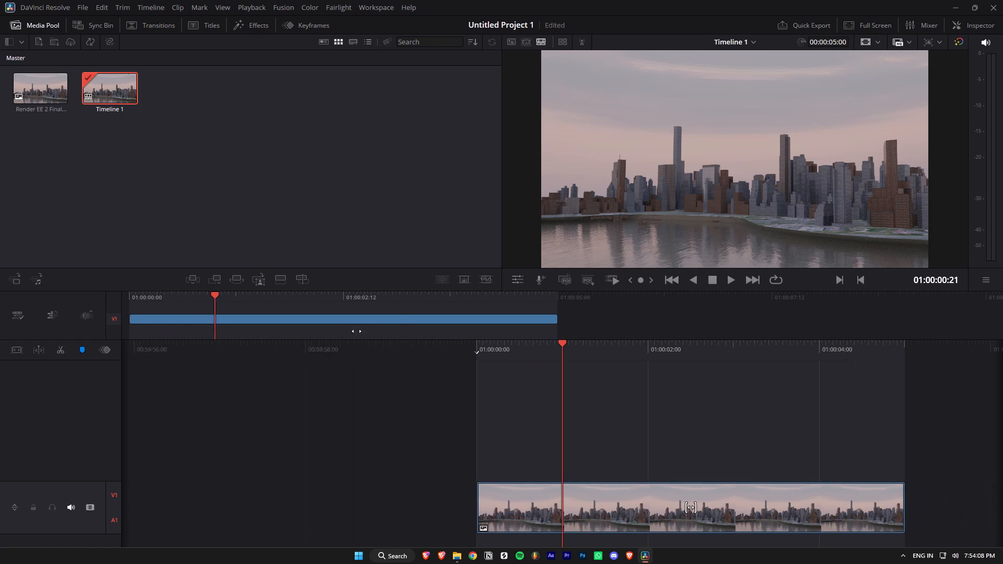
{"action": "left_click_drag", "start_coordinate": [356, 331], "coordinate": [94, 327]}
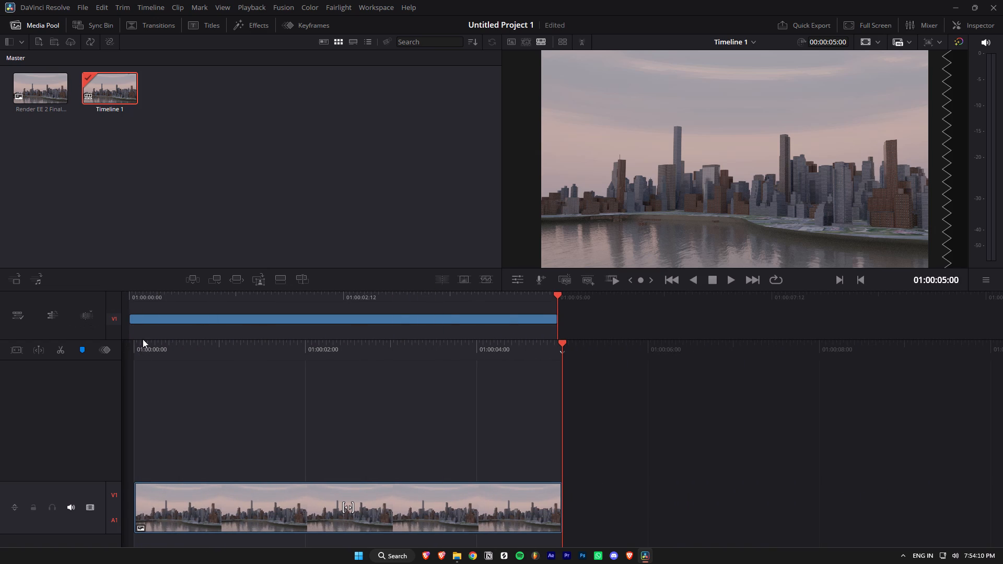
{"action": "left_click_drag", "start_coordinate": [225, 328], "coordinate": [51, 334]}
{"action": "left_click_drag", "start_coordinate": [161, 339], "coordinate": [91, 342]}
{"action": "left_click_drag", "start_coordinate": [218, 293], "coordinate": [0, 297]}
{"action": "key", "text": "space"}
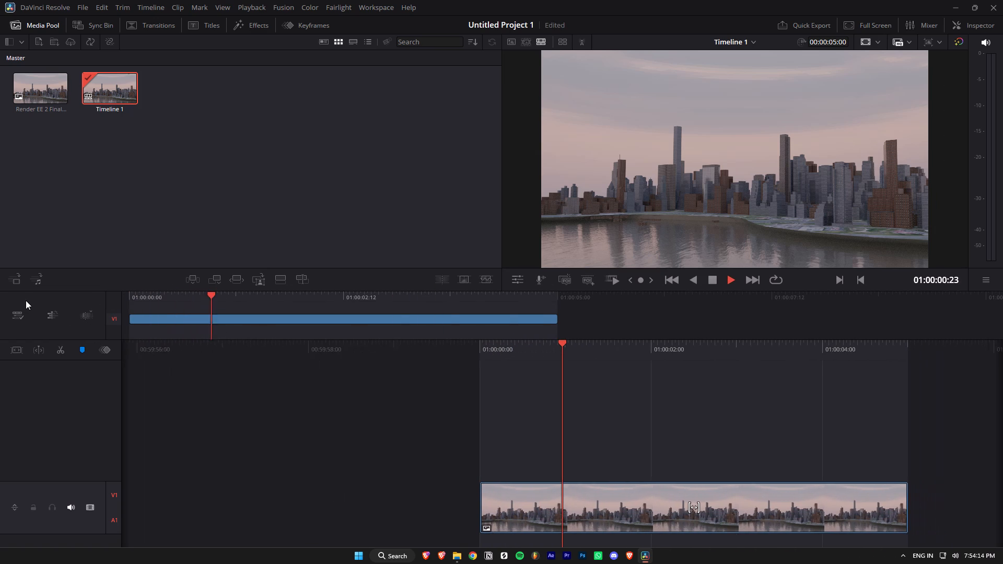
{"action": "key", "text": "space"}
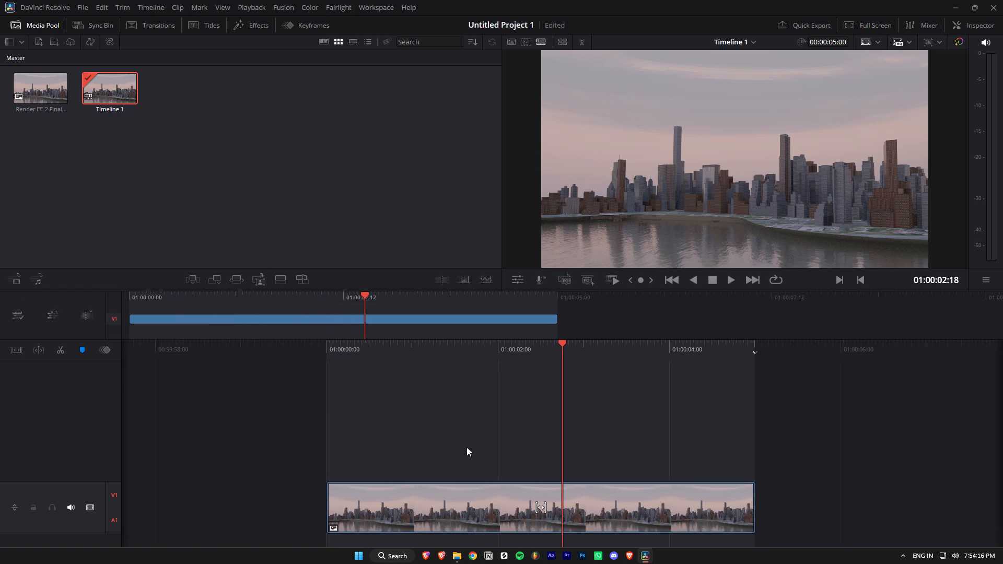
{"action": "left_click_drag", "start_coordinate": [405, 331], "coordinate": [393, 330]}
{"action": "left_click_drag", "start_coordinate": [364, 293], "coordinate": [0, 309]}
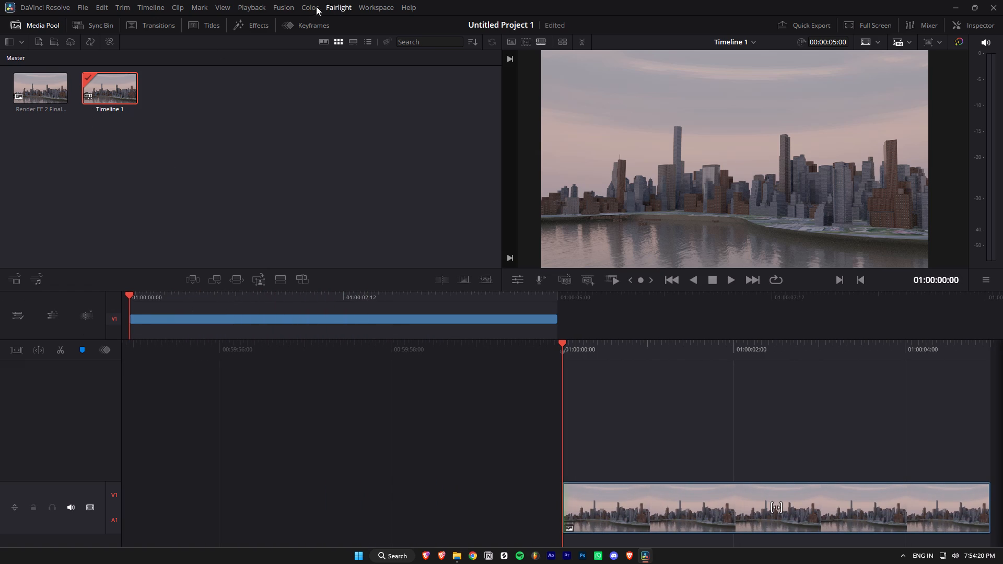
Switch to the Color page.
{"action": "left_click", "coordinate": [302, 7]}
{"action": "key", "text": "Escape"}
{"action": "left_click", "coordinate": [369, 8]}
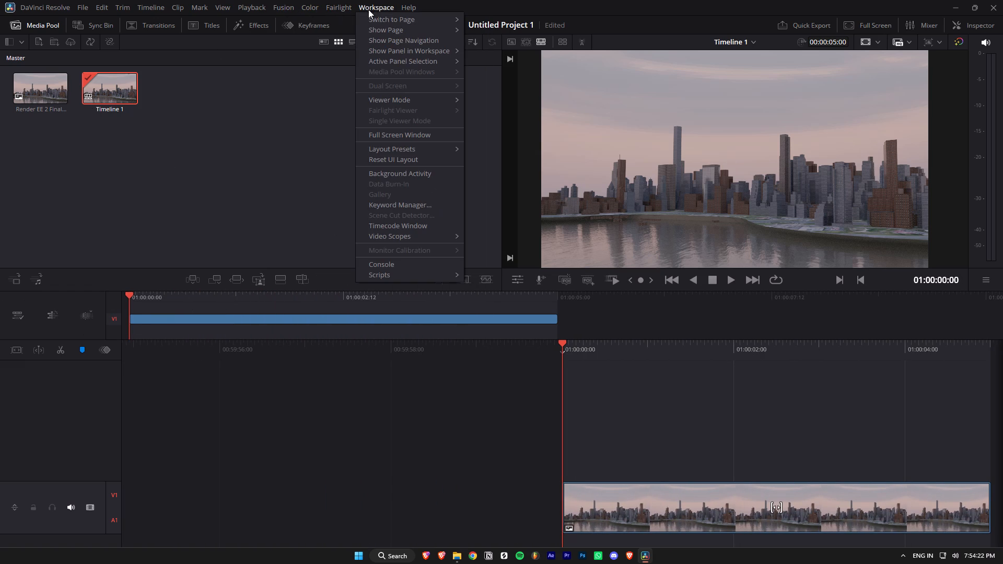
{"action": "left_click", "coordinate": [382, 16]}
{"action": "left_click", "coordinate": [494, 59]}
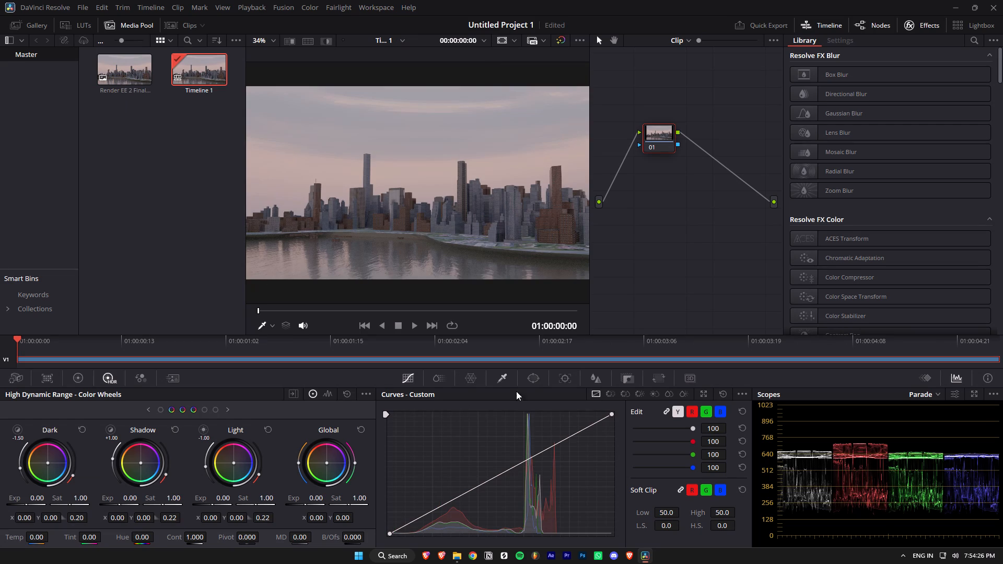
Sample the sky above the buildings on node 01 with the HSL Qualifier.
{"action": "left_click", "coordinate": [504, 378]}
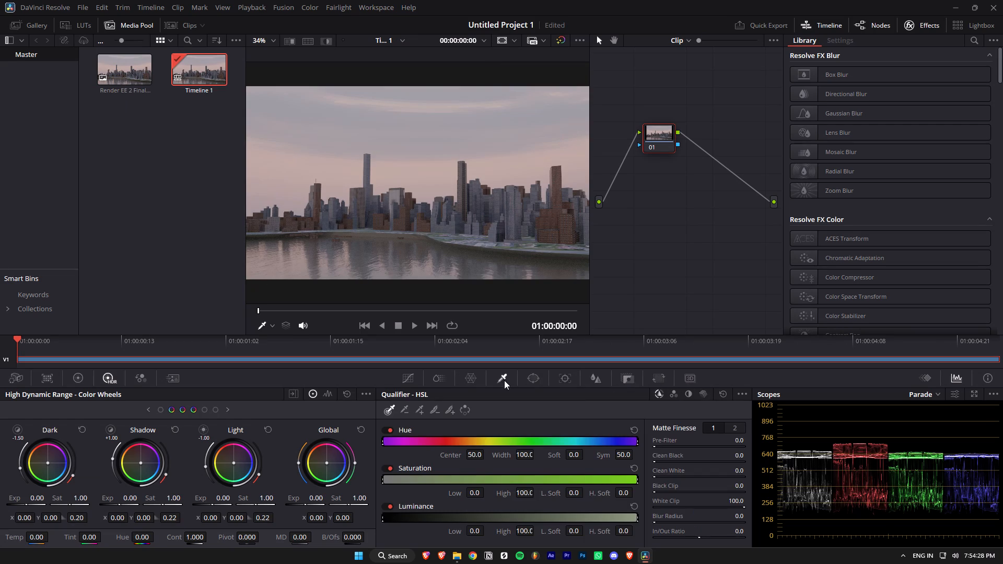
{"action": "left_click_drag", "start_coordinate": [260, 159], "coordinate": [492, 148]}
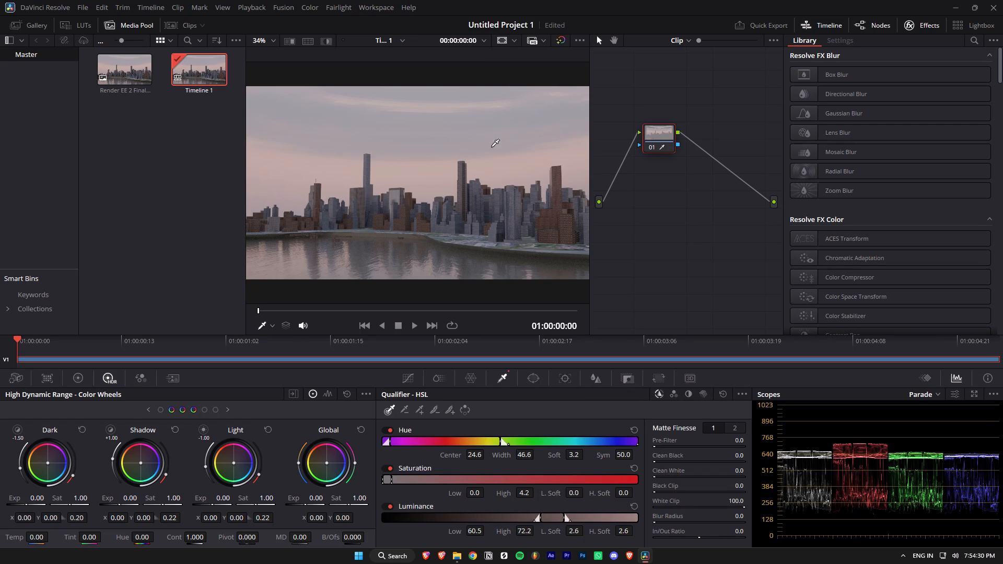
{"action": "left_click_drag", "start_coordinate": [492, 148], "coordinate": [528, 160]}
Key the sky on node 01 with a 3D Qualifier stroke drawn across the sky above the buildings.
{"action": "left_click", "coordinate": [703, 395]}
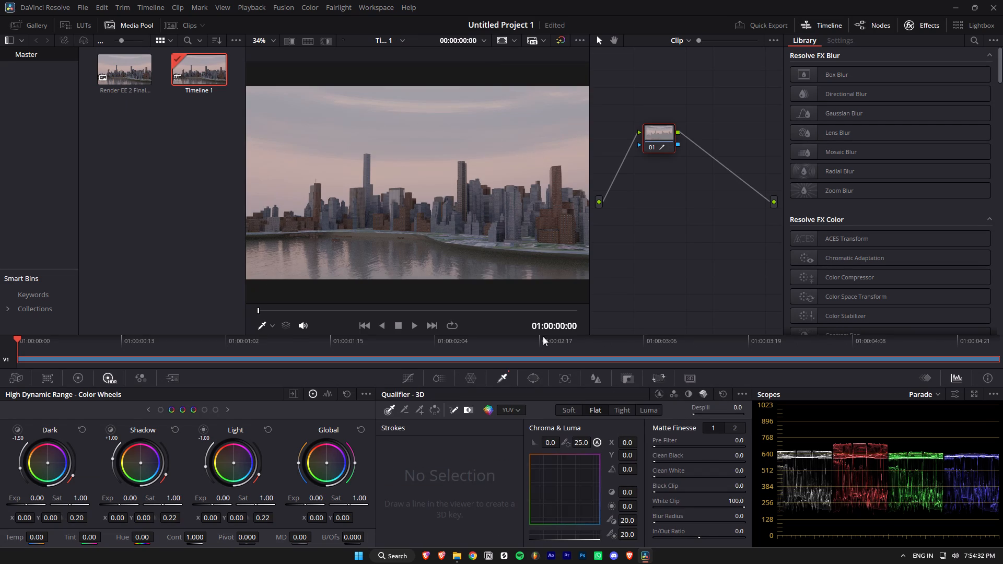
{"action": "left_click_drag", "start_coordinate": [268, 184], "coordinate": [451, 143]}
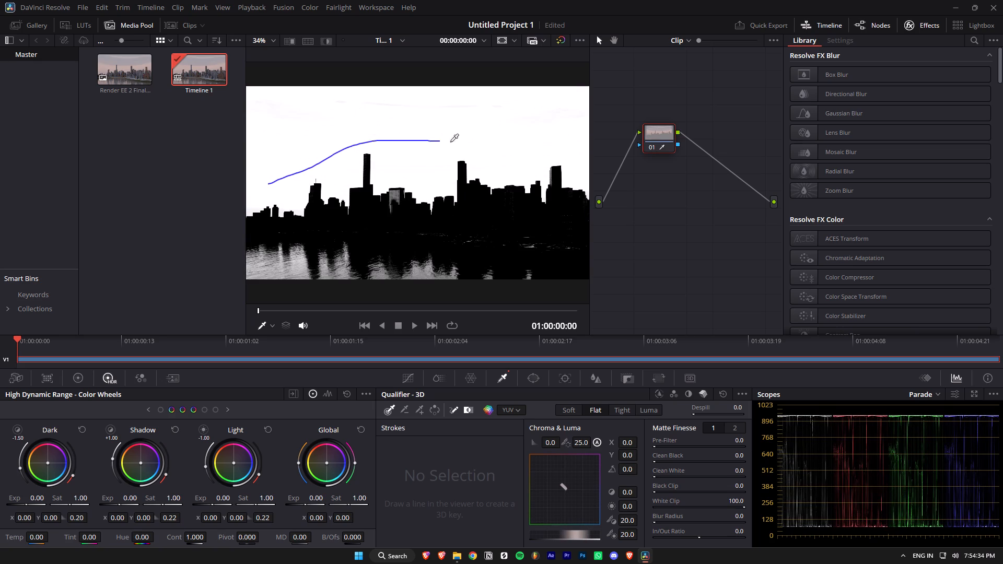
{"action": "left_click_drag", "start_coordinate": [451, 143], "coordinate": [574, 156]}
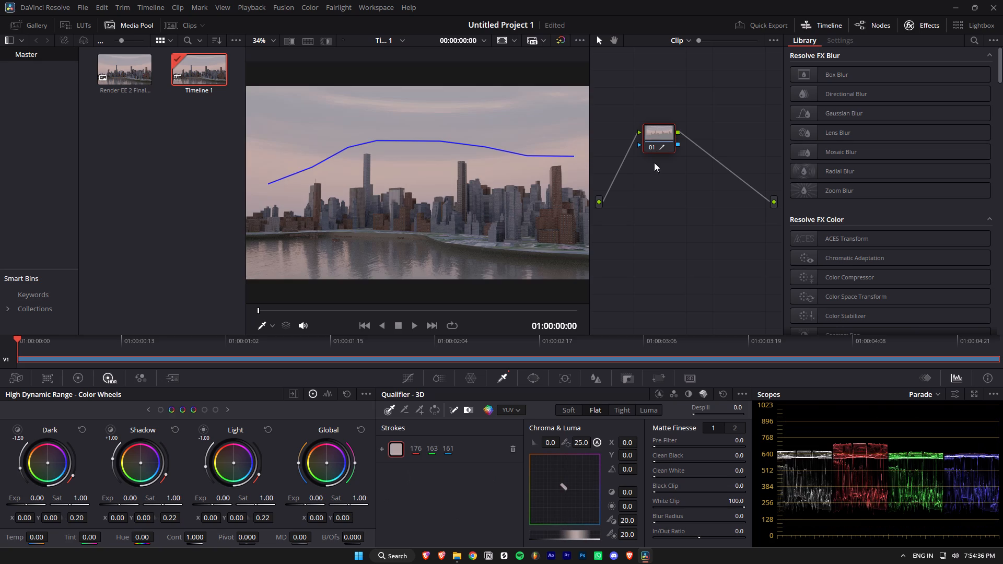
Search the effects library for "sky" and add Sky Replacement as its own node beside node 01.
{"action": "left_click", "coordinate": [973, 40]}
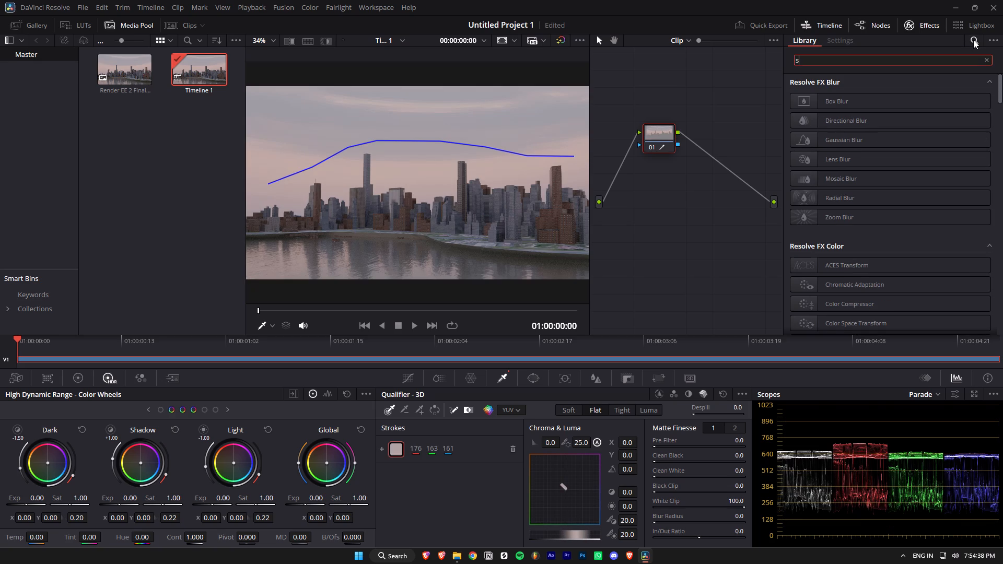
{"action": "key", "text": "s"}
{"action": "type", "text": "ky"}
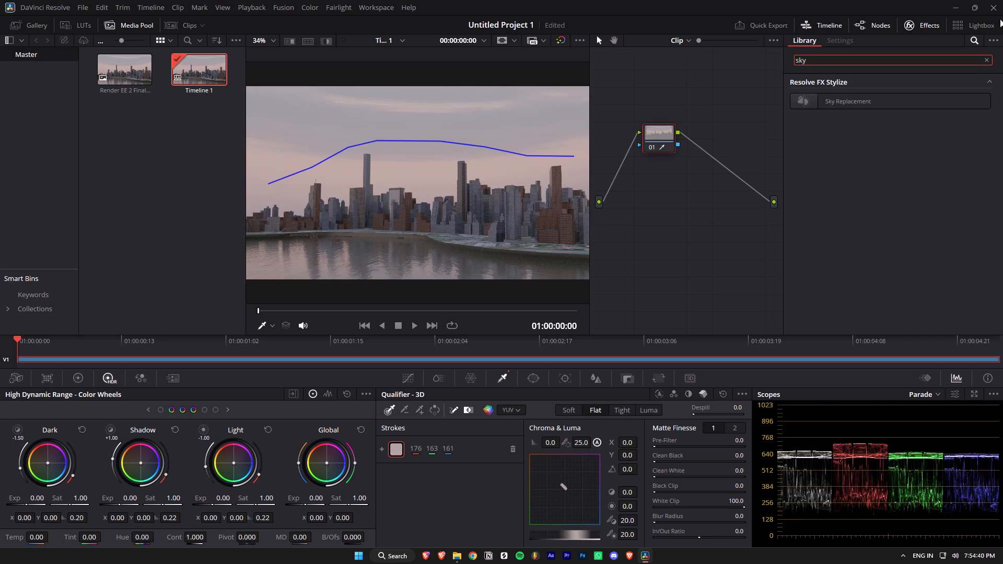
{"action": "left_click_drag", "start_coordinate": [847, 99], "coordinate": [718, 151]}
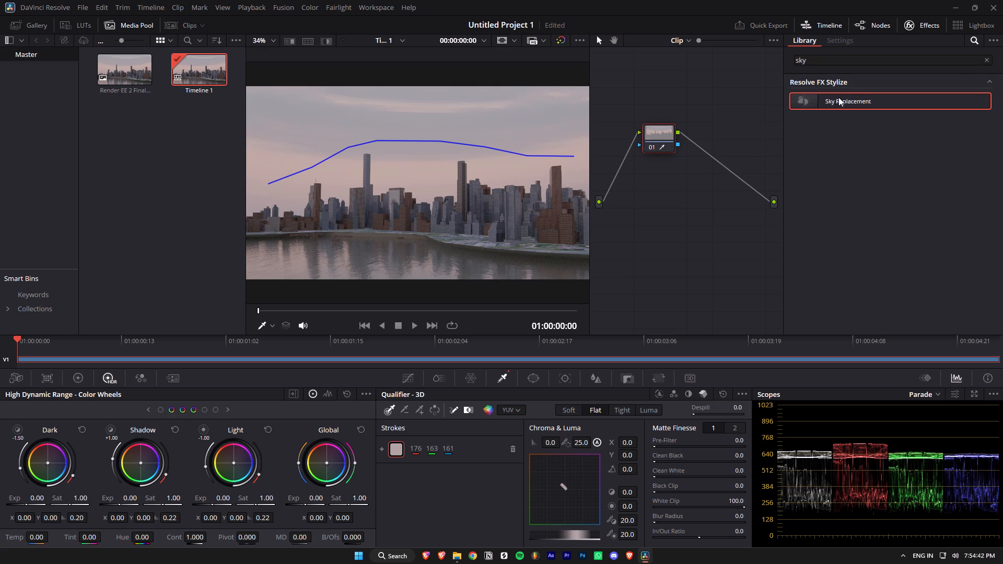
{"action": "left_click_drag", "start_coordinate": [832, 102], "coordinate": [752, 124]}
Connect node 01's key output to the Sky Replacement node's first key input.
{"action": "left_click_drag", "start_coordinate": [677, 144], "coordinate": [698, 160]}
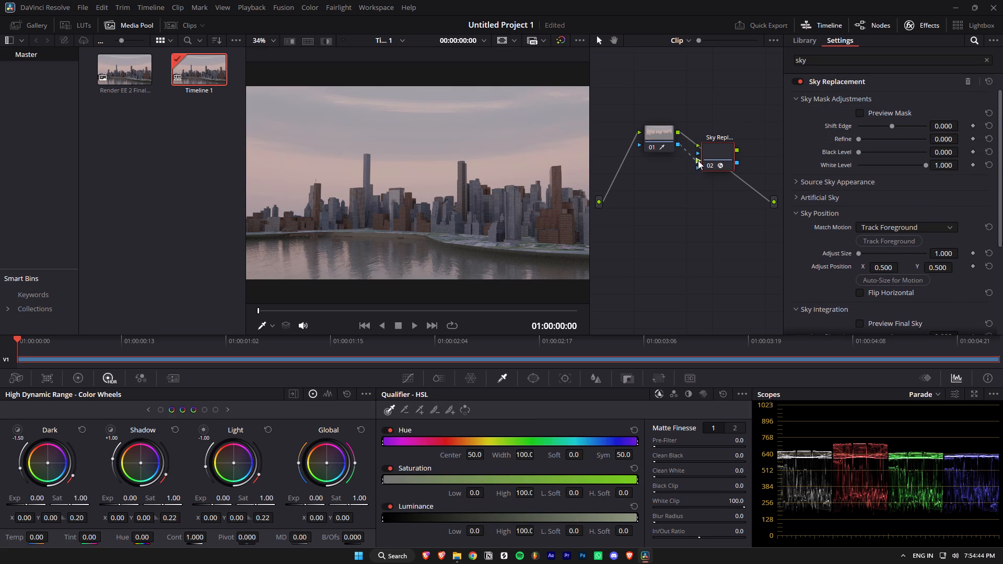
{"action": "left_click_drag", "start_coordinate": [698, 160], "coordinate": [697, 159]}
{"action": "left_click", "coordinate": [697, 159]}
{"action": "left_click_drag", "start_coordinate": [682, 145], "coordinate": [695, 155]}
{"action": "left_click_drag", "start_coordinate": [697, 159], "coordinate": [686, 159]}
{"action": "left_click_drag", "start_coordinate": [680, 144], "coordinate": [696, 153]}
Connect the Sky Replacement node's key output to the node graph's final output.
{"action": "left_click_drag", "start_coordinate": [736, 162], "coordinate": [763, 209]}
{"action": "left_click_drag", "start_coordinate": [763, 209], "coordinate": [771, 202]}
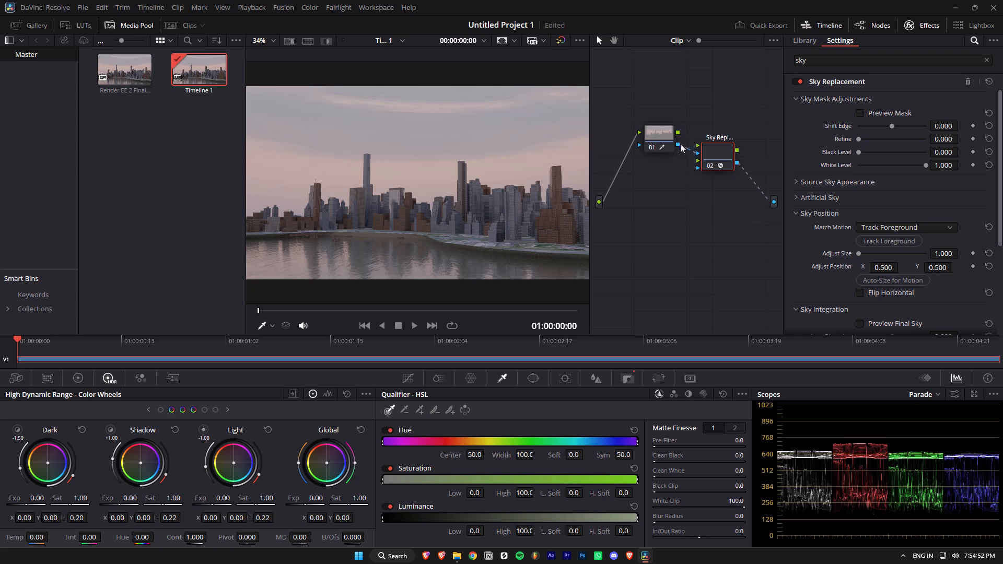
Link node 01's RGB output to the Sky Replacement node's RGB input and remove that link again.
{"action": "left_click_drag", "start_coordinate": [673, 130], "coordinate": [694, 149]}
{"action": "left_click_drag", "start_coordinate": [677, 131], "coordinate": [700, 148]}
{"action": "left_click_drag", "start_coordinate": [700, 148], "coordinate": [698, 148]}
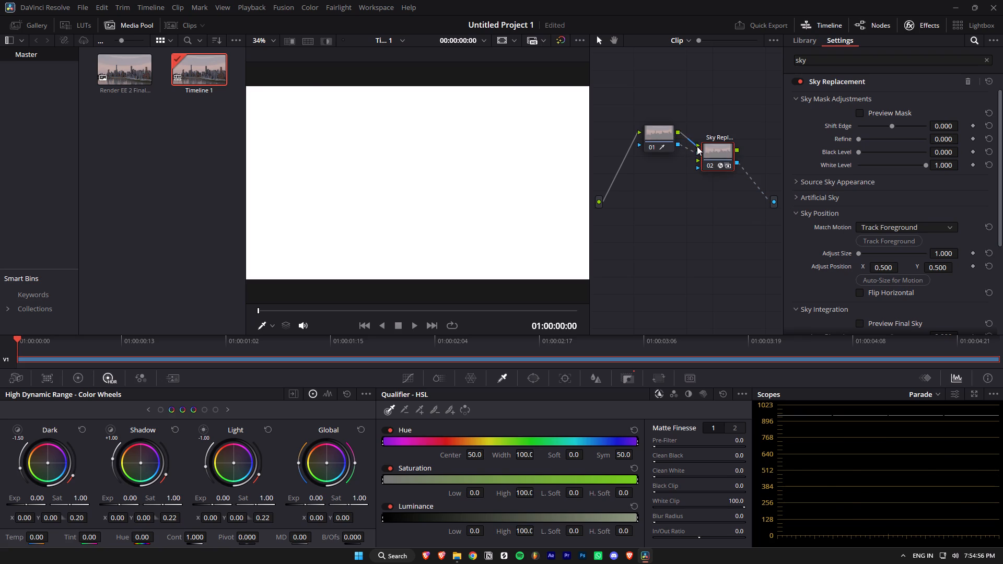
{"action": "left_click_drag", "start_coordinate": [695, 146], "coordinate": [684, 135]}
Connect the Sky Replacement node's RGB output to the node graph's final output.
{"action": "left_click_drag", "start_coordinate": [735, 149], "coordinate": [771, 199]}
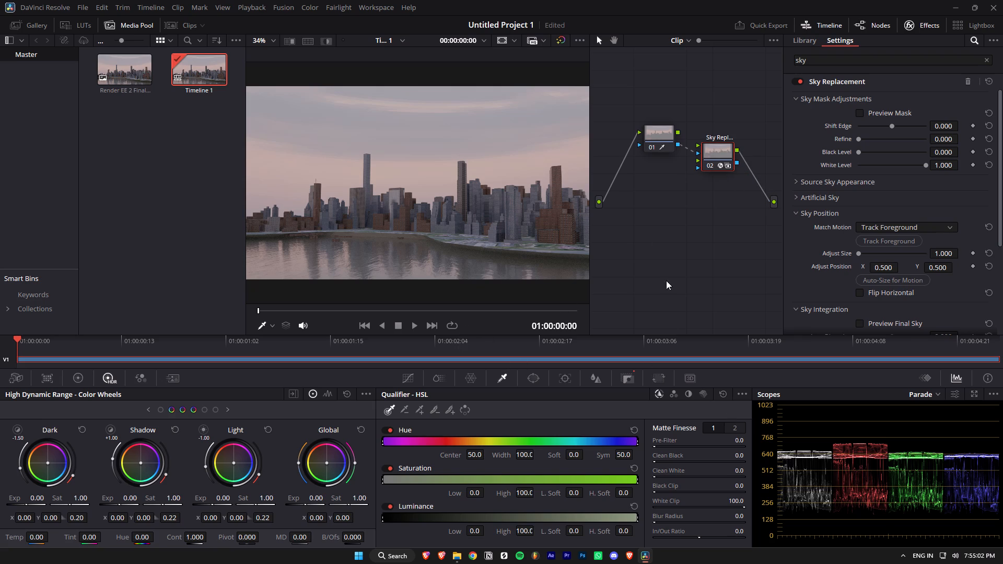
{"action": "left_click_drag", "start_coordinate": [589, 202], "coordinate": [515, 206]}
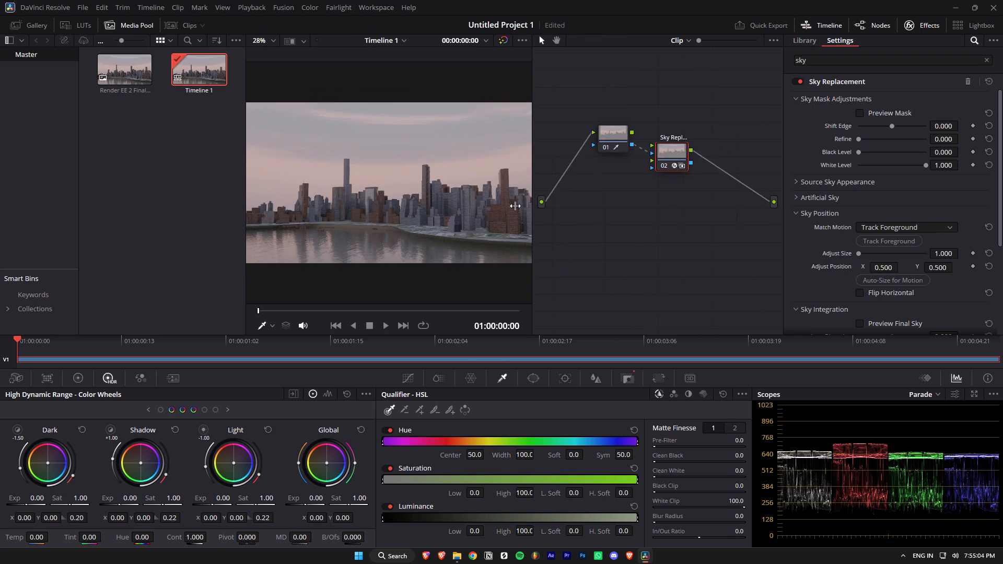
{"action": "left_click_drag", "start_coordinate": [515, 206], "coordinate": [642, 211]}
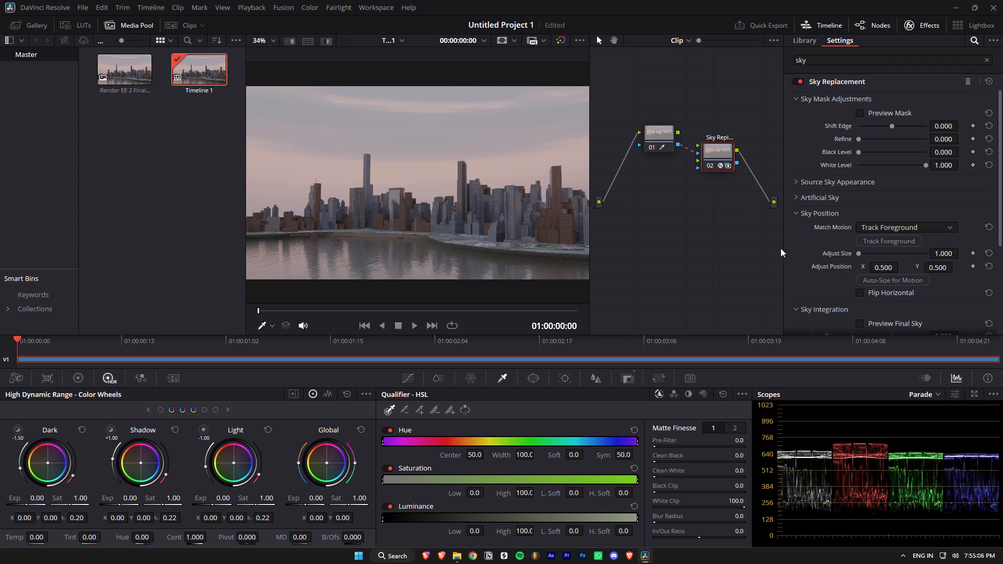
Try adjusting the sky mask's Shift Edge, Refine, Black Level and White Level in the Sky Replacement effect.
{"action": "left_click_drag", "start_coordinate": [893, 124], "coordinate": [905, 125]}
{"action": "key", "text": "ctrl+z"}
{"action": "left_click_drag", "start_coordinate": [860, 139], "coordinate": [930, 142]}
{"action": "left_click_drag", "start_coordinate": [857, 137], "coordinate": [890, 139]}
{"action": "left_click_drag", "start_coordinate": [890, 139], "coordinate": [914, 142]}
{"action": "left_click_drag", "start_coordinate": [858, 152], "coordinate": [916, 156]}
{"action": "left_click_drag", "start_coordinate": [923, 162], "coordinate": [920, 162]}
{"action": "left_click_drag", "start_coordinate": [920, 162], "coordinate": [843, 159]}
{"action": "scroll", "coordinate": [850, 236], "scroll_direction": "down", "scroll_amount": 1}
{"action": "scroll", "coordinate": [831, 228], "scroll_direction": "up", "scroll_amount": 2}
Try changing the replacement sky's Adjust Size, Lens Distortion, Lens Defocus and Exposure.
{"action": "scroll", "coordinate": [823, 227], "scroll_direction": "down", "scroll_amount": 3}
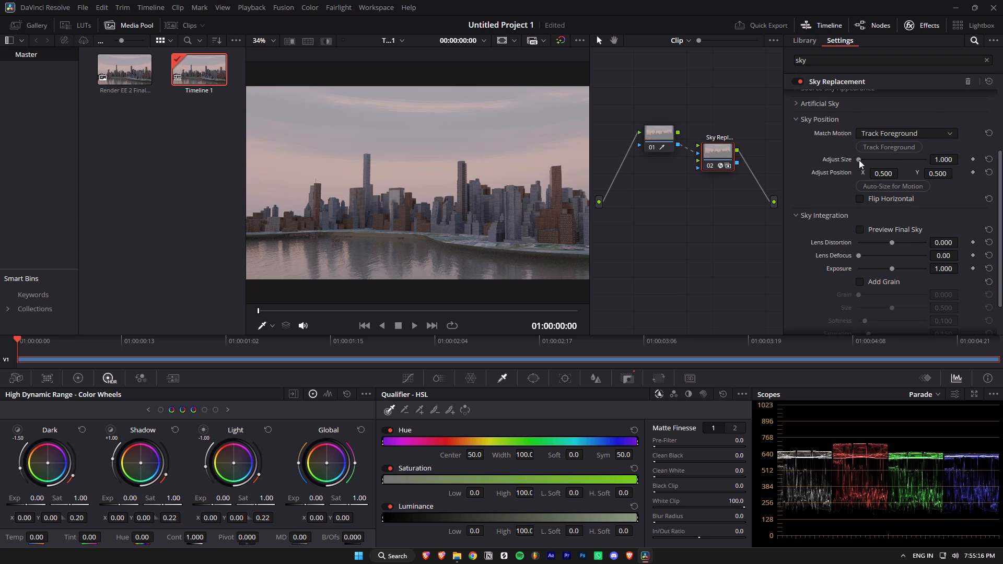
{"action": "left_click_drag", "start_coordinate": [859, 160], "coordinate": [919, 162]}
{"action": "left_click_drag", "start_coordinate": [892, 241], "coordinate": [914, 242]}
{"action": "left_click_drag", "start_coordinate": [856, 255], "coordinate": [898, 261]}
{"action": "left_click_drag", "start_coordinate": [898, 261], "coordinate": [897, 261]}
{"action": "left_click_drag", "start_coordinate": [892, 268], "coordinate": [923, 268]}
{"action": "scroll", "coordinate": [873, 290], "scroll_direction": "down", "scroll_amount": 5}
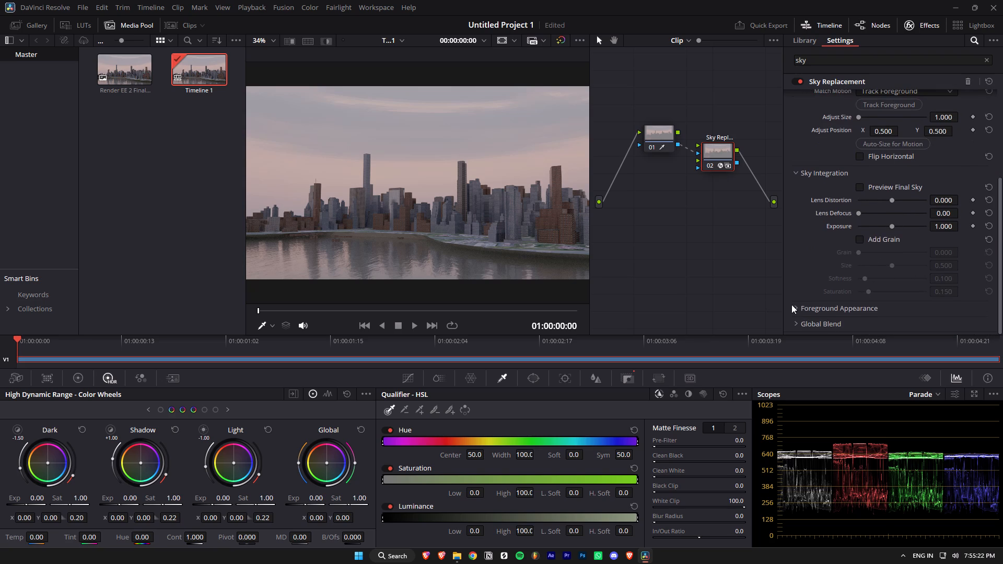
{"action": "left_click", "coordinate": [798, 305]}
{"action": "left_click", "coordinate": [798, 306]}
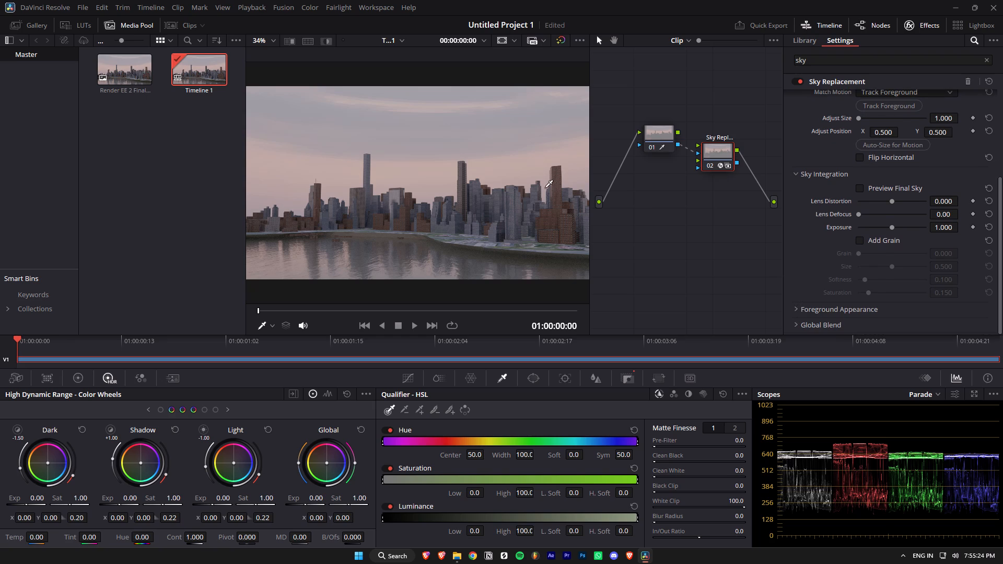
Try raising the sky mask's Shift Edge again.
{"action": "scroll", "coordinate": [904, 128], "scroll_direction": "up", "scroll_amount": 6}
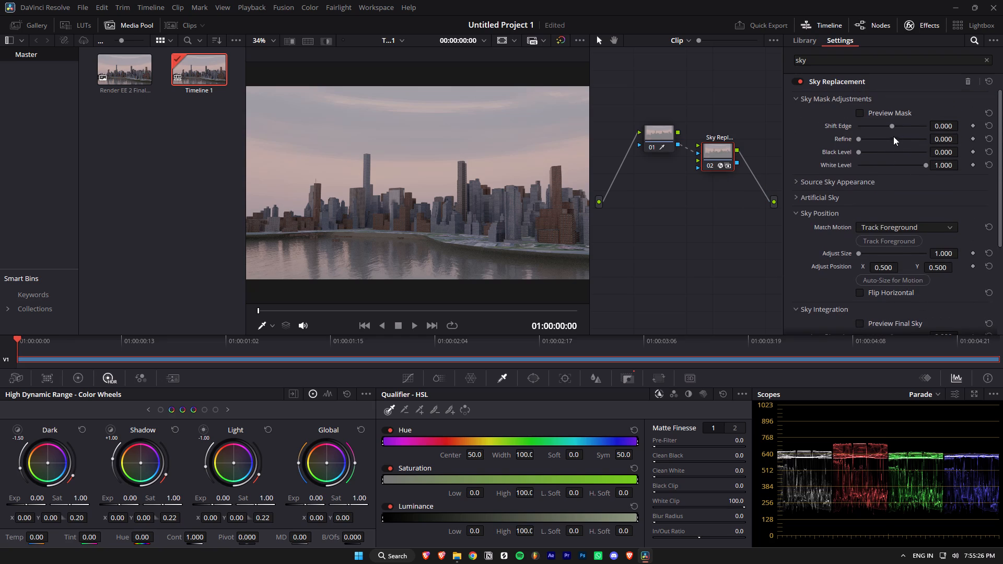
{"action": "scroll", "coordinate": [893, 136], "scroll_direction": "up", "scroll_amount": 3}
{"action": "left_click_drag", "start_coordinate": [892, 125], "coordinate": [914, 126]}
Switch to the Brave browser and rewatch the sky replacement short for the effect's artificial sky settings.
{"action": "key", "text": "alt+Tab"}
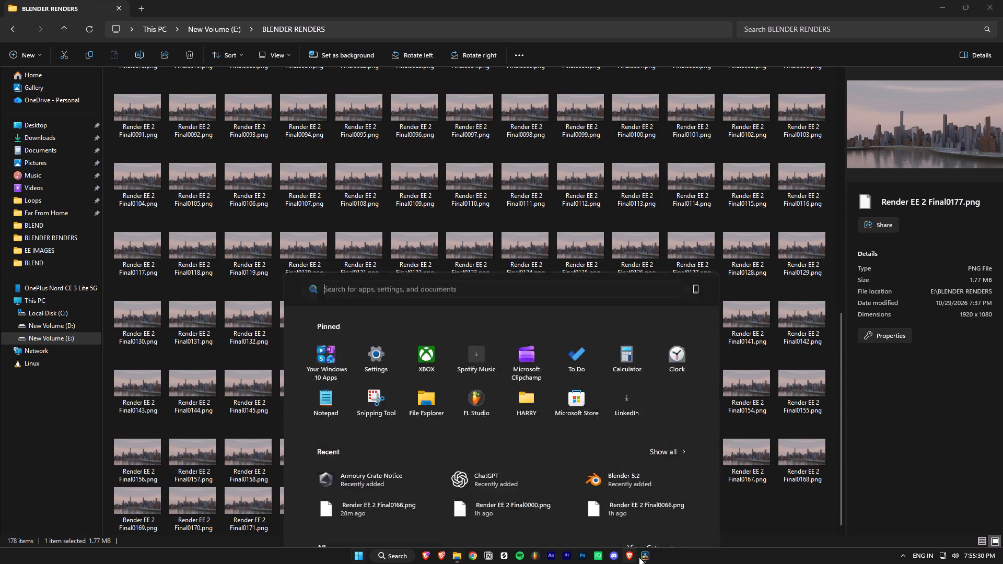
{"action": "left_click", "coordinate": [629, 557]}
{"action": "left_click", "coordinate": [372, 305]}
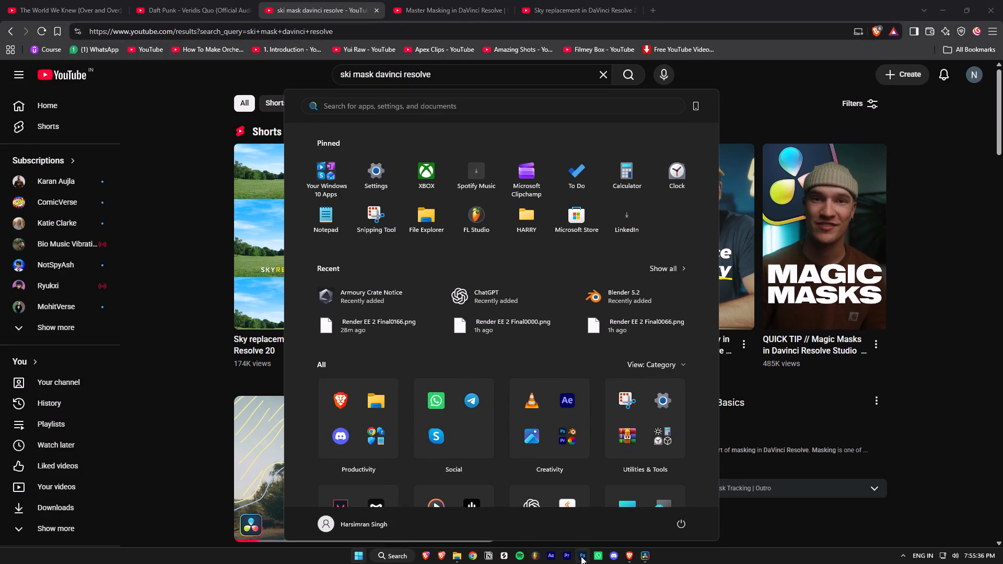
{"action": "left_click", "coordinate": [581, 556]}
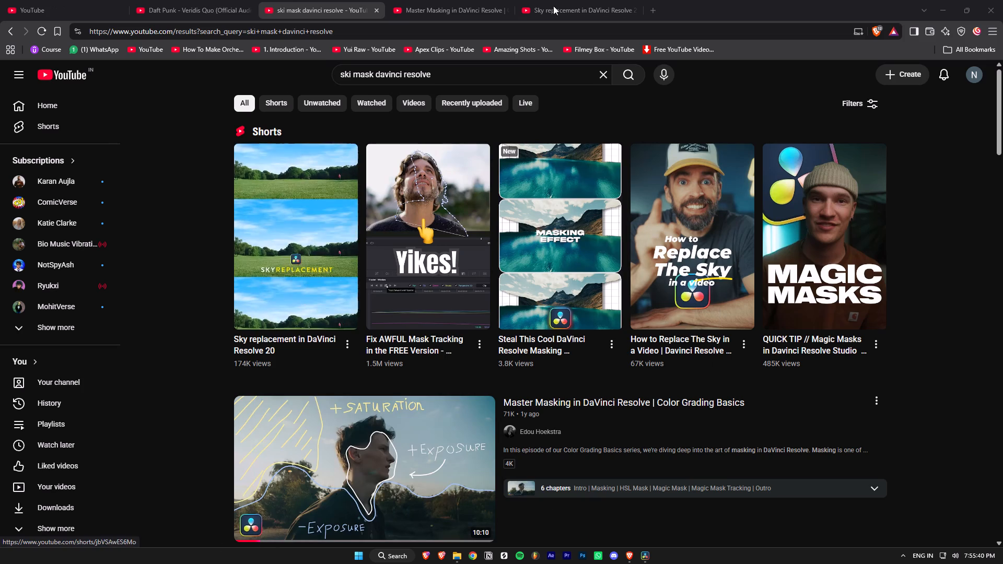
{"action": "left_click", "coordinate": [588, 0]}
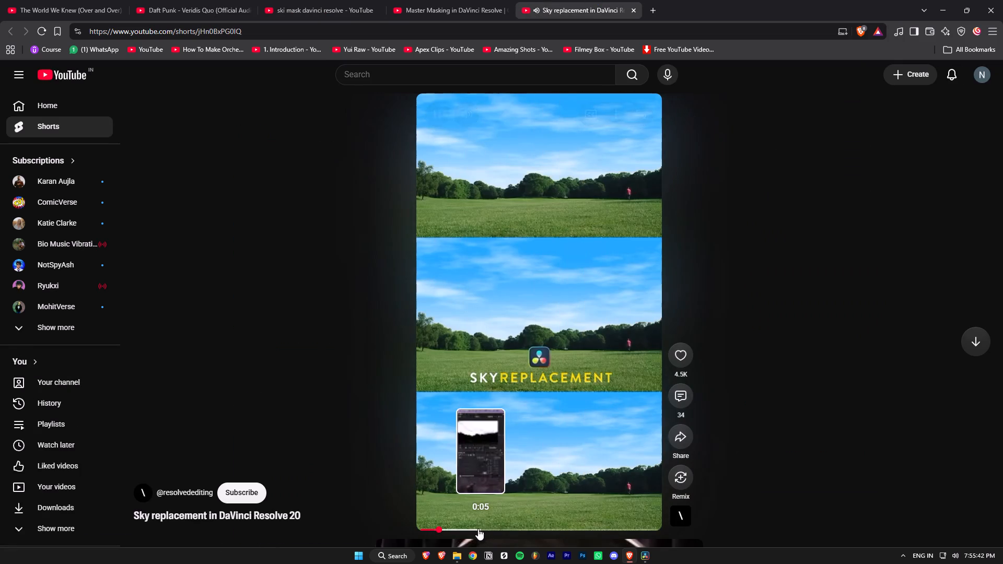
{"action": "left_click", "coordinate": [475, 526]}
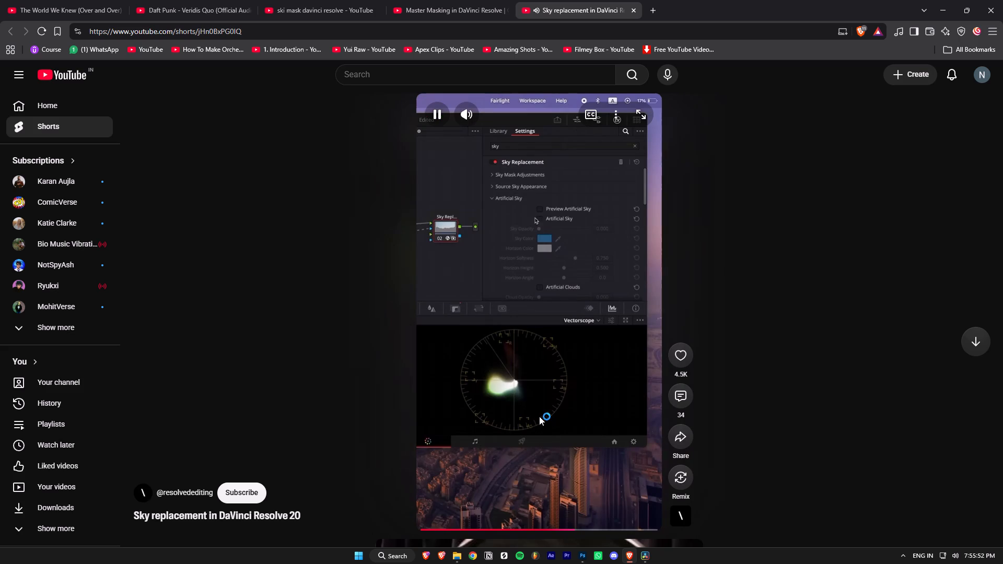
{"action": "left_click", "coordinate": [533, 416]}
Back in DaVinci Resolve, collapse Sky Mask Adjustments and expand the Artificial Sky settings of the Sky Replacement effect.
{"action": "key", "text": "alt+Tab"}
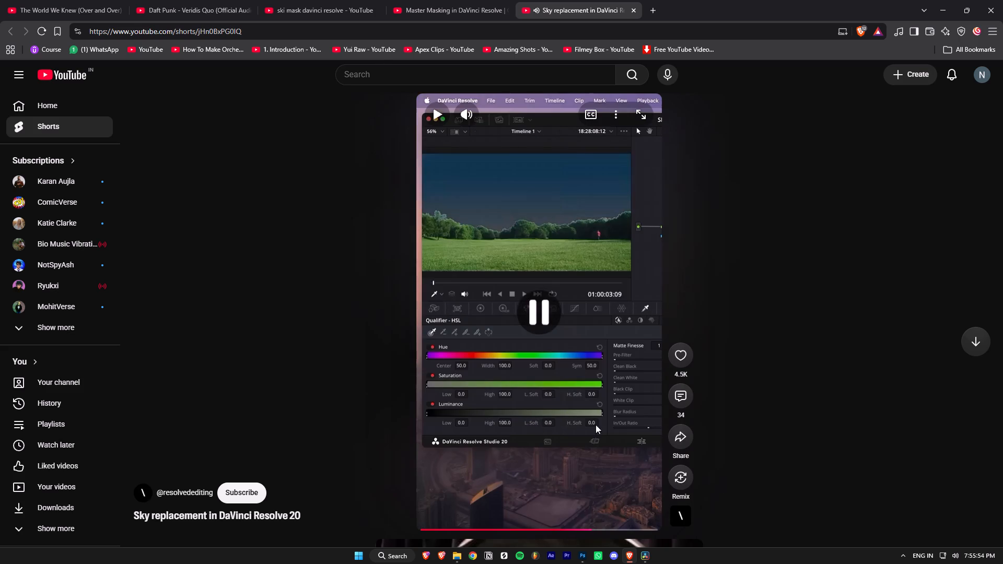
{"action": "key", "text": "alt+Tab"}
{"action": "key", "text": "alt+Tab"}
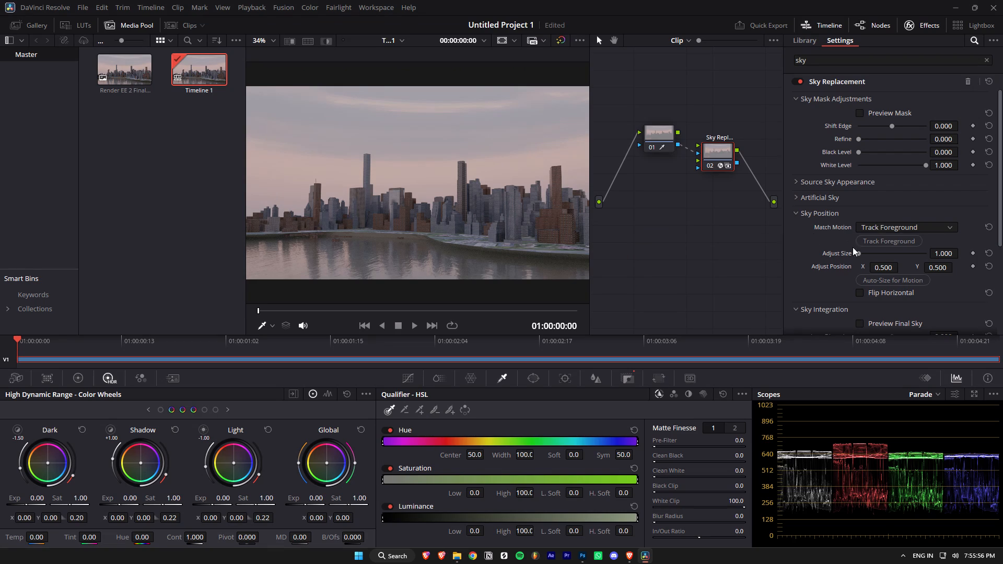
{"action": "scroll", "coordinate": [889, 244], "scroll_direction": "down", "scroll_amount": 2}
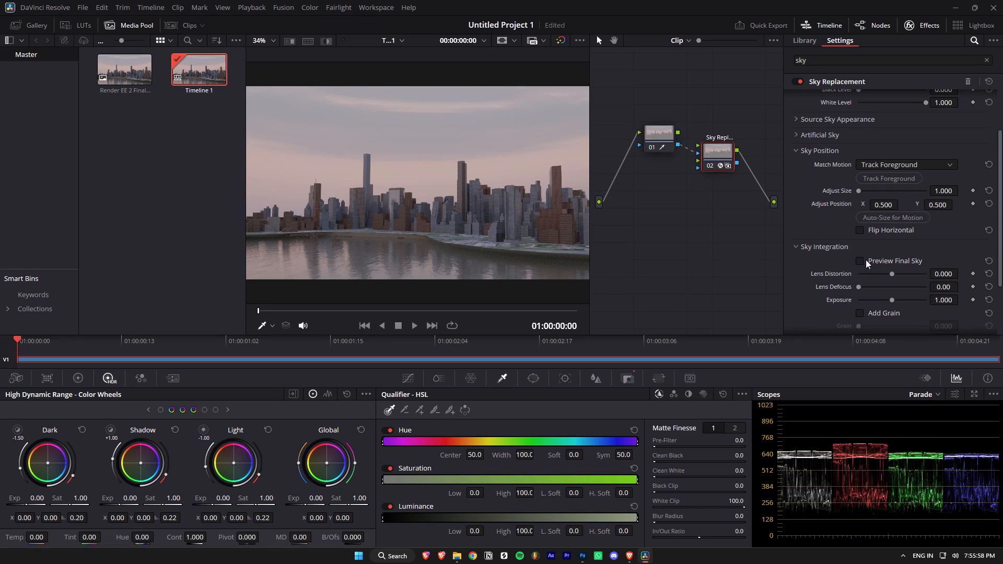
{"action": "scroll", "coordinate": [909, 255], "scroll_direction": "up", "scroll_amount": 6}
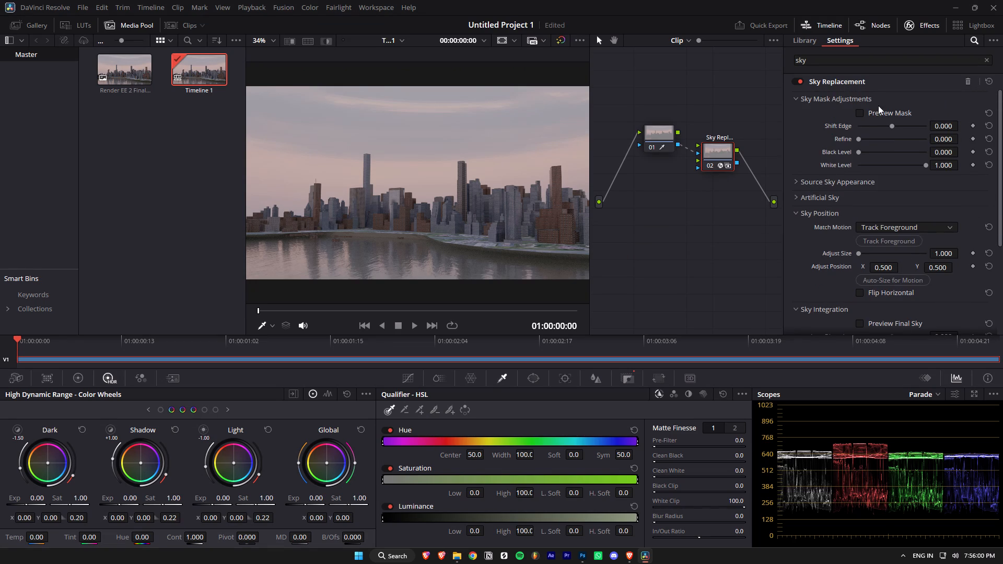
{"action": "left_click", "coordinate": [796, 96]}
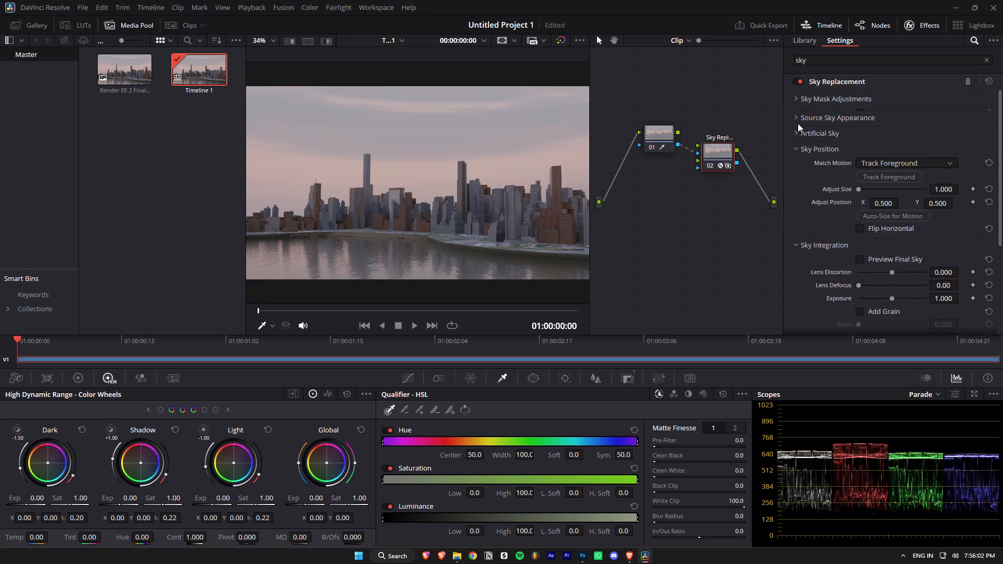
{"action": "left_click", "coordinate": [798, 131]}
{"action": "scroll", "coordinate": [873, 169], "scroll_direction": "up", "scroll_amount": 6}
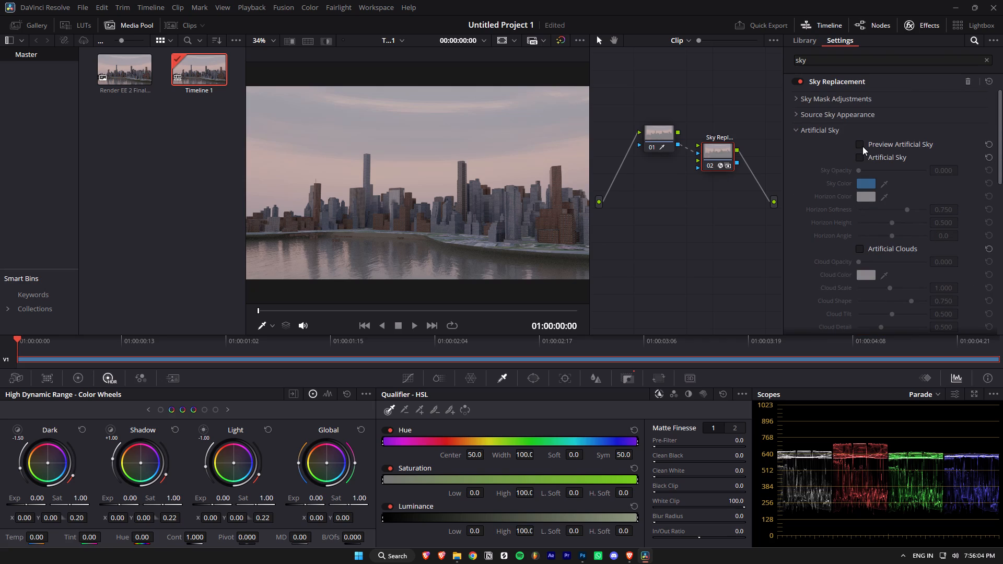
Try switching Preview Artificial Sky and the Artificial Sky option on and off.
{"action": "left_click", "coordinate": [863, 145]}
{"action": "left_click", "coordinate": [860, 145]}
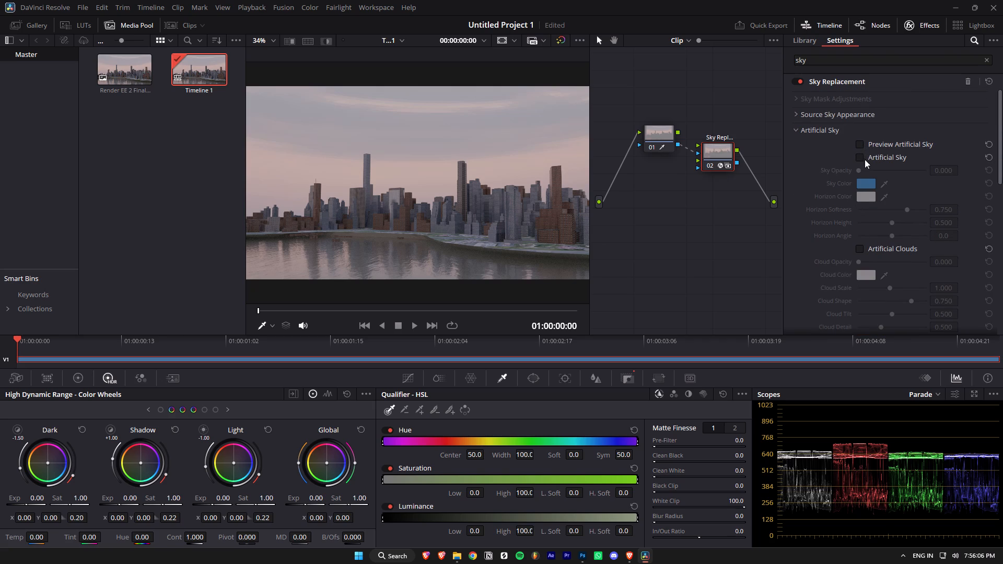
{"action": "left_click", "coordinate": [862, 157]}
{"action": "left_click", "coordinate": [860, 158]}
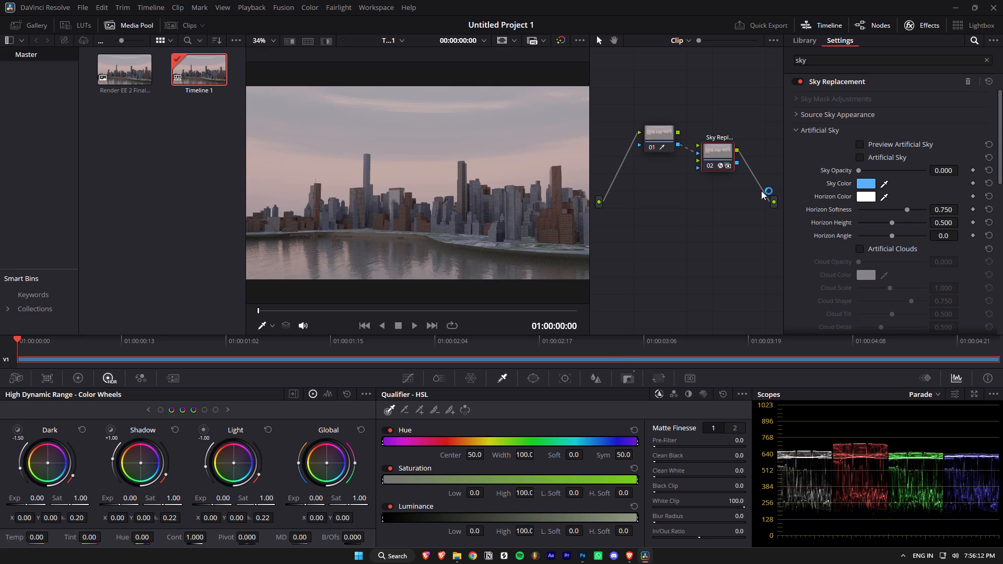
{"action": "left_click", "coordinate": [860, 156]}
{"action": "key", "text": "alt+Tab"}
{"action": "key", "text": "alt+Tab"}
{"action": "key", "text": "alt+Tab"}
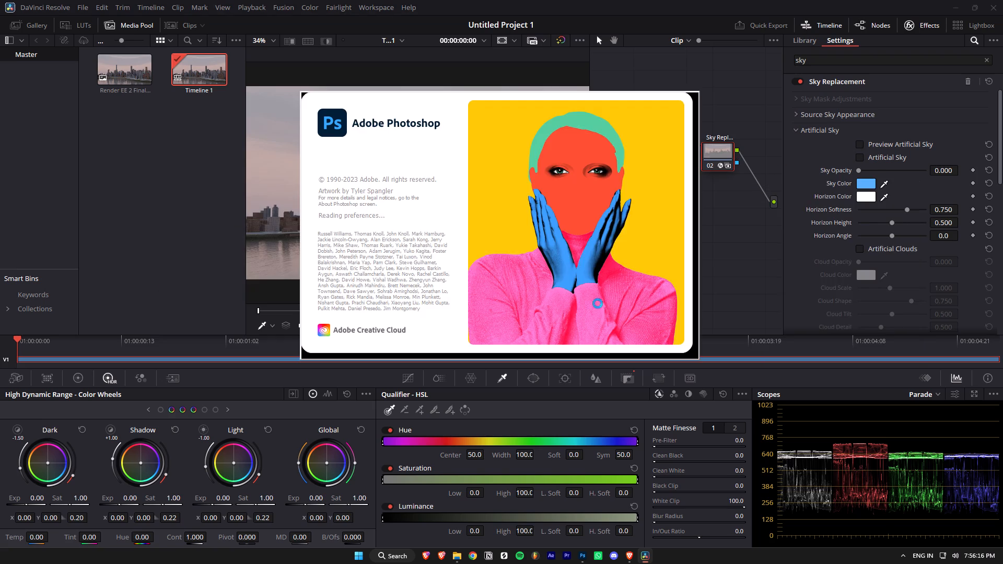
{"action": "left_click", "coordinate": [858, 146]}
Go back to the sky replacement short in Brave and review how the mask node connects to the Sky Replacement node.
{"action": "key", "text": "alt+Tab"}
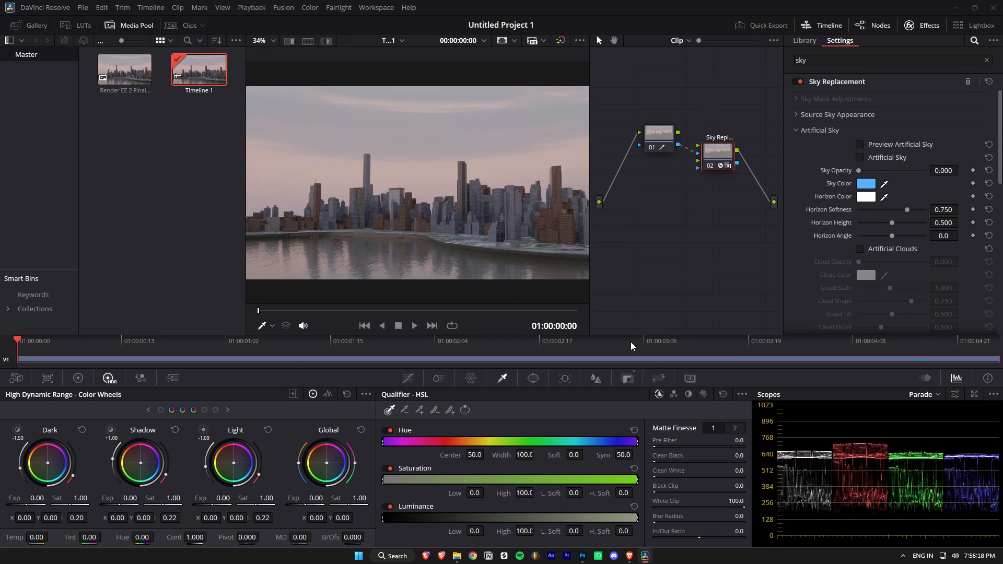
{"action": "key", "text": "alt+Tab"}
{"action": "left_click", "coordinate": [386, 303], "text": "alt"}
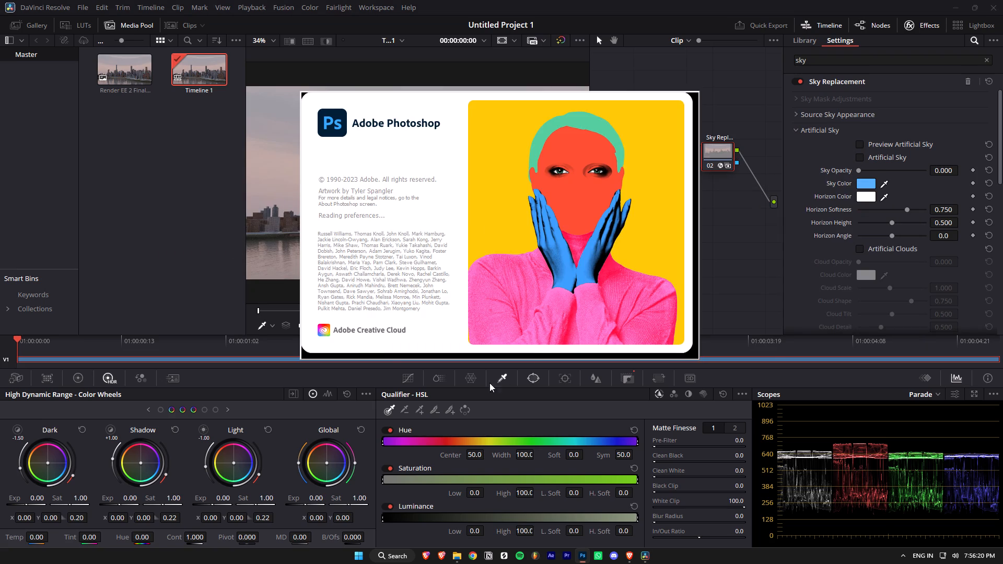
{"action": "left_click", "coordinate": [317, 379], "text": "alt"}
{"action": "key", "text": "alt+Tab"}
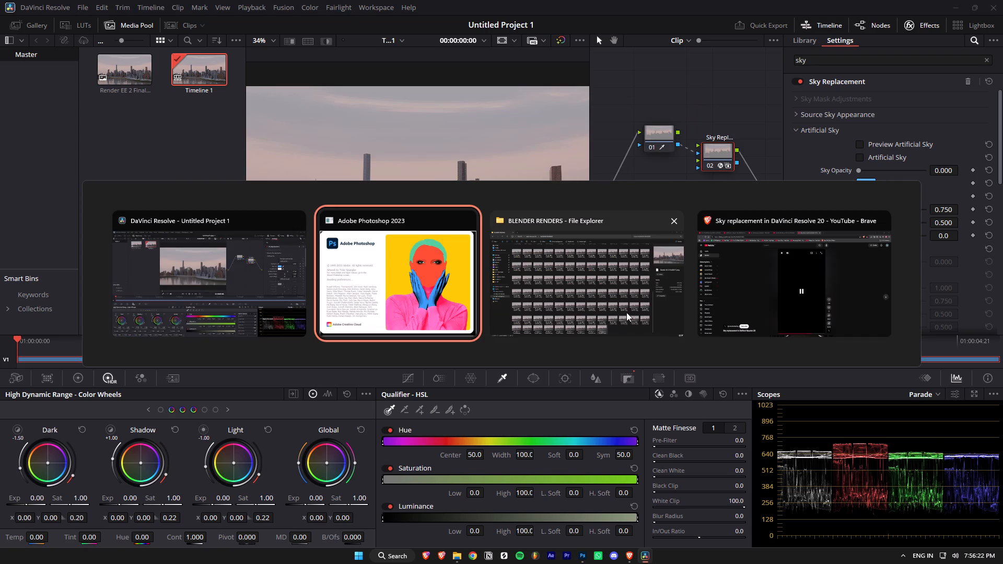
{"action": "key", "text": "alt+Tab"}
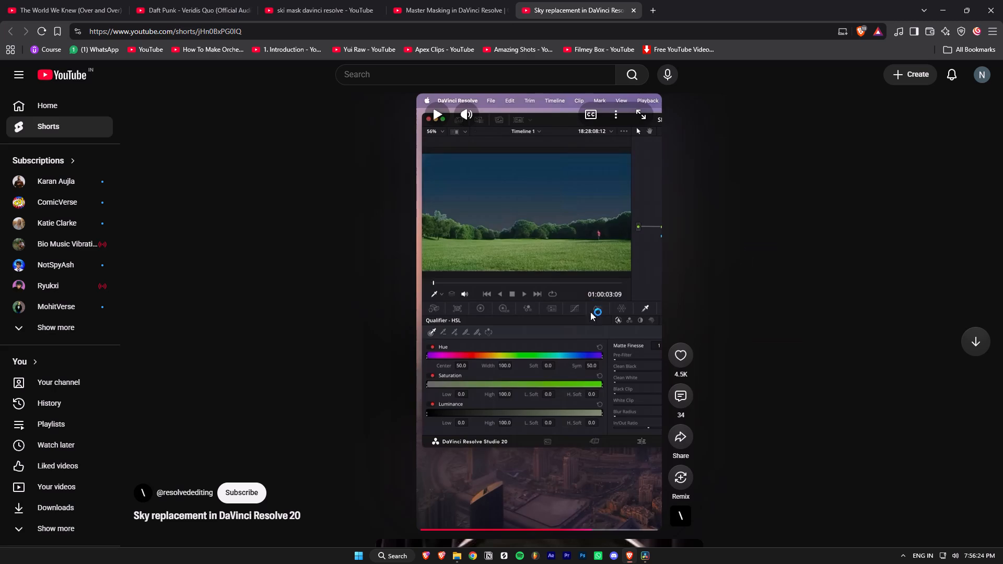
{"action": "left_click_drag", "start_coordinate": [527, 525], "coordinate": [514, 525]}
{"action": "left_click", "coordinate": [507, 365]}
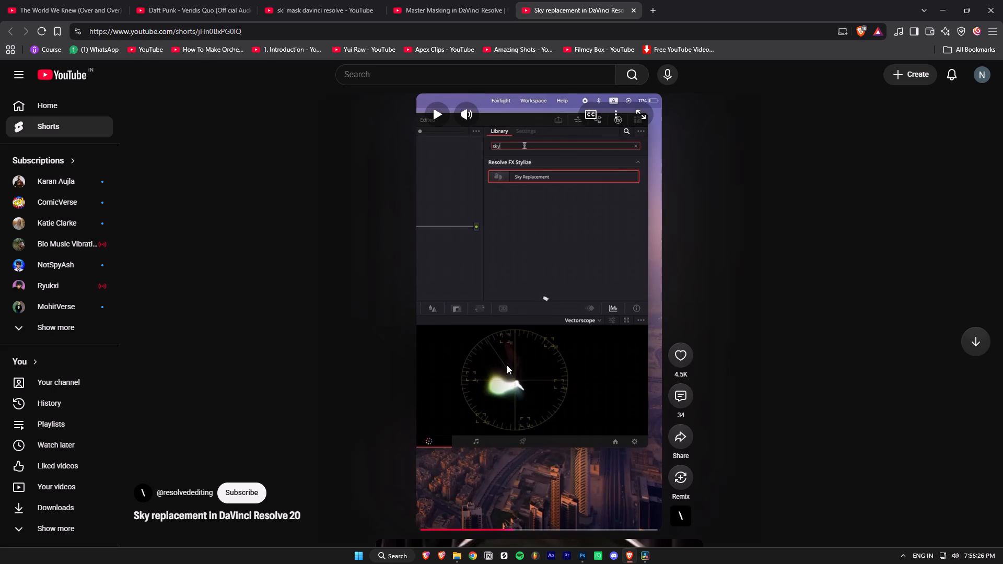
{"action": "left_click", "coordinate": [478, 525]}
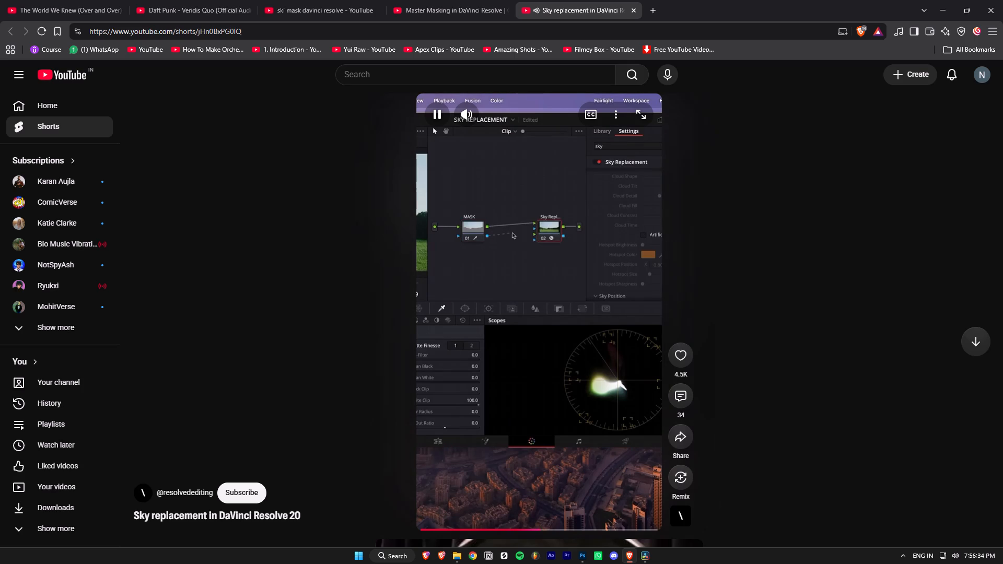
{"action": "left_click", "coordinate": [521, 406]}
Back in DaVinci Resolve, connect node 01's RGB output to the Sky Replacement node's RGB input.
{"action": "key", "text": "alt+Tab"}
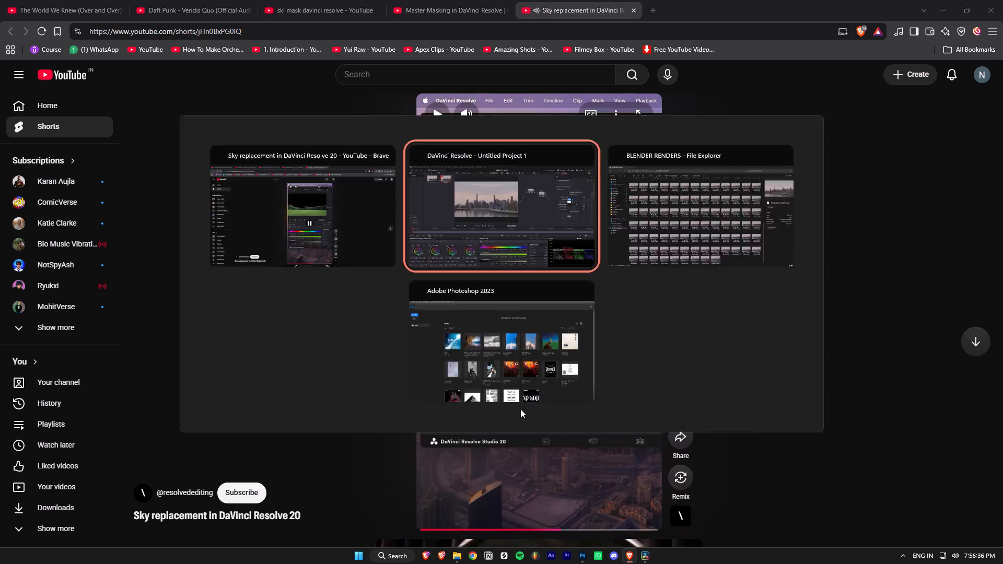
{"action": "left_click_drag", "start_coordinate": [680, 130], "coordinate": [699, 147]}
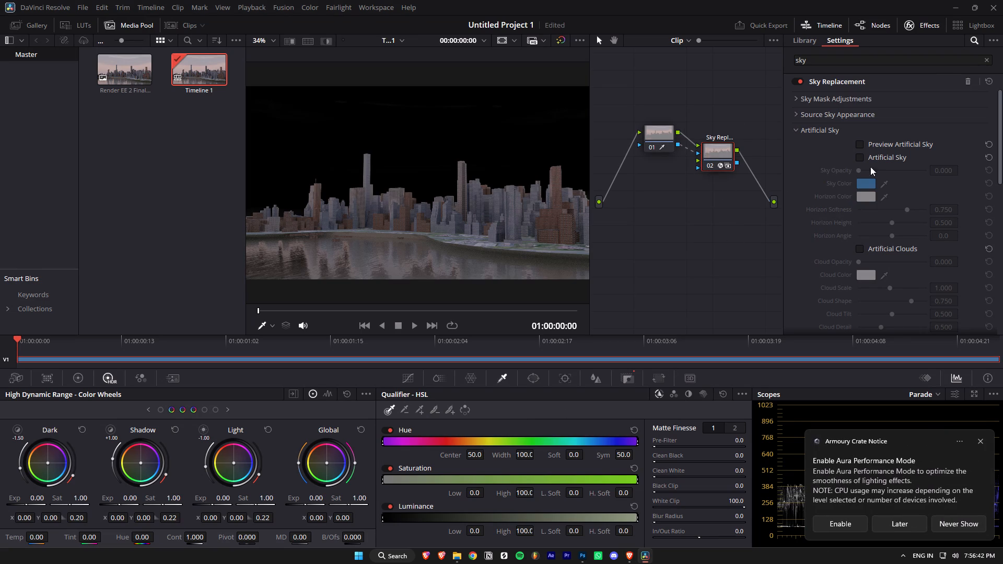
Enable Preview Artificial Sky in the Sky Replacement effect.
{"action": "left_click", "coordinate": [862, 144]}
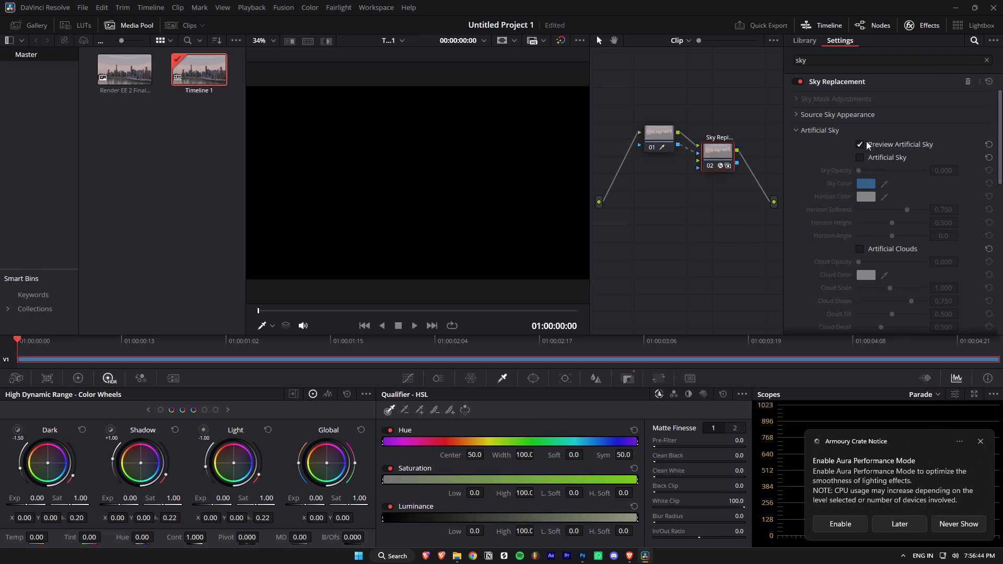
Turn off Preview Artificial Sky, enable Artificial Sky and raise Sky Opacity to 1.000.
{"action": "left_click", "coordinate": [865, 143]}
{"action": "double_click", "coordinate": [861, 144]}
{"action": "left_click", "coordinate": [860, 155]}
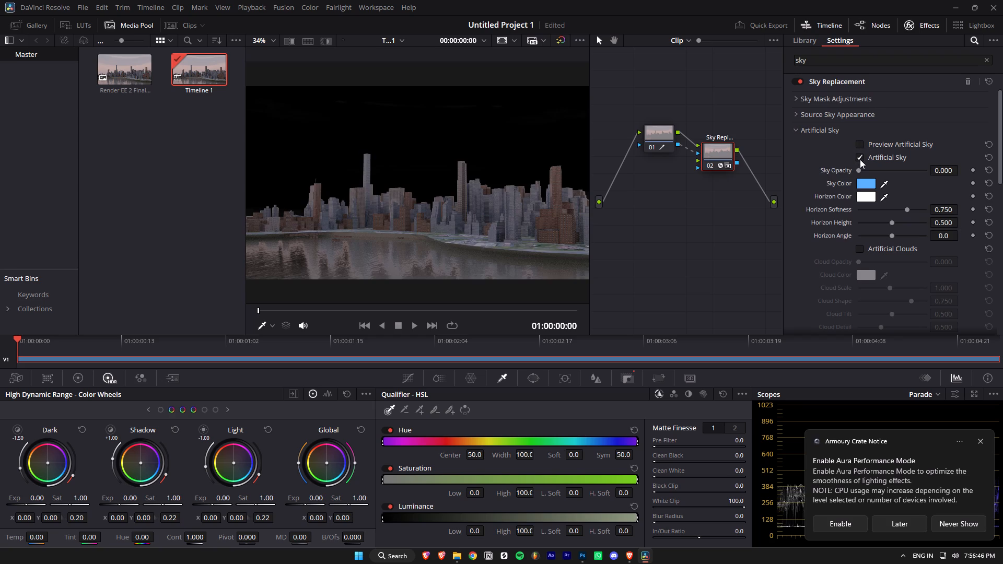
{"action": "left_click_drag", "start_coordinate": [859, 169], "coordinate": [920, 171]}
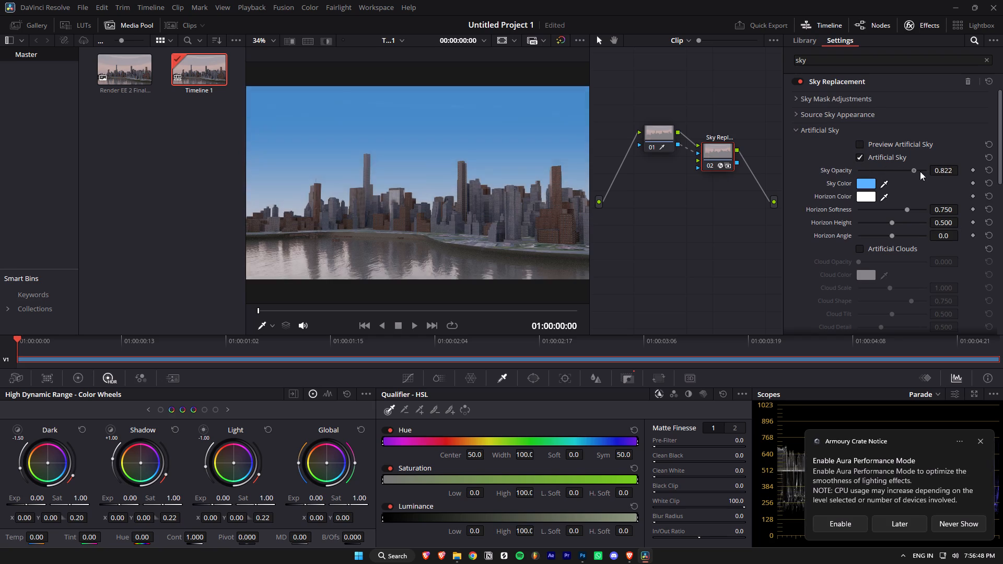
{"action": "left_click_drag", "start_coordinate": [920, 171], "coordinate": [971, 175]}
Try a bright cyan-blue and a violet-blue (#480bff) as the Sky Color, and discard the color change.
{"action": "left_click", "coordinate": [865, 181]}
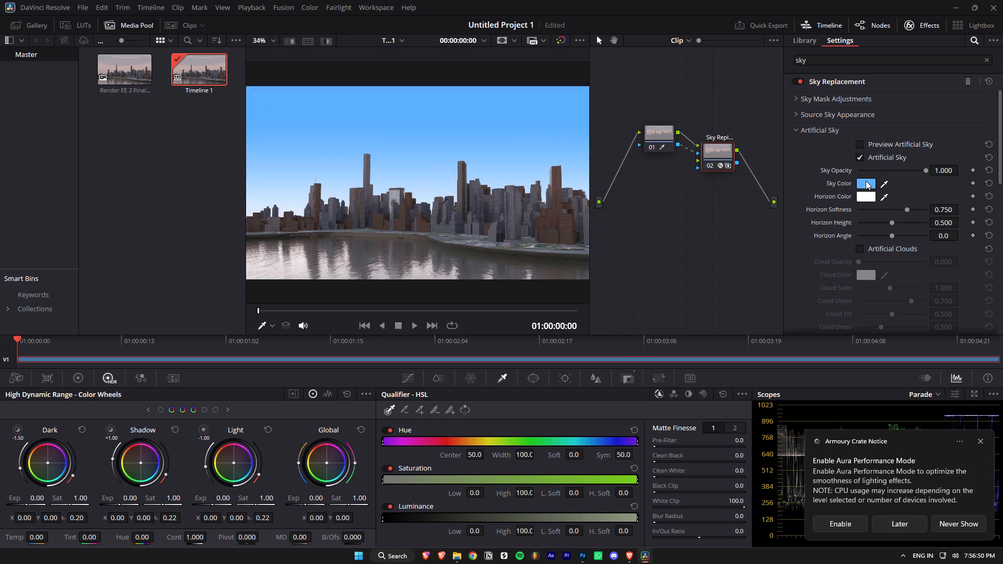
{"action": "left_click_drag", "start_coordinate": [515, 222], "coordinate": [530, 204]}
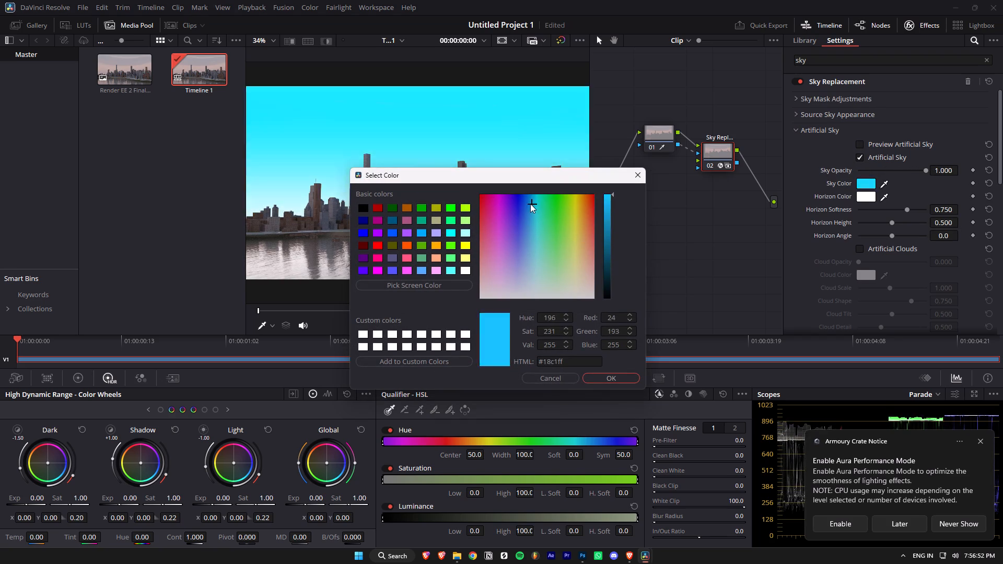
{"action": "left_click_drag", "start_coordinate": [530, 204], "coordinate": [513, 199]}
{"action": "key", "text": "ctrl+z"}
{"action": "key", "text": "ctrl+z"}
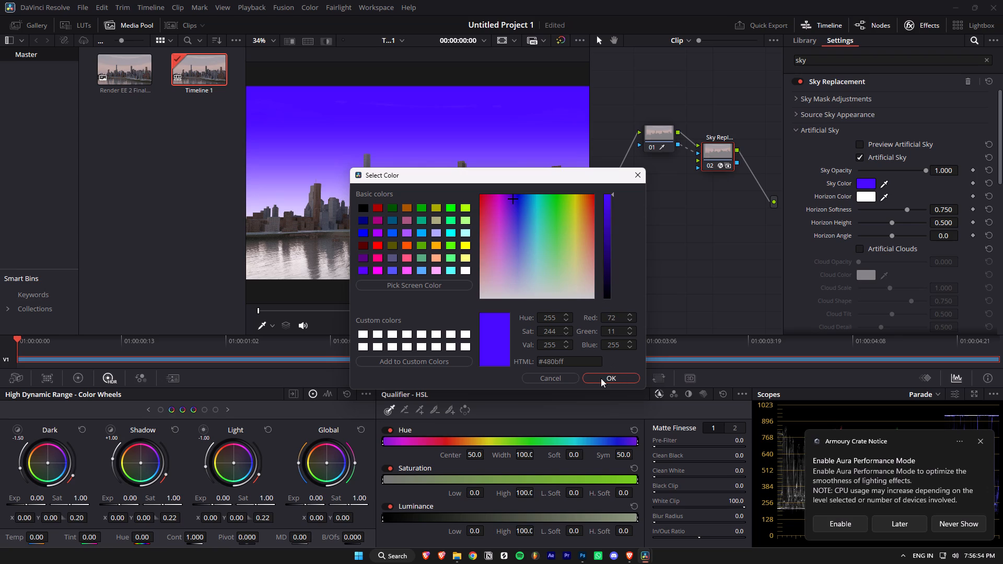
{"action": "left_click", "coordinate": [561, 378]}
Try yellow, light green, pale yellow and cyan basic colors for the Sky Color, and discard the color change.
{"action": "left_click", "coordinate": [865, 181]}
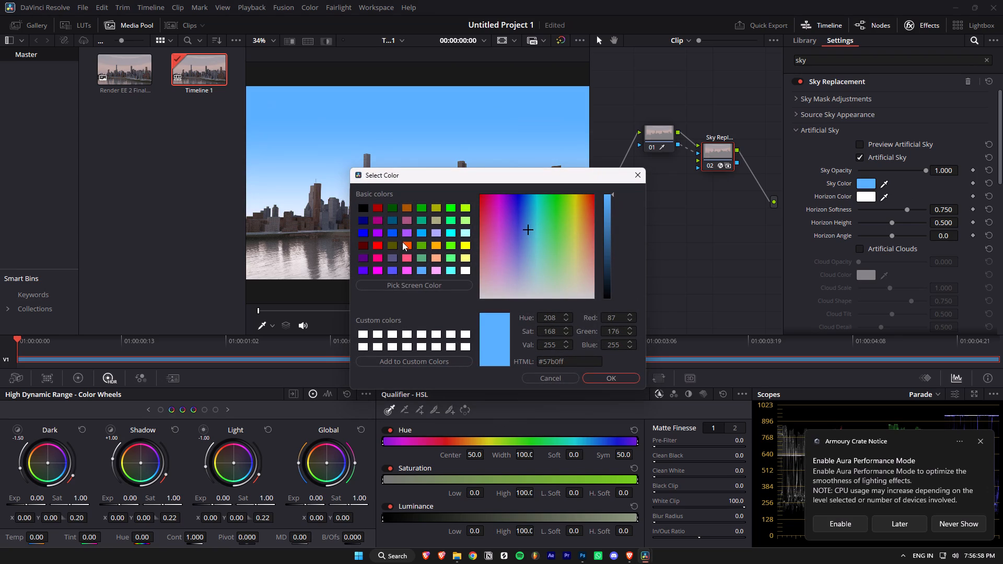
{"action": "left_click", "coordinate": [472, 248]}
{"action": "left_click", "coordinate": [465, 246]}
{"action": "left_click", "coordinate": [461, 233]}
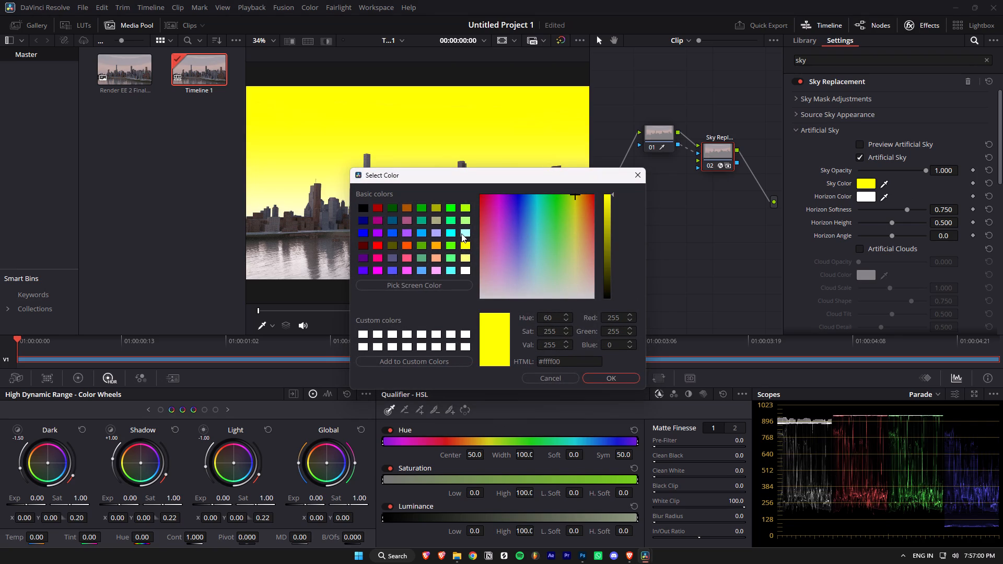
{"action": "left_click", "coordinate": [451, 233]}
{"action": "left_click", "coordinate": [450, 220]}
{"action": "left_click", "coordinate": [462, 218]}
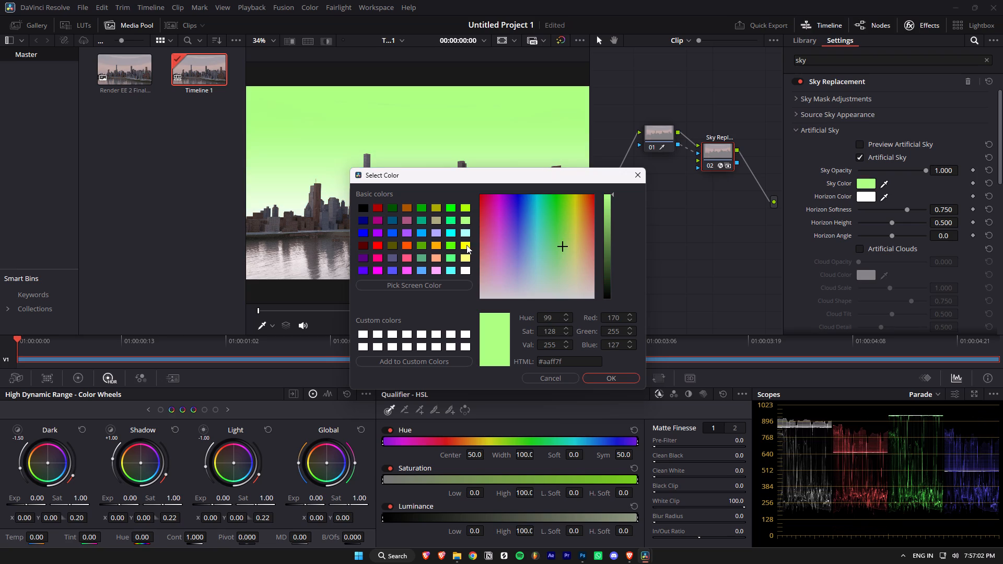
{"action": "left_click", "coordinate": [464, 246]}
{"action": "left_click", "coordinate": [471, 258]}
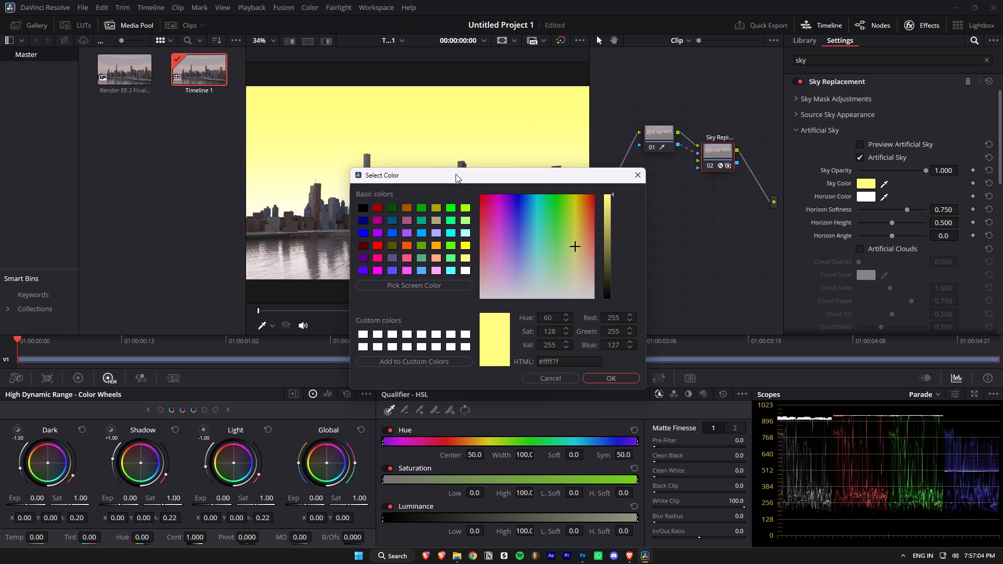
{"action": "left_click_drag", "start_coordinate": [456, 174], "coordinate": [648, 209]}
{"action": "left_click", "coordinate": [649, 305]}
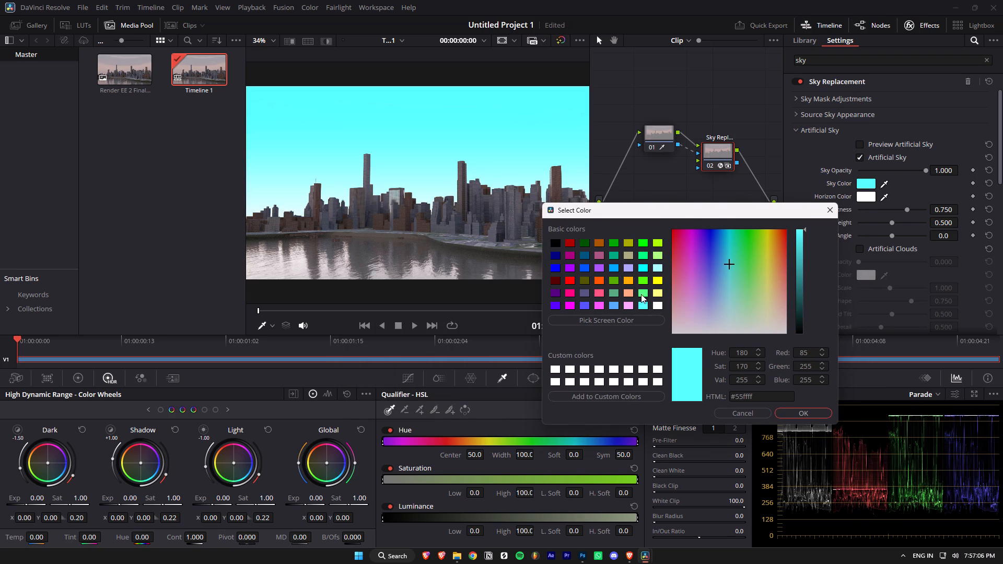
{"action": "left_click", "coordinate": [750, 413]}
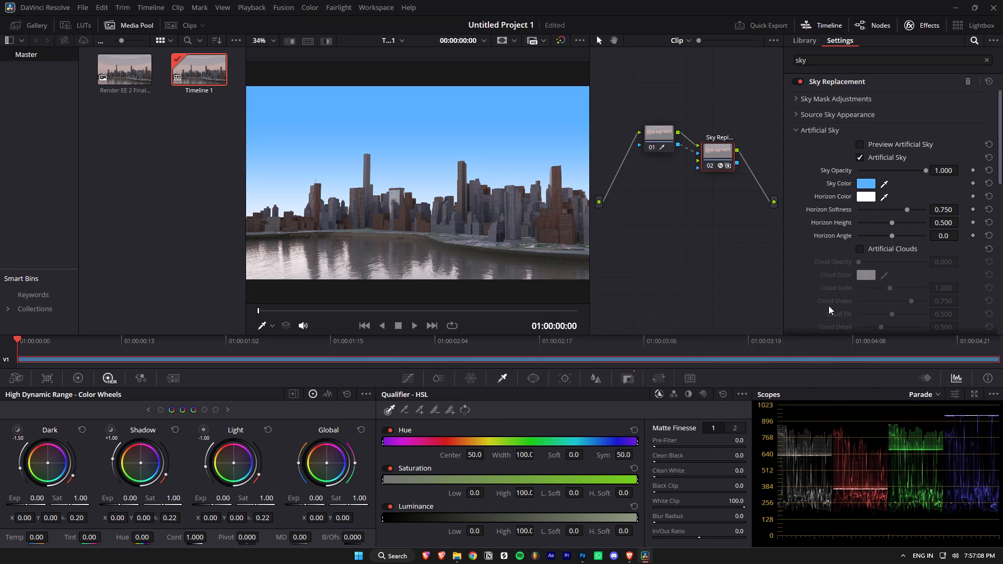
Set the artificial sky's Horizon Softness to 1.000, Horizon Height to about 0.899 and Horizon Angle to about -44.
{"action": "left_click_drag", "start_coordinate": [912, 208], "coordinate": [870, 209]}
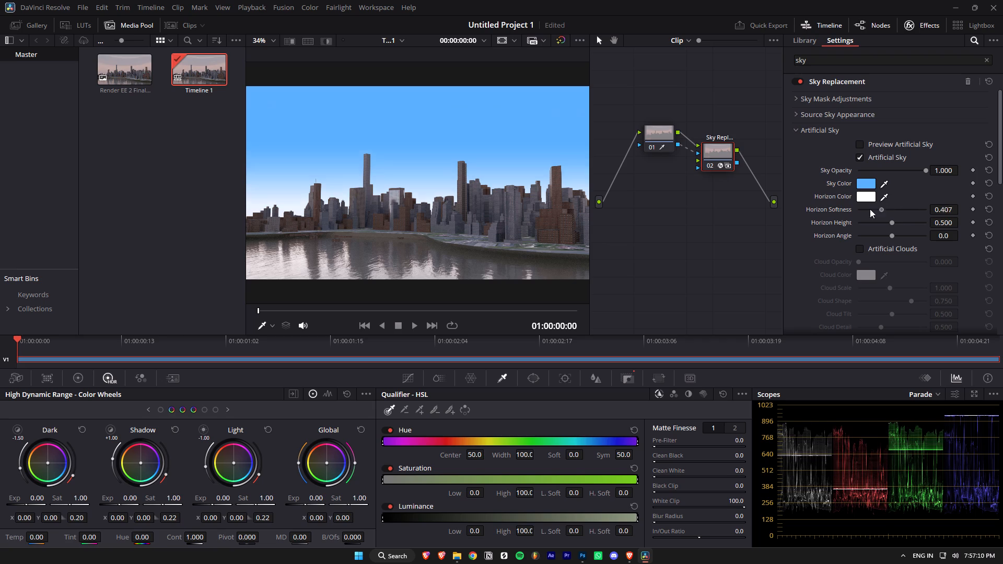
{"action": "left_click_drag", "start_coordinate": [870, 209], "coordinate": [935, 213]}
{"action": "left_click_drag", "start_coordinate": [893, 222], "coordinate": [924, 224]}
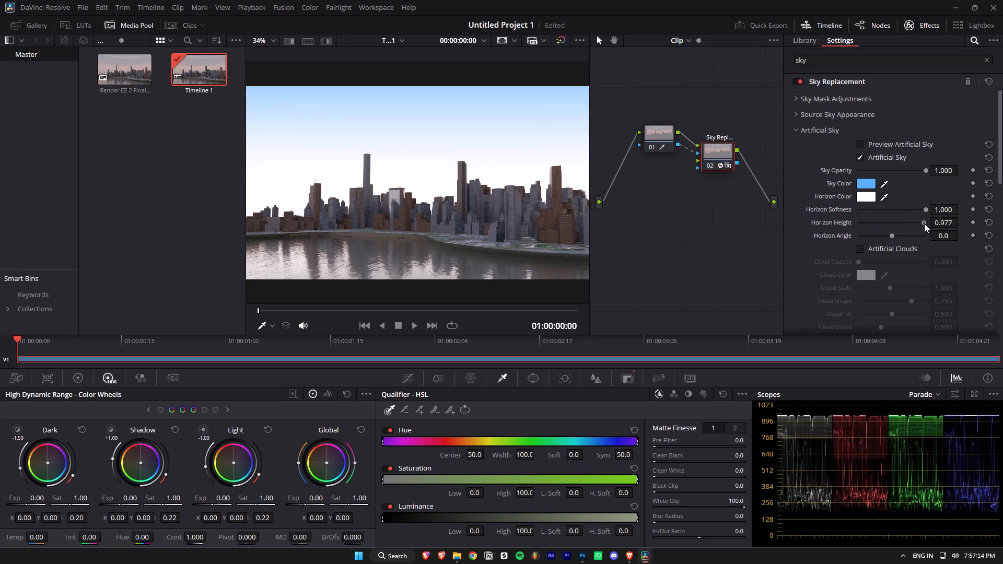
{"action": "left_click_drag", "start_coordinate": [924, 224], "coordinate": [919, 224]}
{"action": "left_click_drag", "start_coordinate": [894, 235], "coordinate": [855, 238]}
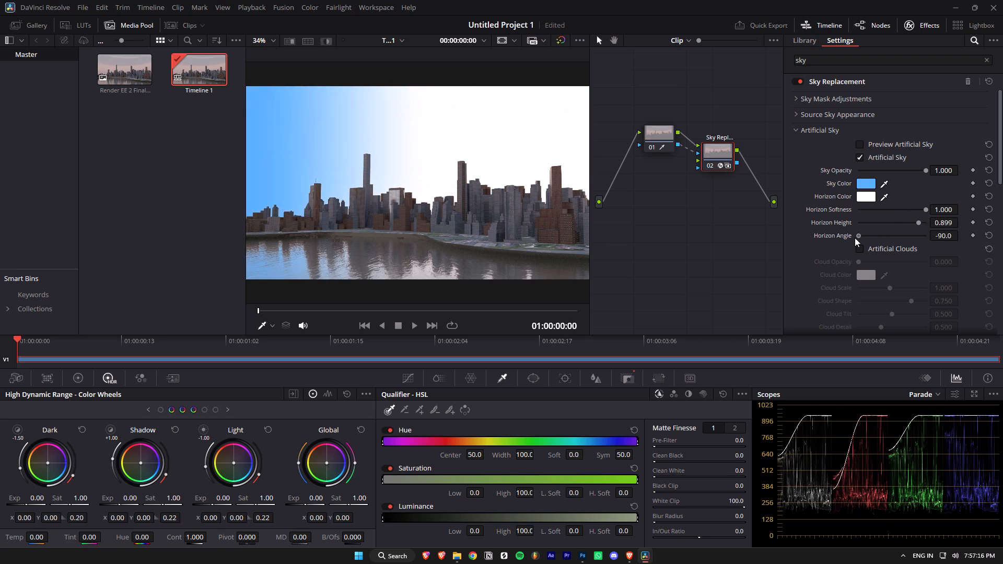
{"action": "left_click_drag", "start_coordinate": [855, 238], "coordinate": [874, 240]}
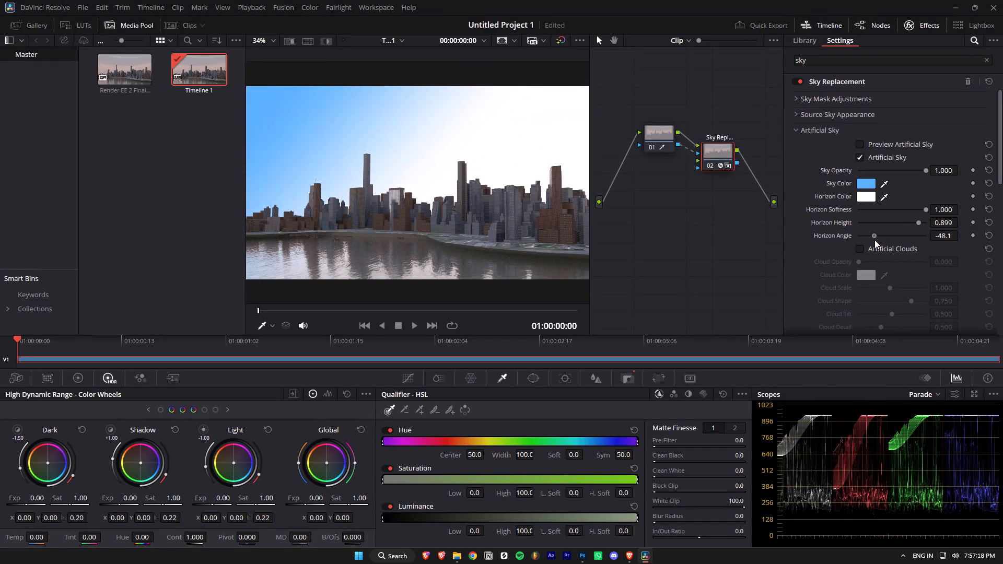
{"action": "left_click_drag", "start_coordinate": [874, 240], "coordinate": [876, 240]}
Enable Artificial Clouds with Cloud Opacity 1.000 and Cloud Scale about 0.291.
{"action": "left_click", "coordinate": [861, 248]}
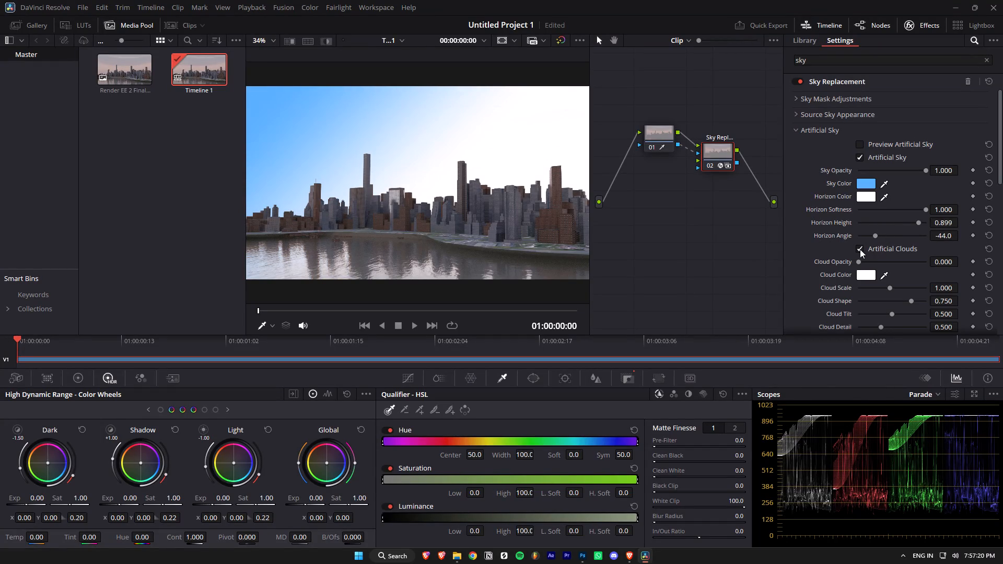
{"action": "left_click_drag", "start_coordinate": [860, 260], "coordinate": [972, 263]}
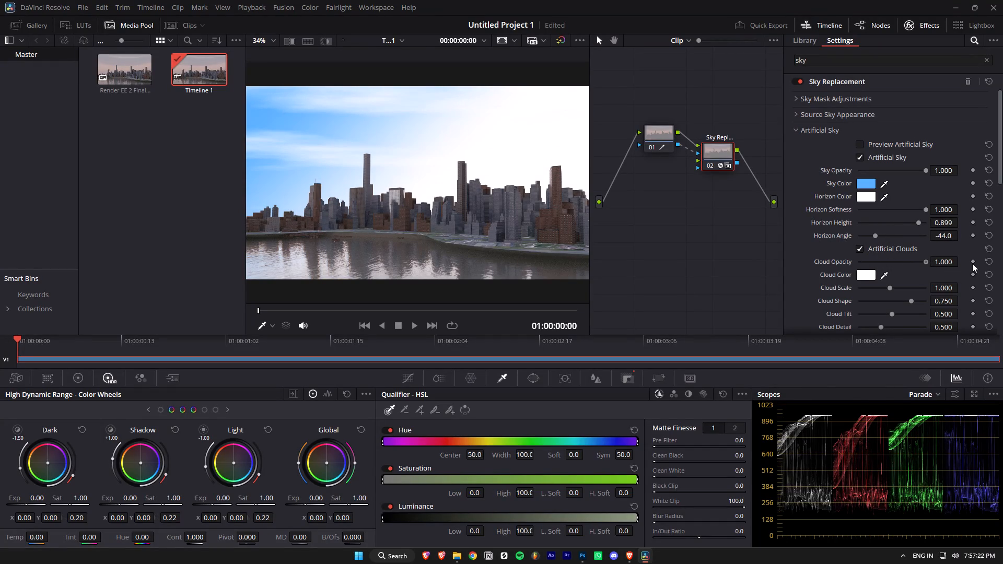
{"action": "left_click_drag", "start_coordinate": [972, 263], "coordinate": [958, 264]}
{"action": "left_click_drag", "start_coordinate": [888, 286], "coordinate": [916, 287]}
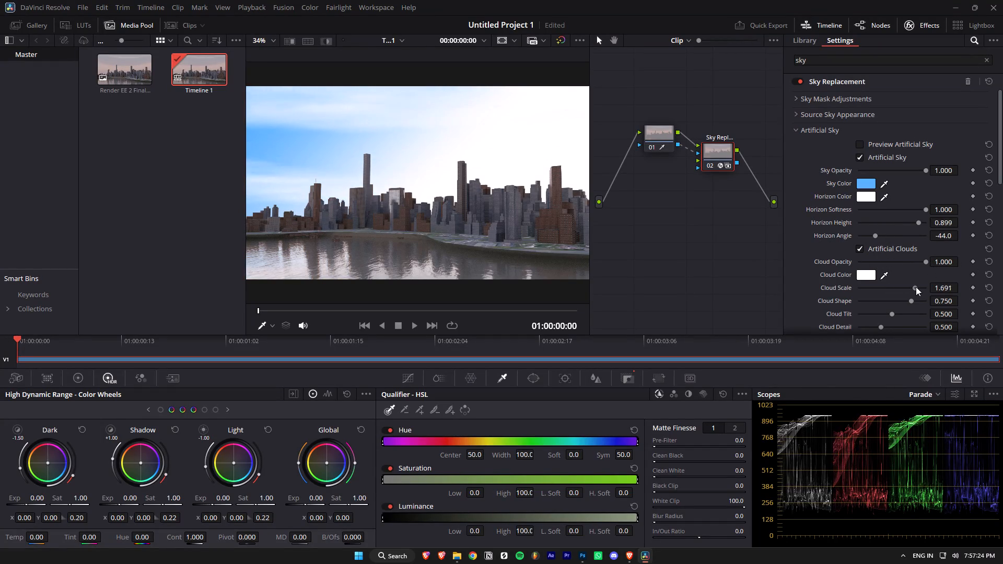
{"action": "left_click_drag", "start_coordinate": [916, 287], "coordinate": [865, 287]}
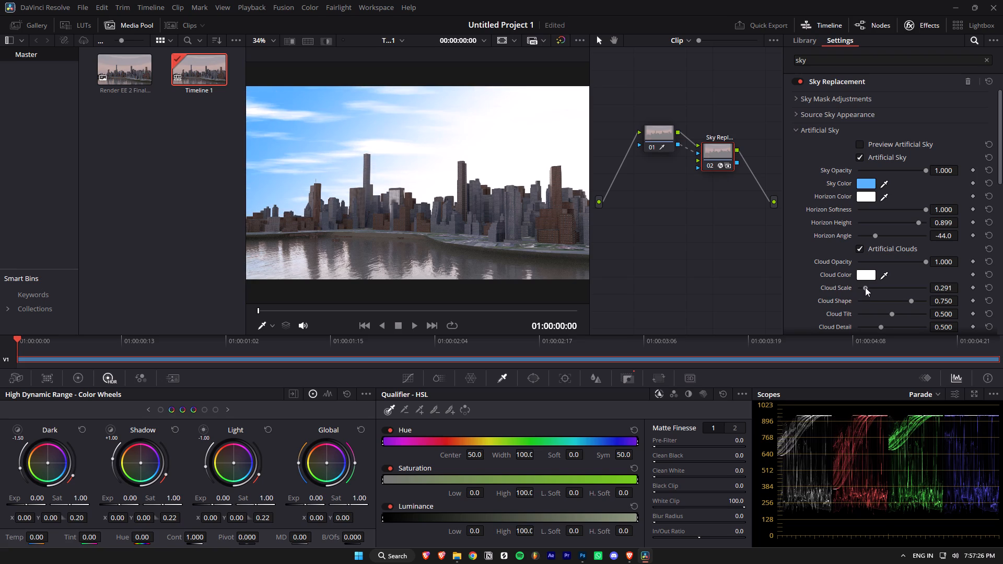
Set Cloud Tilt to 1.000, Cloud Shape to about 0.125 and Cloud Detail to about 0.266.
{"action": "left_click_drag", "start_coordinate": [892, 311], "coordinate": [872, 312]}
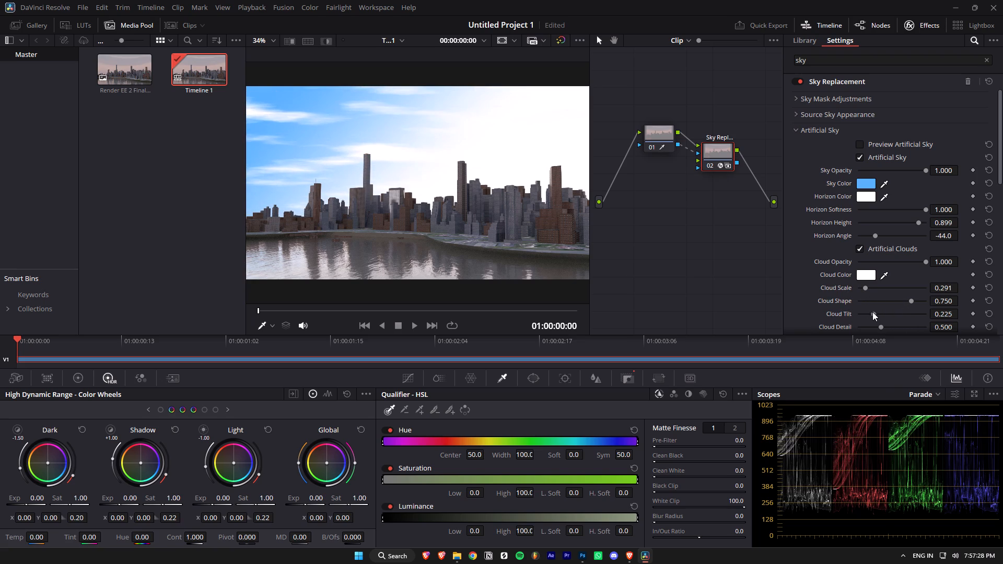
{"action": "left_click_drag", "start_coordinate": [872, 312], "coordinate": [973, 296]}
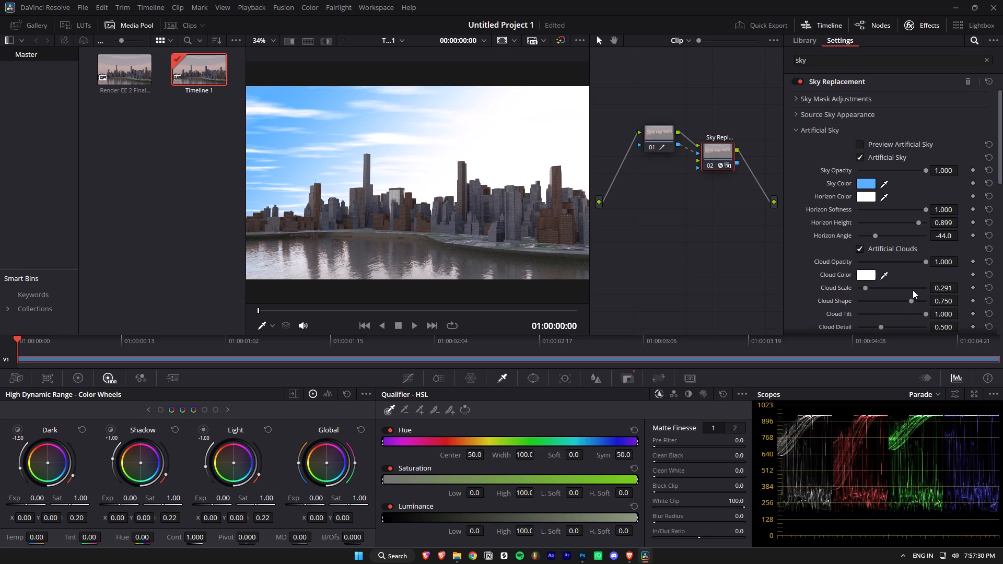
{"action": "left_click_drag", "start_coordinate": [908, 300], "coordinate": [867, 299]}
{"action": "left_click_drag", "start_coordinate": [882, 326], "coordinate": [860, 324]}
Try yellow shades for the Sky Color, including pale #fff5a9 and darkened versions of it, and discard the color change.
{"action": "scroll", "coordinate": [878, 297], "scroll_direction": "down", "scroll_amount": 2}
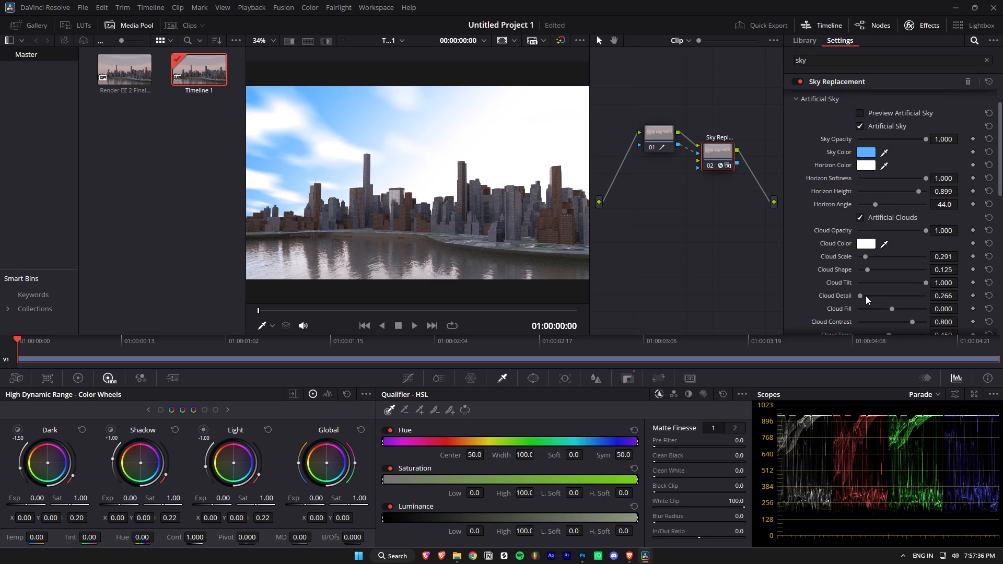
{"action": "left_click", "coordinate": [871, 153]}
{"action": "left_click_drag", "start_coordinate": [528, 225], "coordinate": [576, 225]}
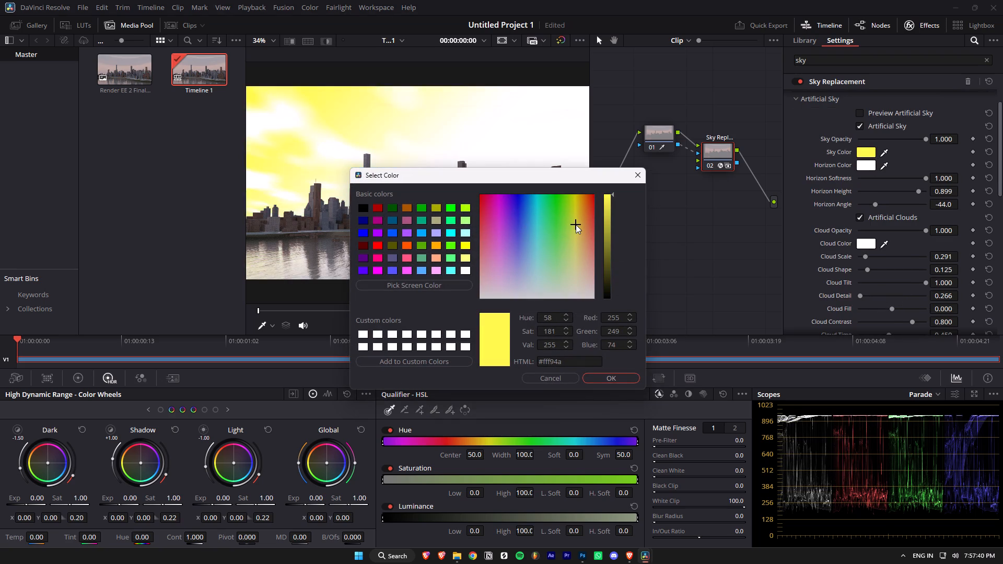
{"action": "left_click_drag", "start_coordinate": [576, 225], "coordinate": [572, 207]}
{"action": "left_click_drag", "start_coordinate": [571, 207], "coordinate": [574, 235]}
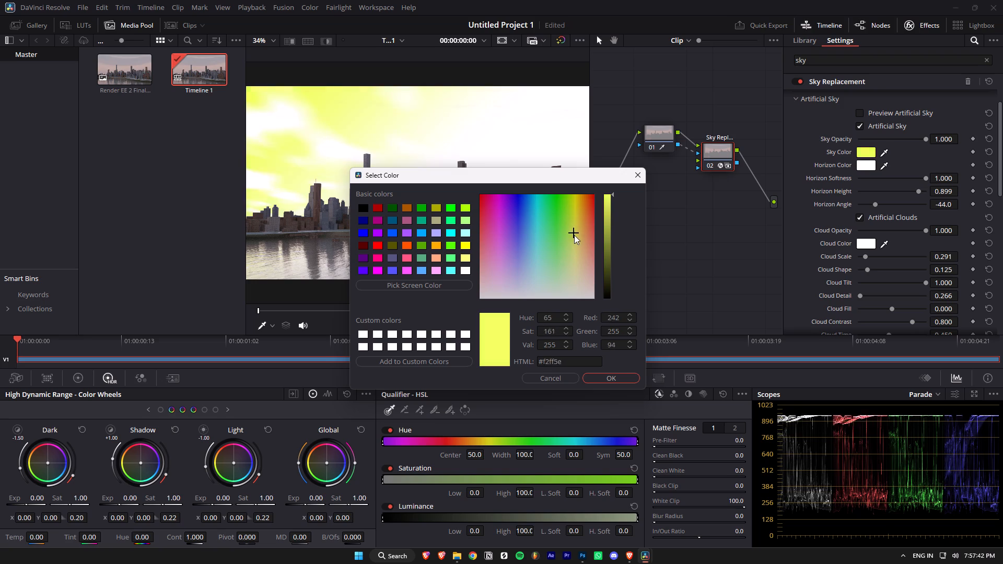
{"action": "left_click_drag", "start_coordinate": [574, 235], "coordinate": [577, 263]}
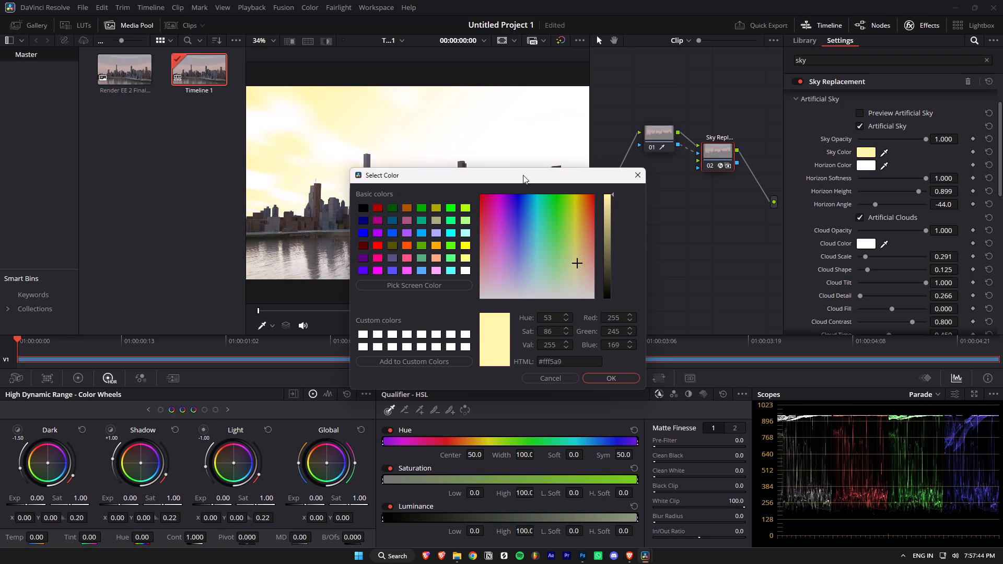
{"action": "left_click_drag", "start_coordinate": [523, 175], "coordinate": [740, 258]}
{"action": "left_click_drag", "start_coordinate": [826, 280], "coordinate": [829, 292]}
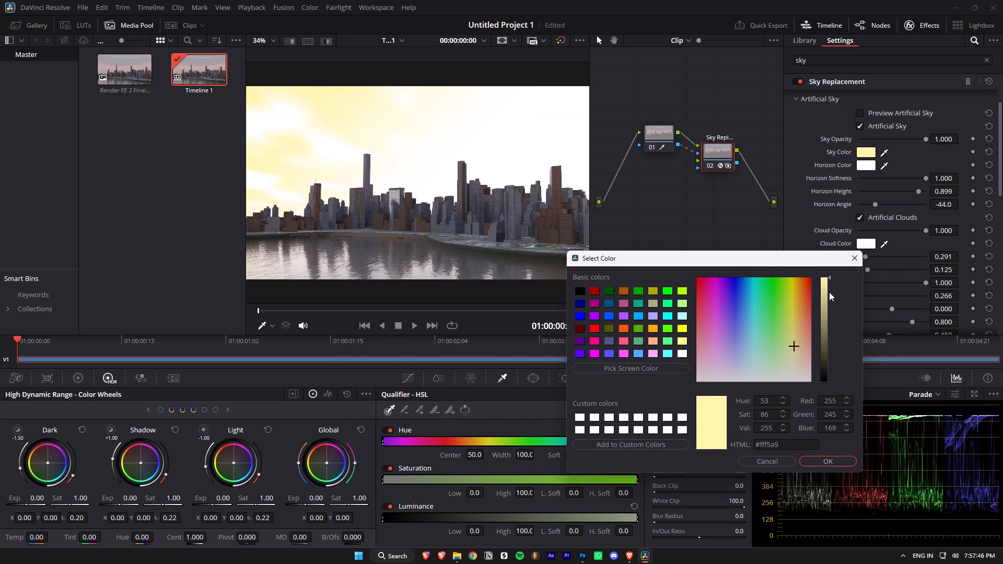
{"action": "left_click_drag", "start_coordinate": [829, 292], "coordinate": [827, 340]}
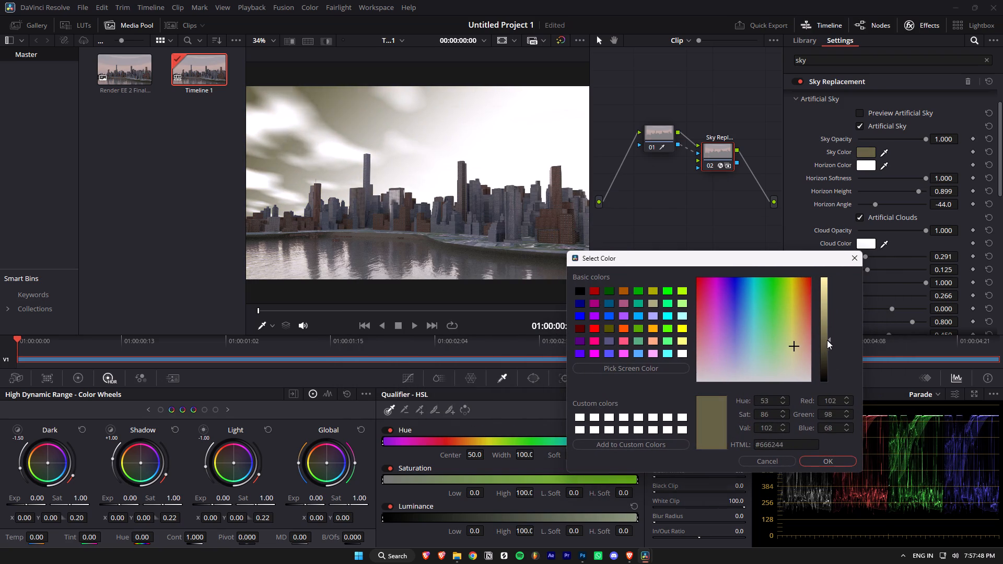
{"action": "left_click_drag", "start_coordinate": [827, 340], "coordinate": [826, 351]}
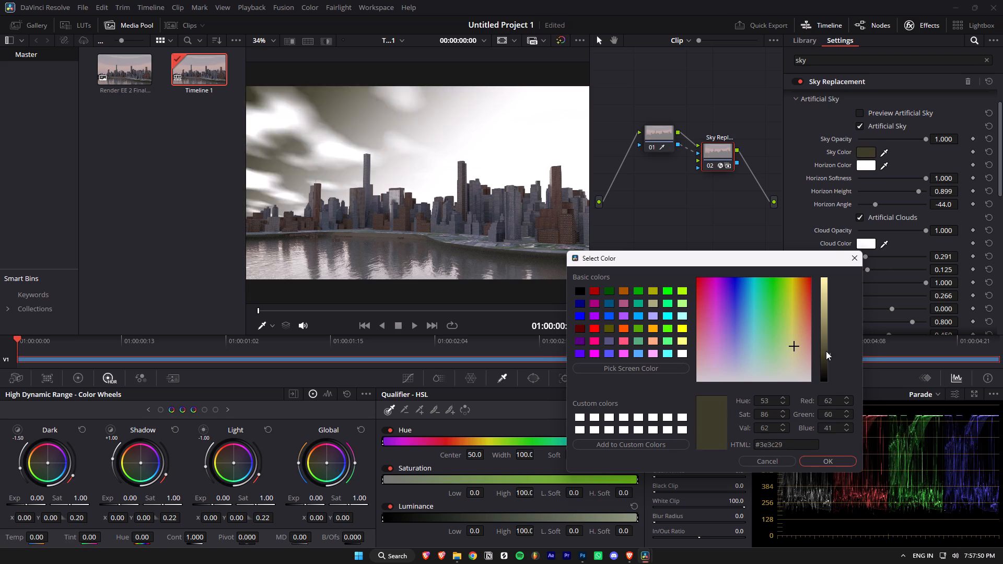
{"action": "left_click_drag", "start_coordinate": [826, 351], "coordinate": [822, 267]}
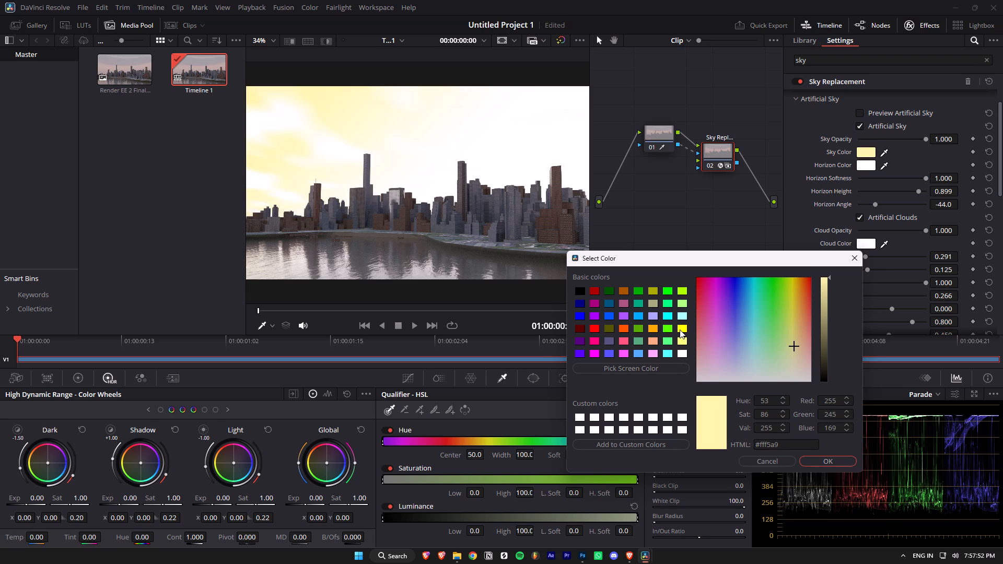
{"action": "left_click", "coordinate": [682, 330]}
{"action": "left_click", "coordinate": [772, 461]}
Review the artificial sky and clouds in the sky replacement short in Brave, and return to DaVinci Resolve.
{"action": "key", "text": "alt+Tab"}
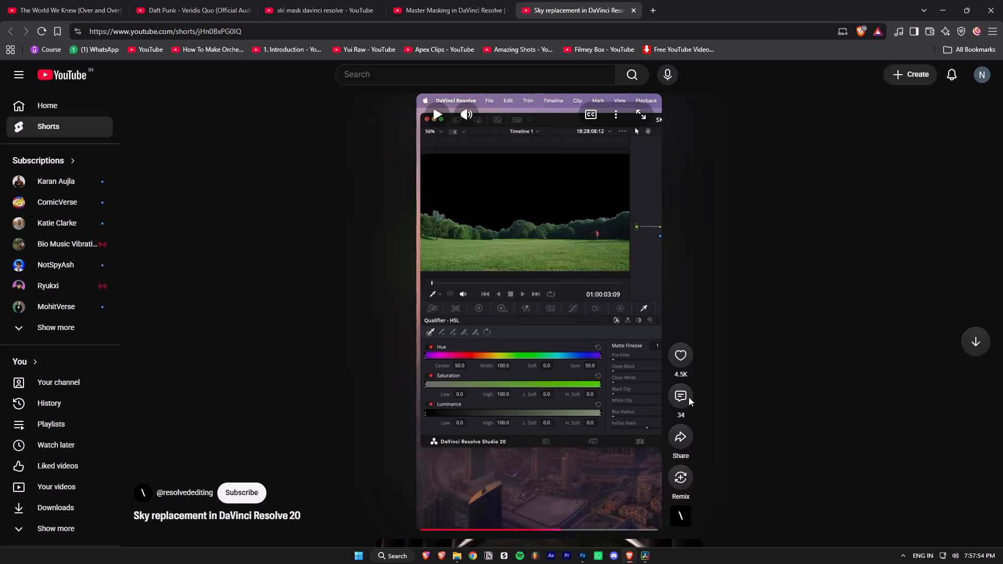
{"action": "left_click", "coordinate": [561, 326]}
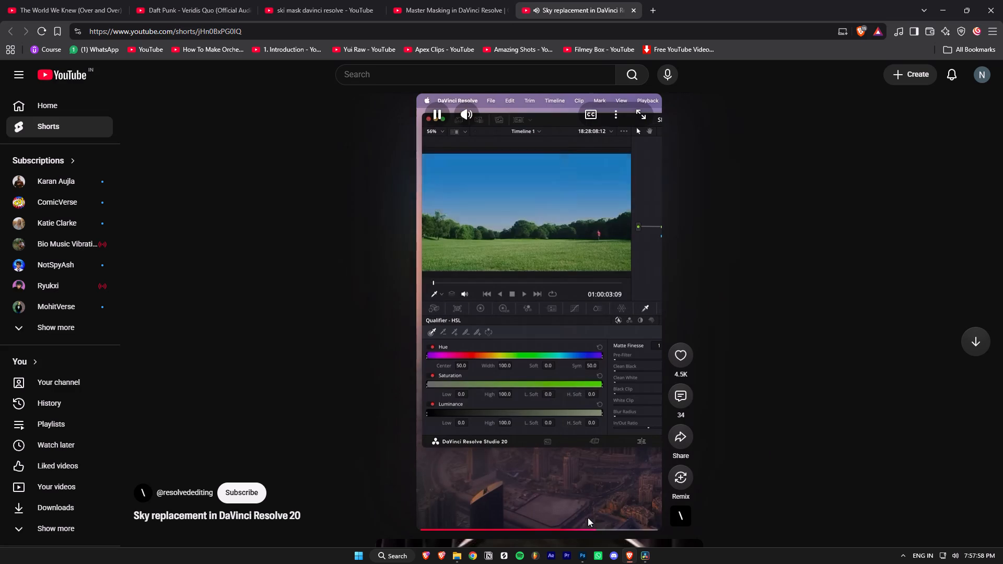
{"action": "left_click", "coordinate": [562, 352]}
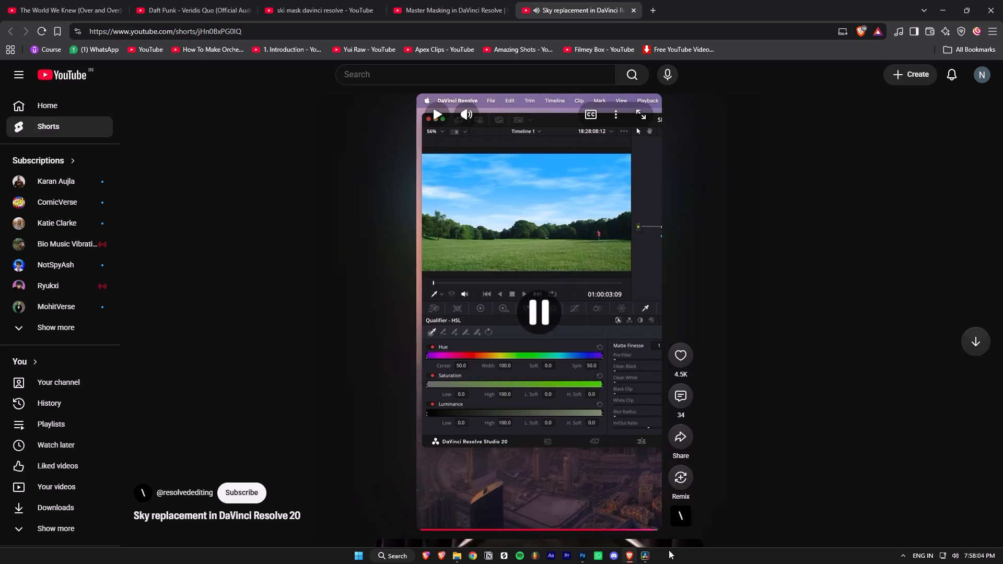
{"action": "left_click", "coordinate": [637, 557]}
{"action": "left_click", "coordinate": [641, 557]}
{"action": "left_click", "coordinate": [642, 557]}
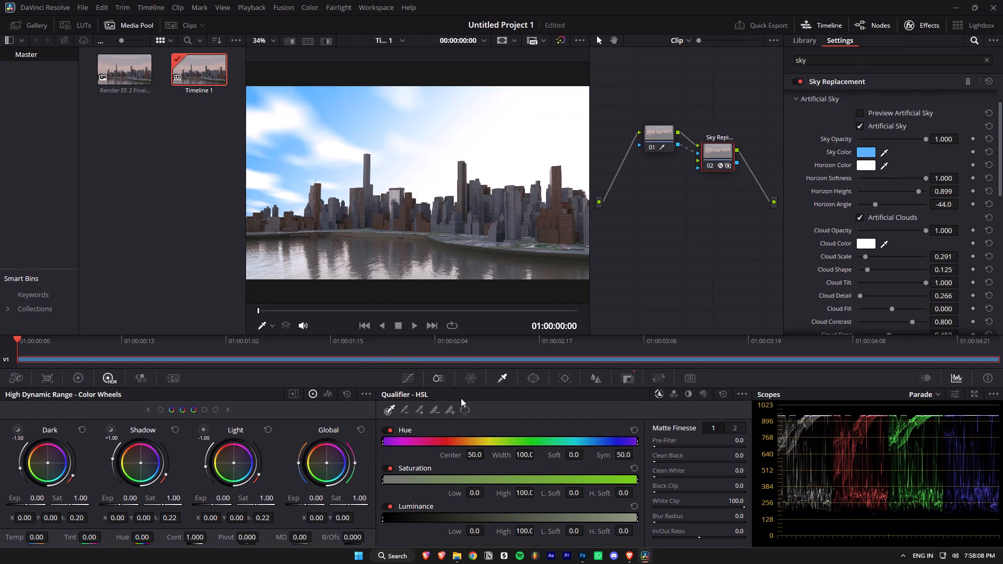
Switch to Photoshop and create a new document from the HDTV 1080p preset, 1920 x 1080 px at 72 ppi.
{"action": "key", "text": "alt+Tab"}
{"action": "left_click", "coordinate": [579, 556]}
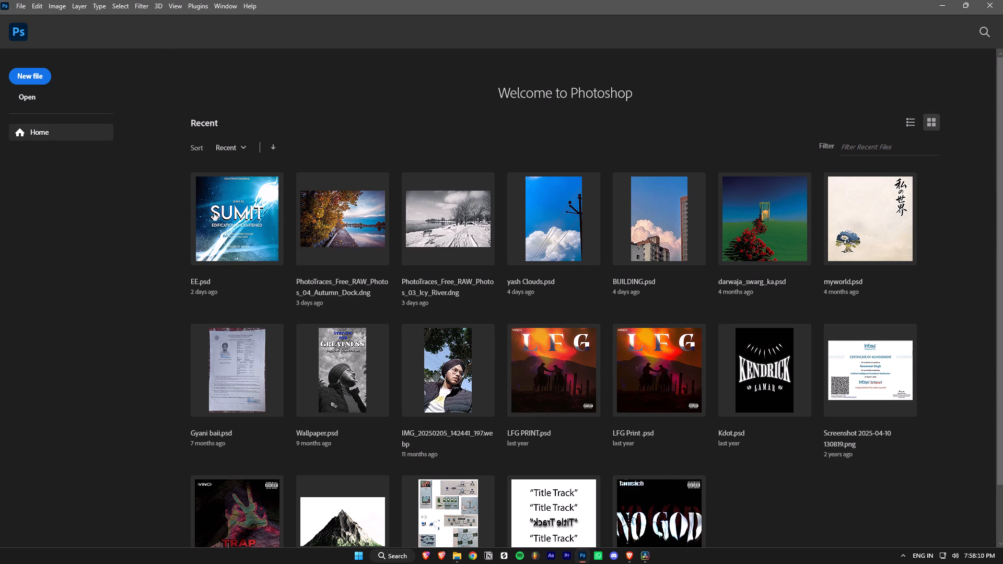
{"action": "left_click", "coordinate": [35, 76]}
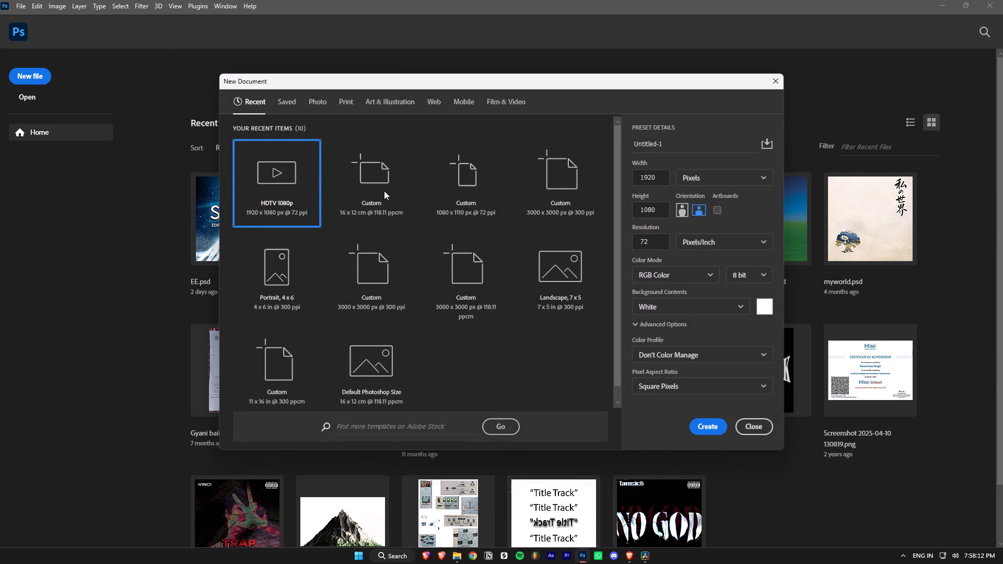
{"action": "double_click", "coordinate": [287, 193]}
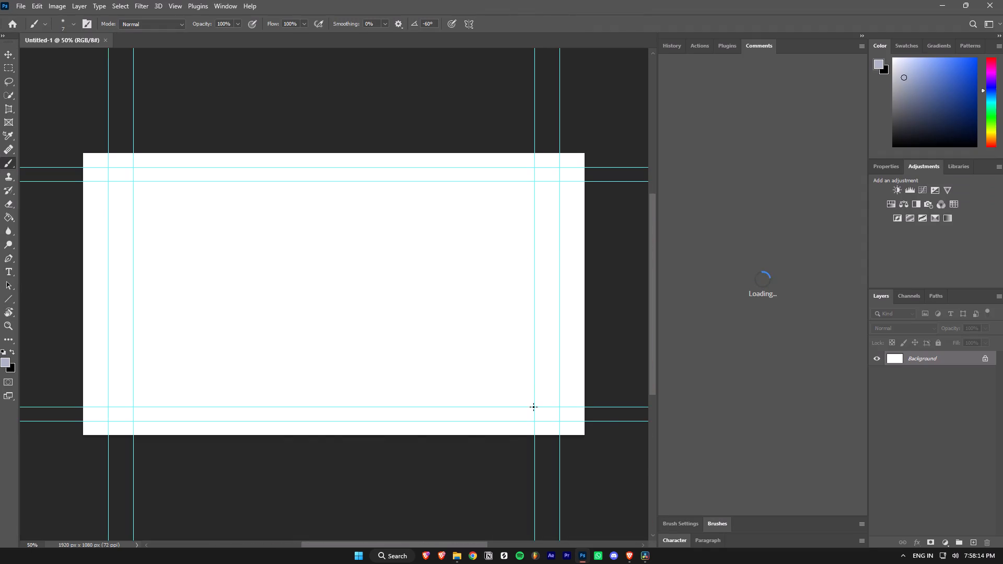
Bring the render frame Render EE 2 Final0177.png from the BLENDER RENDERS folder into the blank Photoshop document.
{"action": "left_click", "coordinate": [452, 555]}
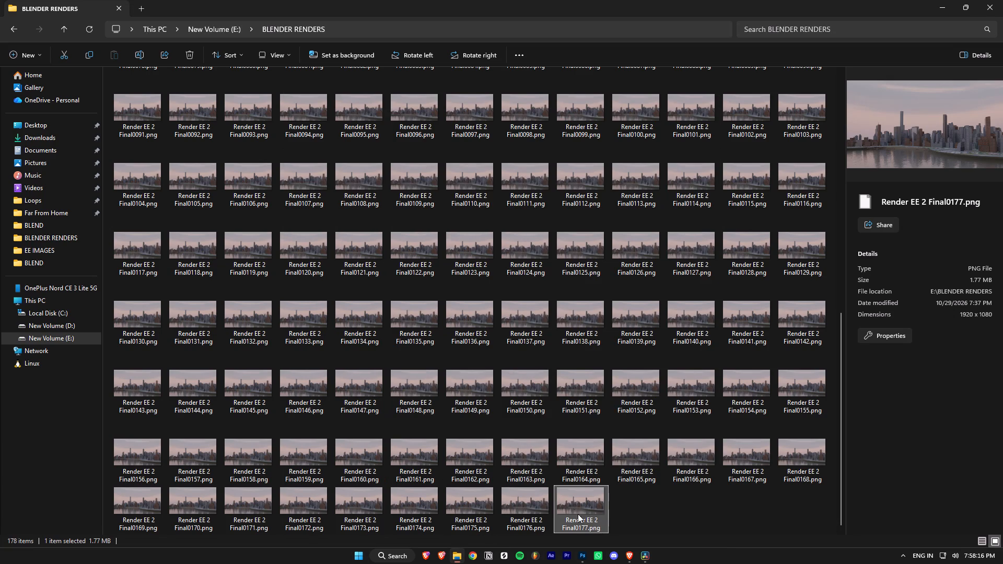
{"action": "left_click_drag", "start_coordinate": [573, 508], "coordinate": [320, 314]}
{"action": "key", "text": "alt+Tab"}
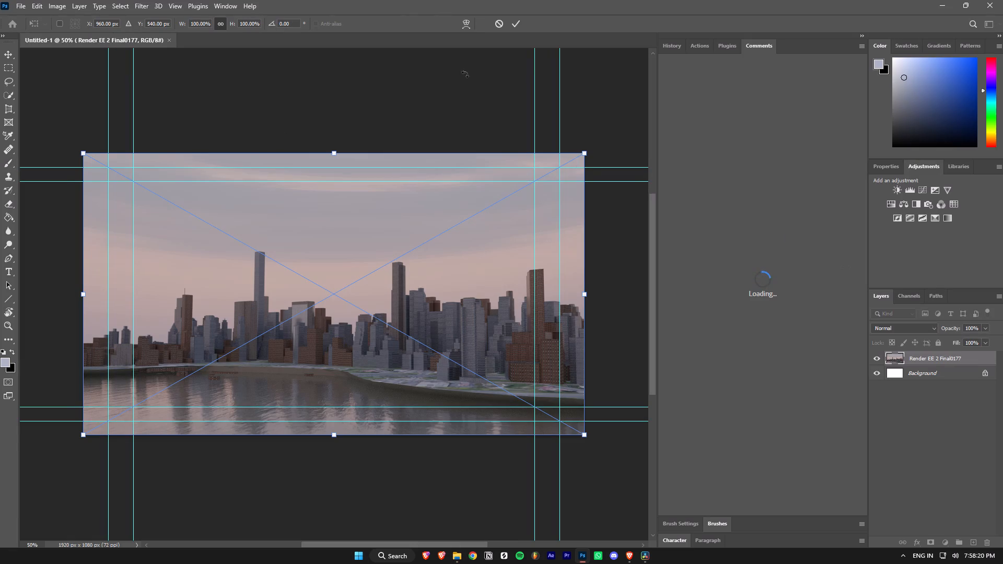
Collapse the group holding History, Actions and Comments to icons to widen the canvas area.
{"action": "left_click", "coordinate": [237, 5]}
{"action": "key", "text": "Escape"}
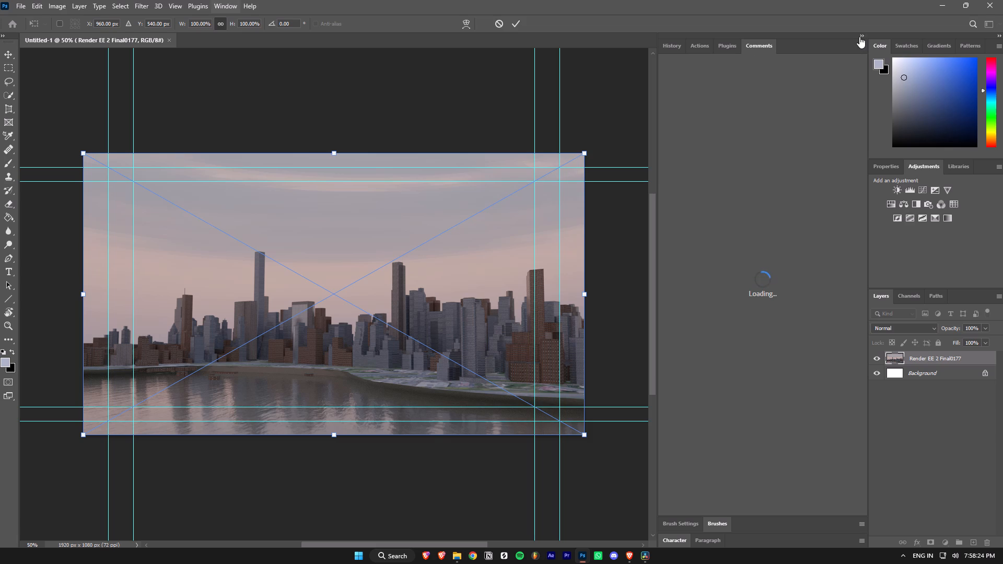
{"action": "left_click", "coordinate": [860, 36]}
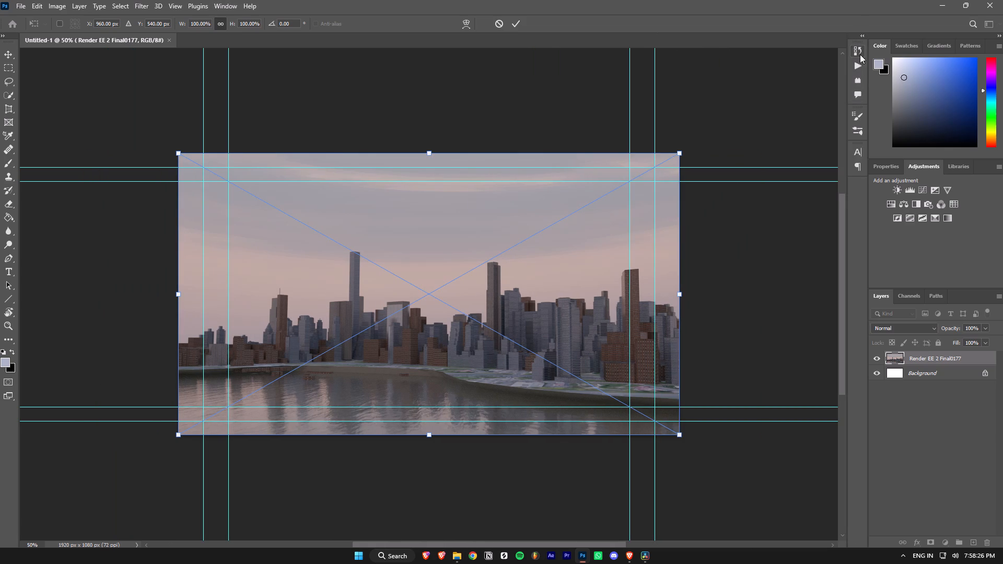
{"action": "left_click", "coordinate": [861, 37]}
{"action": "left_click", "coordinate": [861, 37]}
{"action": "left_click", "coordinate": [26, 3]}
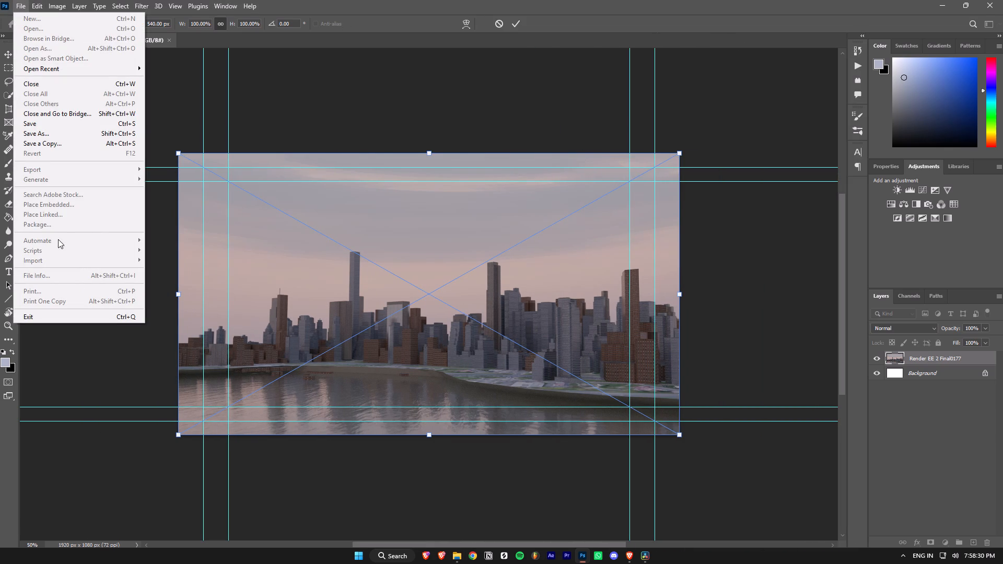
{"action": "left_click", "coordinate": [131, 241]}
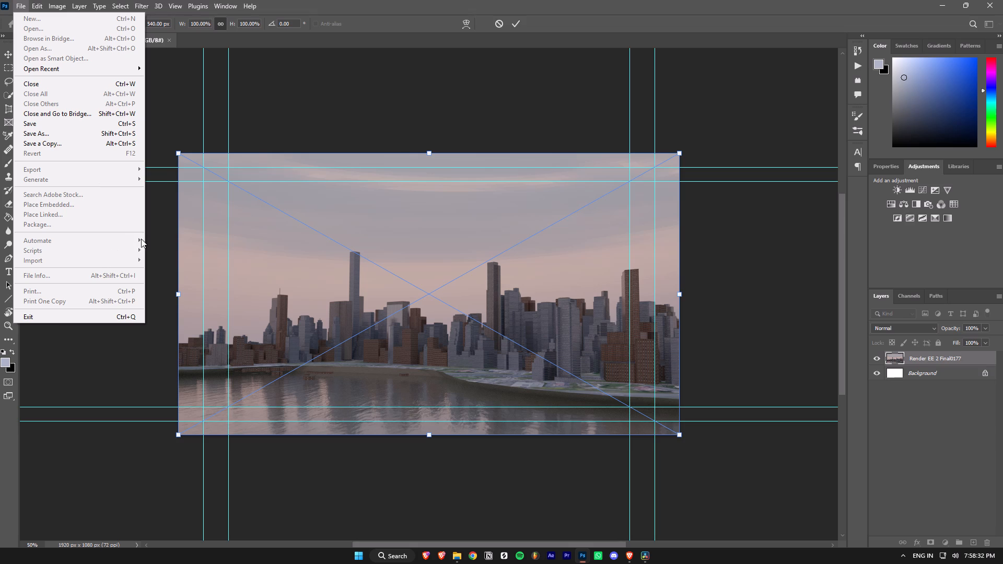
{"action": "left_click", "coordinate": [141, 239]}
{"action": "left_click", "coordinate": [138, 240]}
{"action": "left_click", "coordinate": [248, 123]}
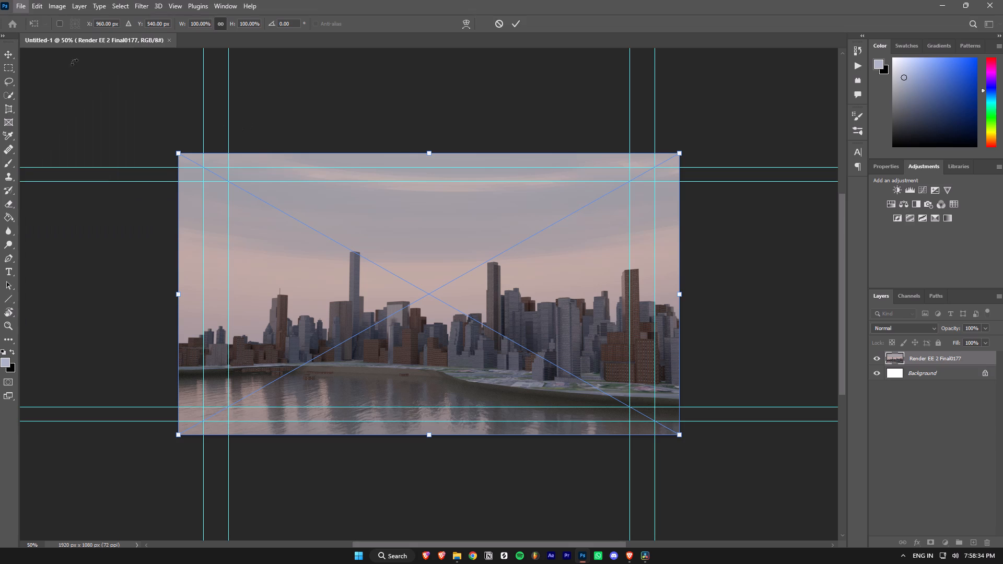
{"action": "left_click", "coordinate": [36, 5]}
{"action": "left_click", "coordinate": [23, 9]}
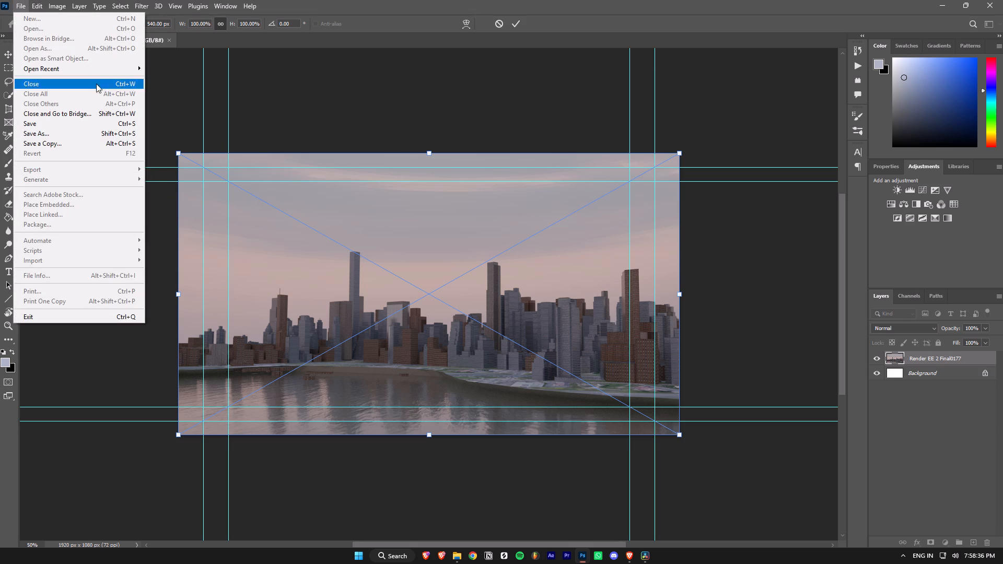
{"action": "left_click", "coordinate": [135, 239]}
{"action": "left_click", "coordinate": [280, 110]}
Commit the placement of the Render EE 2 Final0177 image with the Move tool.
{"action": "left_click", "coordinate": [8, 51]}
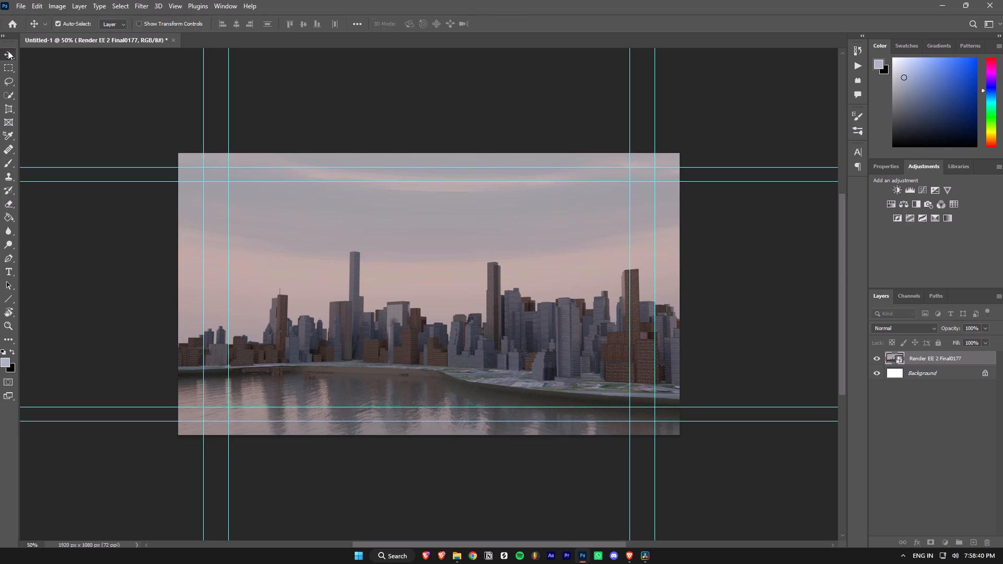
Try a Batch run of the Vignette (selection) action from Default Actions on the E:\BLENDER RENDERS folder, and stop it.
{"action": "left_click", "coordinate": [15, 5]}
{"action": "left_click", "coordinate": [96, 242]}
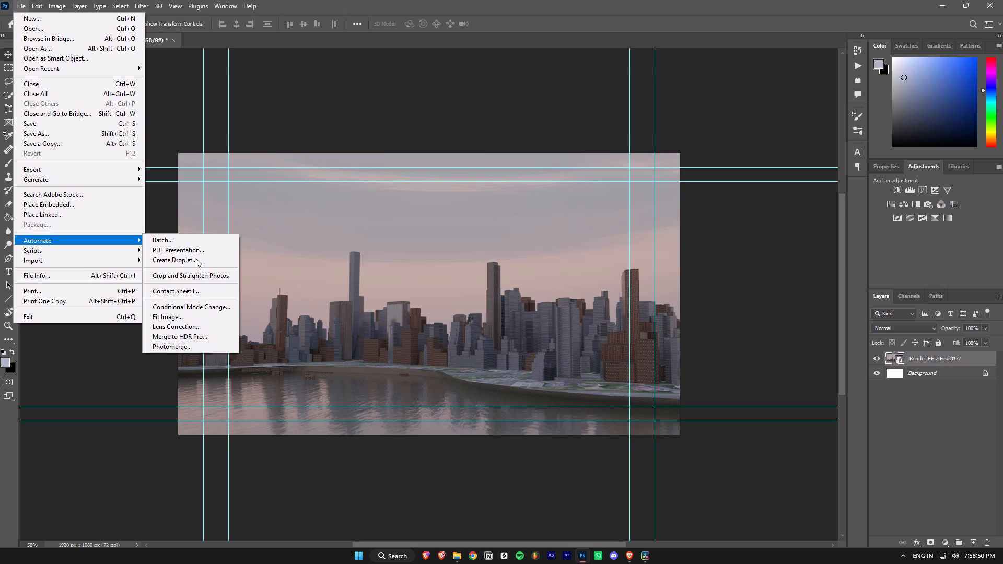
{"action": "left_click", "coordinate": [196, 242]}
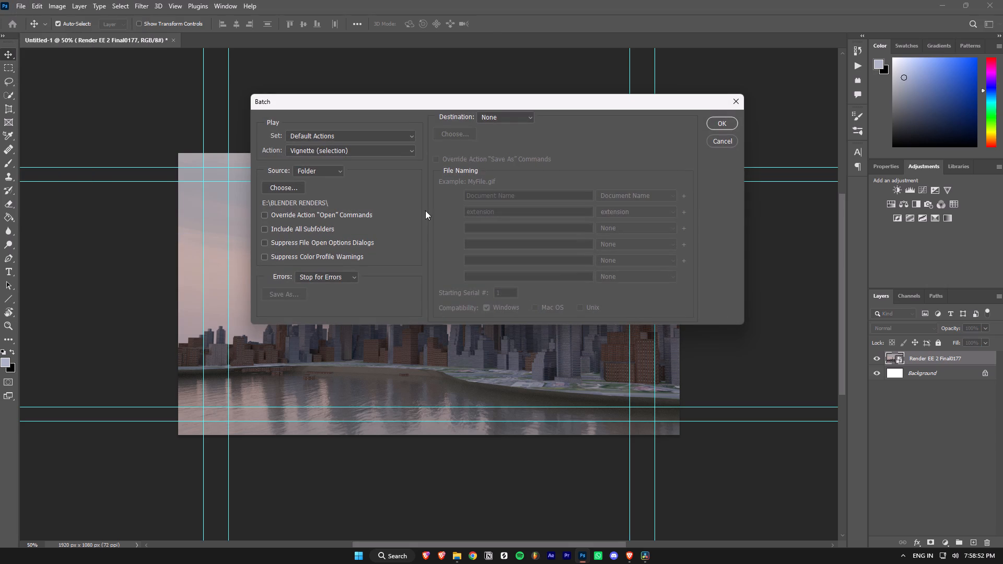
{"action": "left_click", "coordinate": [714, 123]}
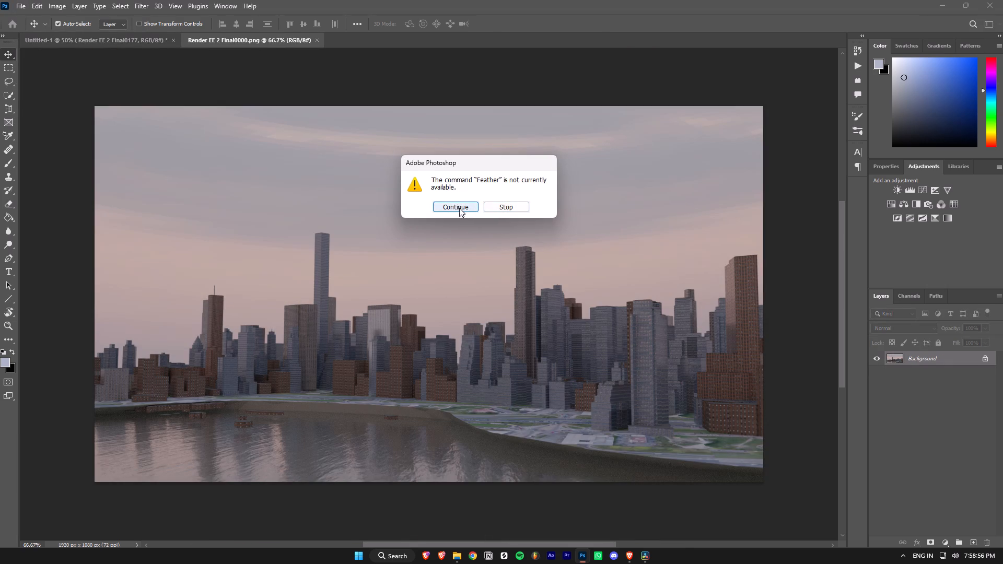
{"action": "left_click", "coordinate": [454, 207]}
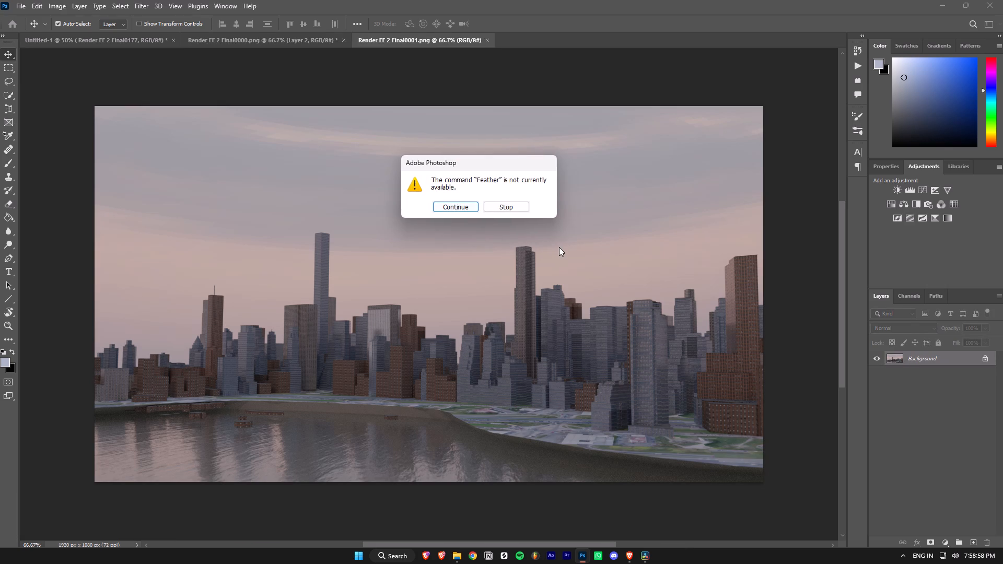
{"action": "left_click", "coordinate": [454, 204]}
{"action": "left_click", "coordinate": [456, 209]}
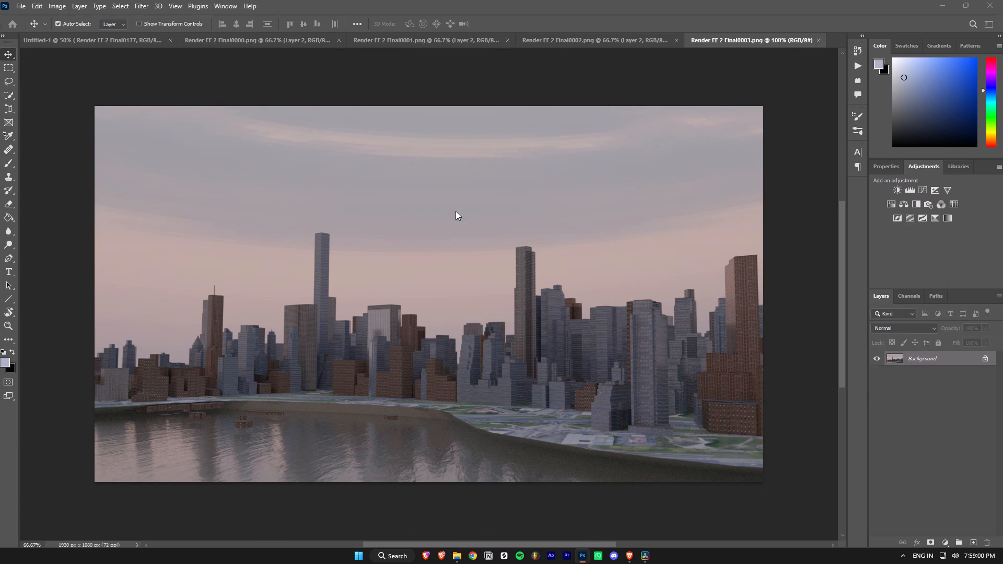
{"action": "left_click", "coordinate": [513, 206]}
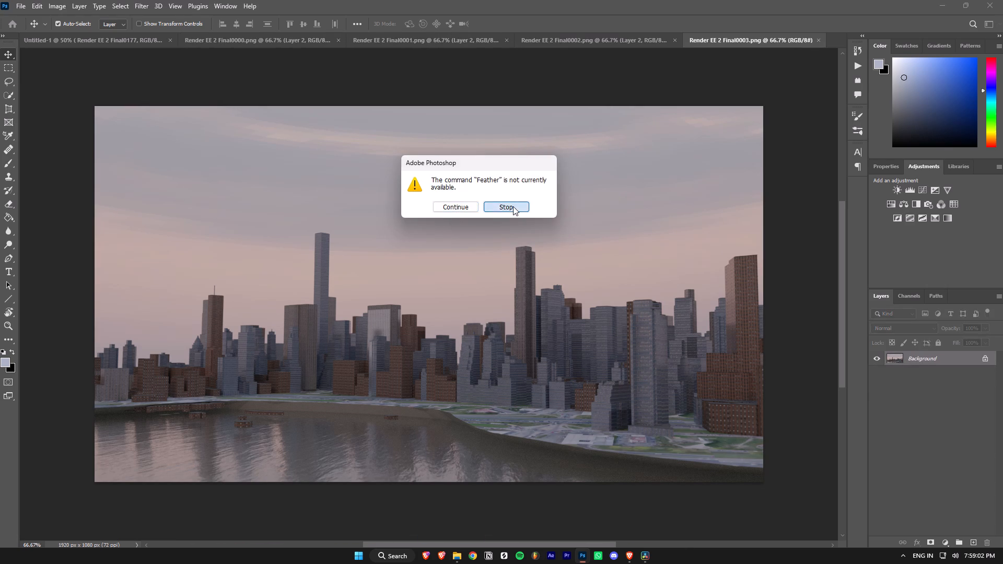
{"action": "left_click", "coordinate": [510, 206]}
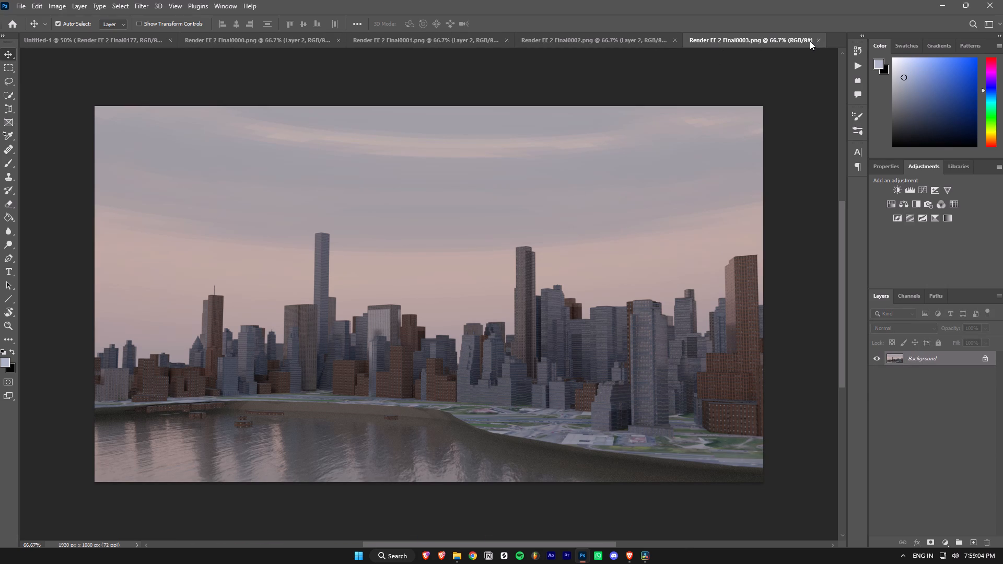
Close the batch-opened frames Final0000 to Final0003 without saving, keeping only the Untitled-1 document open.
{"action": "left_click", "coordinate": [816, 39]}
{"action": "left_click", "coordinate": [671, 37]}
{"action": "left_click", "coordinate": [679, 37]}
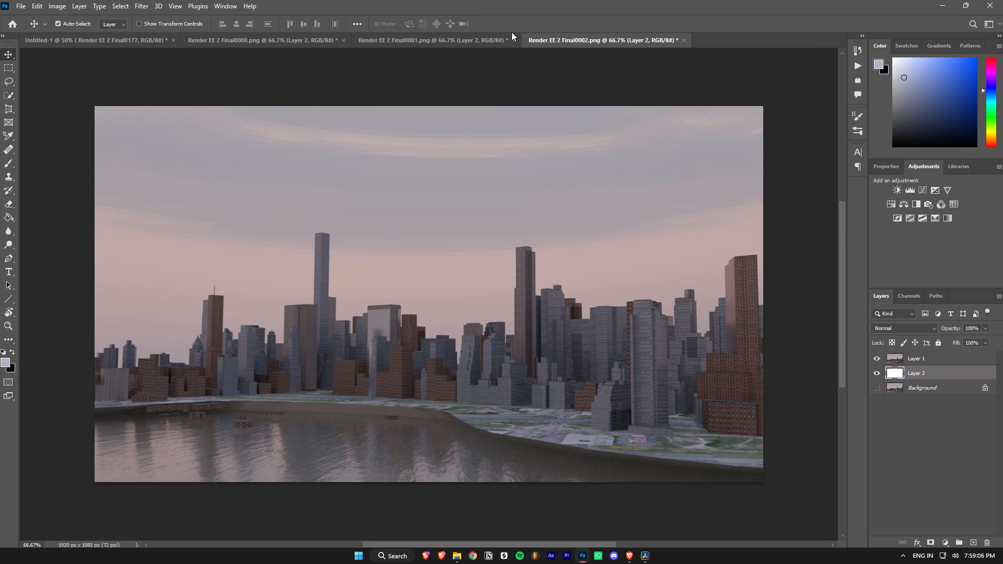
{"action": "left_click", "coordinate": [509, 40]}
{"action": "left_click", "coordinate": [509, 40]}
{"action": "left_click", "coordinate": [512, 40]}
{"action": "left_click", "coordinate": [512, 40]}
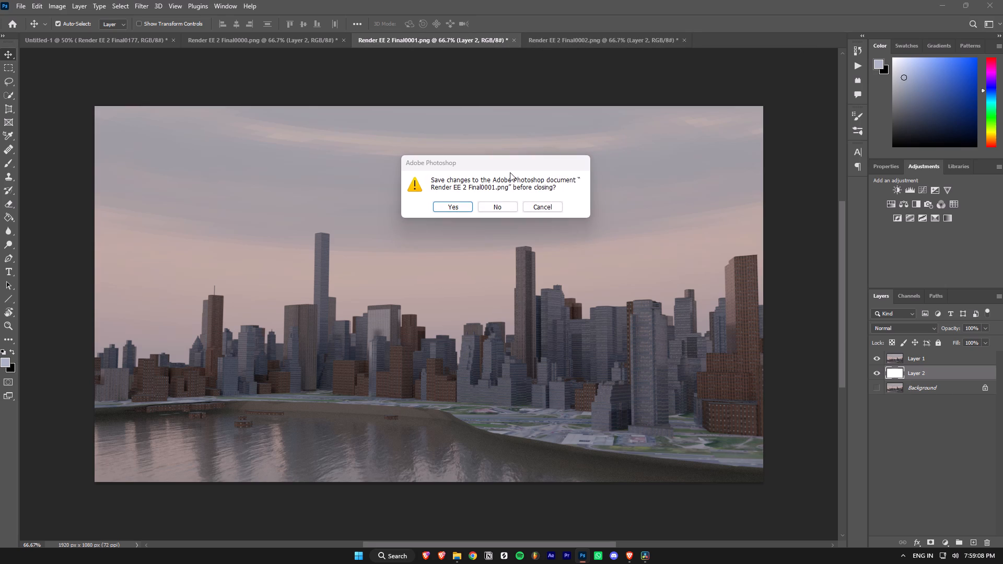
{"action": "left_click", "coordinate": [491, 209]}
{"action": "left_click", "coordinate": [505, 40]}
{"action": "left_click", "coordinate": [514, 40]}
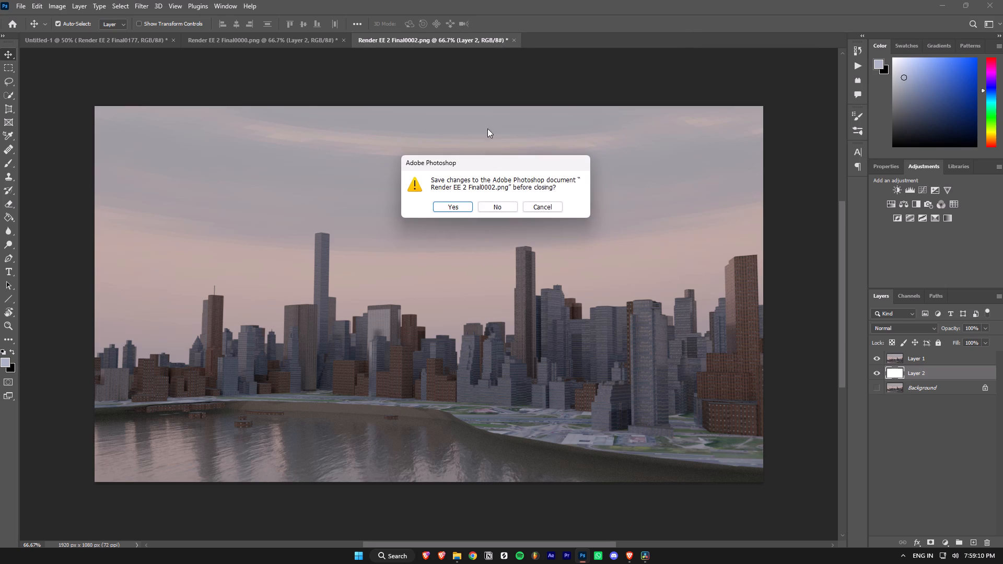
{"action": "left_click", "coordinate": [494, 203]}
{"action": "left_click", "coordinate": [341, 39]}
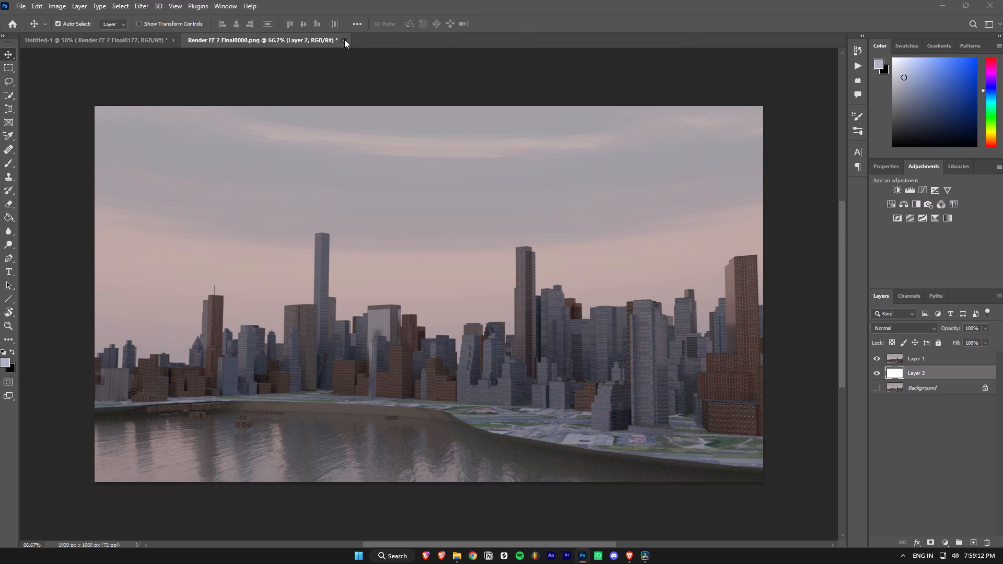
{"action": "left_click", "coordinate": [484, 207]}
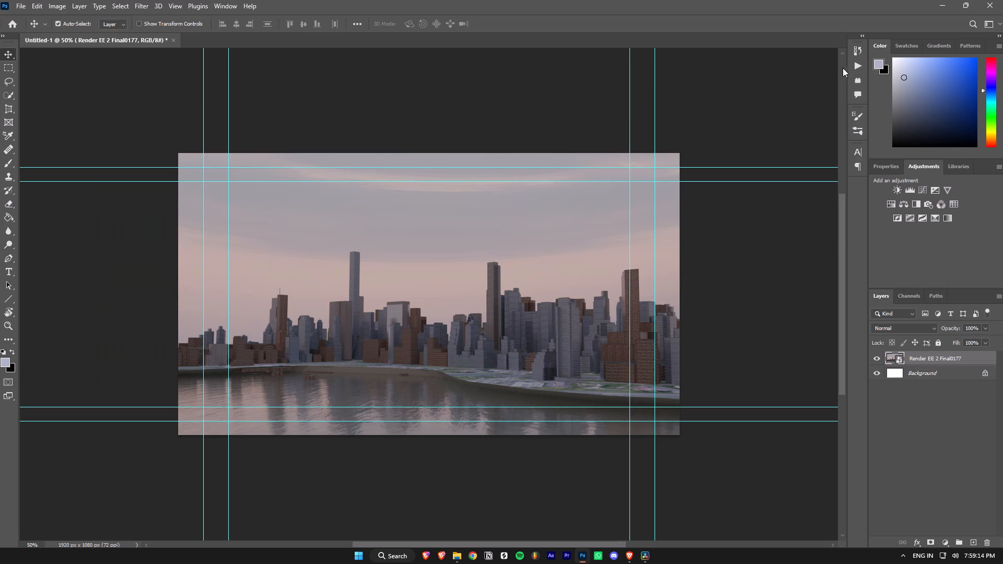
Play the recorded Action 1 on the Render EE 2 Final0177 layer to apply its Camera Raw Filter grade.
{"action": "left_click", "coordinate": [858, 51]}
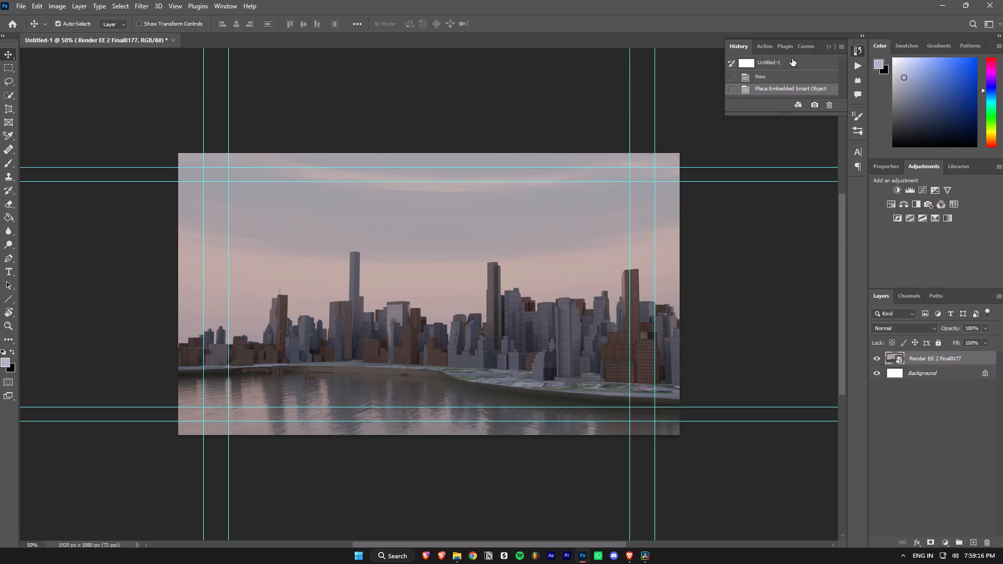
{"action": "left_click", "coordinate": [766, 46]}
{"action": "scroll", "coordinate": [778, 172], "scroll_direction": "down", "scroll_amount": 13}
{"action": "left_click", "coordinate": [777, 140]}
{"action": "left_click", "coordinate": [777, 140]}
{"action": "left_click", "coordinate": [808, 144]}
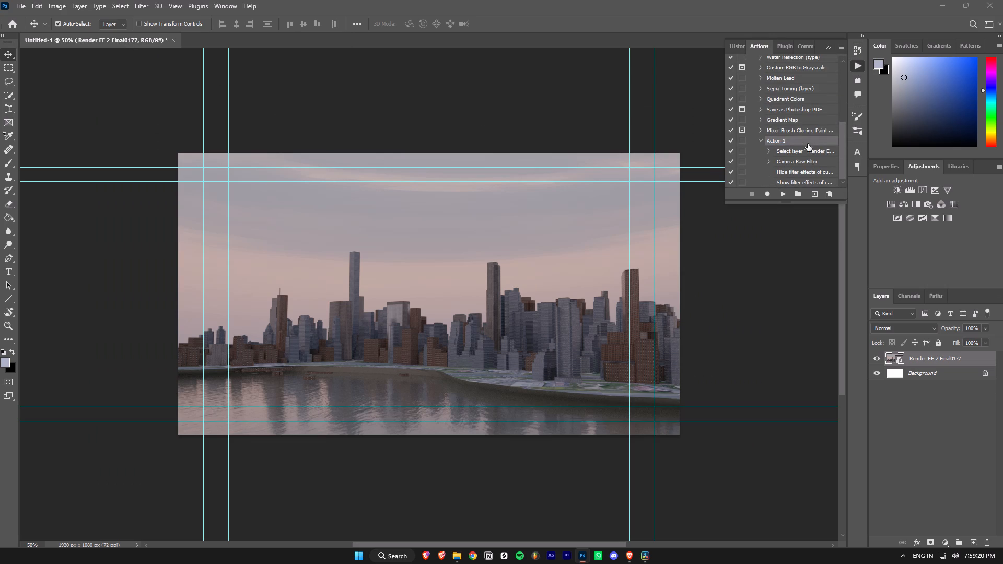
{"action": "left_click_drag", "start_coordinate": [807, 144], "coordinate": [787, 154]}
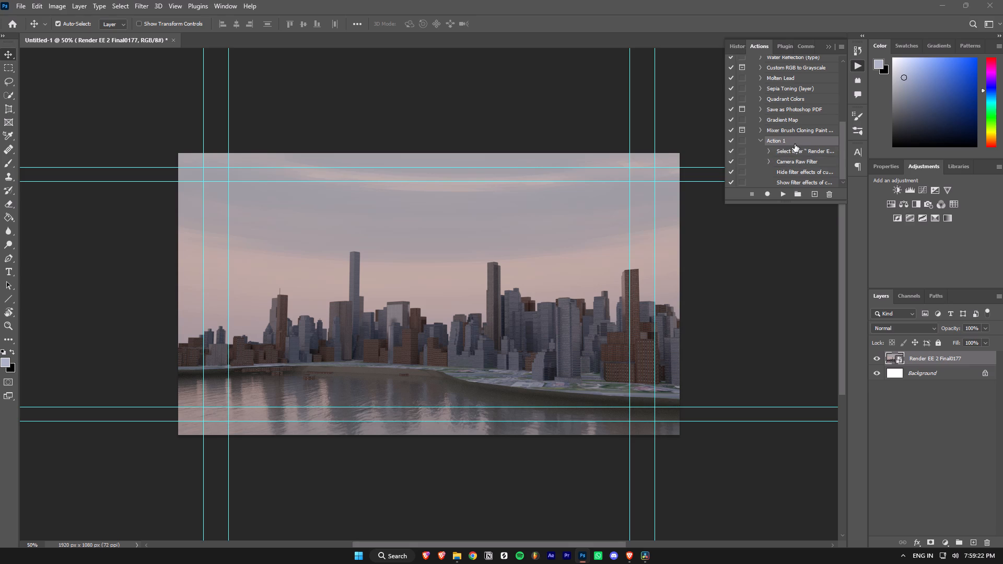
{"action": "double_click", "coordinate": [795, 143]}
{"action": "key", "text": "Escape"}
{"action": "left_click", "coordinate": [784, 195]}
{"action": "left_click", "coordinate": [450, 207]}
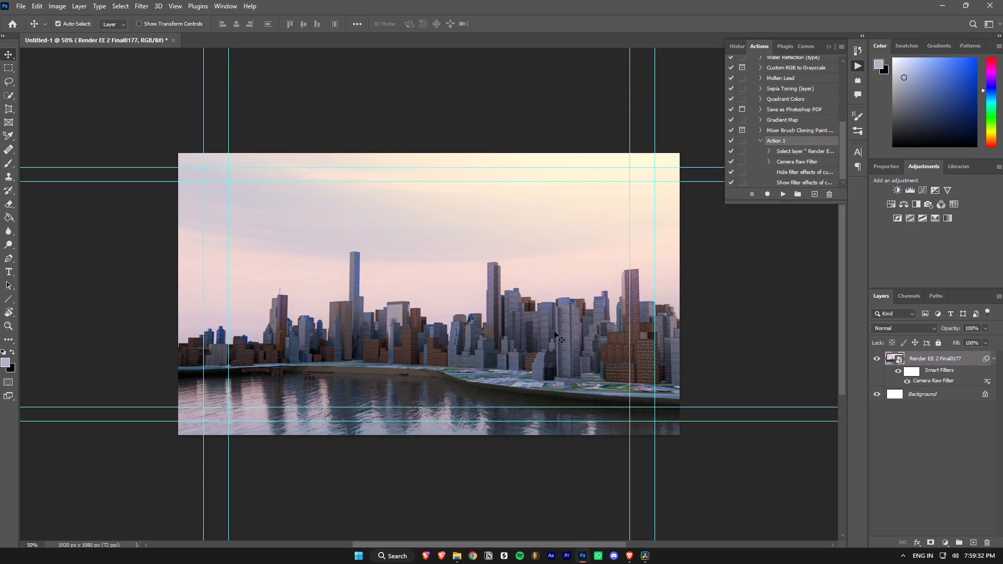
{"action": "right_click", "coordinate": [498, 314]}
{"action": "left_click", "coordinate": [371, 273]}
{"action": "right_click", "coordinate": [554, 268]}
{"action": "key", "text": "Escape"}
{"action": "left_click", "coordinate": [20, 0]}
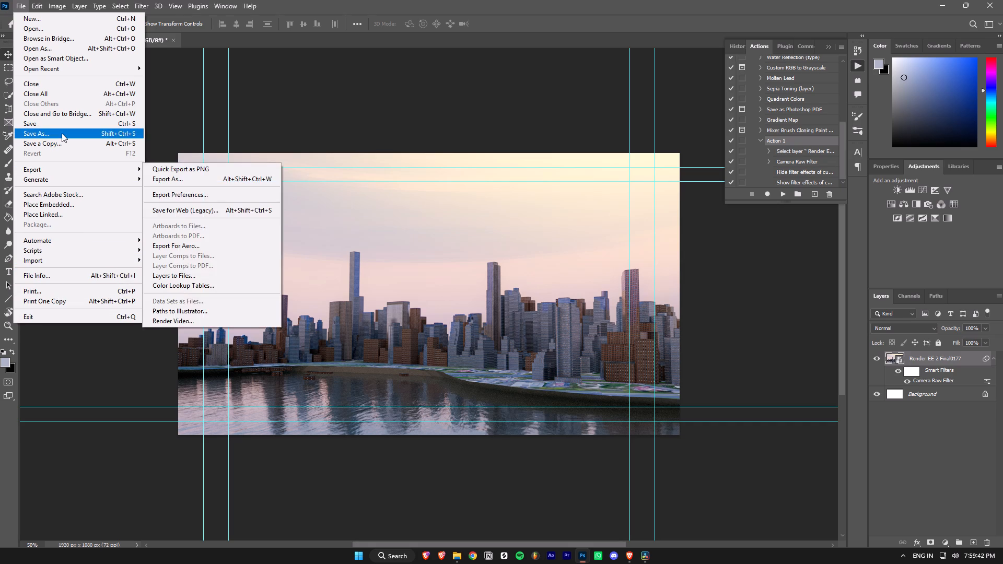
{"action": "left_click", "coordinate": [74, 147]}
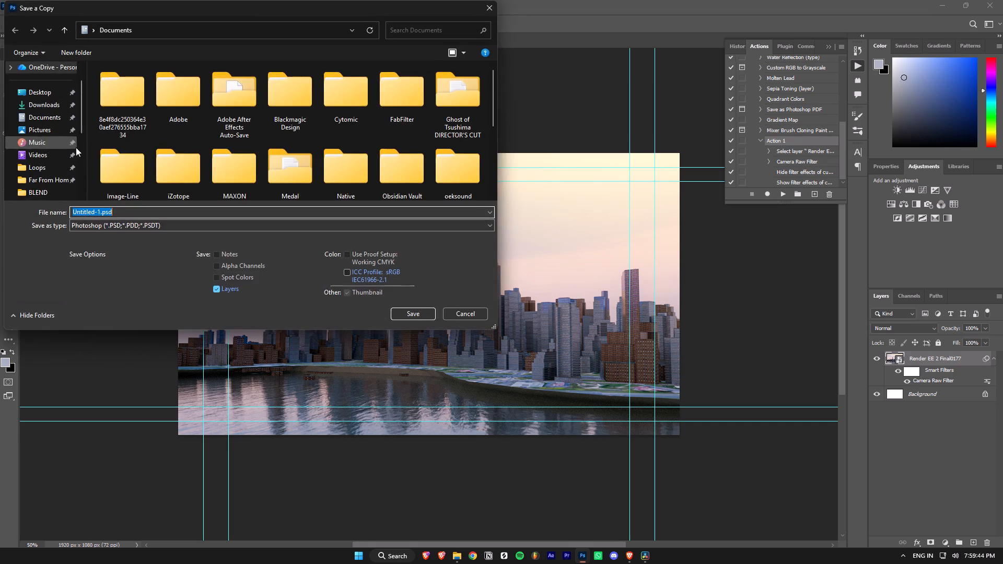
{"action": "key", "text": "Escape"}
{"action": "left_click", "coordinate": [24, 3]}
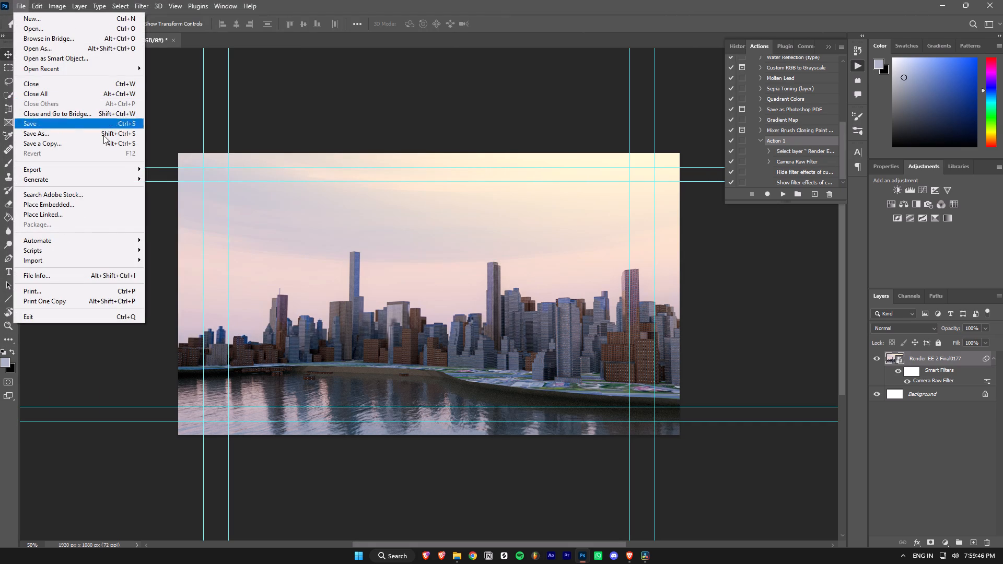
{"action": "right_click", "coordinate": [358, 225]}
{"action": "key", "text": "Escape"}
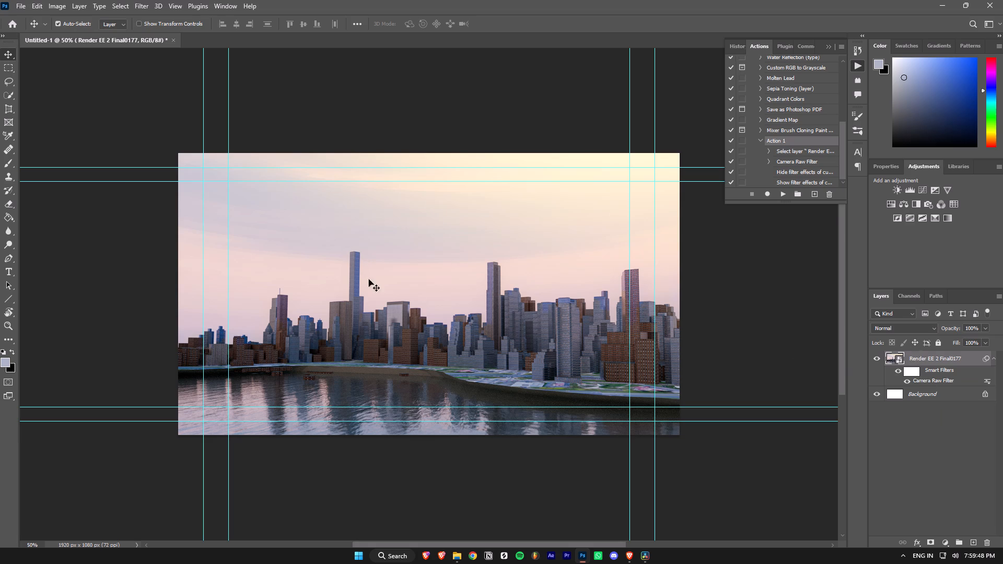
With the Move tool, move all four vertical and four horizontal guides off the Render EE 2 Final0177 image, clear of the canvas.
{"action": "right_click", "coordinate": [355, 274]}
{"action": "key", "text": "Escape"}
{"action": "left_click", "coordinate": [6, 58]}
{"action": "left_click_drag", "start_coordinate": [228, 205], "coordinate": [85, 189]}
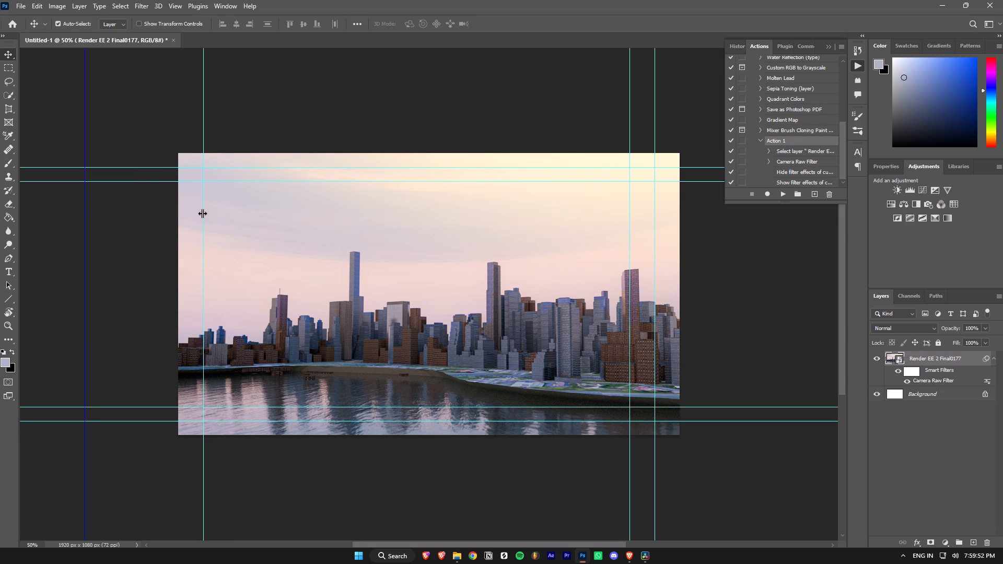
{"action": "left_click_drag", "start_coordinate": [204, 213], "coordinate": [77, 196]}
{"action": "left_click_drag", "start_coordinate": [195, 182], "coordinate": [203, 108]}
{"action": "left_click_drag", "start_coordinate": [207, 167], "coordinate": [215, 158]}
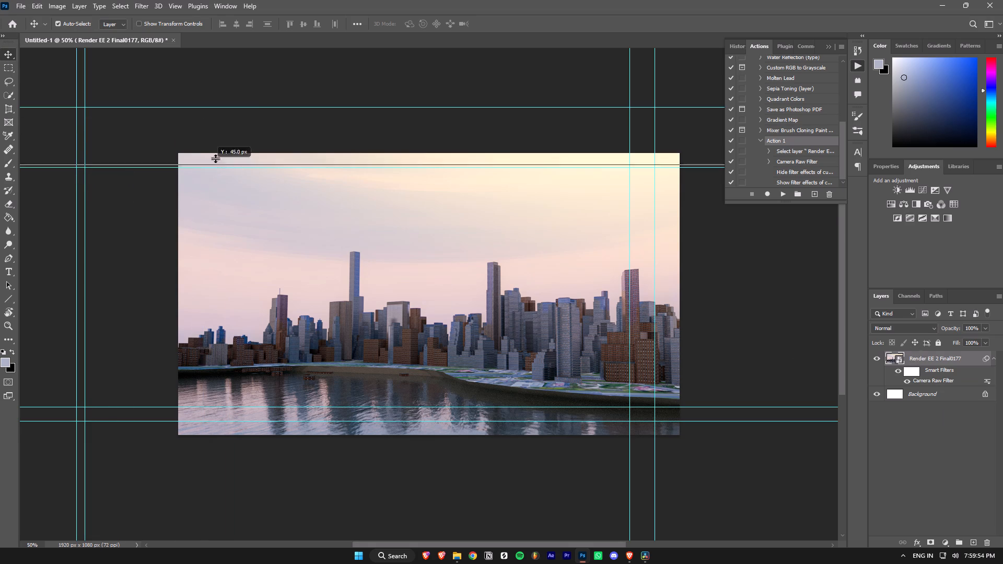
{"action": "left_click_drag", "start_coordinate": [215, 158], "coordinate": [250, 94]}
{"action": "left_click_drag", "start_coordinate": [256, 406], "coordinate": [264, 557]}
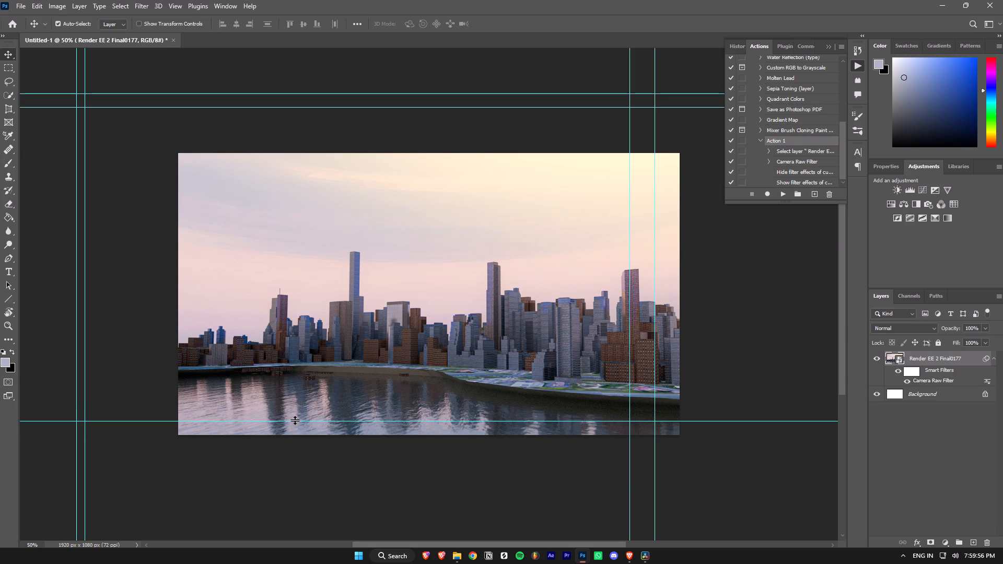
{"action": "left_click_drag", "start_coordinate": [295, 420], "coordinate": [305, 541]}
{"action": "left_click_drag", "start_coordinate": [655, 347], "coordinate": [905, 382]}
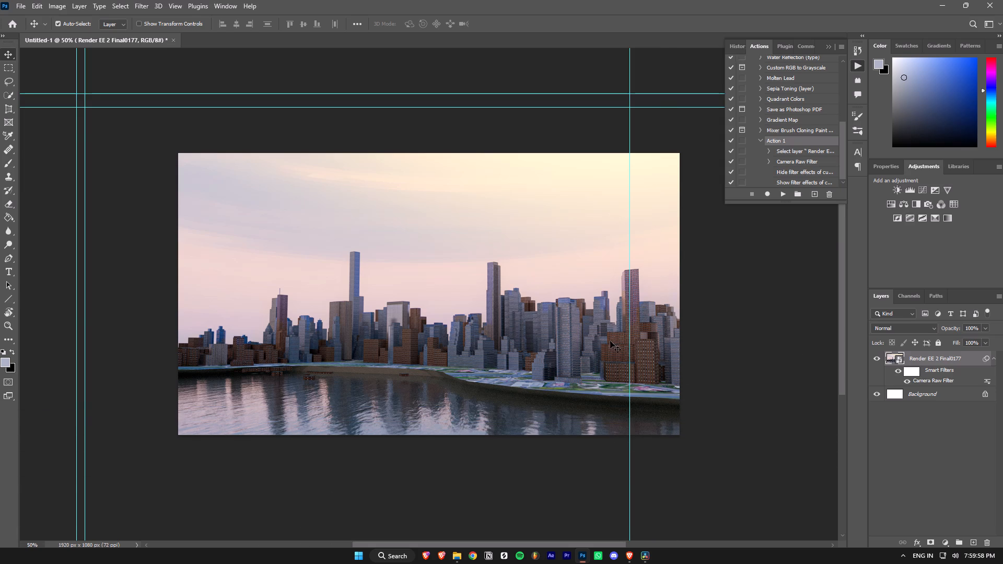
{"action": "left_click_drag", "start_coordinate": [630, 338], "coordinate": [932, 372]}
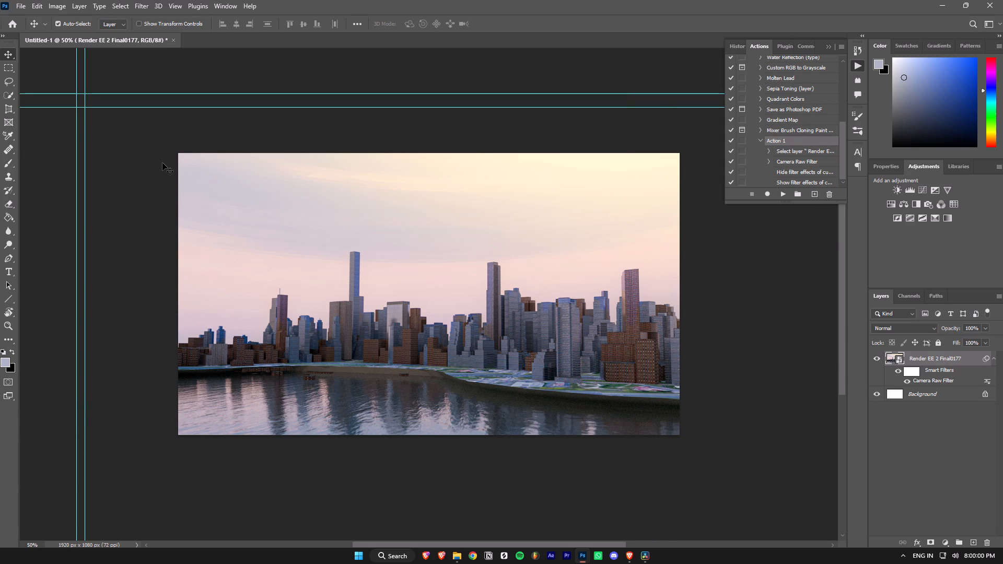
Capture a rectangular screenshot of the graded skyline image, framed to the canvas edges.
{"action": "key", "text": "Print"}
{"action": "left_click_drag", "start_coordinate": [176, 153], "coordinate": [692, 428]}
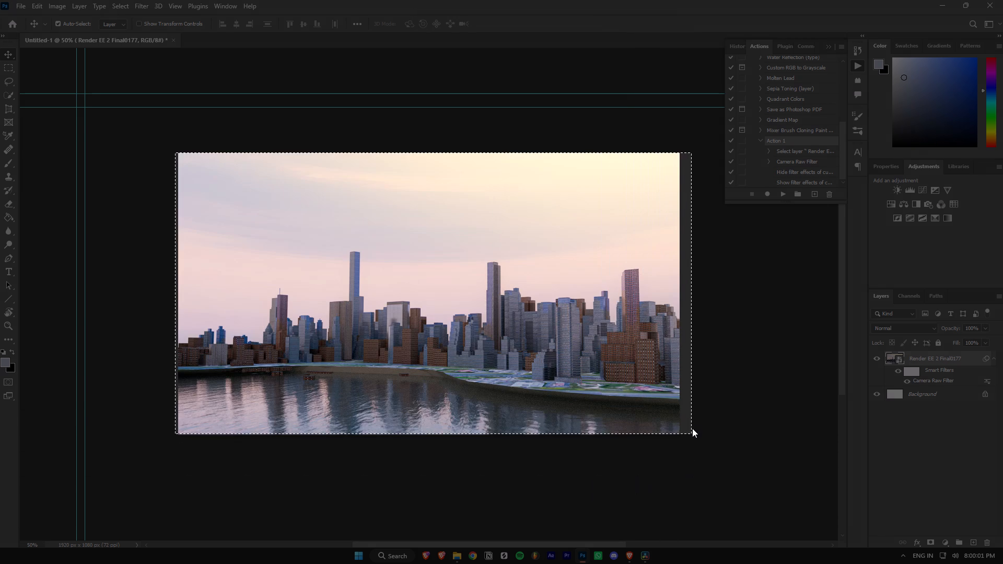
{"action": "left_click_drag", "start_coordinate": [692, 428], "coordinate": [678, 433]}
Leave Photoshop and switch to WhatsApp.
{"action": "key", "text": "alt+Tab"}
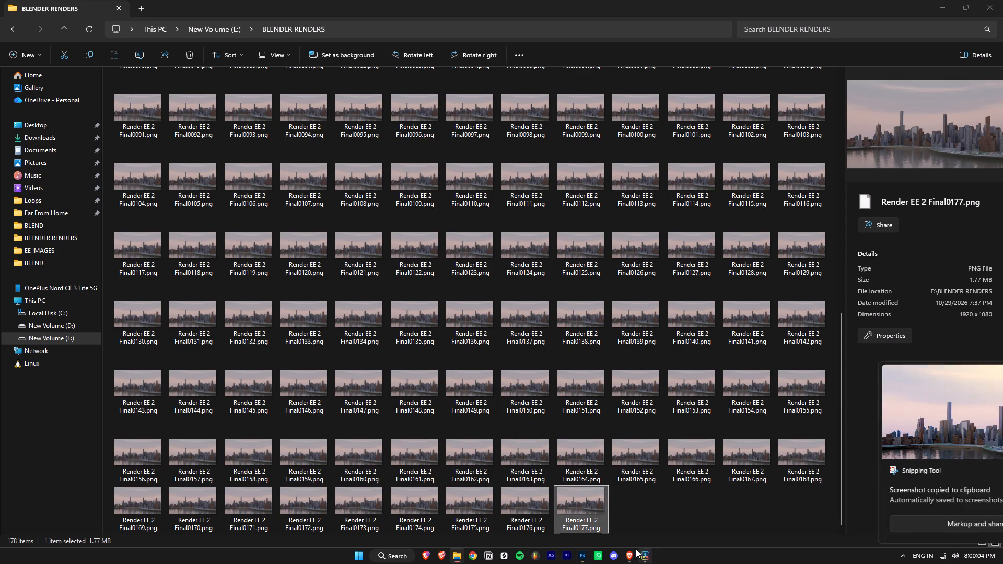
{"action": "left_click", "coordinate": [600, 557]}
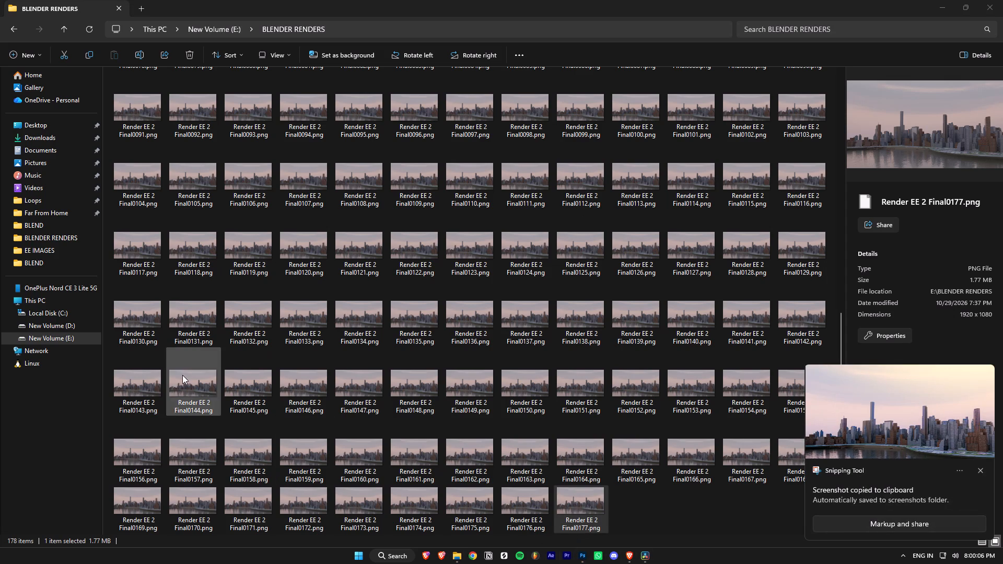
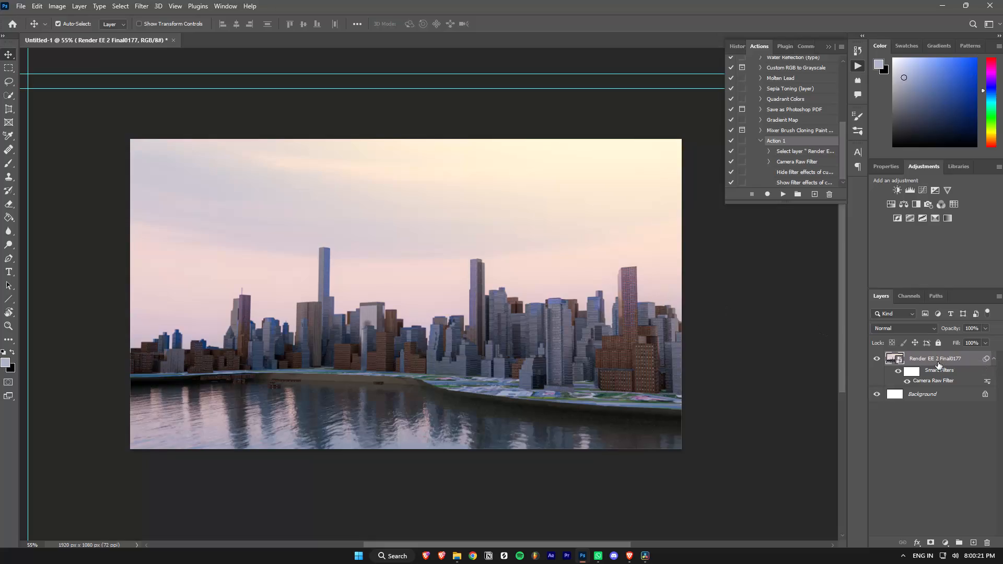
Open the Camera Raw Filter smart filter on the Render EE 2 Final0177 layer for editing.
{"action": "double_click", "coordinate": [935, 380]}
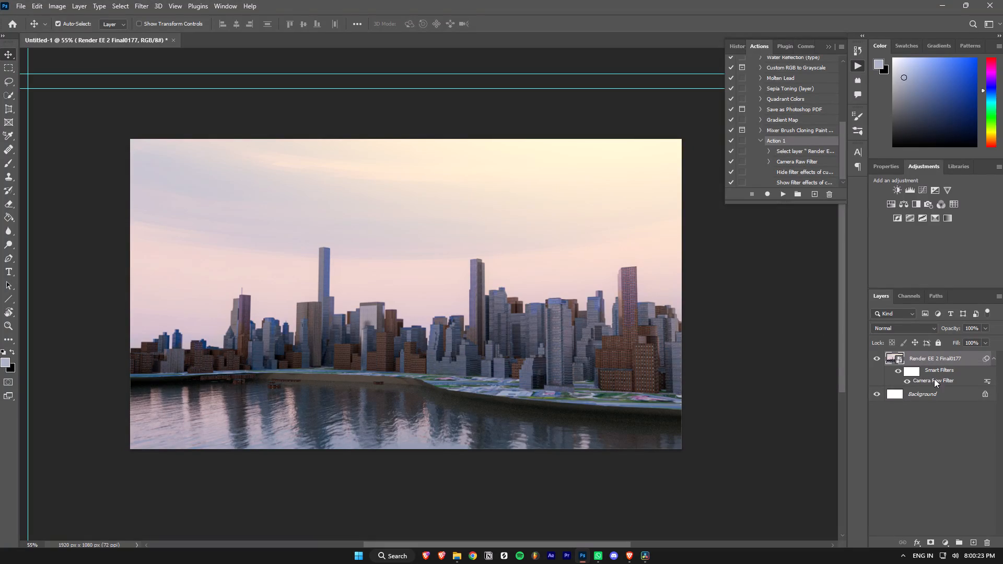
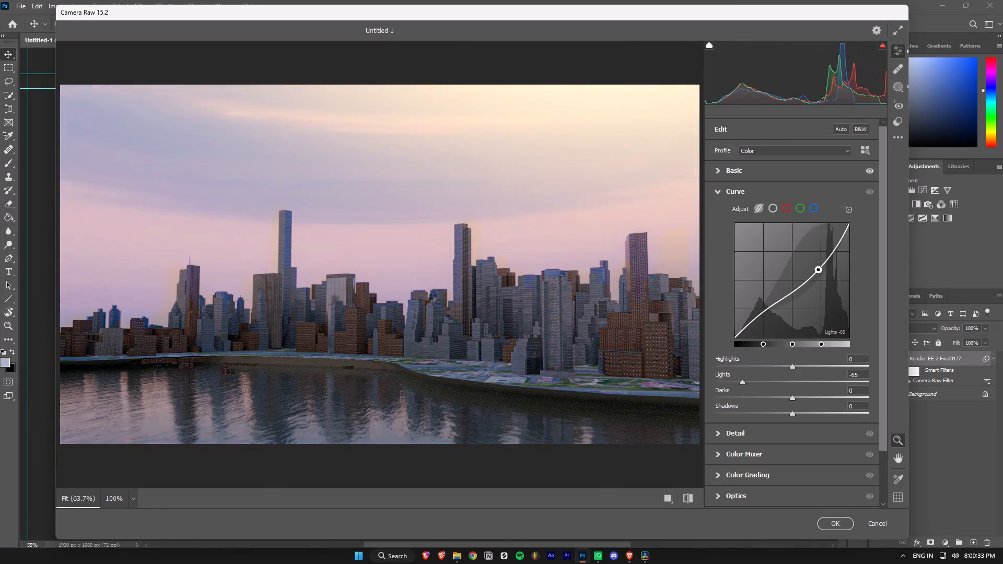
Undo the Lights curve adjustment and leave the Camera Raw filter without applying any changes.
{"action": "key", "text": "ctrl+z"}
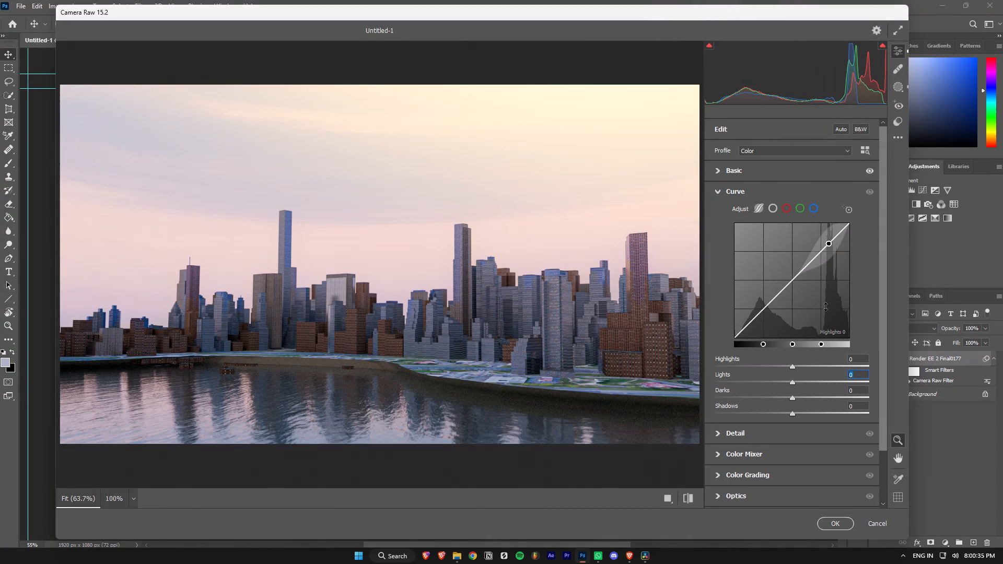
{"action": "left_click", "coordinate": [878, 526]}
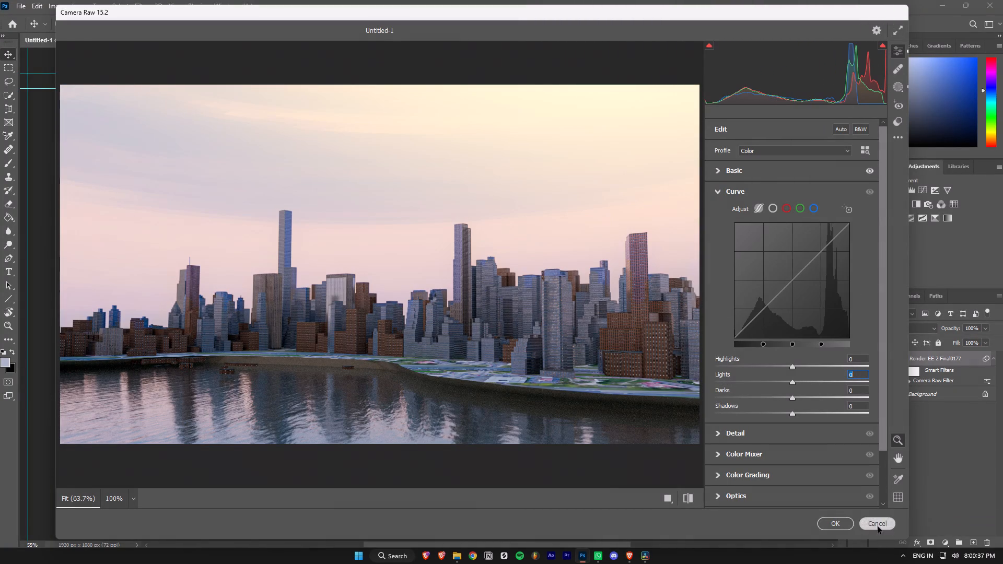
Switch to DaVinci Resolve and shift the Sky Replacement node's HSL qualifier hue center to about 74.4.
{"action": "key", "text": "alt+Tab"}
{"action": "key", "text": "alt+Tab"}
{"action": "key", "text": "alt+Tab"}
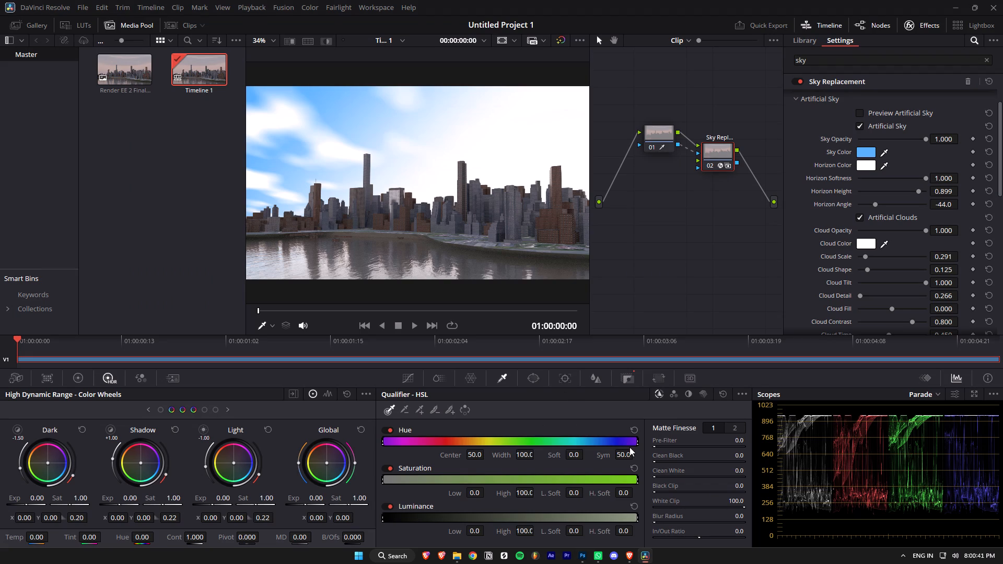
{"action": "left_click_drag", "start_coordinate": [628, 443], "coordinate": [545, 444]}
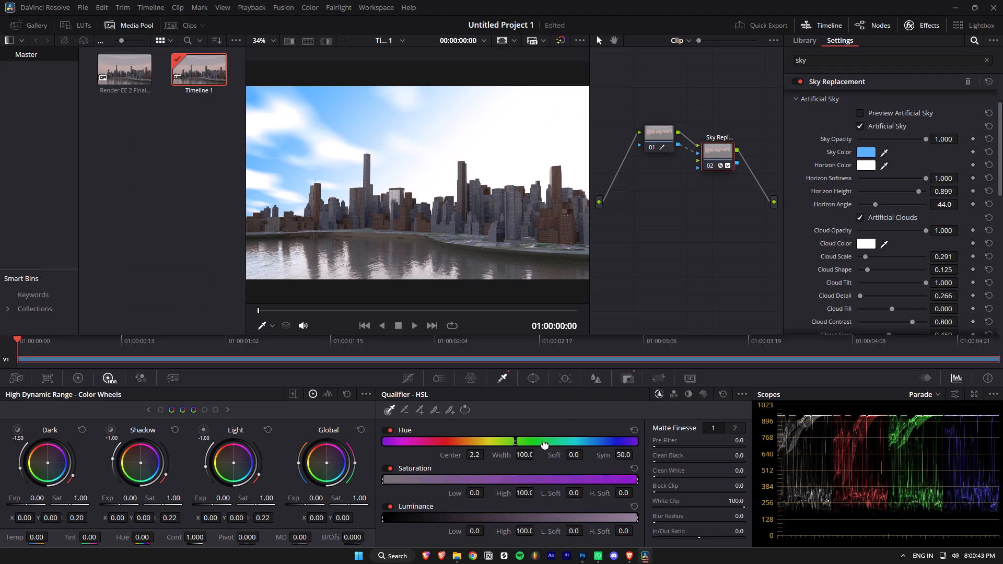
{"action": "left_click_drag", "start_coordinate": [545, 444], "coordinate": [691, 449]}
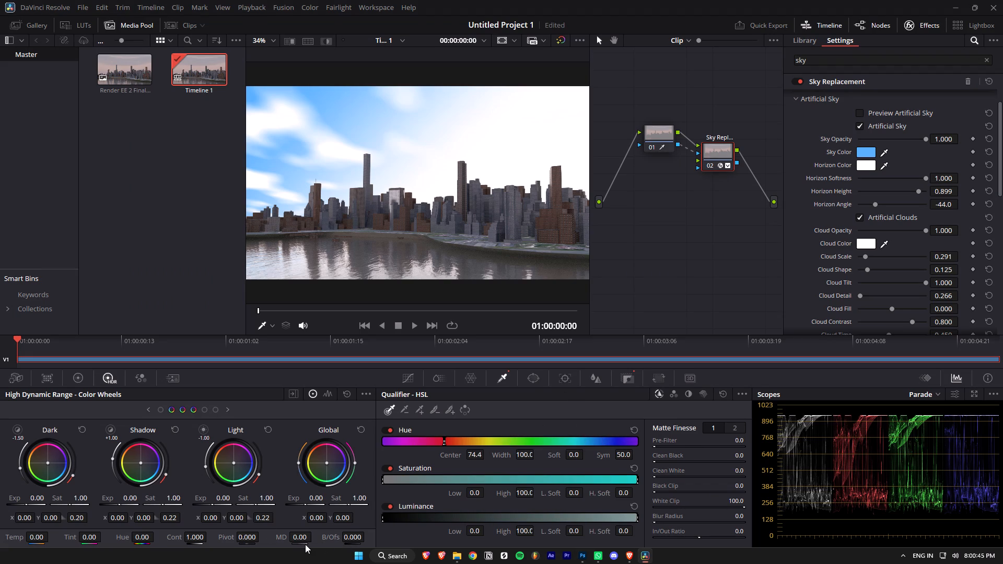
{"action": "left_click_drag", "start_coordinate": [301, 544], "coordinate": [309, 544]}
Look through the browser's YouTube results for DaVinci Resolve sky masking and replacement tutorials, returning to DaVinci Resolve.
{"action": "key", "text": "alt+Tab"}
{"action": "key", "text": "alt+Tab"}
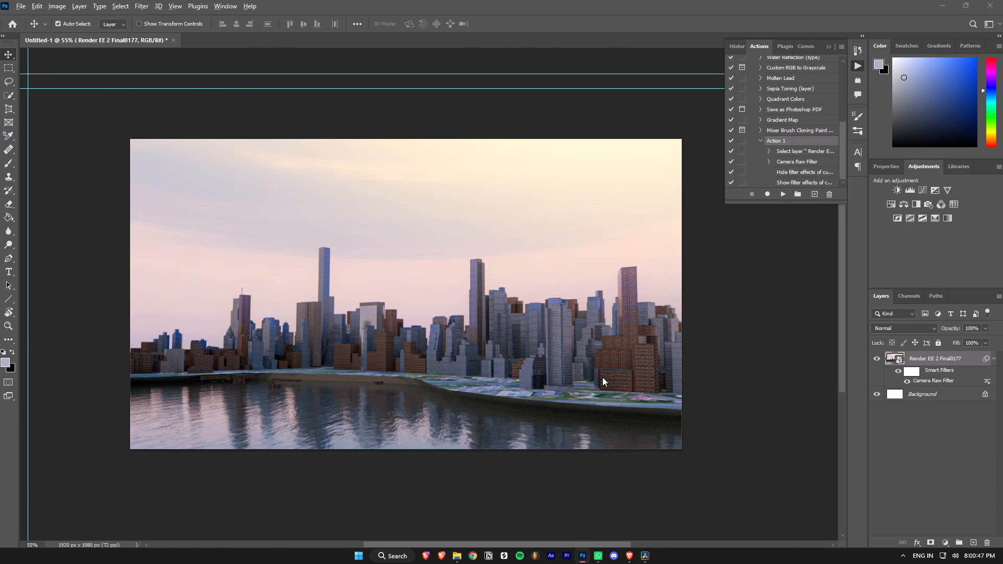
{"action": "key", "text": "alt+Tab"}
{"action": "key", "text": "alt+Tab"}
{"action": "key", "text": "alt+Tab"}
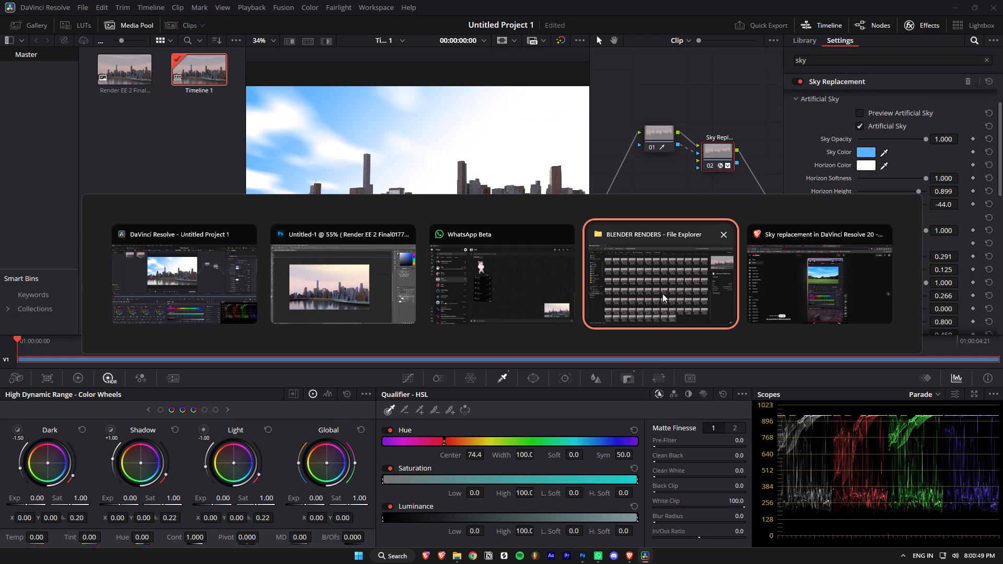
{"action": "key", "text": "alt+Tab"}
{"action": "left_click", "coordinate": [459, 0]}
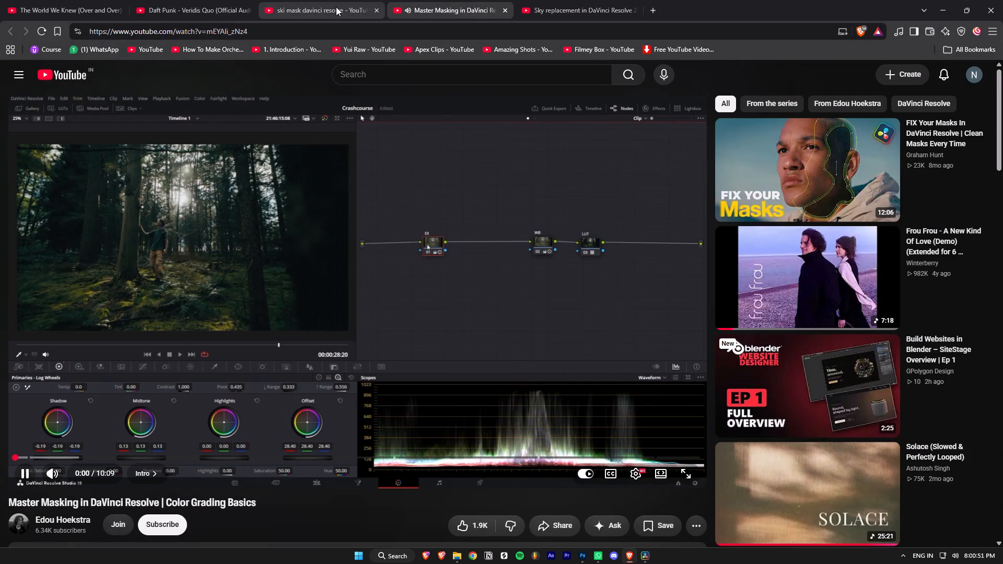
{"action": "left_click", "coordinate": [336, 6]}
{"action": "scroll", "coordinate": [409, 269], "scroll_direction": "down", "scroll_amount": 7}
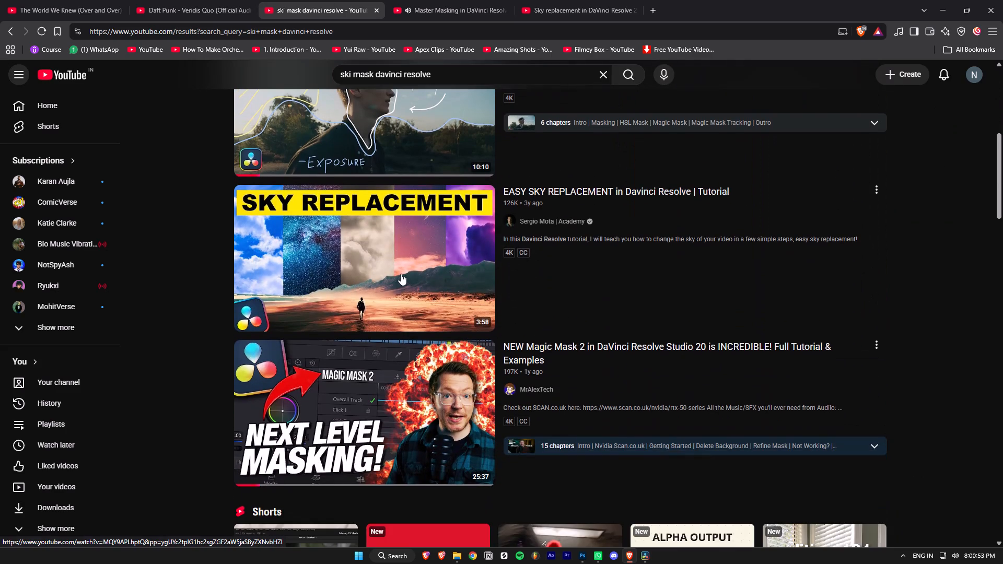
{"action": "key", "text": "alt+Tab"}
{"action": "key", "text": "alt+Tab"}
{"action": "key", "text": "alt+Tab"}
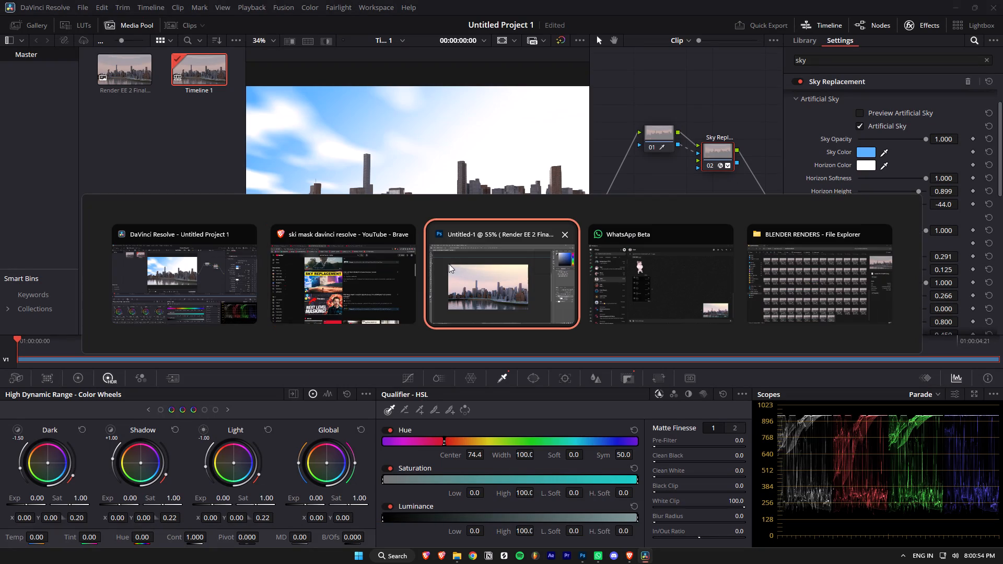
{"action": "left_click", "coordinate": [390, 272], "text": "alt"}
{"action": "key", "text": "alt+Tab"}
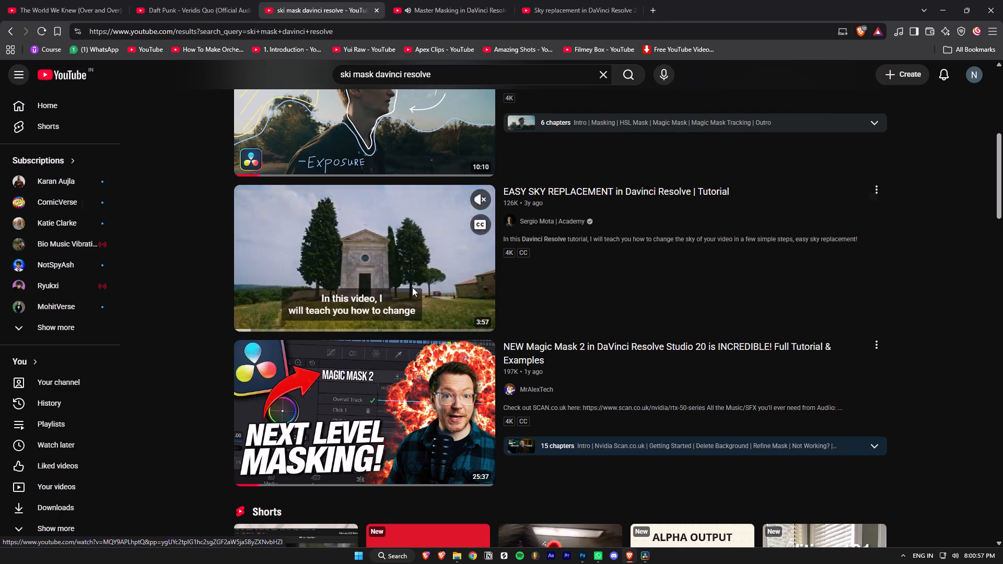
{"action": "key", "text": "alt+Tab"}
{"action": "left_click", "coordinate": [312, 280], "text": "alt"}
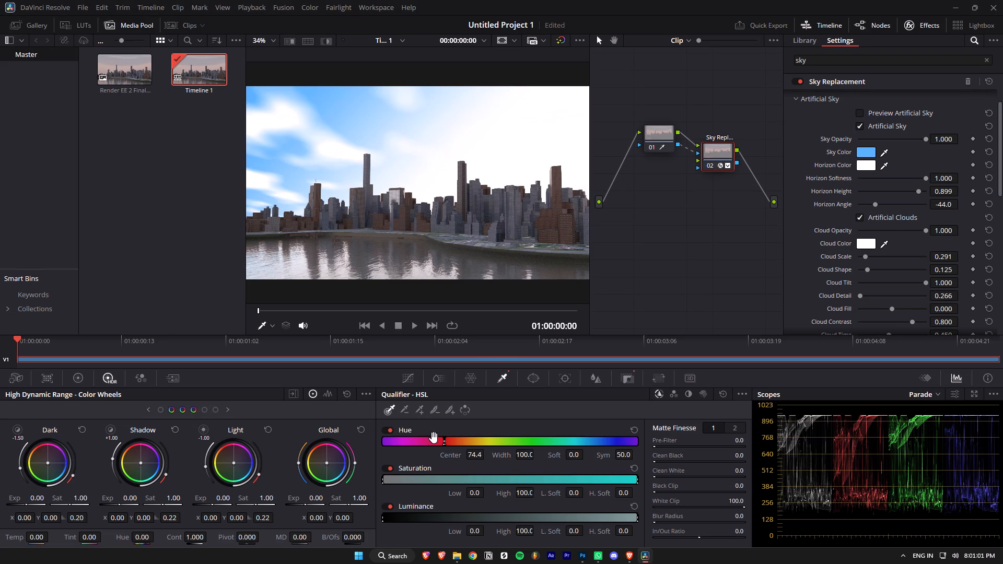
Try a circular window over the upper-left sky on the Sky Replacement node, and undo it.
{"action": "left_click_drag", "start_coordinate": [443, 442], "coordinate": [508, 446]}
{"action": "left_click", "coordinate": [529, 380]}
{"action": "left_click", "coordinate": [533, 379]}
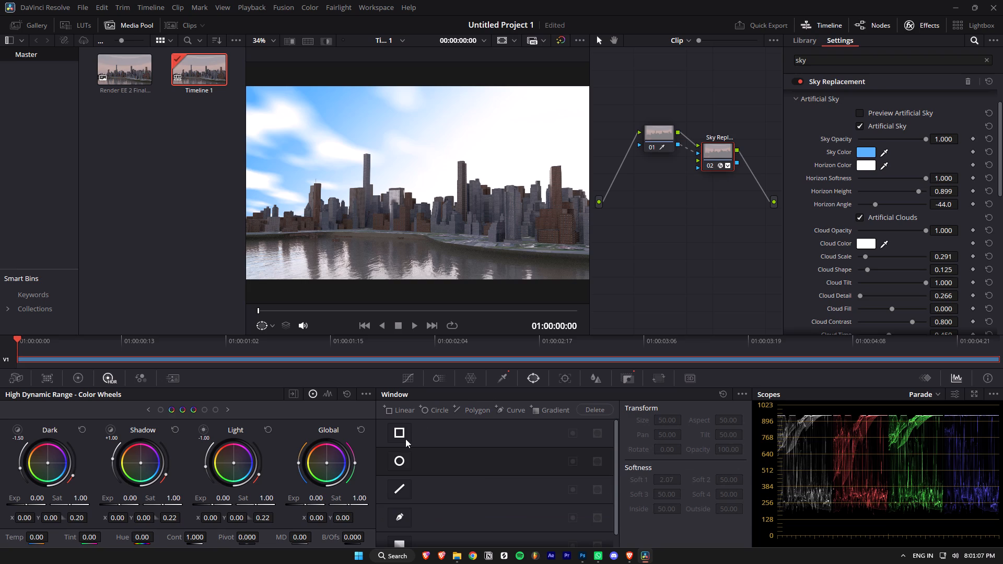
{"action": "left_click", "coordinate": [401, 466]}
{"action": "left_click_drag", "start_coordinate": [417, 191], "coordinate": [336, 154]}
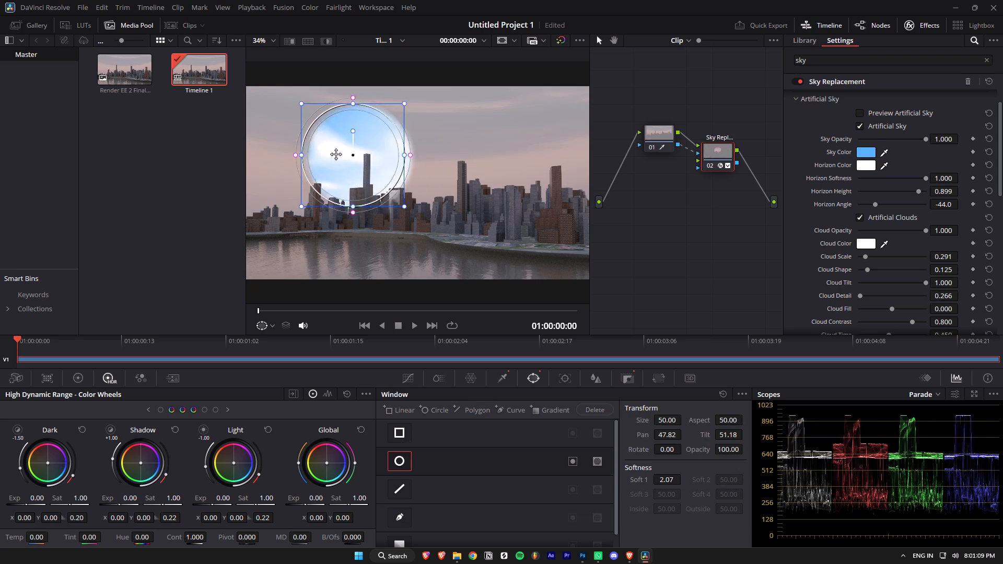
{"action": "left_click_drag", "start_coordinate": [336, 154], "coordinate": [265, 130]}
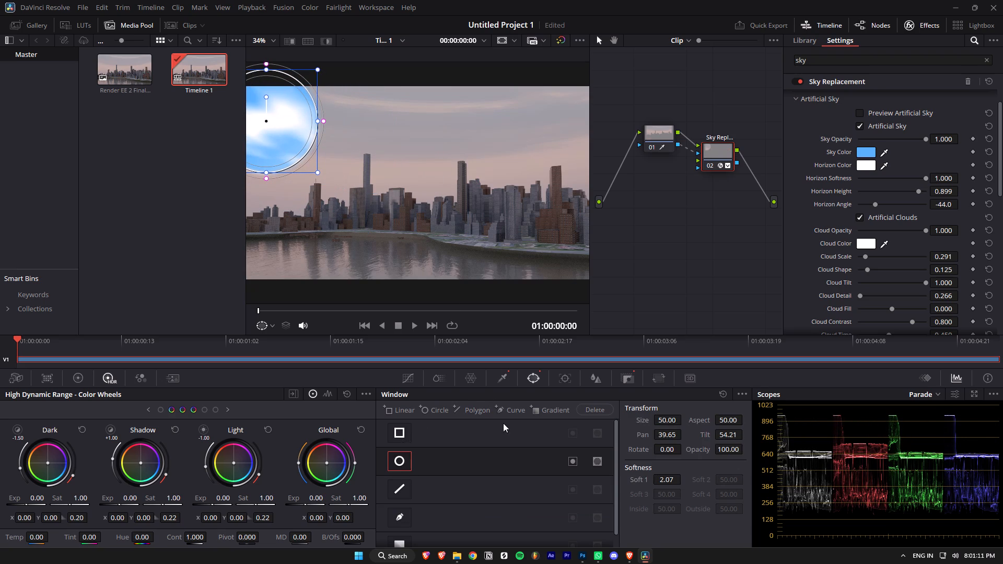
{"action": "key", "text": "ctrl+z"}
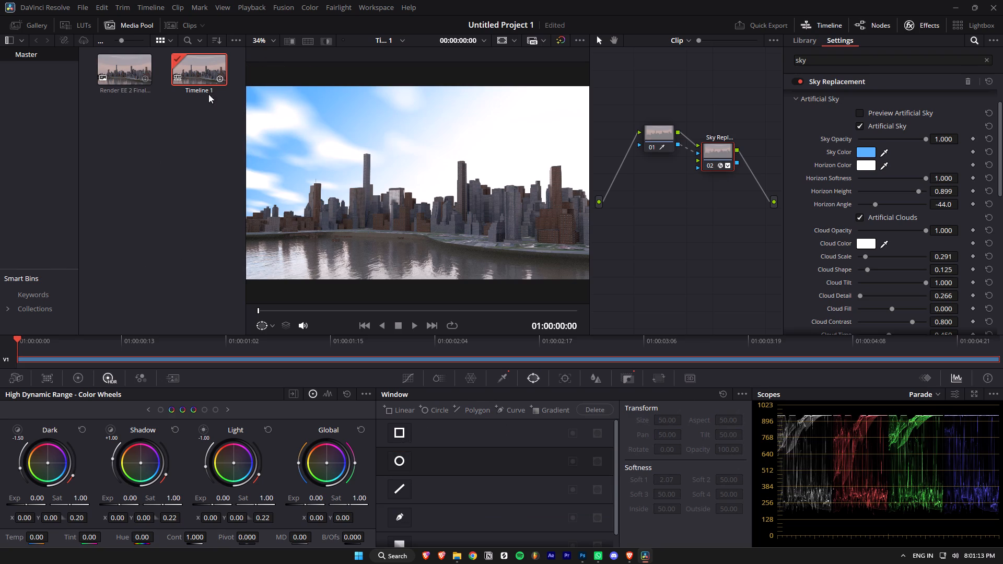
Add a serial node and place it between the Sky Replacement node and the output.
{"action": "scroll", "coordinate": [837, 100], "scroll_direction": "up", "scroll_amount": 4}
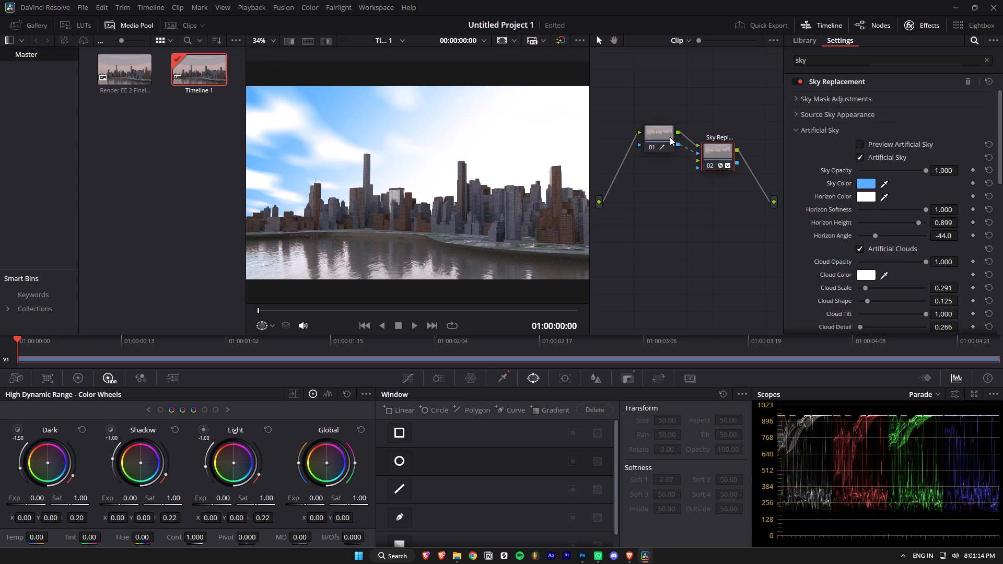
{"action": "left_click", "coordinate": [747, 215]}
{"action": "key", "text": "alt+s"}
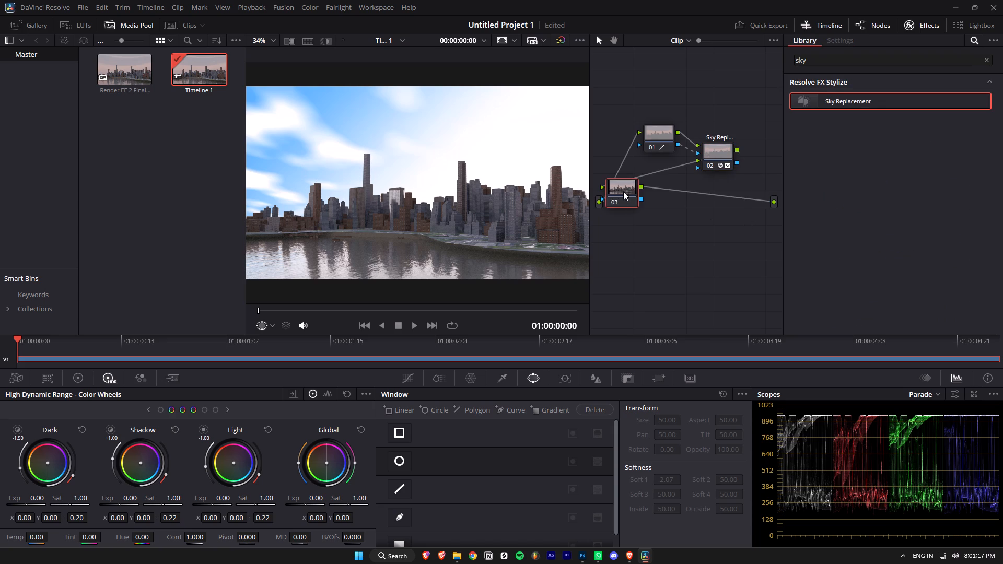
{"action": "left_click_drag", "start_coordinate": [623, 191], "coordinate": [759, 156]}
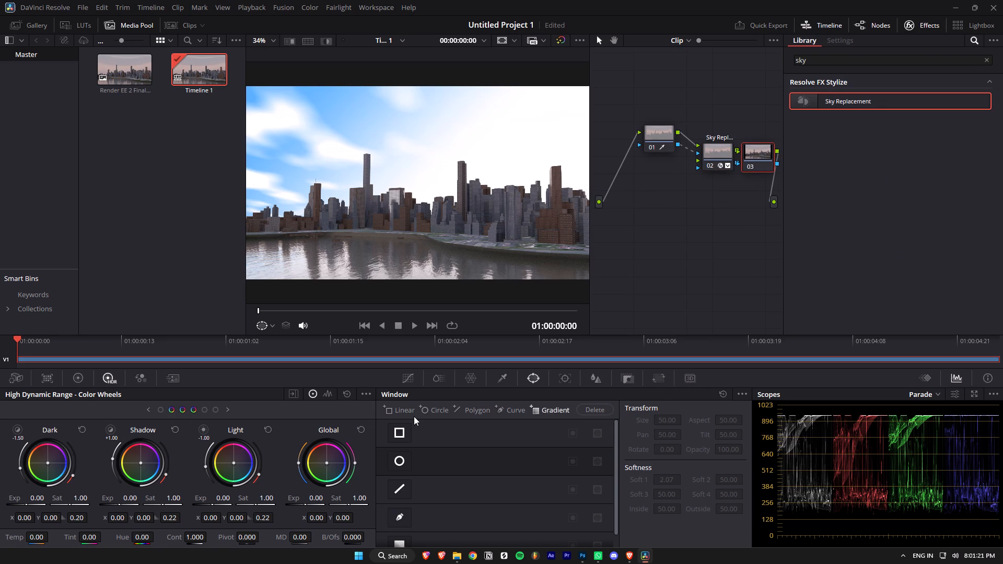
Key the bright sky on the new node using the 3D qualifier, with one stroke along the sky's upper edge.
{"action": "left_click", "coordinate": [502, 382]}
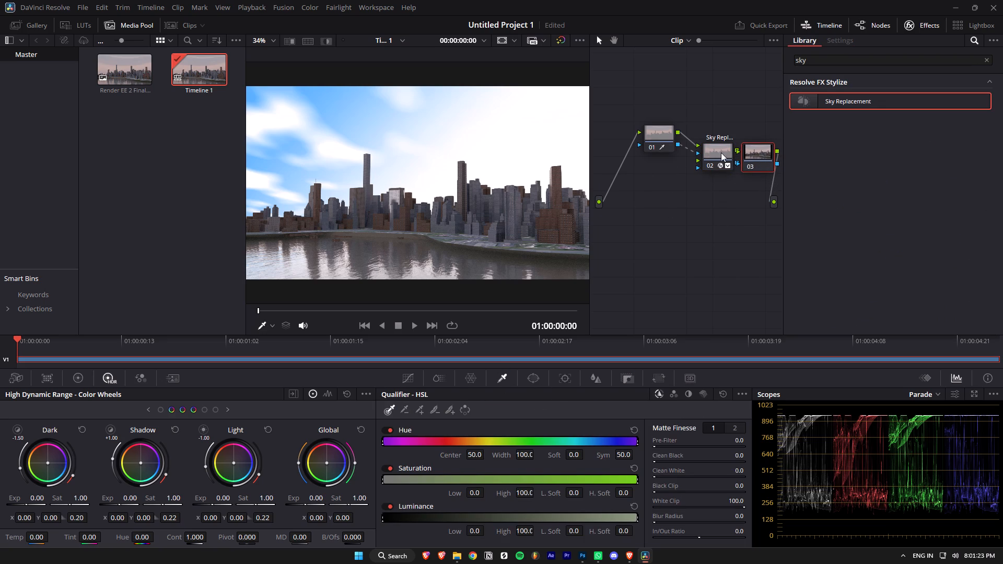
{"action": "left_click", "coordinate": [706, 395]}
{"action": "left_click_drag", "start_coordinate": [259, 160], "coordinate": [434, 143]}
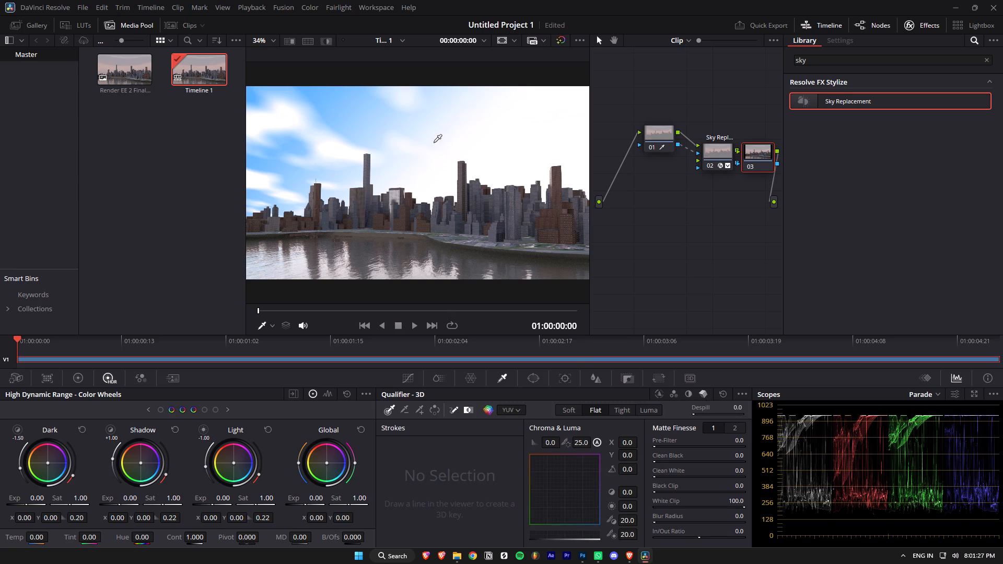
{"action": "left_click_drag", "start_coordinate": [434, 143], "coordinate": [567, 151]}
{"action": "key", "text": "ctrl+z"}
{"action": "left_click_drag", "start_coordinate": [263, 162], "coordinate": [516, 104]}
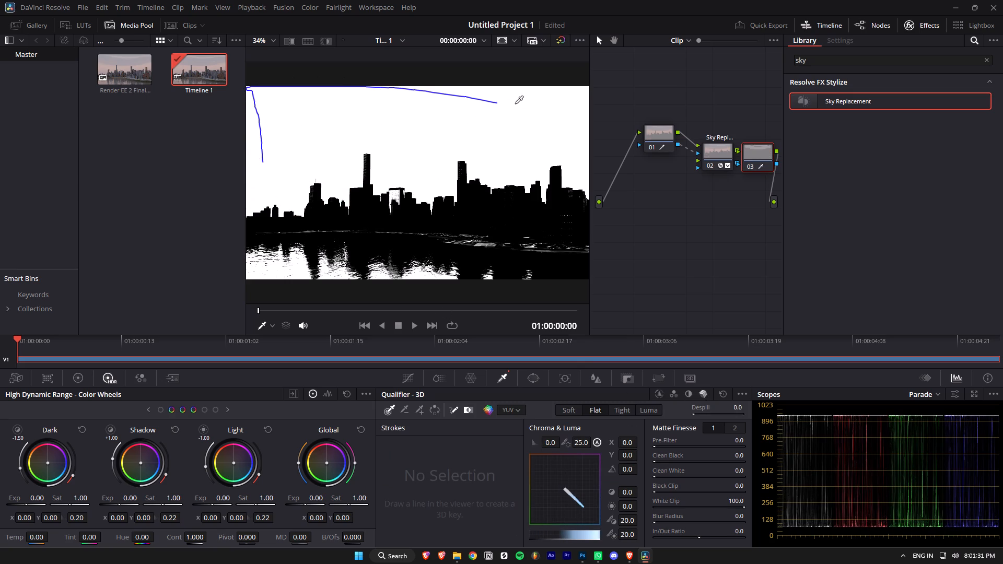
{"action": "left_click_drag", "start_coordinate": [516, 104], "coordinate": [586, 97]}
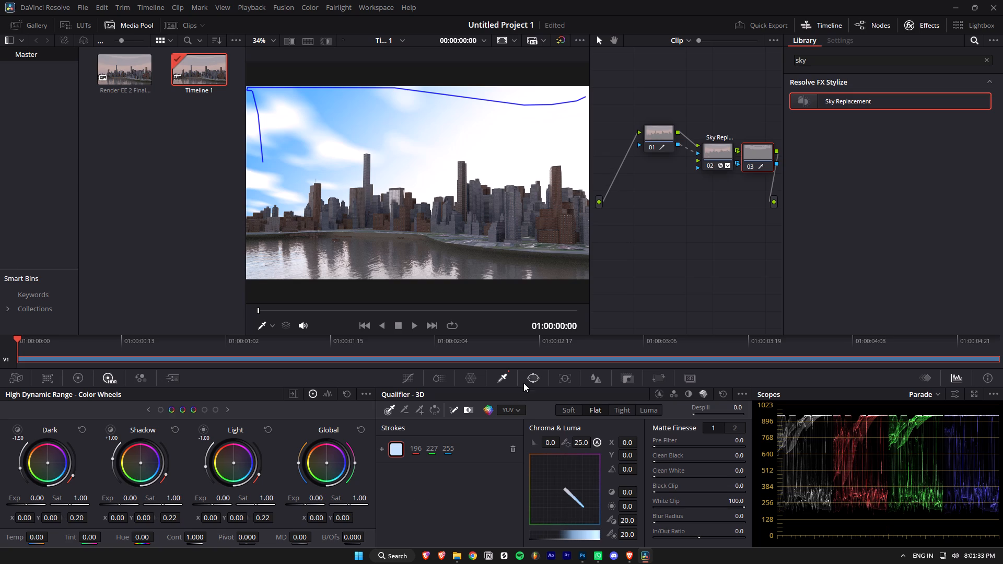
Delete the Sky Replacement node and place the remaining qualifier node beside node 01.
{"action": "left_click", "coordinate": [717, 163]}
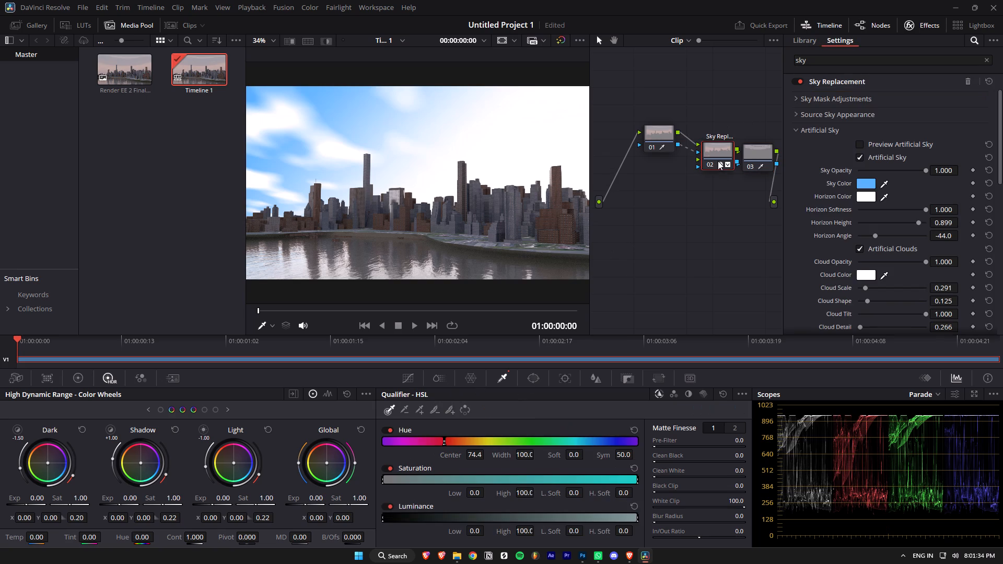
{"action": "key", "text": "Delete"}
{"action": "left_click_drag", "start_coordinate": [757, 150], "coordinate": [704, 142]}
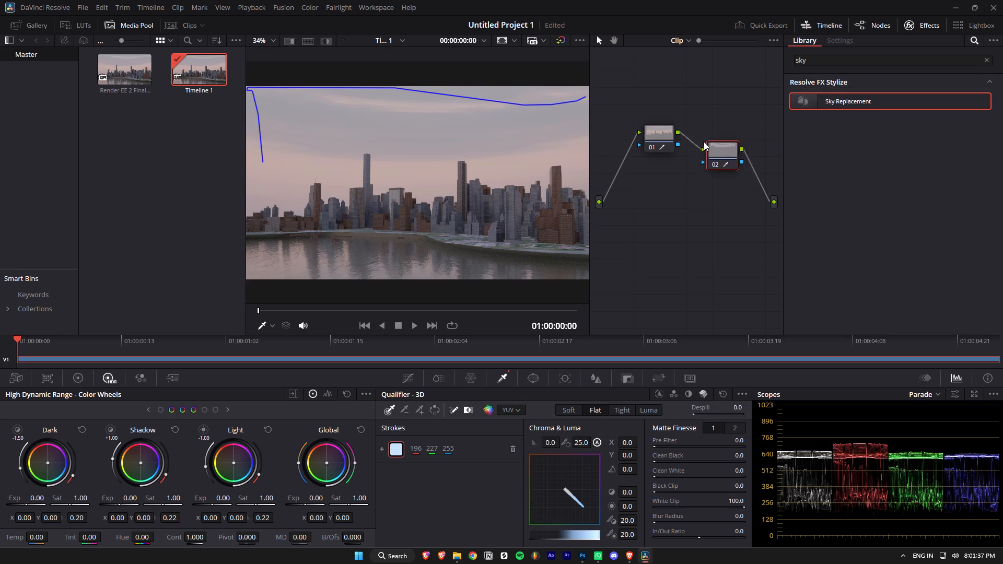
{"action": "left_click_drag", "start_coordinate": [704, 142], "coordinate": [702, 142]}
Resample the original pink-grey sky on node 02 with a 3D qualifier stroke arching above the skyline.
{"action": "left_click_drag", "start_coordinate": [256, 166], "coordinate": [263, 144]}
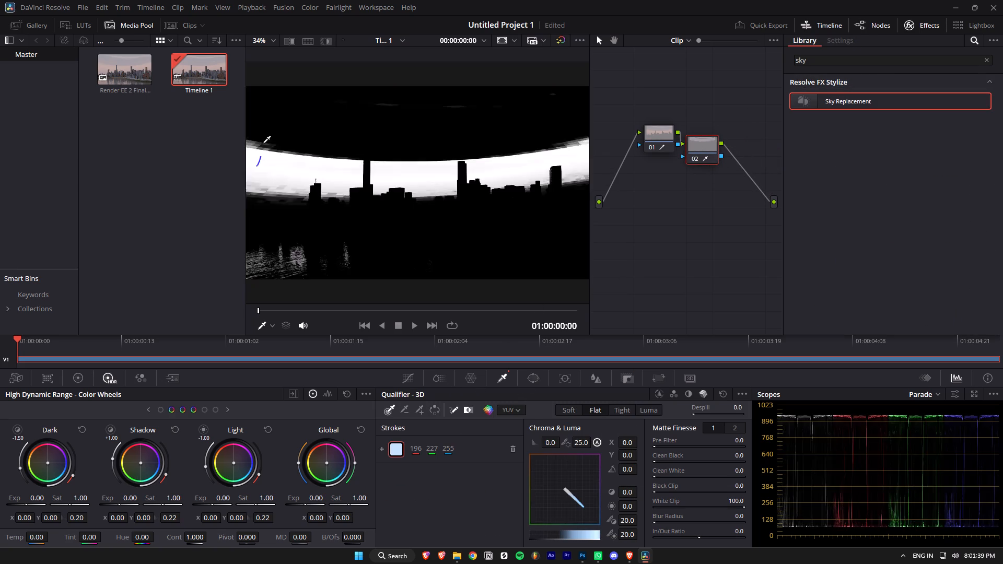
{"action": "left_click_drag", "start_coordinate": [263, 144], "coordinate": [580, 157]}
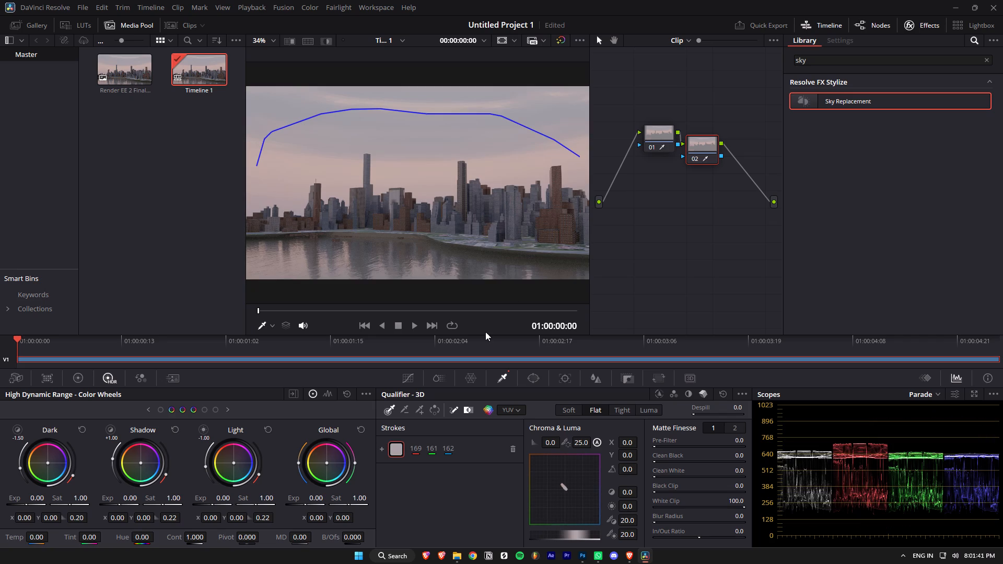
Add a circle window to node 02, stretched into a tall ellipse with aspect about 23.73, at pan about 46 and tilt about 53.17.
{"action": "left_click", "coordinate": [533, 380]}
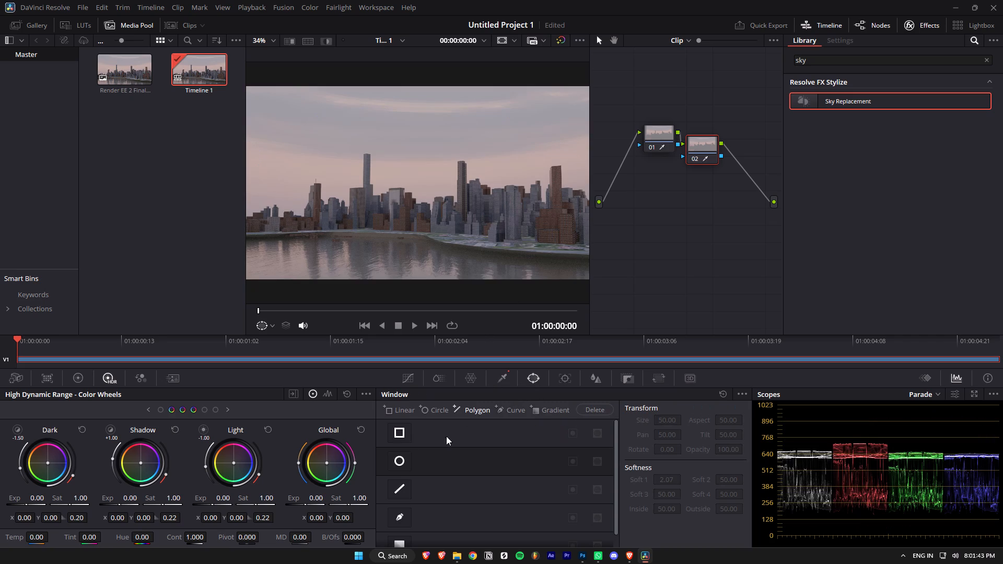
{"action": "left_click", "coordinate": [402, 463]}
{"action": "left_click_drag", "start_coordinate": [426, 185], "coordinate": [286, 137]}
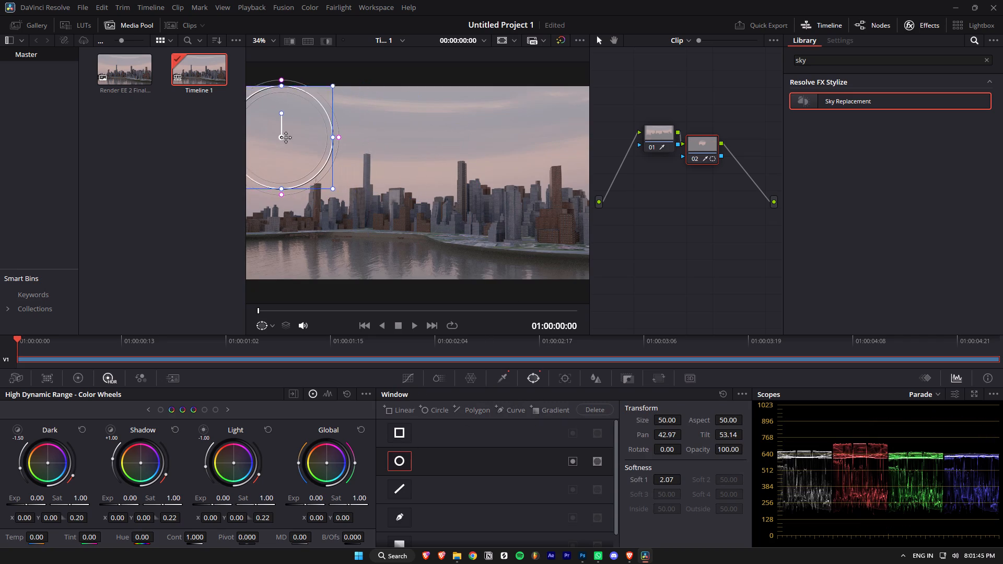
{"action": "left_click_drag", "start_coordinate": [286, 137], "coordinate": [287, 136]}
{"action": "left_click", "coordinate": [332, 133]}
{"action": "left_click_drag", "start_coordinate": [332, 134], "coordinate": [383, 144]}
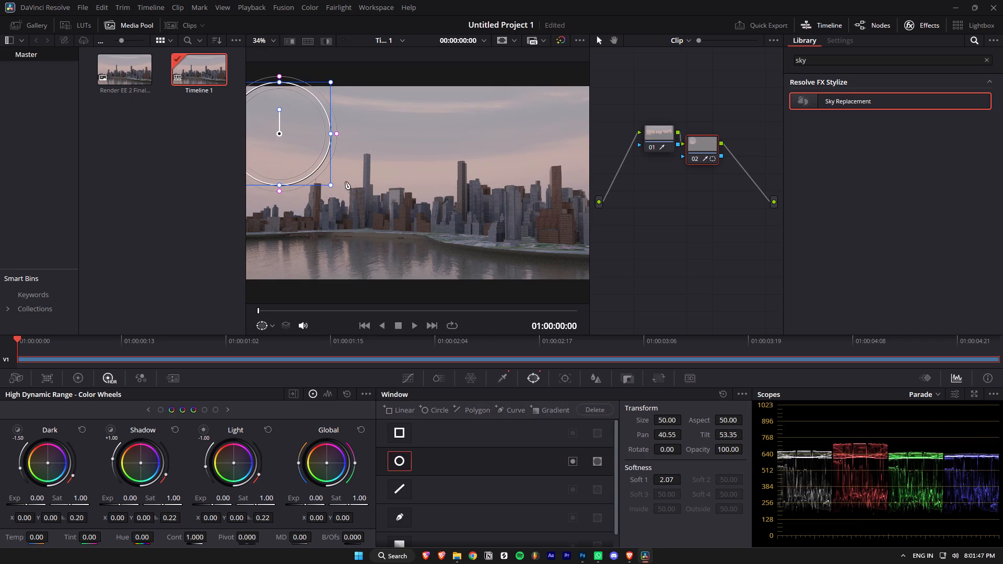
{"action": "left_click_drag", "start_coordinate": [280, 184], "coordinate": [286, 241]}
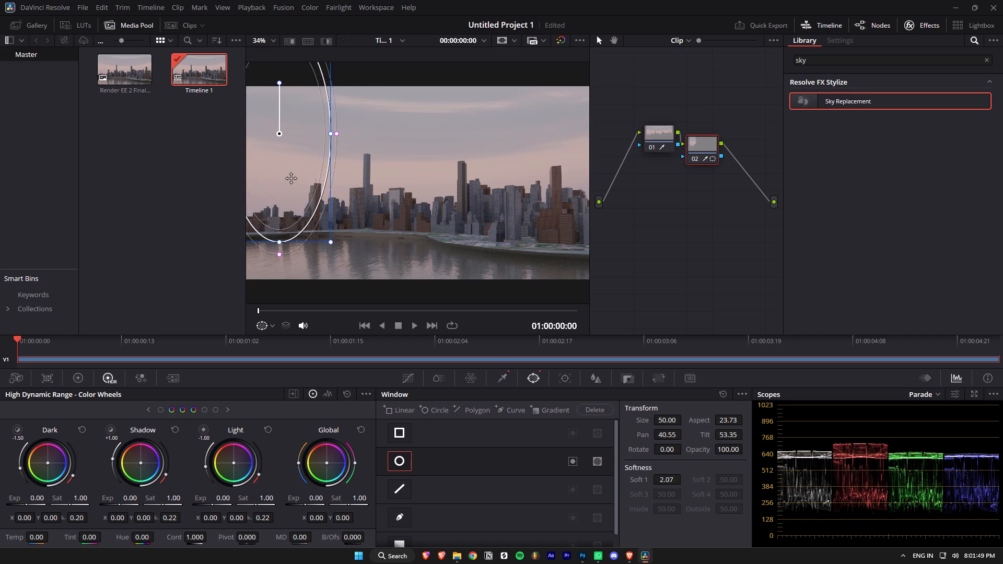
{"action": "left_click_drag", "start_coordinate": [294, 171], "coordinate": [374, 173]}
Soften the circle window's edge to about 13.87 and shrink the ellipse slightly.
{"action": "left_click_drag", "start_coordinate": [418, 134], "coordinate": [441, 137]}
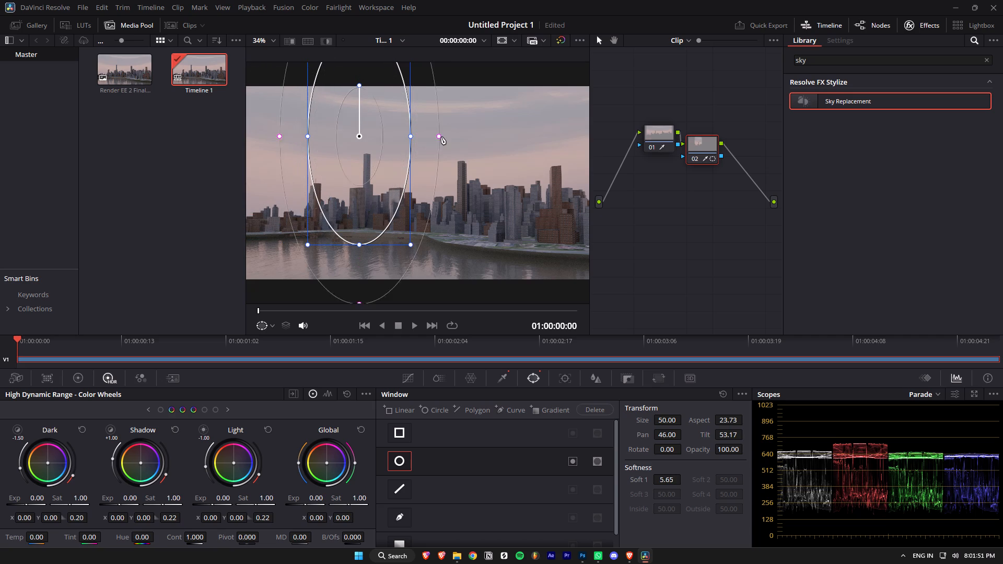
{"action": "left_click_drag", "start_coordinate": [441, 137], "coordinate": [450, 138]}
{"action": "left_click_drag", "start_coordinate": [409, 248], "coordinate": [394, 256]}
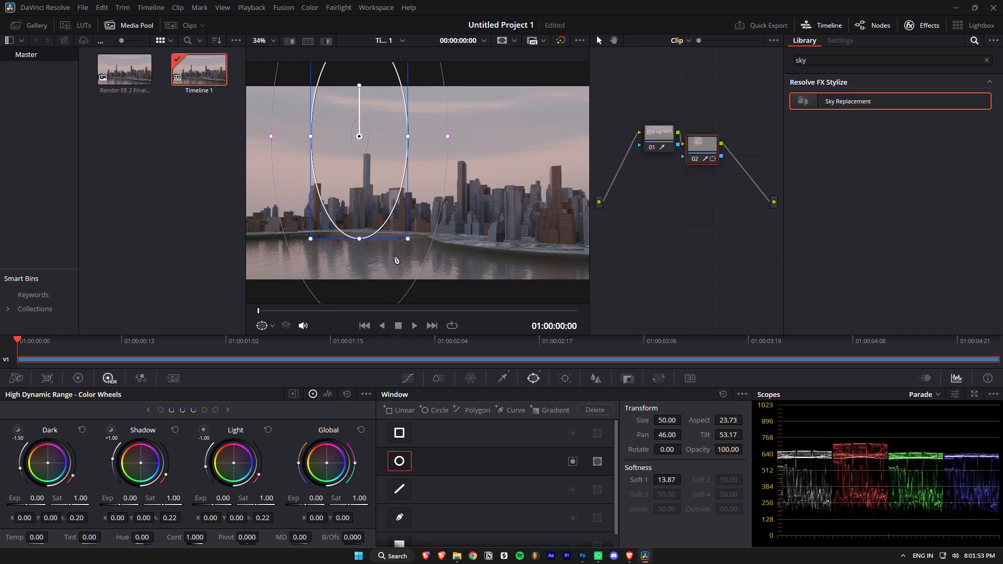
{"action": "left_click_drag", "start_coordinate": [394, 256], "coordinate": [394, 256]}
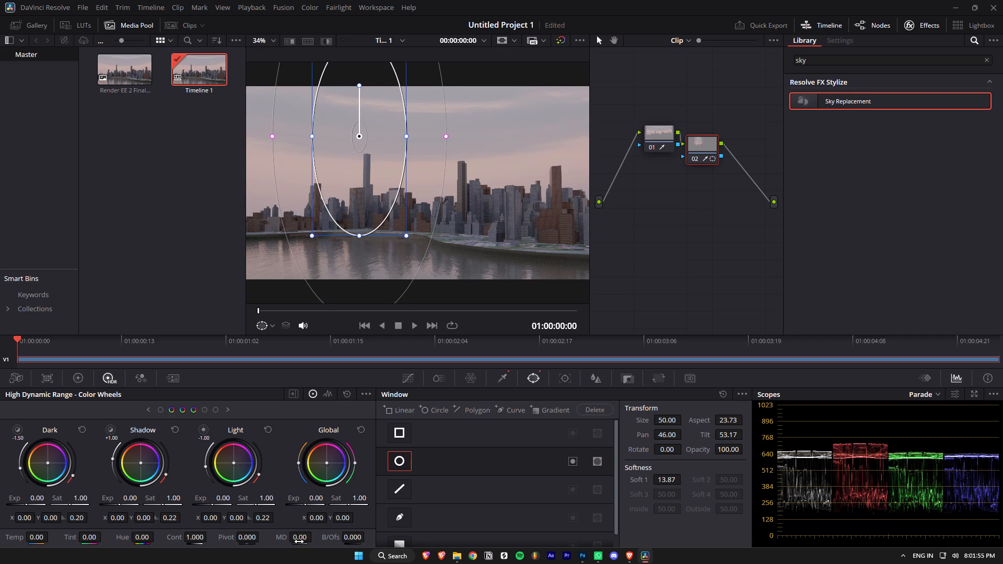
Raise node 02's Global exposure to 1.28 in the HDR color wheels.
{"action": "left_click_drag", "start_coordinate": [299, 542], "coordinate": [388, 539]}
{"action": "key", "text": "ctrl+z"}
{"action": "left_click_drag", "start_coordinate": [307, 505], "coordinate": [582, 455]}
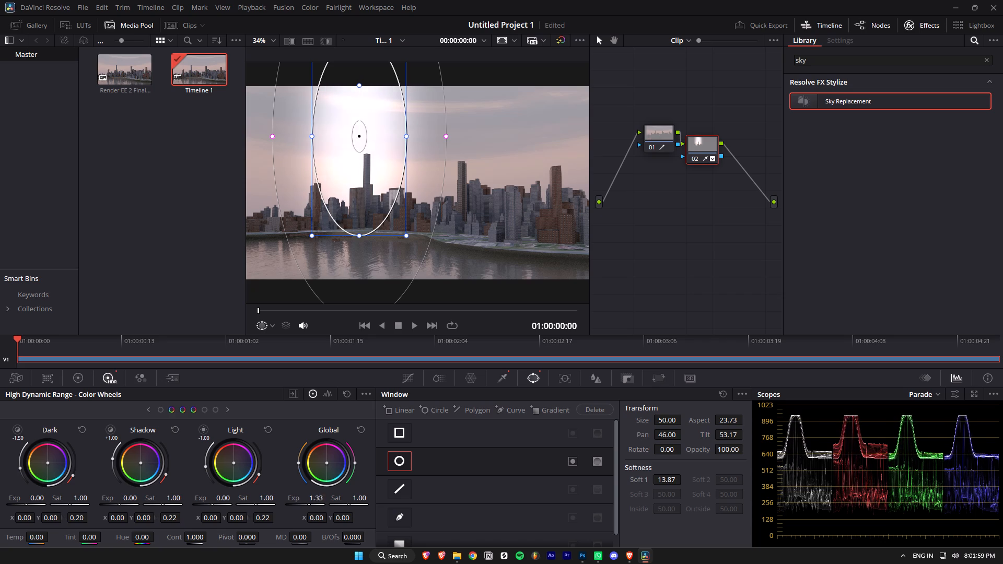
{"action": "left_click_drag", "start_coordinate": [582, 455], "coordinate": [586, 453]}
Rotate the circle window to about 101.45 and place it over the right-hand sky at pan about 56.14, tilt about 54.57.
{"action": "left_click_drag", "start_coordinate": [357, 160], "coordinate": [275, 159]}
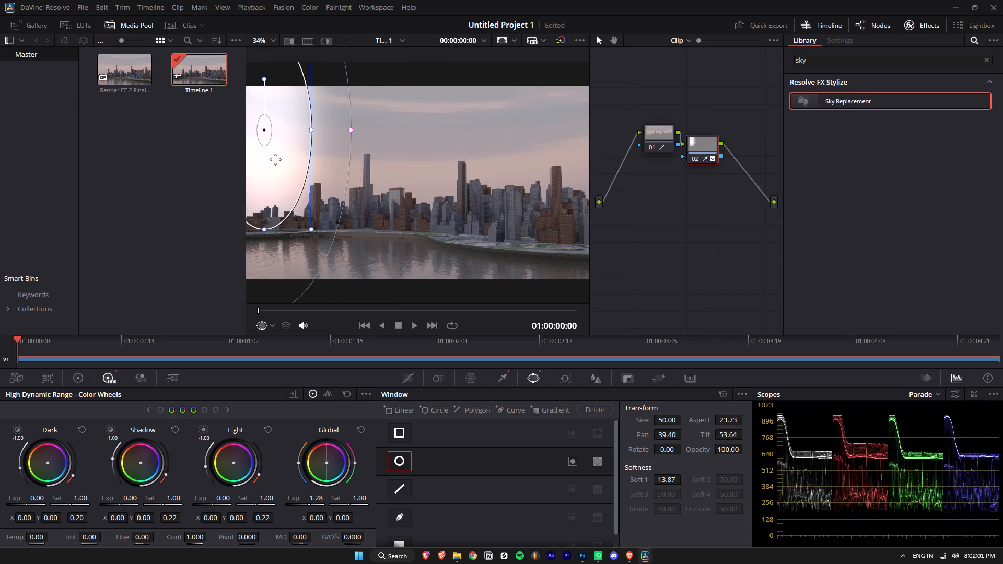
{"action": "left_click_drag", "start_coordinate": [275, 159], "coordinate": [290, 164]}
{"action": "left_click_drag", "start_coordinate": [292, 88], "coordinate": [320, 90]}
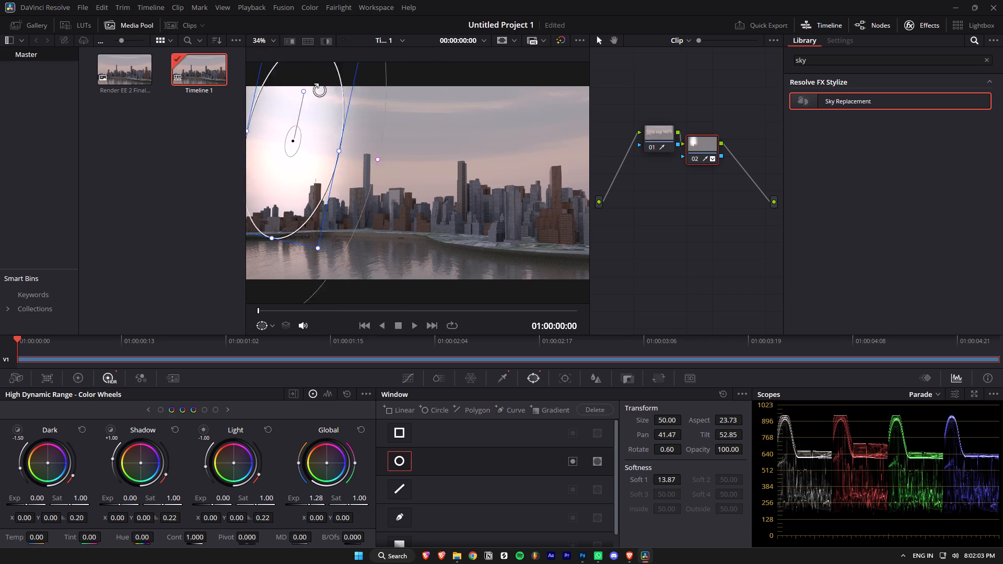
{"action": "left_click_drag", "start_coordinate": [320, 90], "coordinate": [341, 97]}
{"action": "left_click_drag", "start_coordinate": [301, 145], "coordinate": [511, 122]}
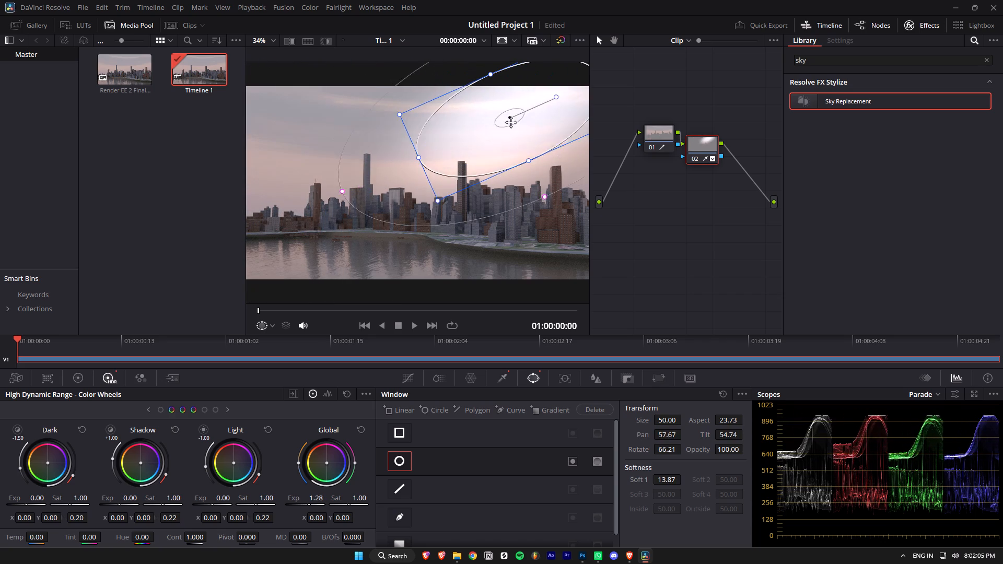
{"action": "left_click_drag", "start_coordinate": [511, 122], "coordinate": [485, 124]}
{"action": "left_click_drag", "start_coordinate": [522, 100], "coordinate": [545, 114]}
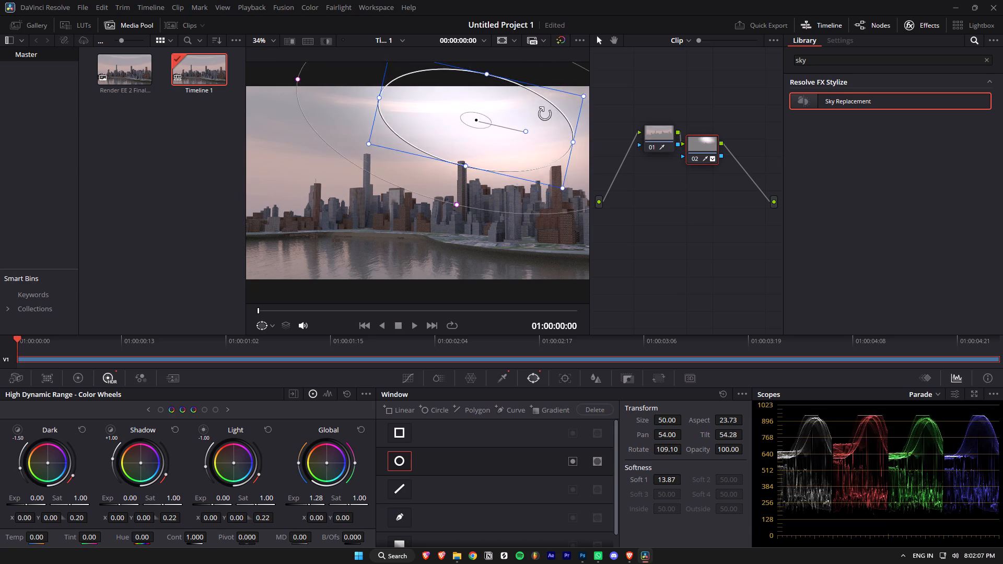
{"action": "left_click_drag", "start_coordinate": [545, 114], "coordinate": [544, 114]}
{"action": "left_click_drag", "start_coordinate": [451, 126], "coordinate": [533, 107]}
{"action": "left_click_drag", "start_coordinate": [528, 110], "coordinate": [493, 127]}
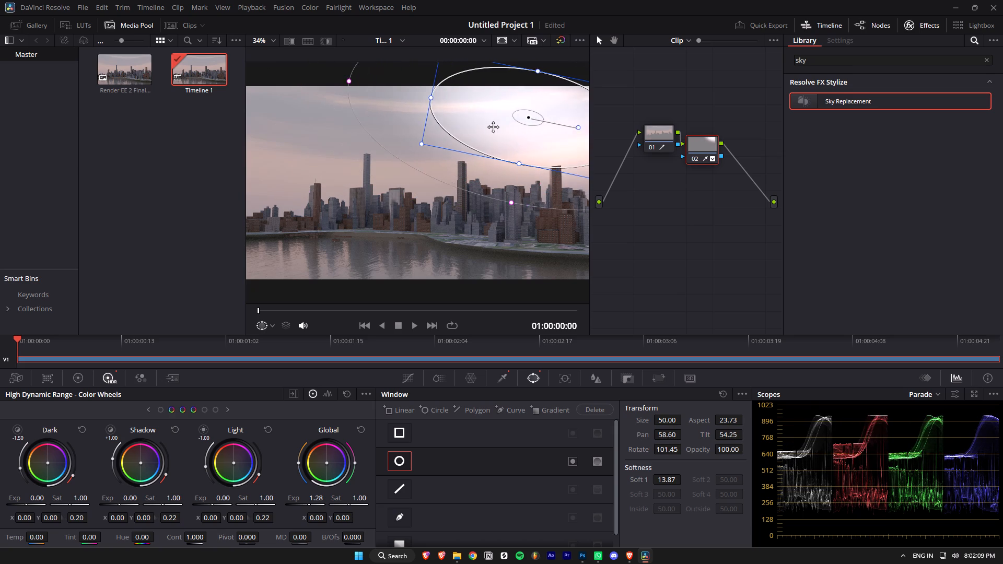
{"action": "left_click_drag", "start_coordinate": [493, 127], "coordinate": [478, 125]}
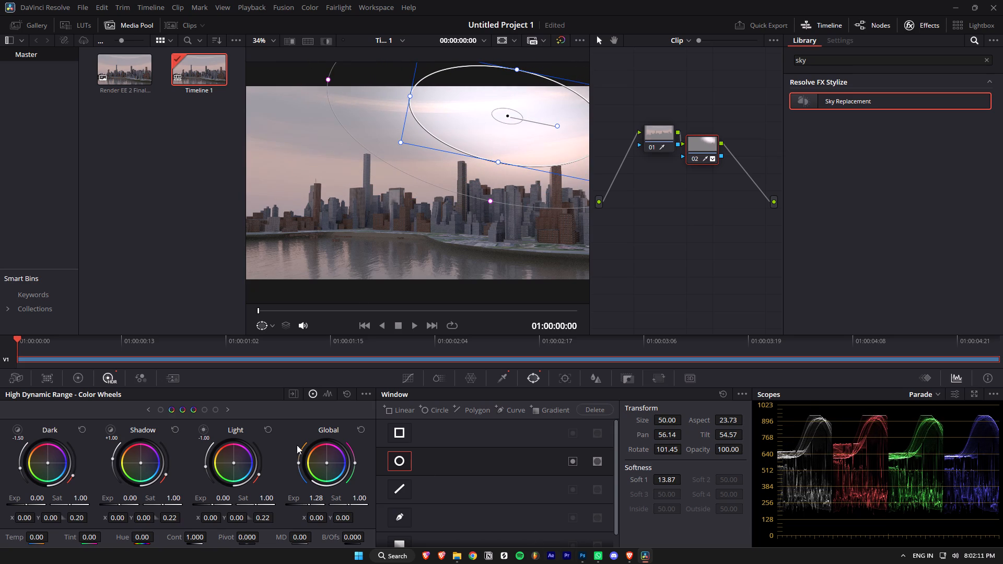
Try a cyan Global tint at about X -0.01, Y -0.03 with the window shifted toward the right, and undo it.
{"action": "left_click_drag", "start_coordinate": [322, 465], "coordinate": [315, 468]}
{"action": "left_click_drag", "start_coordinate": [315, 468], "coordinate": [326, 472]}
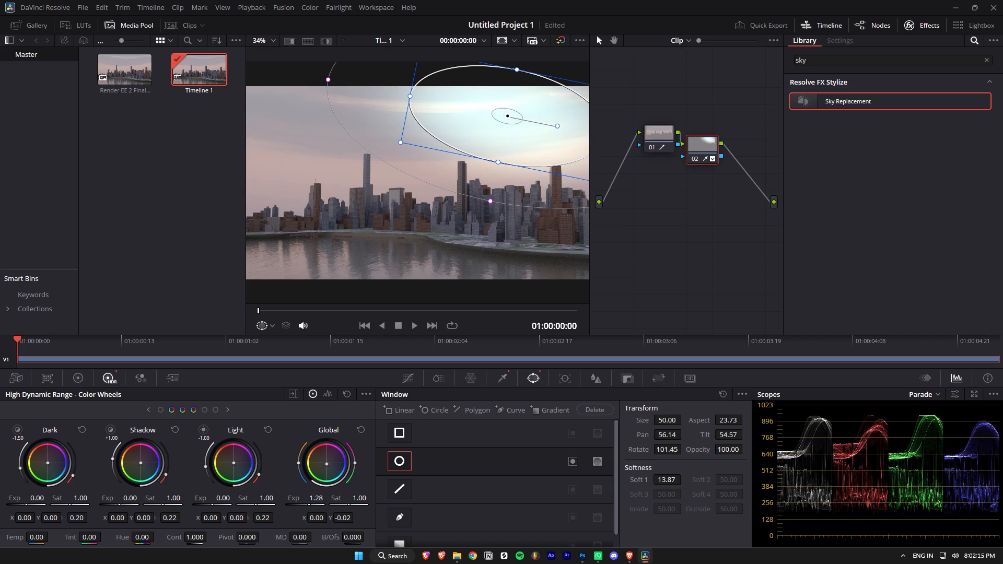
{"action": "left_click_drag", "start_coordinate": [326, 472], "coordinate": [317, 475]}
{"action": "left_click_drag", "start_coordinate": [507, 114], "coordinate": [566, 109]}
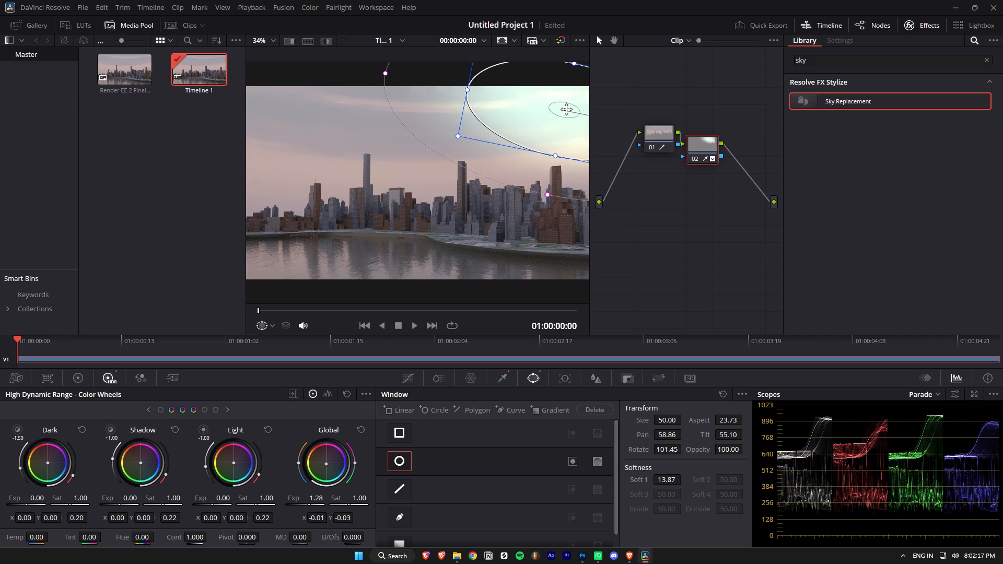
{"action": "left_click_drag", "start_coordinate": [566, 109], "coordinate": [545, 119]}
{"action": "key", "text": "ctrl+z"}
Move the circle window farther toward the sky's right edge, to pan about 60.88 and tilt about 54.60.
{"action": "left_click_drag", "start_coordinate": [513, 113], "coordinate": [603, 109]}
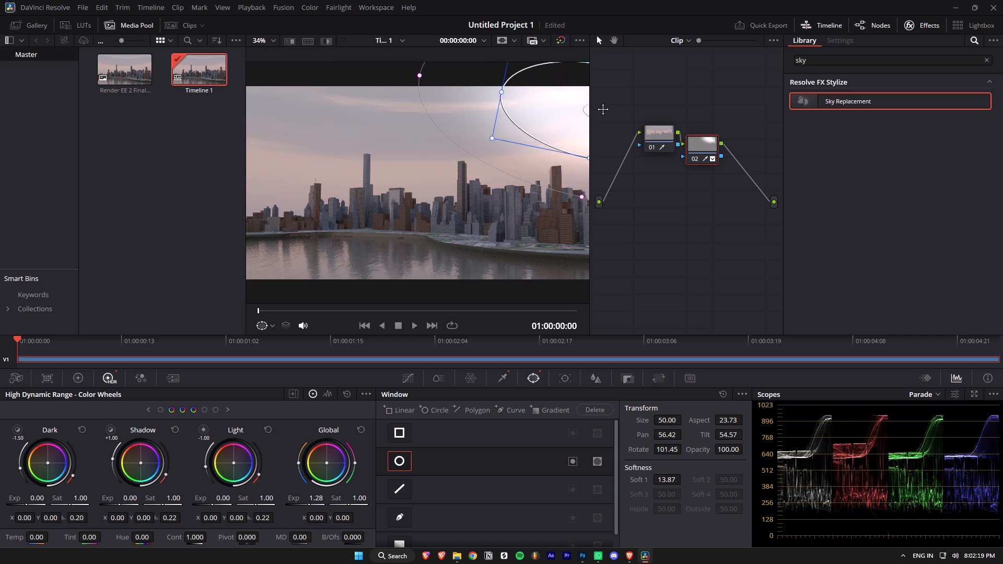
{"action": "left_click_drag", "start_coordinate": [603, 109], "coordinate": [582, 112]}
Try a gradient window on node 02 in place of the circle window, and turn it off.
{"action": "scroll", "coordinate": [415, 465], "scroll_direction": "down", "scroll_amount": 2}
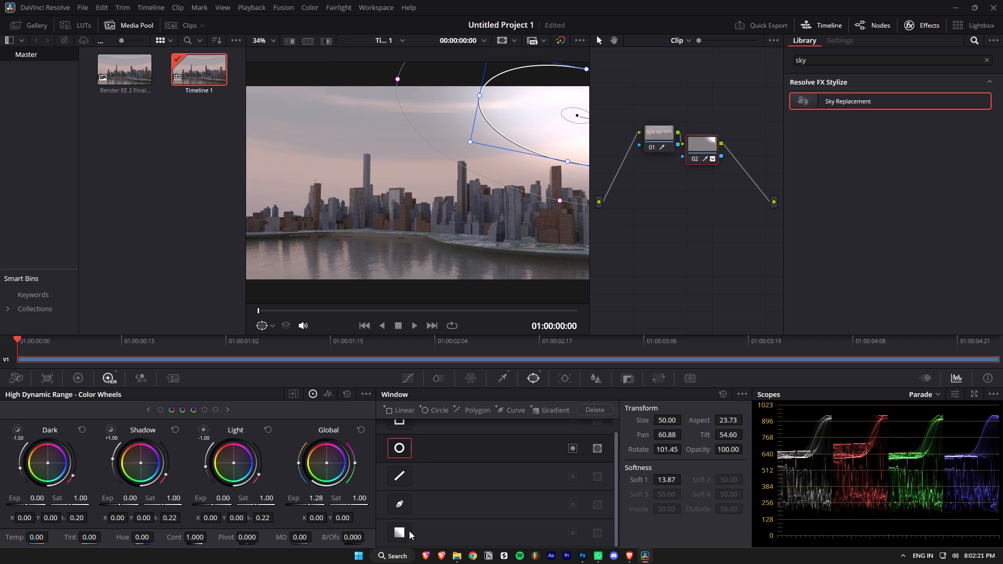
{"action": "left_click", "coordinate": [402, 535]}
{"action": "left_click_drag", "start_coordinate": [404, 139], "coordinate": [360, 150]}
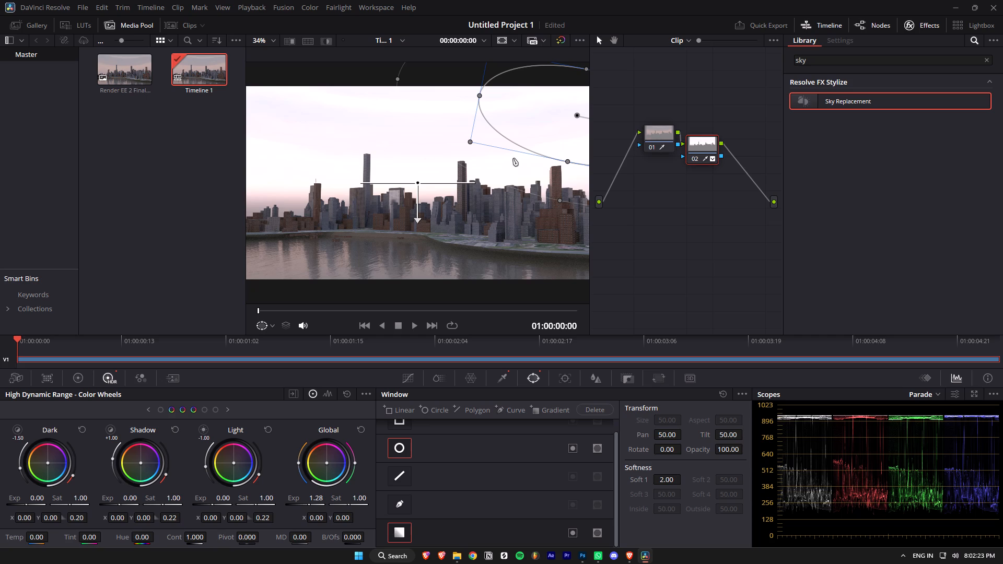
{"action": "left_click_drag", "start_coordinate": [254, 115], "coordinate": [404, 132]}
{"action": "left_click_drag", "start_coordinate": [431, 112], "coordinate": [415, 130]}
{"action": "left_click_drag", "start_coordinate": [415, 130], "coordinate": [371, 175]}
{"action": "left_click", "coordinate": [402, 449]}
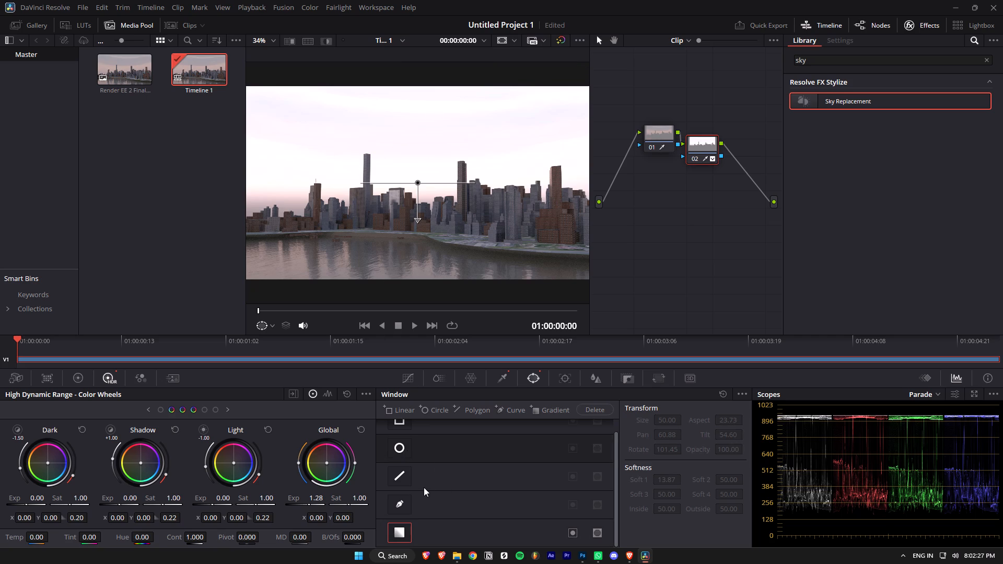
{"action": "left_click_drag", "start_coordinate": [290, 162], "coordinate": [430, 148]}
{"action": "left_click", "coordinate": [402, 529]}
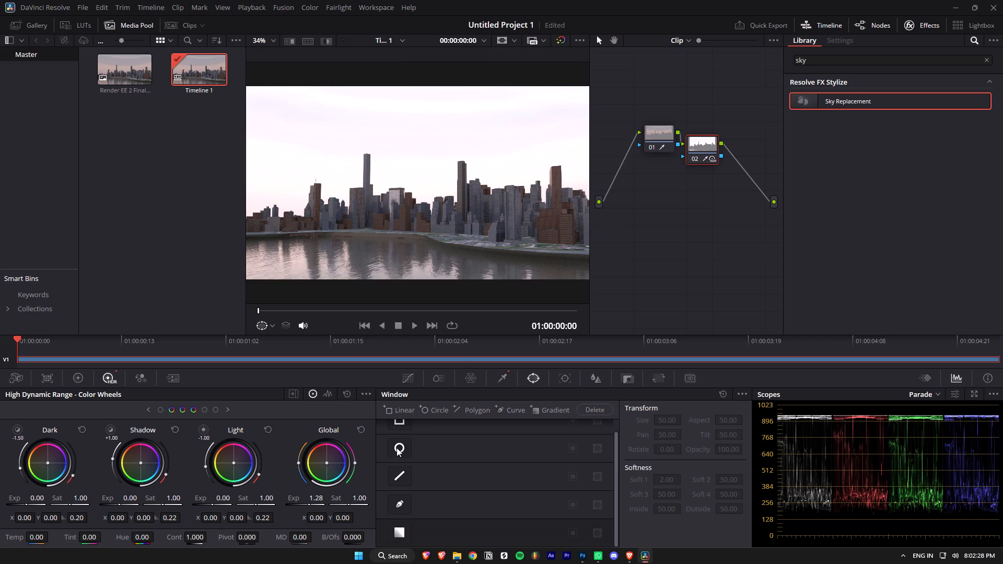
Enable the circle window again and move it to pan about 57.35 and tilt about 54.57.
{"action": "left_click", "coordinate": [396, 448]}
{"action": "left_click_drag", "start_coordinate": [548, 124], "coordinate": [496, 124]}
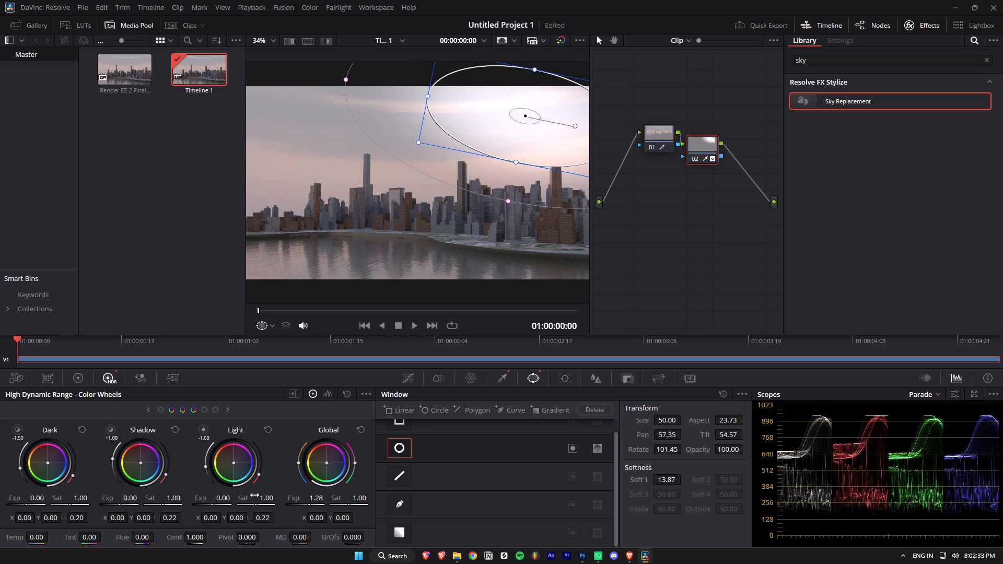
Raise node 02's Light exposure to 0.12.
{"action": "left_click_drag", "start_coordinate": [213, 505], "coordinate": [286, 510]}
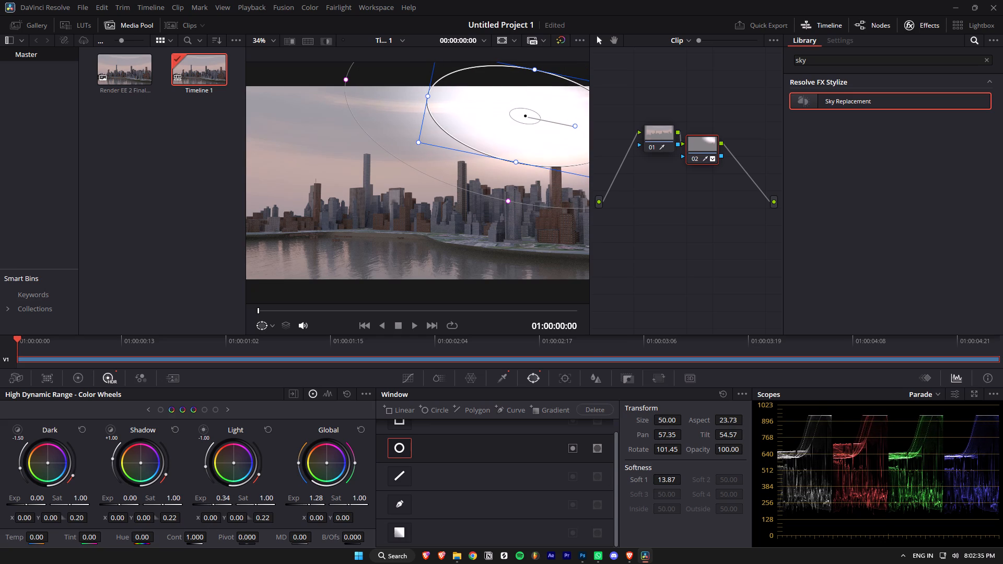
{"action": "left_click_drag", "start_coordinate": [286, 510], "coordinate": [239, 507]}
Enlarge the circle window to size about 61.99 and aspect about 46.49, at pan about 58.67 and tilt about 54.32.
{"action": "left_click_drag", "start_coordinate": [533, 123], "coordinate": [543, 125]}
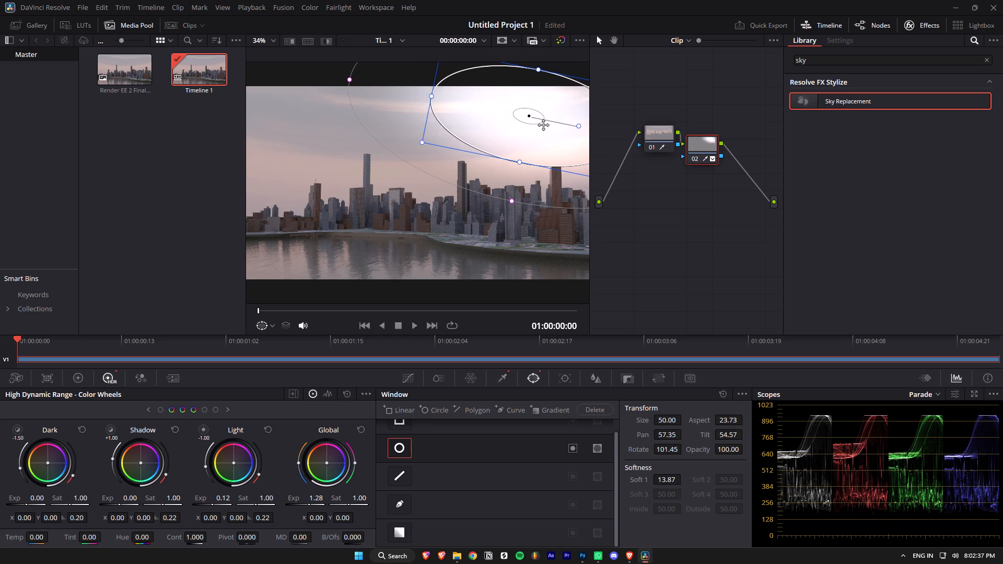
{"action": "left_click_drag", "start_coordinate": [543, 125], "coordinate": [579, 127]}
{"action": "left_click_drag", "start_coordinate": [561, 166], "coordinate": [538, 172]}
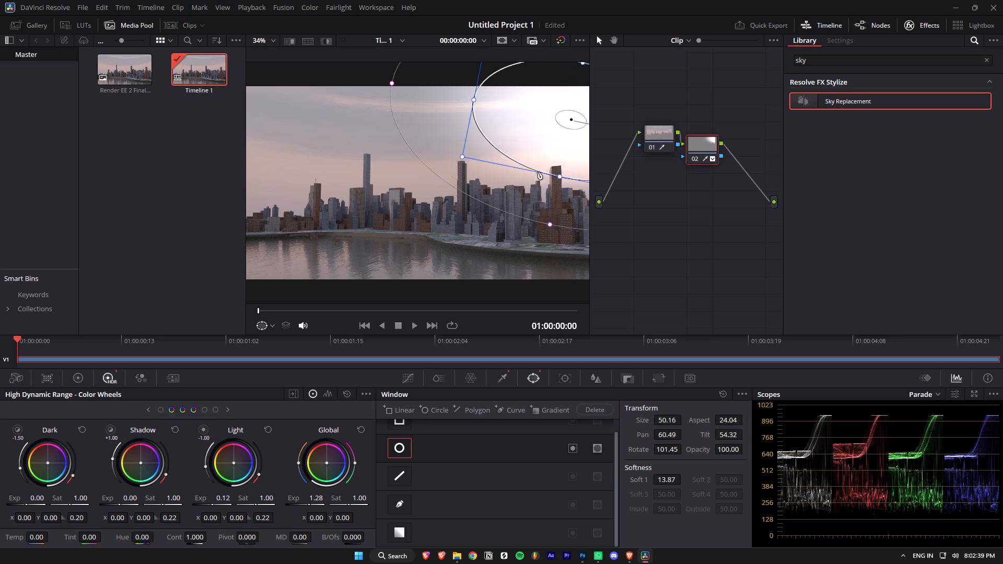
{"action": "left_click_drag", "start_coordinate": [538, 172], "coordinate": [523, 199]}
{"action": "left_click_drag", "start_coordinate": [549, 177], "coordinate": [545, 181]}
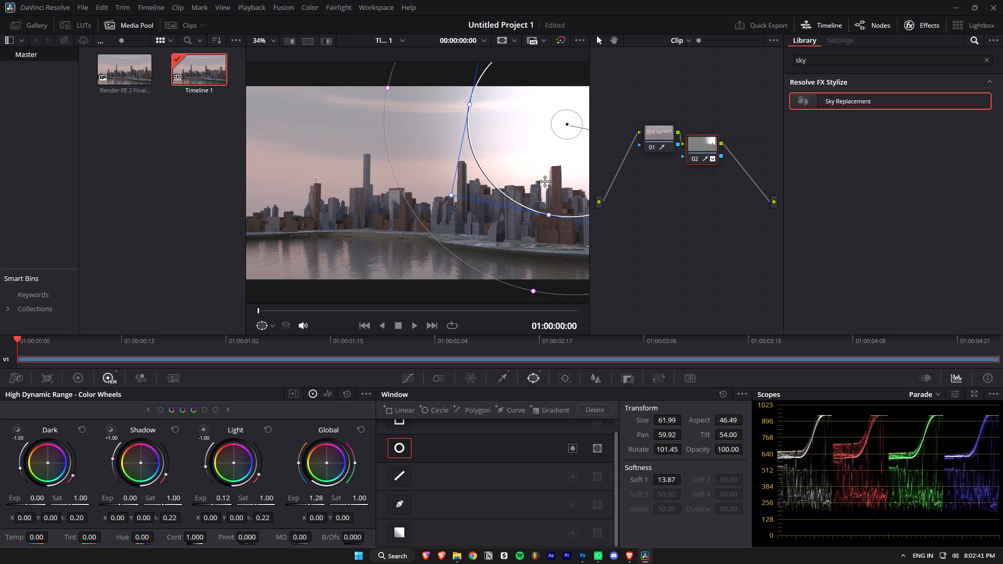
{"action": "left_click_drag", "start_coordinate": [545, 181], "coordinate": [522, 177]}
Stretch the circle window into a long diagonal band across the upper sky, with aspect about 3.33.
{"action": "left_click_drag", "start_coordinate": [428, 191], "coordinate": [312, 235]}
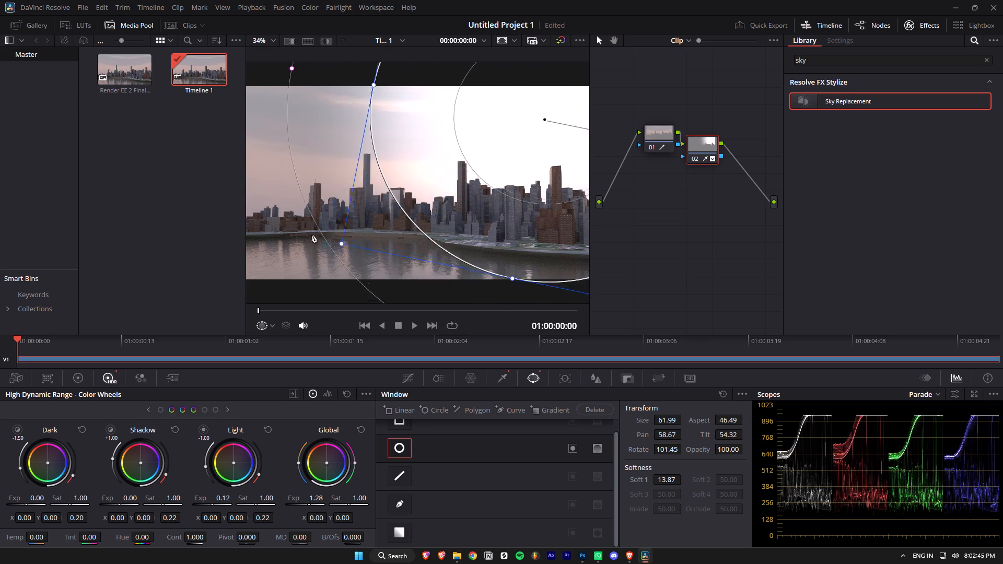
{"action": "left_click_drag", "start_coordinate": [312, 235], "coordinate": [412, 199]}
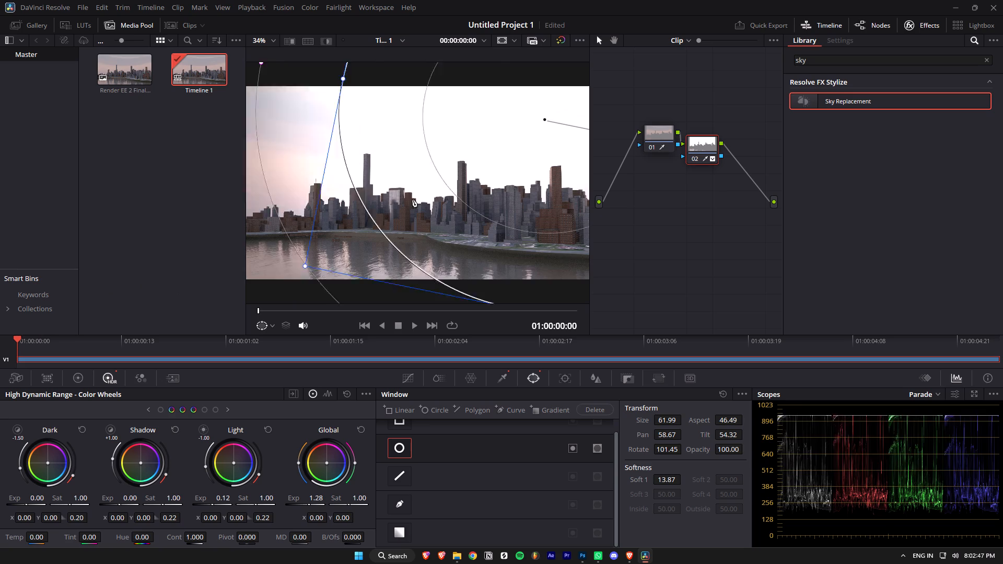
{"action": "left_click_drag", "start_coordinate": [412, 199], "coordinate": [476, 128]}
{"action": "left_click_drag", "start_coordinate": [495, 110], "coordinate": [454, 106]}
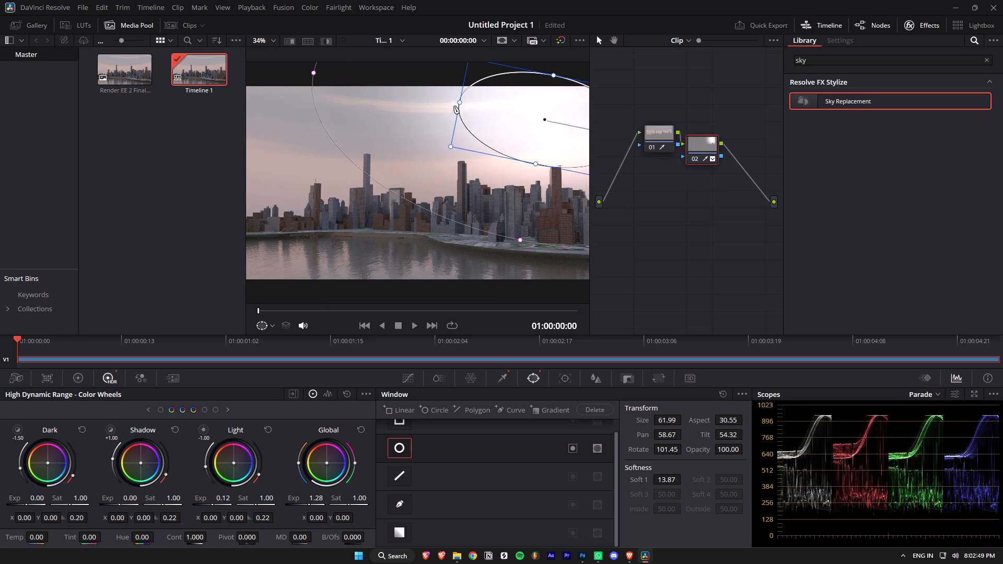
{"action": "left_click_drag", "start_coordinate": [454, 106], "coordinate": [323, 119]}
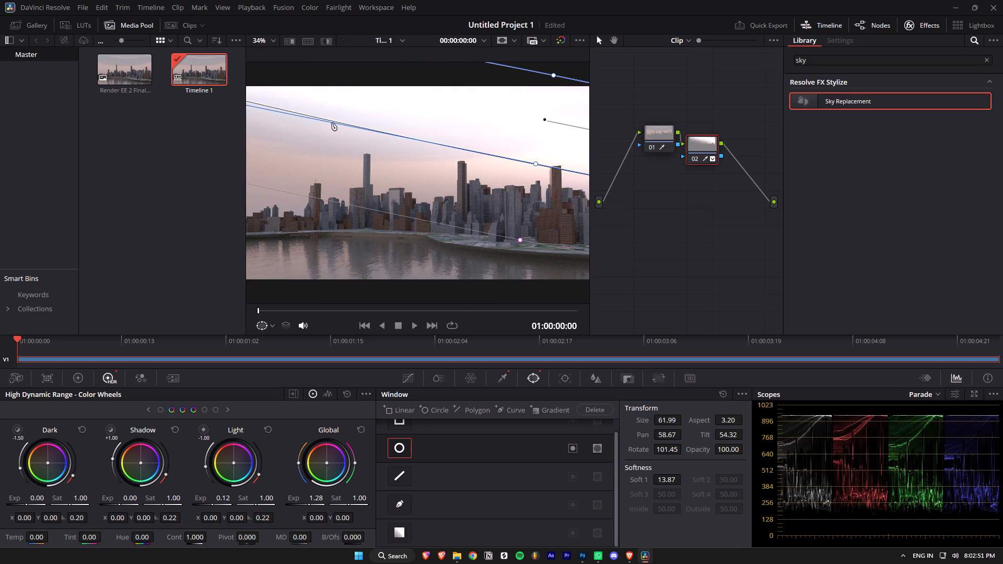
Add a Sky Replacement effect node after node 02 and space out the three nodes in the graph.
{"action": "left_click", "coordinate": [757, 151]}
{"action": "left_click_drag", "start_coordinate": [863, 101], "coordinate": [768, 157]}
{"action": "left_click_drag", "start_coordinate": [768, 157], "coordinate": [737, 159]}
{"action": "left_click_drag", "start_coordinate": [850, 101], "coordinate": [829, 105]}
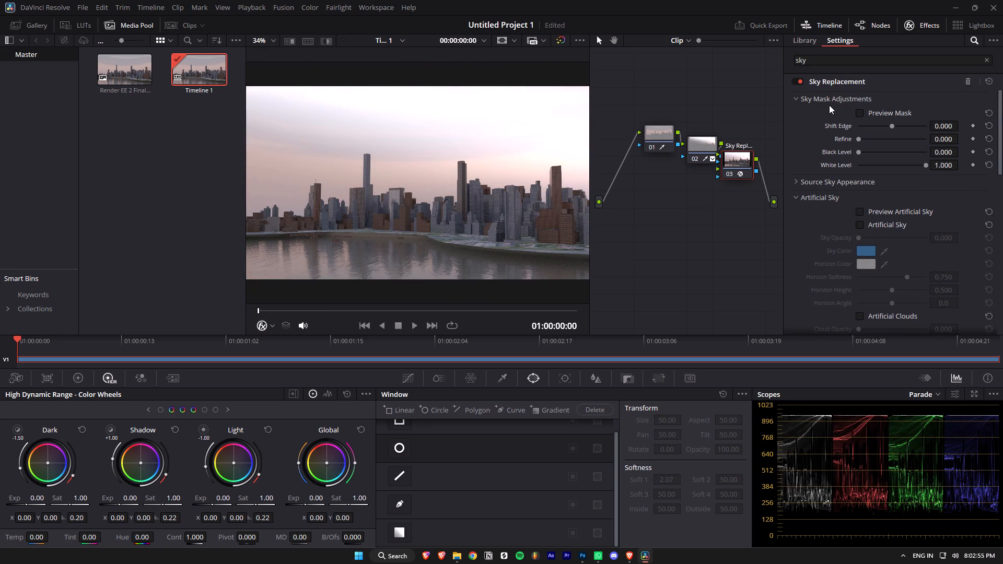
{"action": "left_click_drag", "start_coordinate": [731, 155], "coordinate": [753, 154]}
{"action": "left_click_drag", "start_coordinate": [656, 135], "coordinate": [622, 140]}
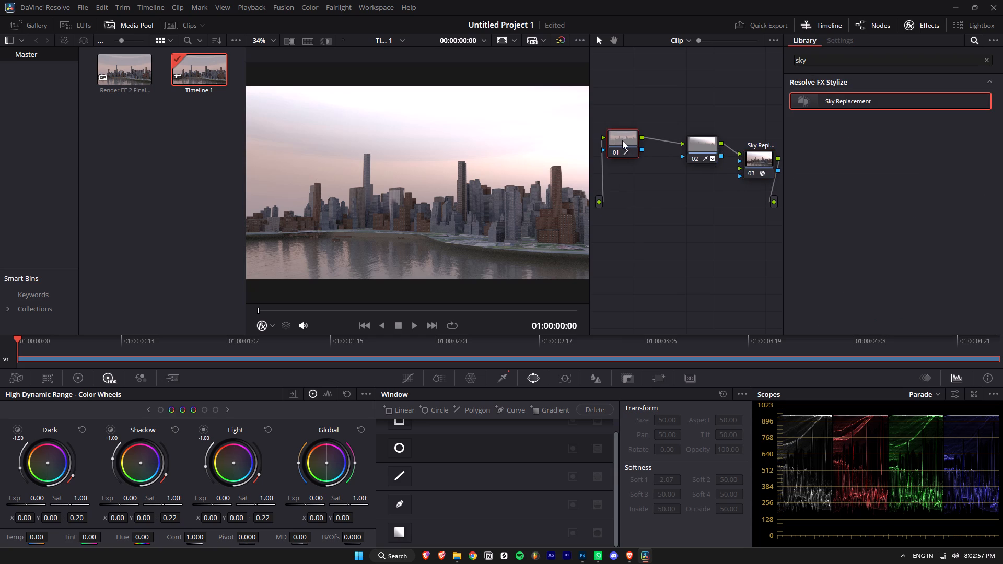
{"action": "left_click_drag", "start_coordinate": [622, 140], "coordinate": [622, 140]}
{"action": "left_click_drag", "start_coordinate": [693, 147], "coordinate": [667, 147]}
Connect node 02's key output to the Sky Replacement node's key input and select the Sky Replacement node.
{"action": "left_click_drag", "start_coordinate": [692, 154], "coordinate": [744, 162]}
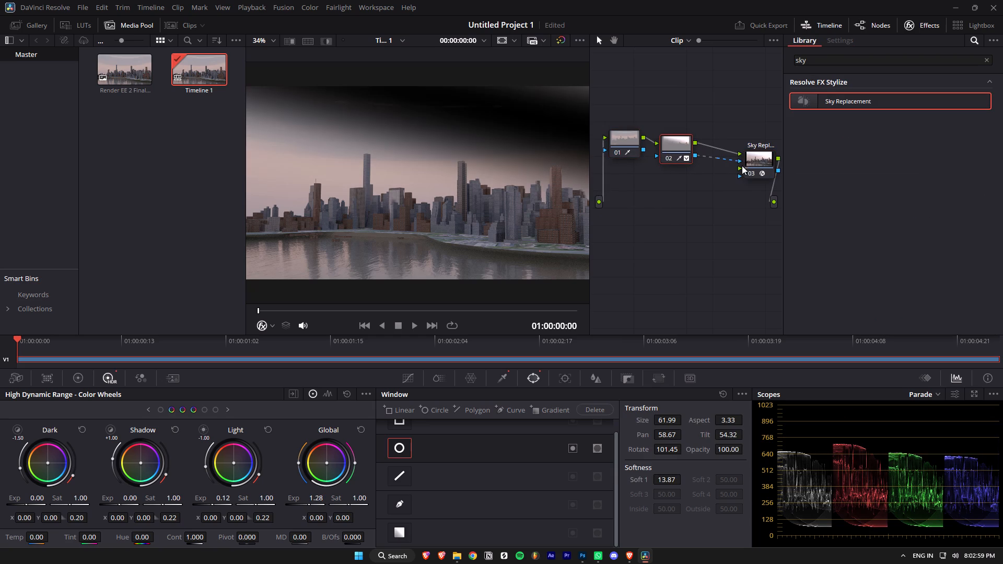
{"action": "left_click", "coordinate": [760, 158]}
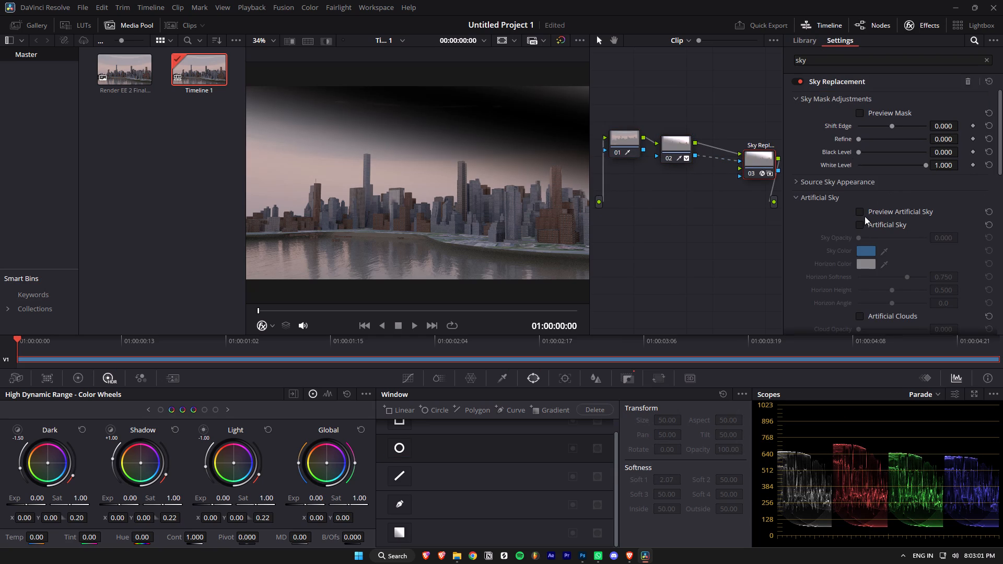
Enable the Artificial Sky in the Sky Replacement effect and raise its sky opacity to about 0.744.
{"action": "left_click", "coordinate": [859, 224]}
{"action": "left_click_drag", "start_coordinate": [858, 237], "coordinate": [908, 243]}
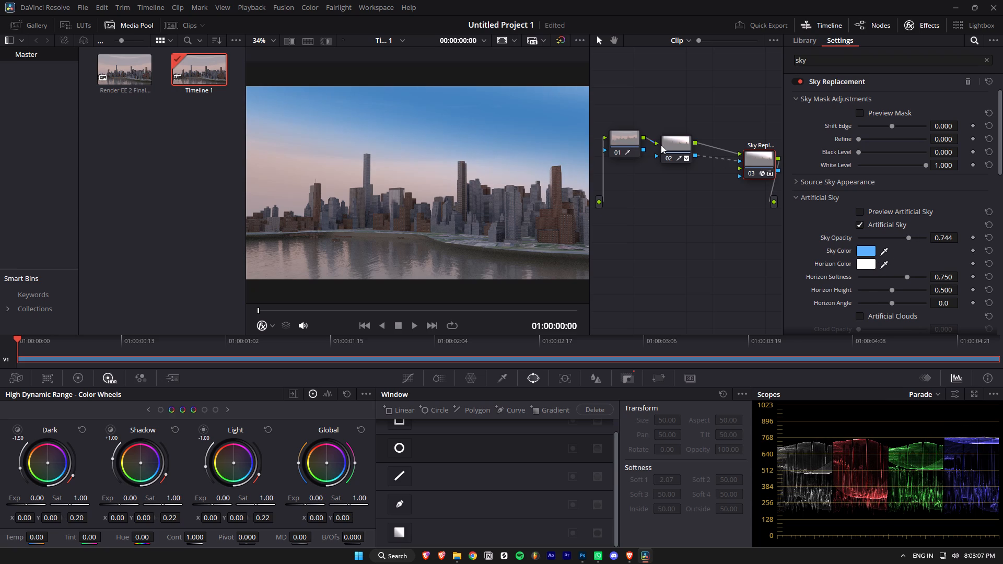
Swap the placement of node 02 and the Sky Replacement node so Sky Replacement sits between nodes 01 and 02.
{"action": "left_click_drag", "start_coordinate": [661, 144], "coordinate": [686, 97]}
{"action": "left_click_drag", "start_coordinate": [752, 158], "coordinate": [670, 164]}
{"action": "left_click_drag", "start_coordinate": [698, 95], "coordinate": [748, 150]}
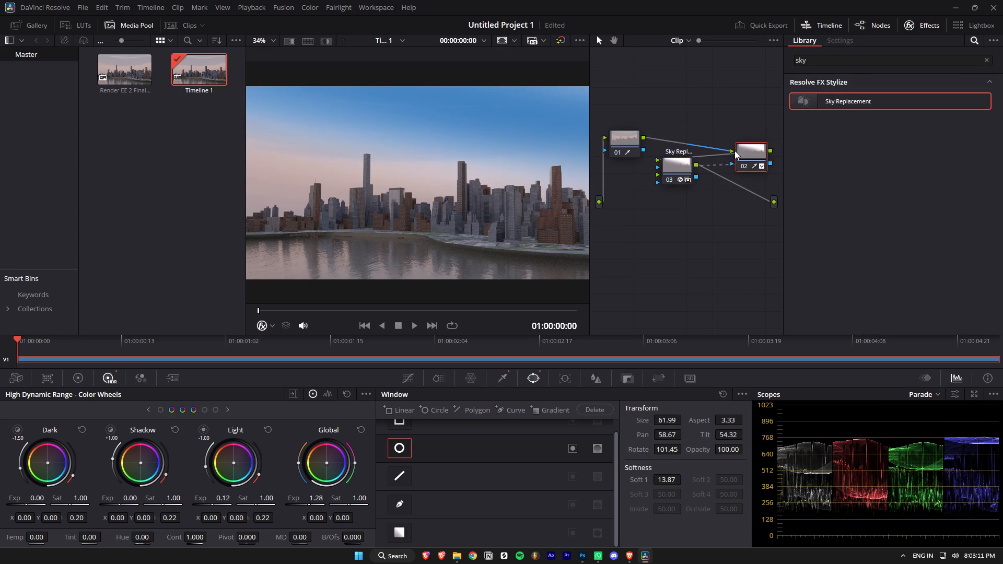
Disconnect node 01 from node 02, and remove both the image and key links between node 02 and Sky Replacement.
{"action": "left_click_drag", "start_coordinate": [730, 150], "coordinate": [680, 139]}
{"action": "left_click_drag", "start_coordinate": [658, 161], "coordinate": [685, 138]}
{"action": "left_click_drag", "start_coordinate": [697, 166], "coordinate": [704, 175]}
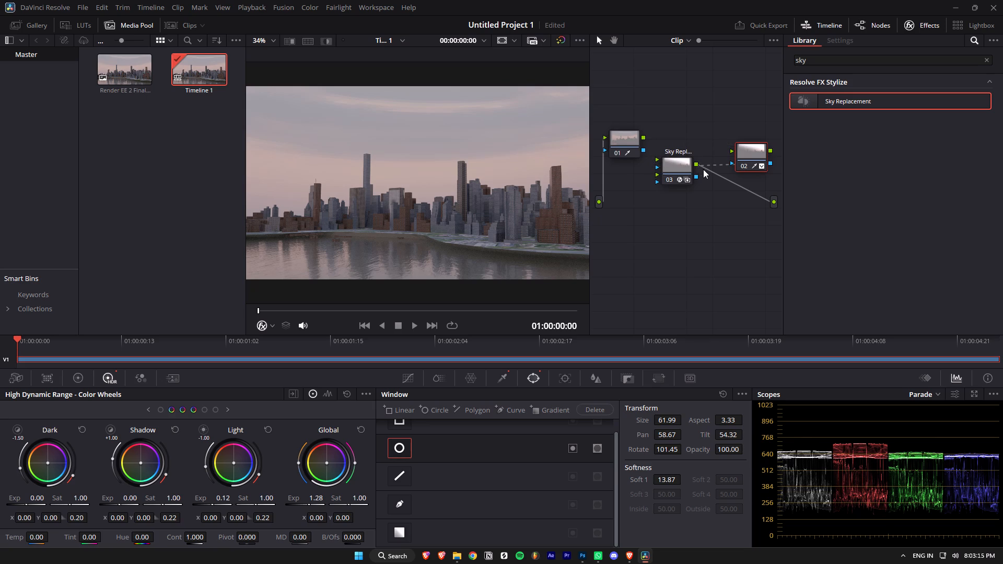
{"action": "left_click_drag", "start_coordinate": [771, 162], "coordinate": [786, 167]}
{"action": "left_click_drag", "start_coordinate": [730, 161], "coordinate": [686, 145]}
{"action": "left_click_drag", "start_coordinate": [696, 164], "coordinate": [737, 187]}
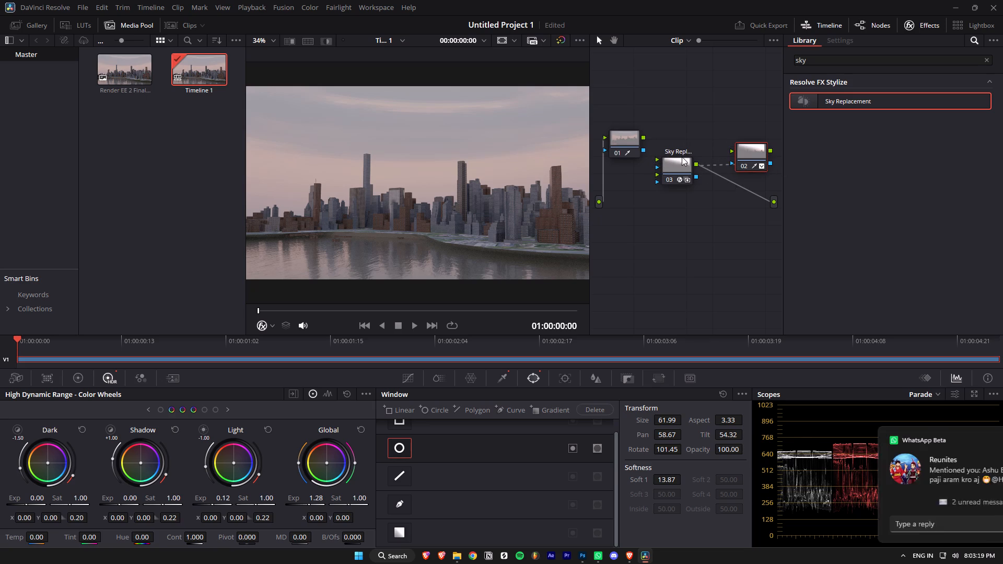
{"action": "left_click_drag", "start_coordinate": [681, 157], "coordinate": [720, 220]}
{"action": "left_click_drag", "start_coordinate": [753, 138], "coordinate": [705, 139]}
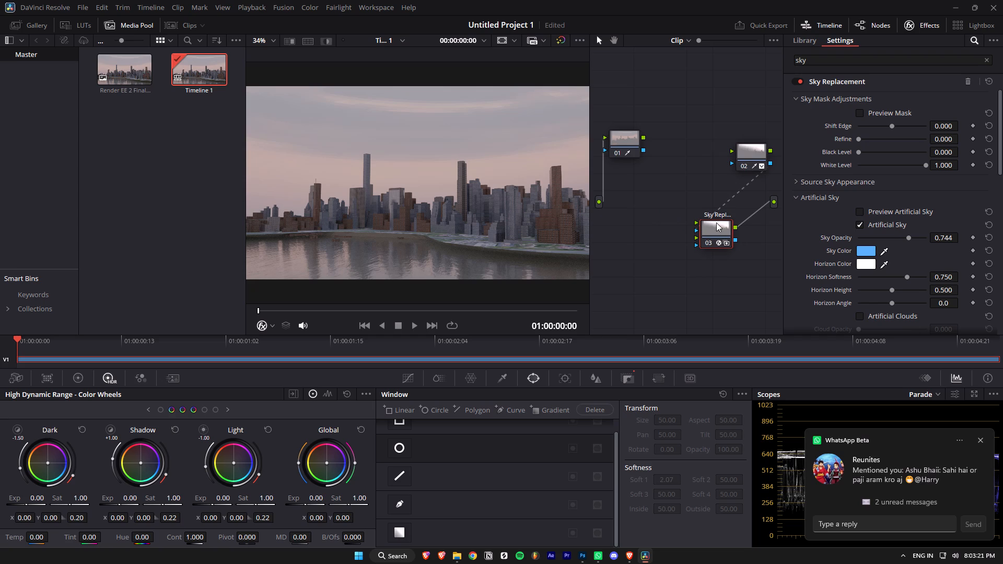
{"action": "left_click_drag", "start_coordinate": [755, 123], "coordinate": [711, 128]}
{"action": "left_click_drag", "start_coordinate": [768, 161], "coordinate": [781, 166]}
{"action": "left_click_drag", "start_coordinate": [695, 230], "coordinate": [685, 231]}
Place the Sky Replacement node beside node 01 and connect node 01's image and key outputs to its matching inputs.
{"action": "left_click_drag", "start_coordinate": [715, 226], "coordinate": [673, 150]}
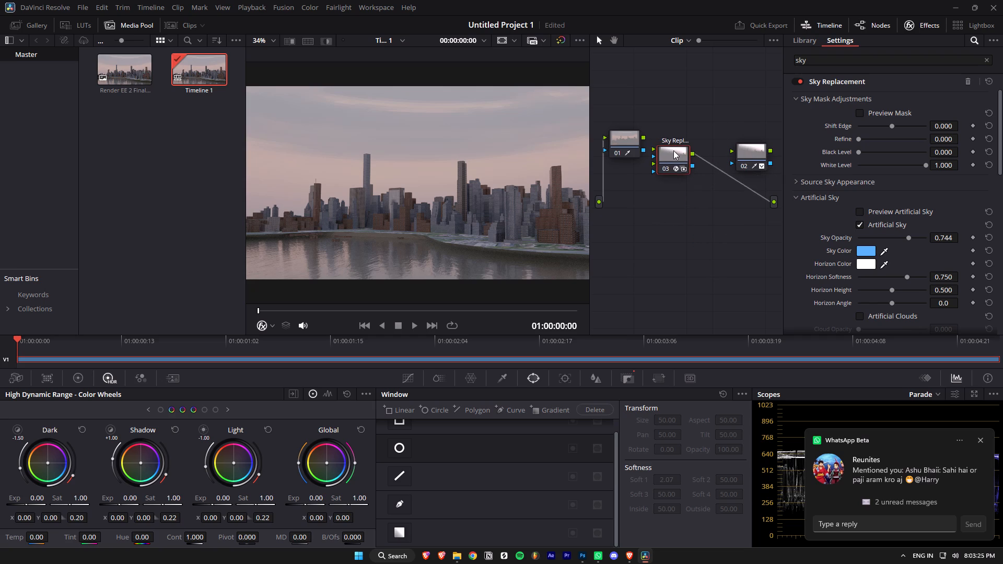
{"action": "left_click_drag", "start_coordinate": [673, 150], "coordinate": [681, 144]}
{"action": "left_click_drag", "start_coordinate": [645, 139], "coordinate": [664, 145]}
{"action": "left_click_drag", "start_coordinate": [642, 137], "coordinate": [659, 138]}
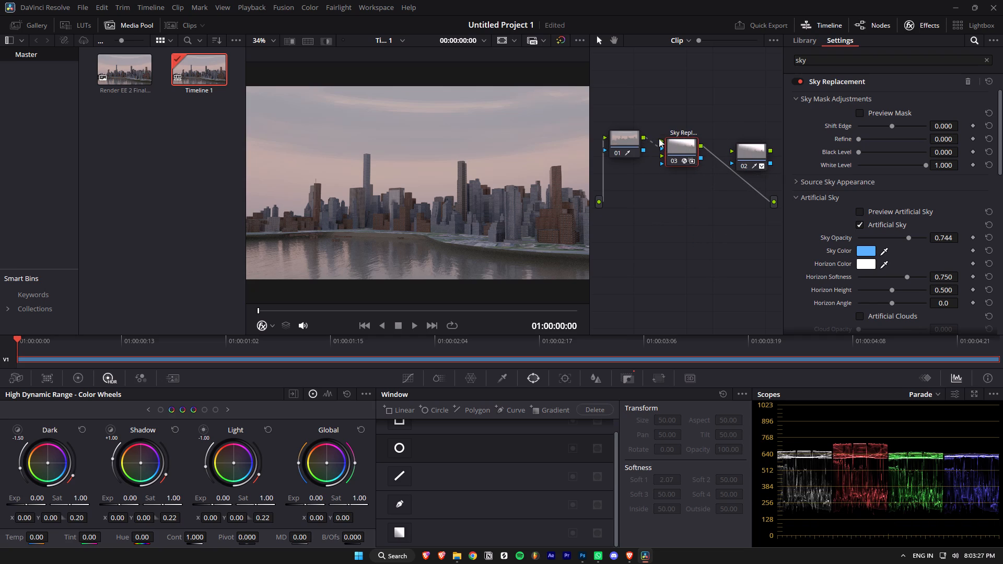
{"action": "left_click_drag", "start_coordinate": [659, 138], "coordinate": [666, 140]}
{"action": "left_click_drag", "start_coordinate": [647, 147], "coordinate": [655, 148]}
{"action": "left_click_drag", "start_coordinate": [654, 149], "coordinate": [660, 149]}
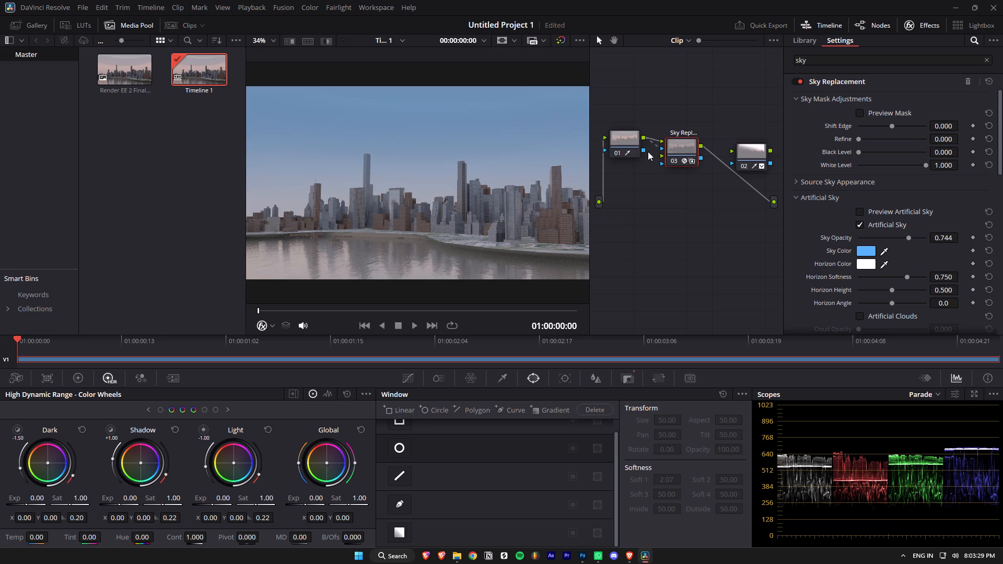
{"action": "left_click_drag", "start_coordinate": [646, 151], "coordinate": [663, 147]}
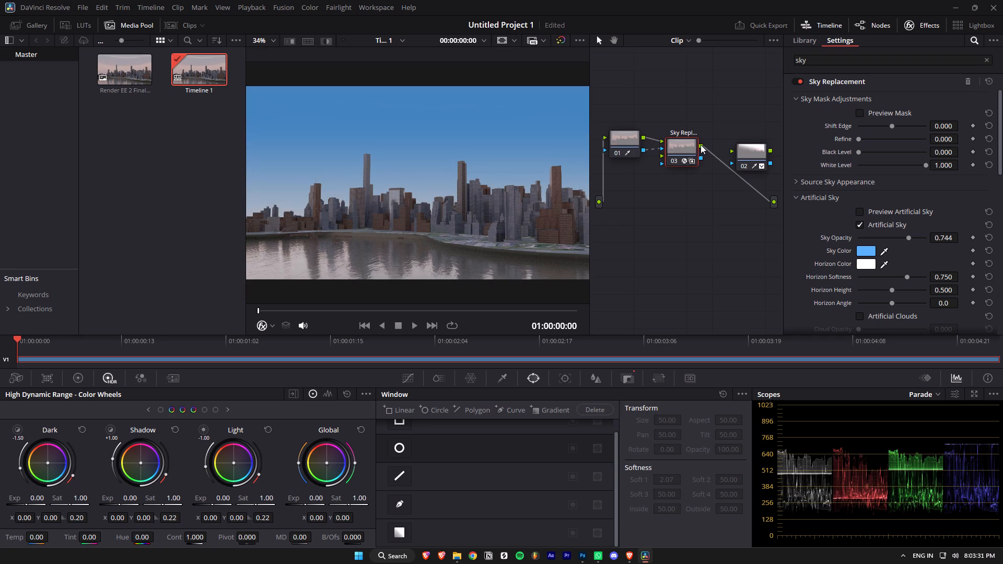
Connect the Sky Replacement node's RGB output to the windowed node 02 and that node's output to the graph output.
{"action": "left_click_drag", "start_coordinate": [701, 147], "coordinate": [732, 152]}
{"action": "left_click_drag", "start_coordinate": [701, 159], "coordinate": [713, 159]}
{"action": "left_click_drag", "start_coordinate": [713, 159], "coordinate": [734, 163]}
{"action": "left_click_drag", "start_coordinate": [771, 150], "coordinate": [775, 205]}
{"action": "left_click_drag", "start_coordinate": [733, 167], "coordinate": [704, 164]}
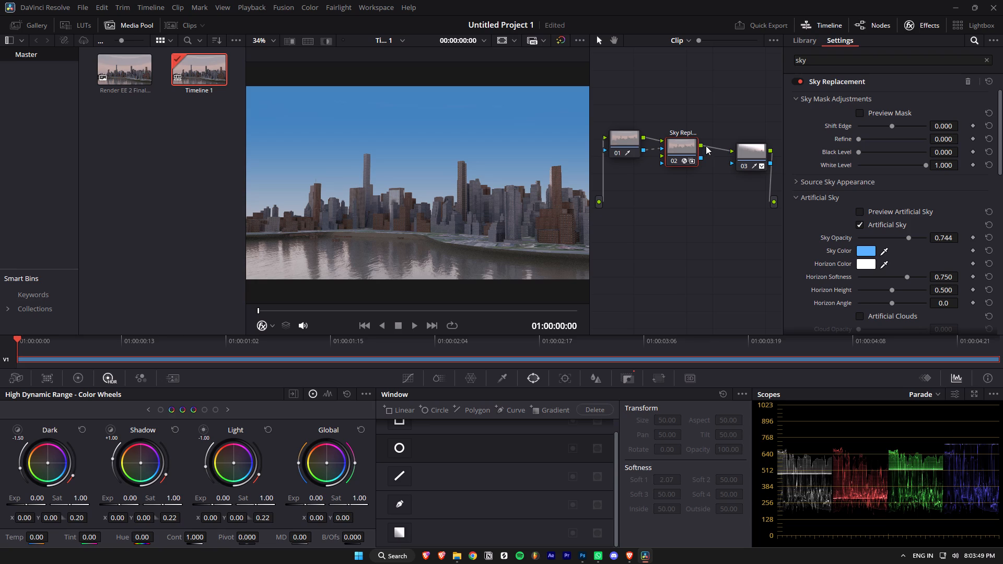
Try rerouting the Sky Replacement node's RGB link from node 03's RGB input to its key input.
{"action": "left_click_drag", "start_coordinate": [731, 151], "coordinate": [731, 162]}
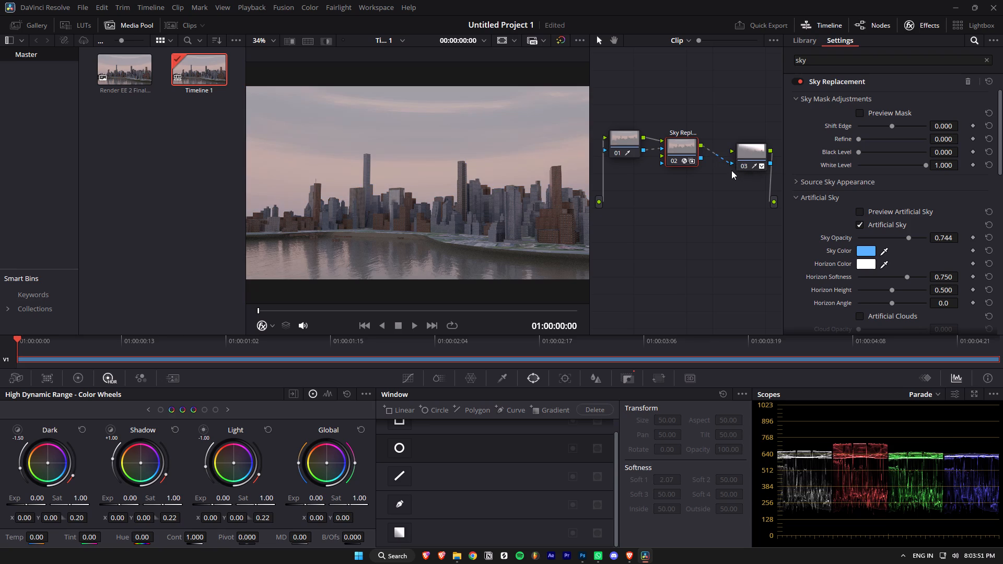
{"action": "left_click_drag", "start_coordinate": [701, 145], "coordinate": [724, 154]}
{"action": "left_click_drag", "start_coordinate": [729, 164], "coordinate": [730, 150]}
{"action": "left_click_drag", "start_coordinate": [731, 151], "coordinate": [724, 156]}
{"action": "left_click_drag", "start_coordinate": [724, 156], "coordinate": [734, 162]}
Shift node 01 slightly, sample the Sky Replacement horizon colour from the upper sky in the viewer, and set Horizon Softness to 1.000.
{"action": "left_click_drag", "start_coordinate": [617, 135], "coordinate": [626, 142]}
{"action": "left_click", "coordinate": [685, 144]}
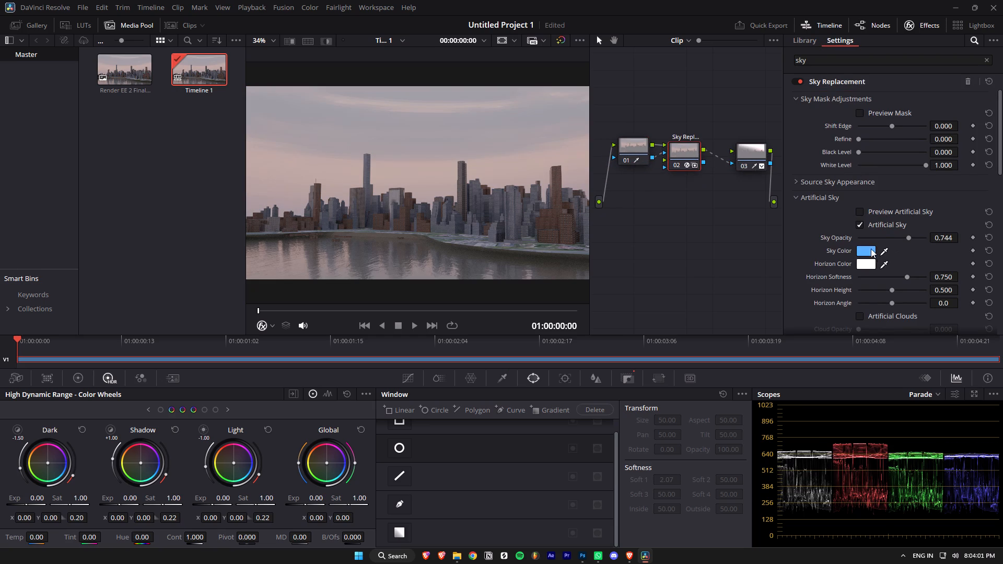
{"action": "left_click", "coordinate": [883, 264]}
{"action": "left_click", "coordinate": [469, 124]}
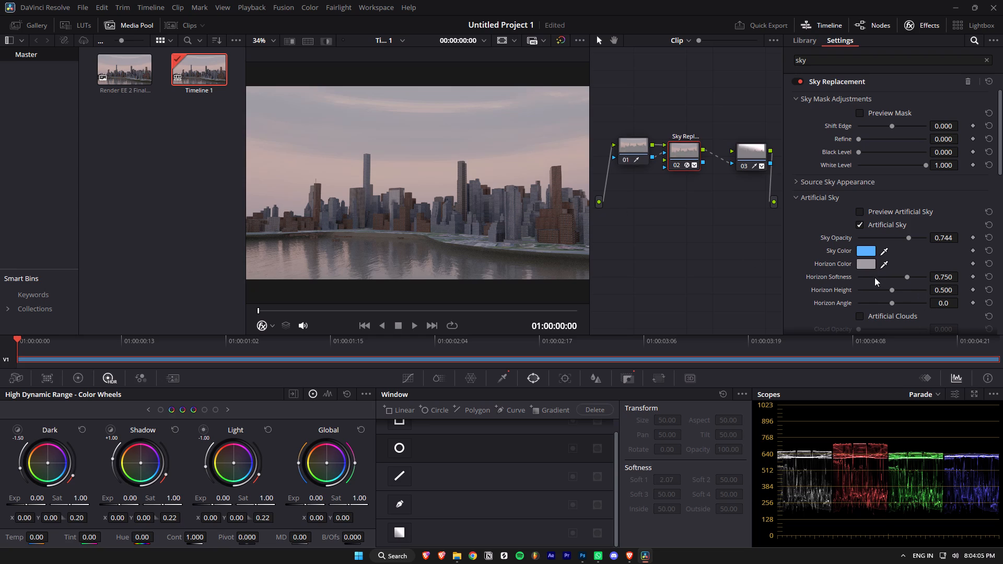
{"action": "left_click_drag", "start_coordinate": [906, 277], "coordinate": [937, 282]}
Change the artificial sky's Sky Color to bright yellow (#fff71d).
{"action": "left_click", "coordinate": [888, 251]}
{"action": "left_click", "coordinate": [879, 256]}
{"action": "left_click", "coordinate": [880, 251]}
{"action": "left_click", "coordinate": [884, 257]}
{"action": "left_click", "coordinate": [883, 254]}
{"action": "left_click", "coordinate": [865, 253]}
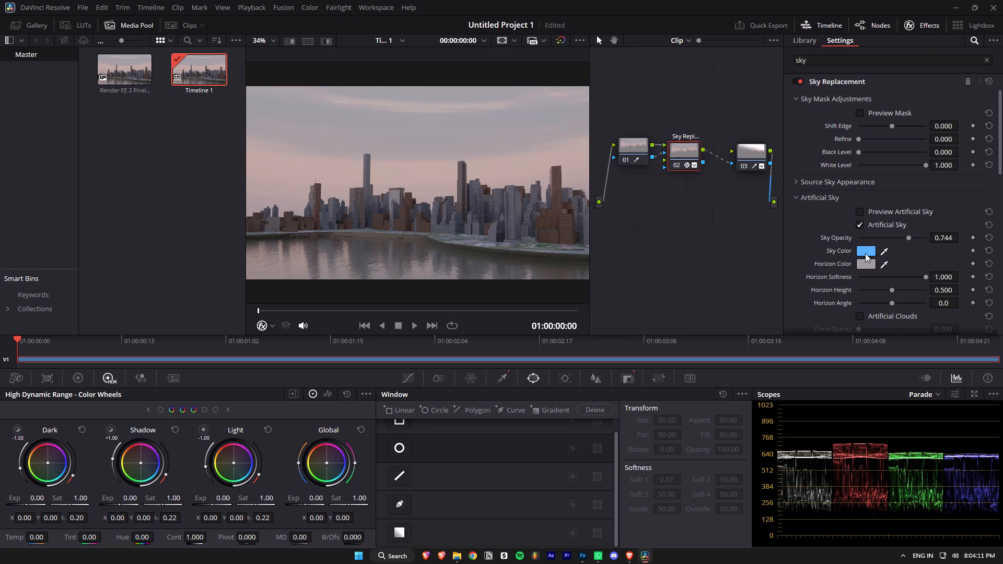
{"action": "left_click", "coordinate": [865, 253]}
{"action": "left_click_drag", "start_coordinate": [549, 229], "coordinate": [559, 221]}
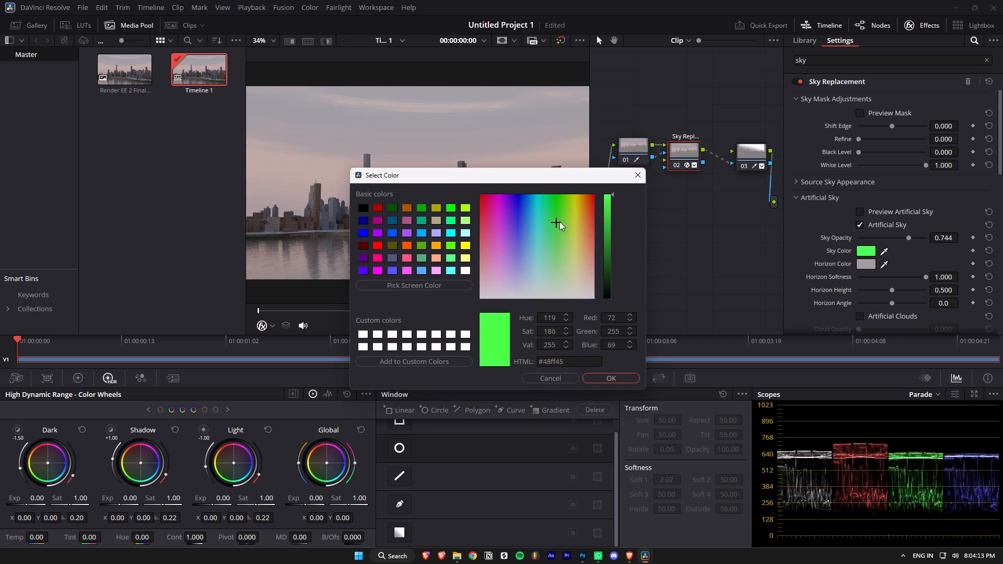
{"action": "left_click_drag", "start_coordinate": [559, 221], "coordinate": [576, 206]}
{"action": "left_click", "coordinate": [604, 381]}
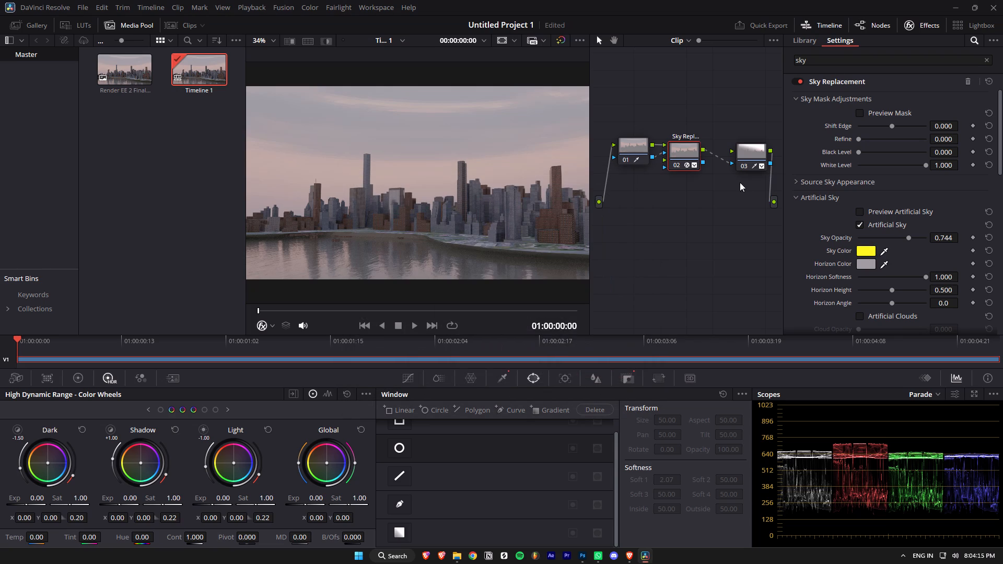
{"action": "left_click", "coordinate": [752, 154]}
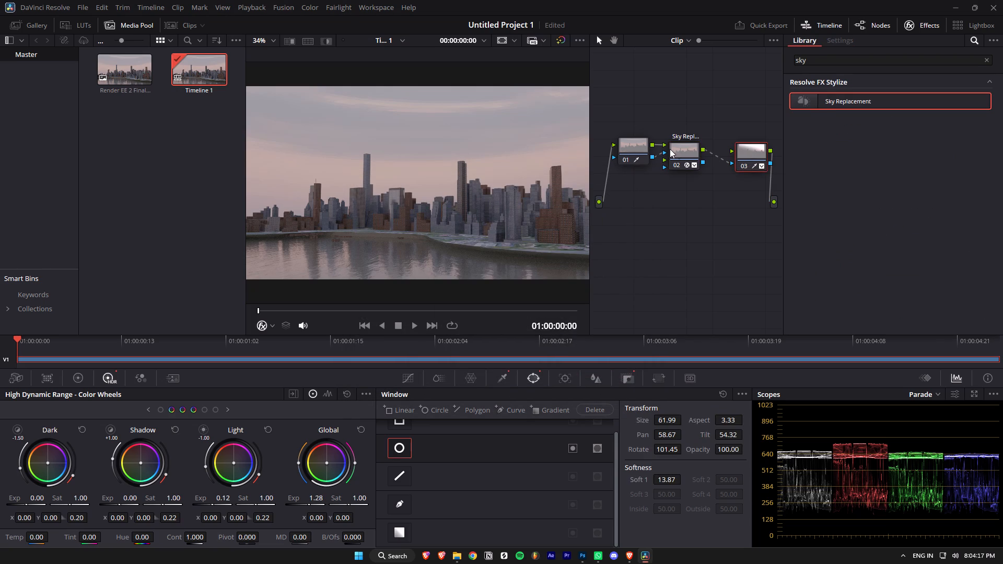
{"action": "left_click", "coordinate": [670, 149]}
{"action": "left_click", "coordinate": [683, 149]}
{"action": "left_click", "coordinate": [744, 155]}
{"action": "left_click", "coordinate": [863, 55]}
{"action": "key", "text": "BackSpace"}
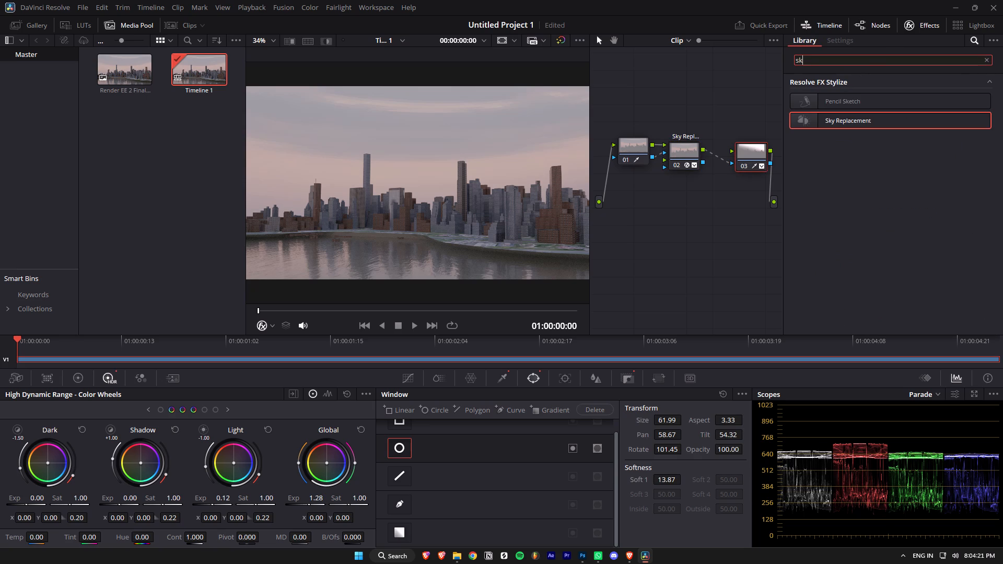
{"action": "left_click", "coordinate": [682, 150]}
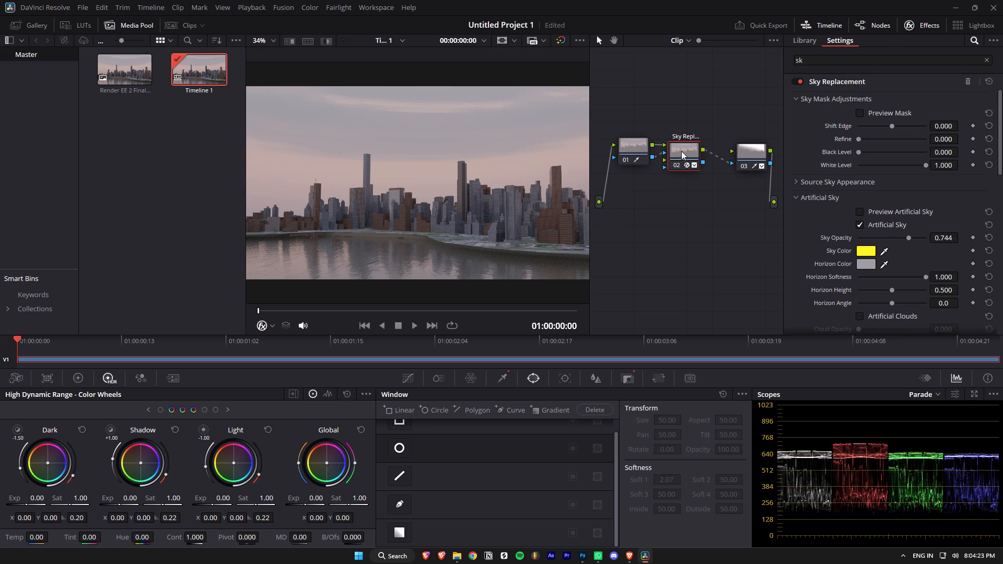
Move the Sky Replacement link back to node 03's RGB input and place node 03 closer to the Sky Replacement node.
{"action": "left_click_drag", "start_coordinate": [732, 162], "coordinate": [730, 162]}
{"action": "left_click_drag", "start_coordinate": [730, 162], "coordinate": [730, 151]}
{"action": "left_click_drag", "start_coordinate": [747, 152], "coordinate": [734, 149]}
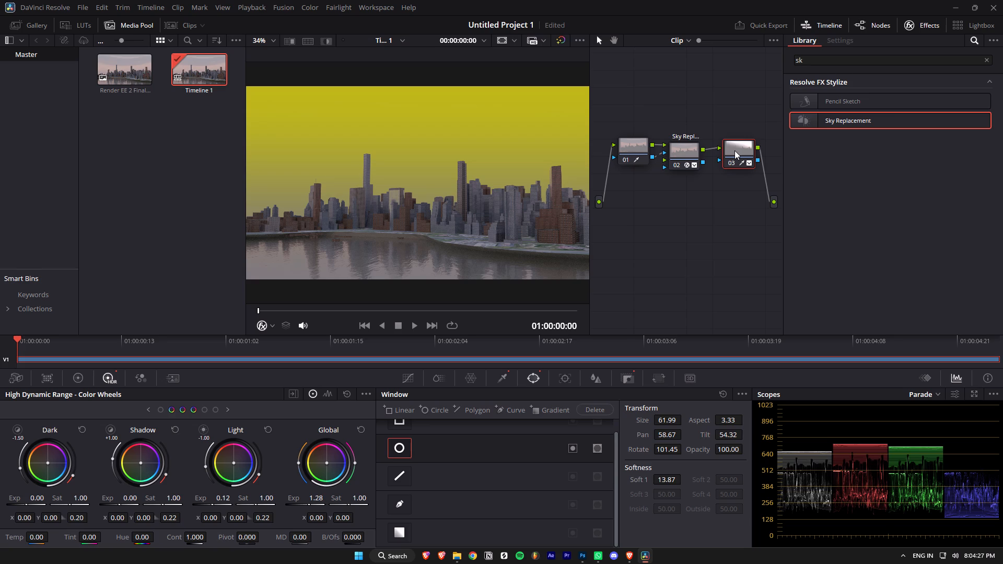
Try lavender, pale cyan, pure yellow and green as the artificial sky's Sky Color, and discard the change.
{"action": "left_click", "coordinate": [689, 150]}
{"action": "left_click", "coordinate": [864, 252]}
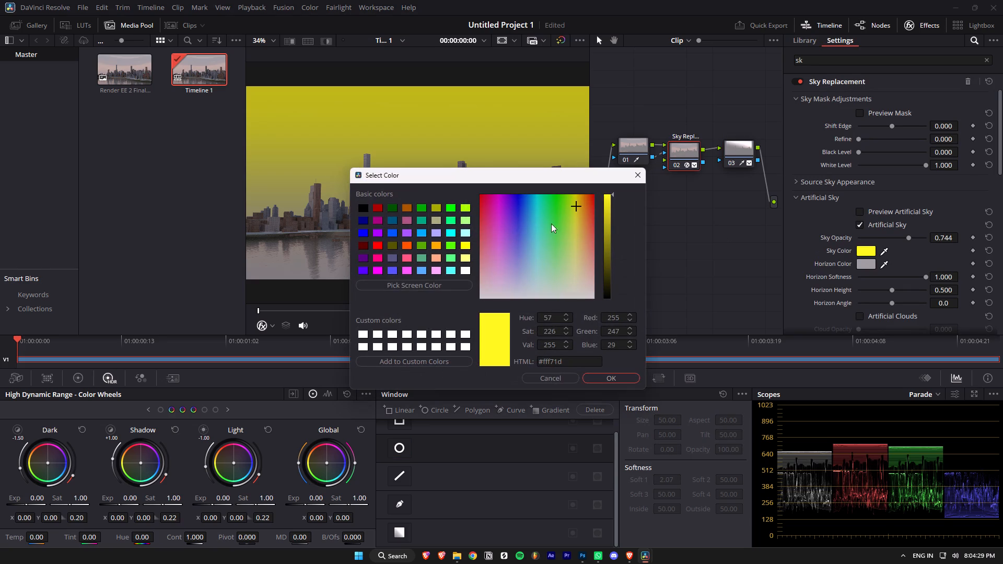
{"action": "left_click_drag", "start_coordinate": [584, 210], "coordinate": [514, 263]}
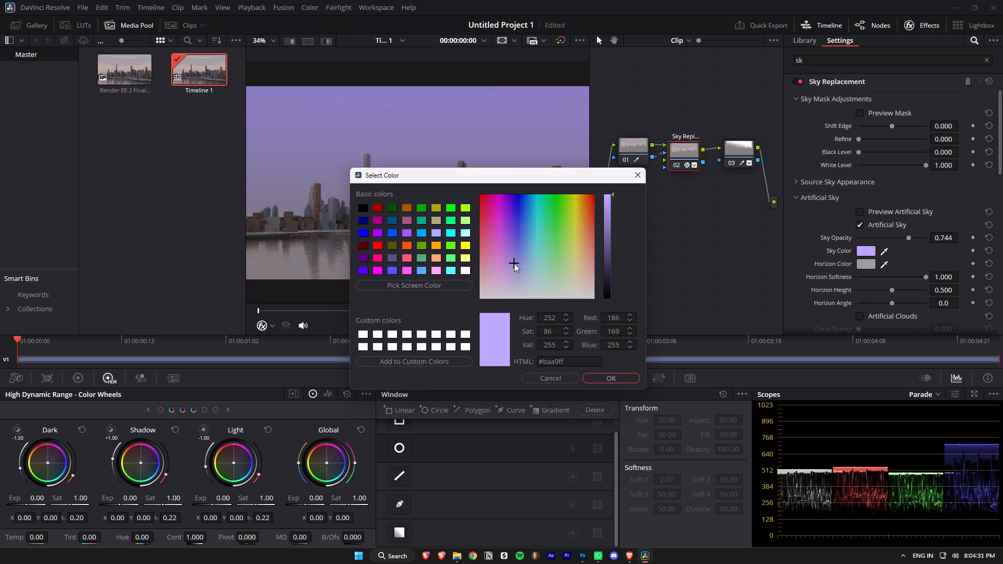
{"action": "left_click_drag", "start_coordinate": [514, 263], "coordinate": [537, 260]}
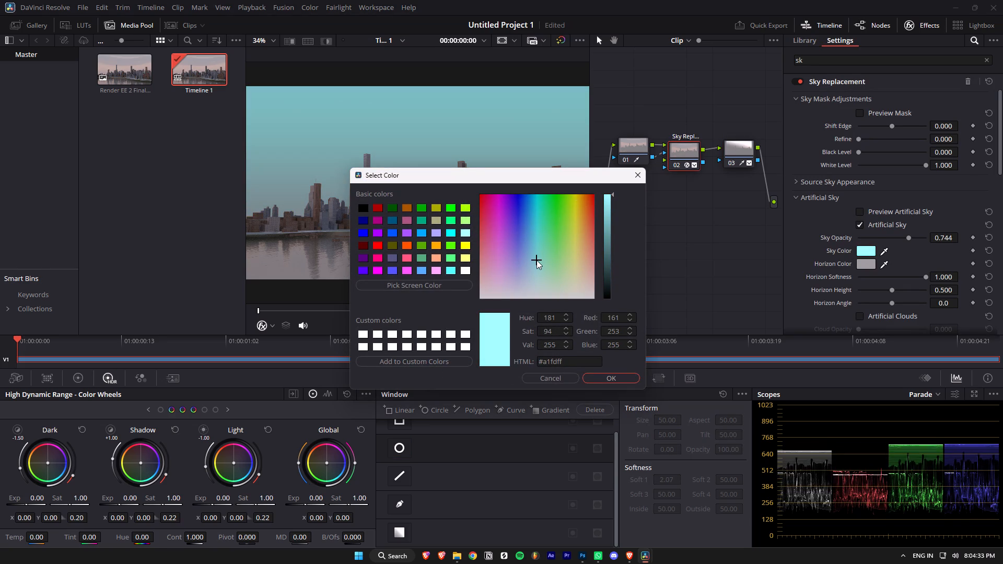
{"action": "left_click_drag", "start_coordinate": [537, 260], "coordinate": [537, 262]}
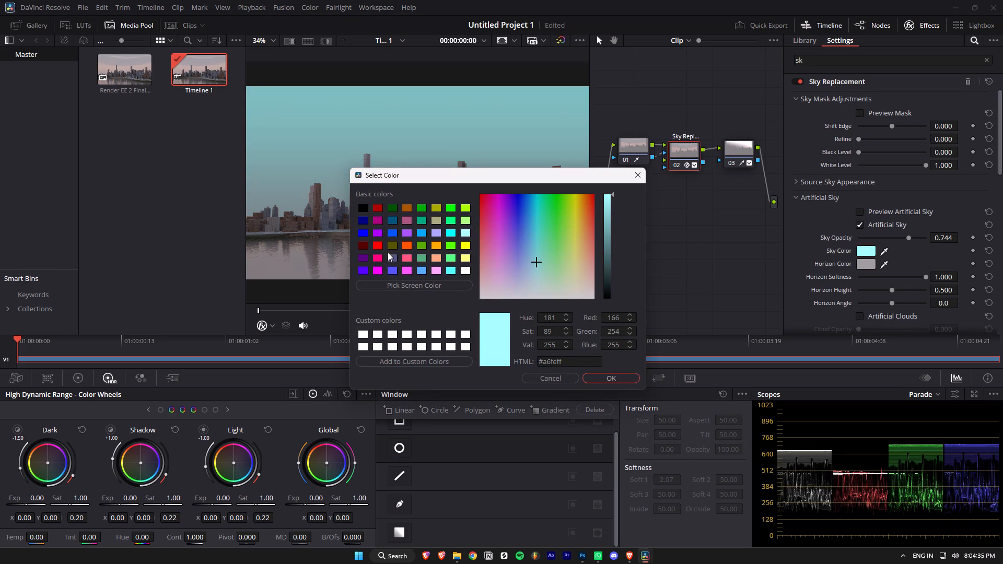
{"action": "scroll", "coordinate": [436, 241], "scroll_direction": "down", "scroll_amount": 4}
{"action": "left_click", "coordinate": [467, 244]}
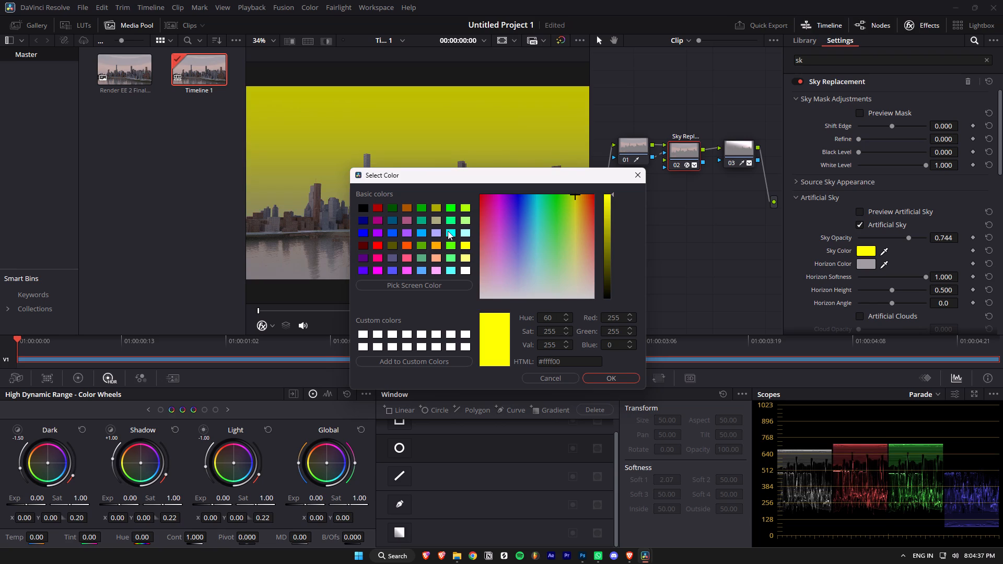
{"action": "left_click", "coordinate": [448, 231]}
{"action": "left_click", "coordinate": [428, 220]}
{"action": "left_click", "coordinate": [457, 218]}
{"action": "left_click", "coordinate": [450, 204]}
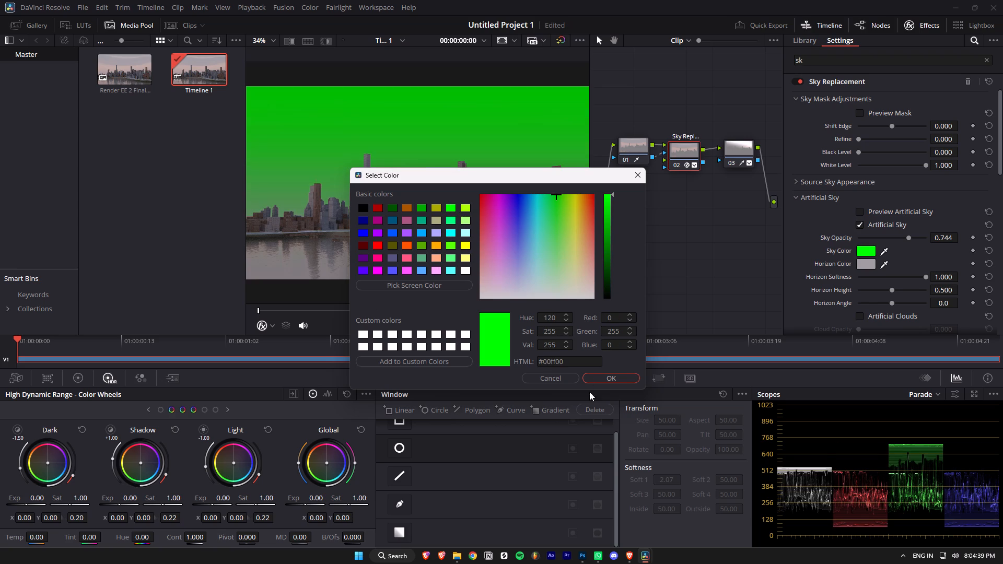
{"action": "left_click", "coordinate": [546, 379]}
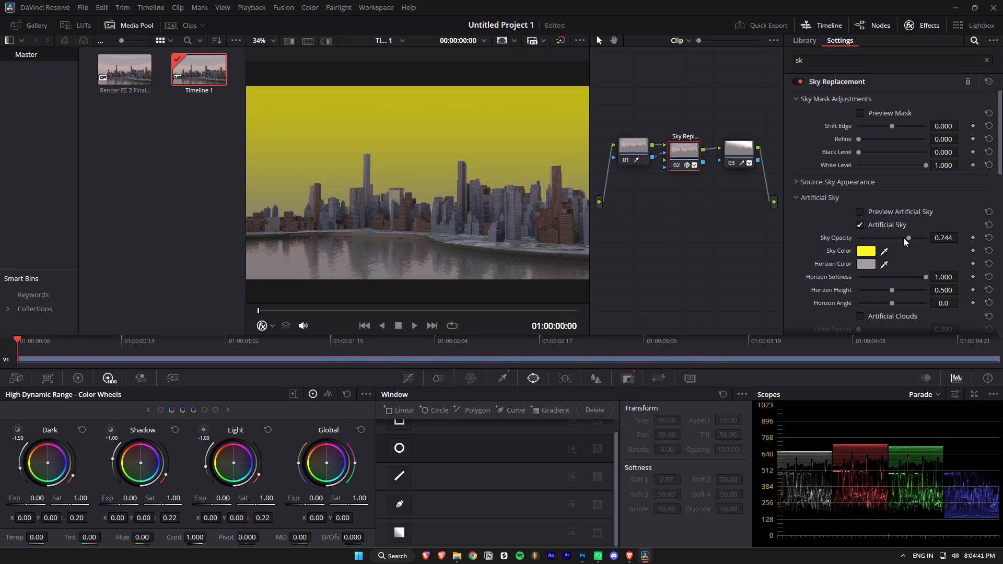
Set the artificial sky's Sky Opacity to 1.000 and Horizon Softness to 0.686.
{"action": "left_click_drag", "start_coordinate": [908, 237], "coordinate": [950, 242]}
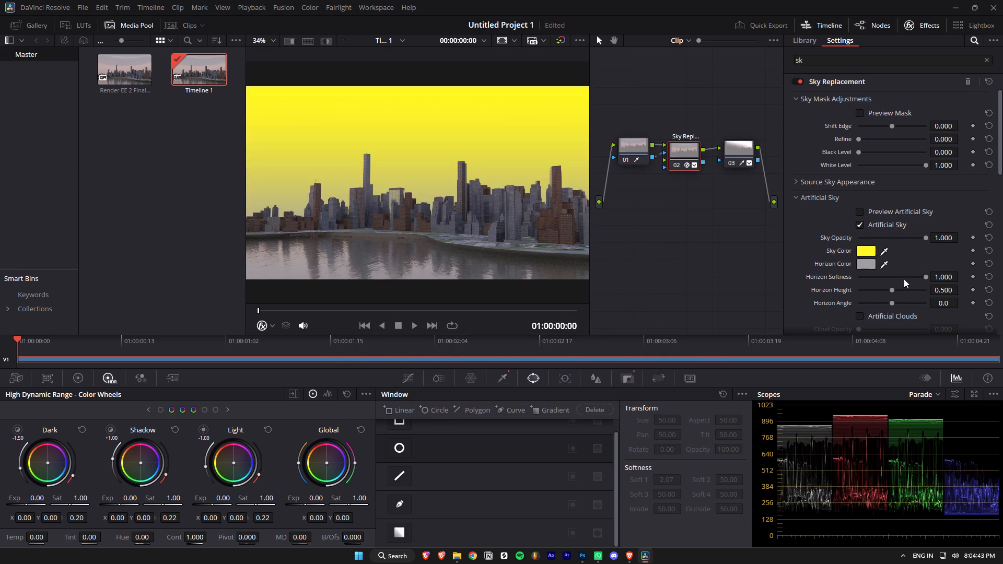
{"action": "left_click_drag", "start_coordinate": [922, 278], "coordinate": [902, 278]}
Preview the artificial sky on its own in the viewer.
{"action": "left_click", "coordinate": [860, 208]}
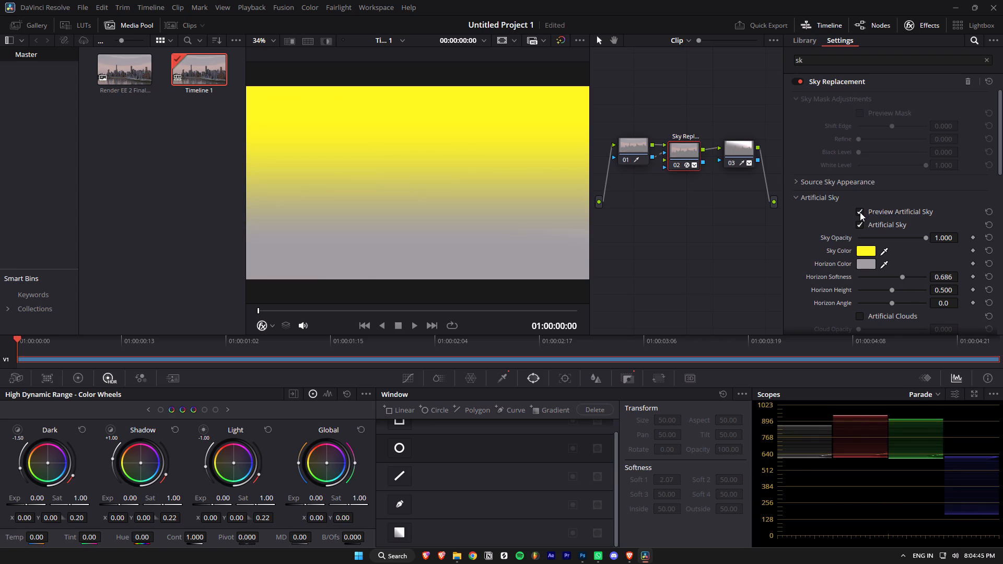
{"action": "left_click", "coordinate": [860, 212]}
{"action": "left_click", "coordinate": [860, 211]}
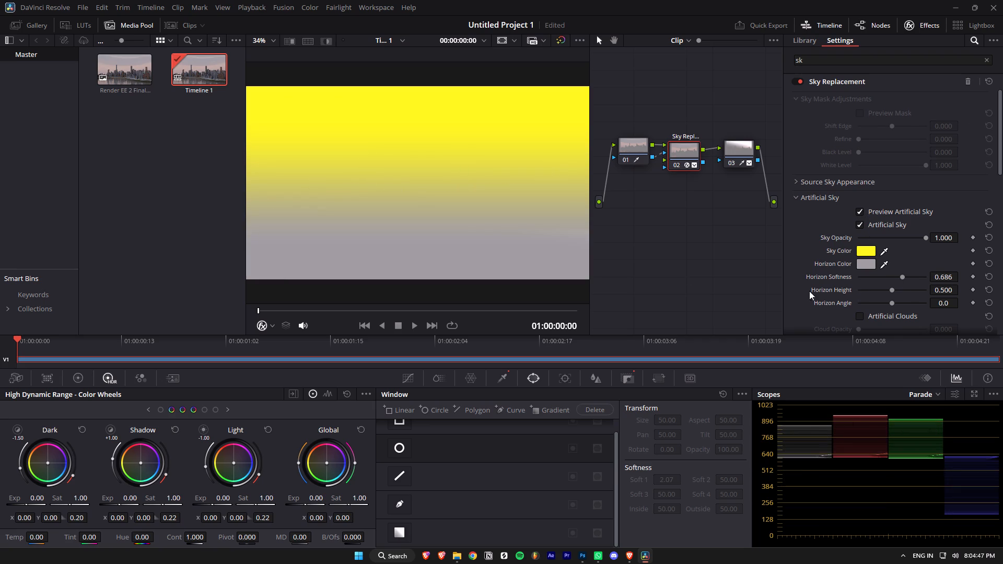
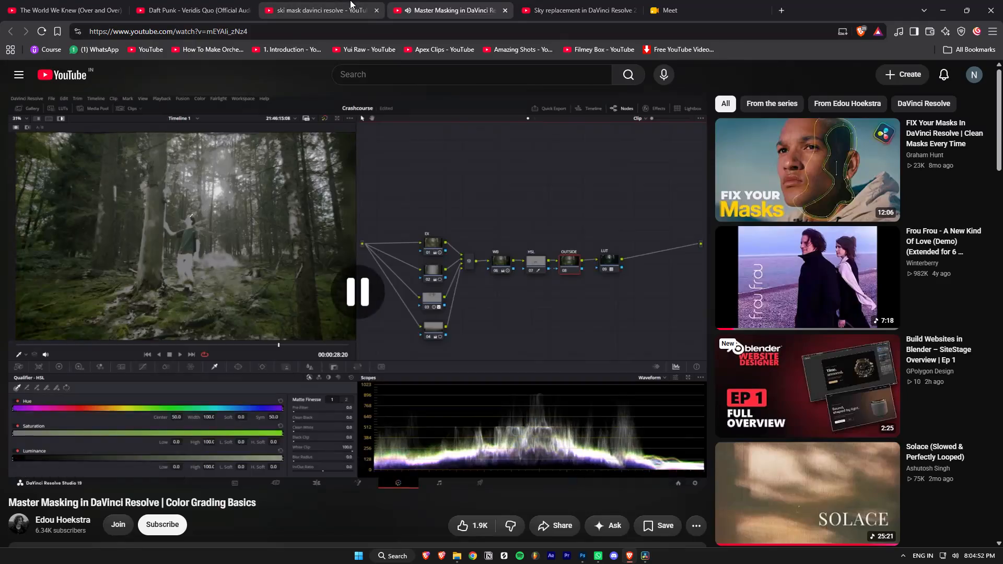
Open the video "EASY SKY REPLACEMENT in Davinci Resolve | Tutorial" from the YouTube results for "ski mask davinci resolve".
{"action": "left_click", "coordinate": [350, 0]}
{"action": "middle_click", "coordinate": [335, 245]}
{"action": "scroll", "coordinate": [335, 245], "scroll_direction": "up", "scroll_amount": 1}
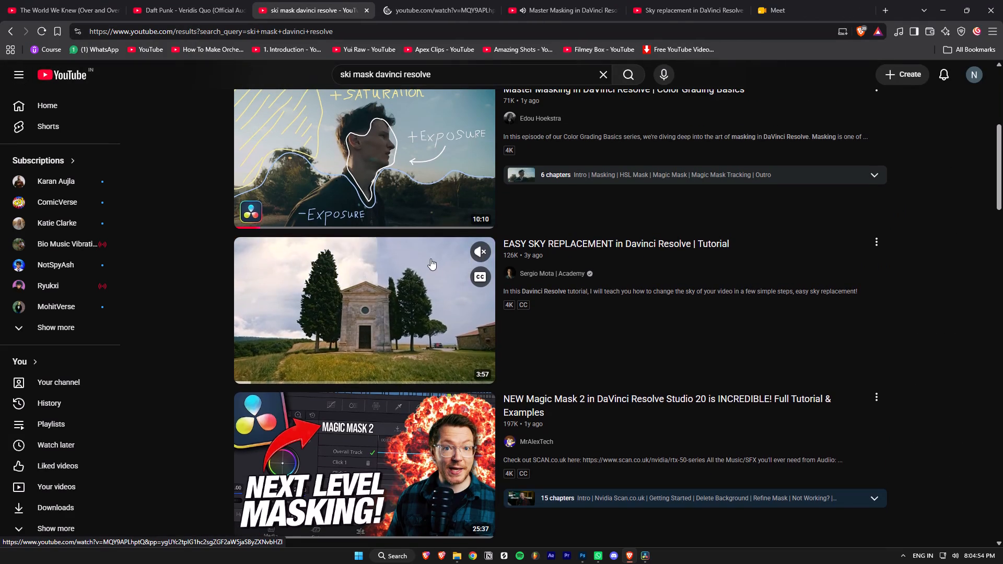
{"action": "left_click", "coordinate": [438, 0]}
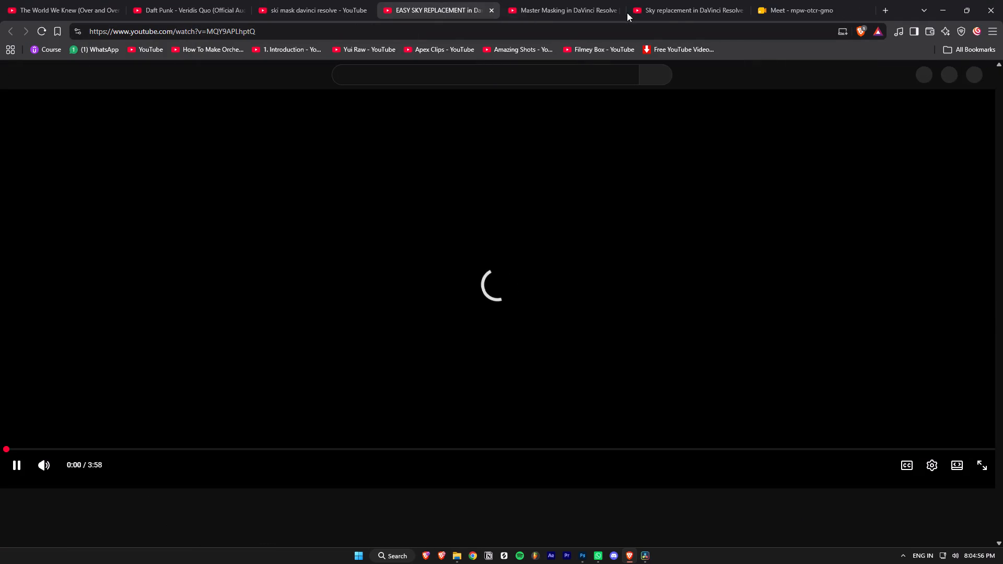
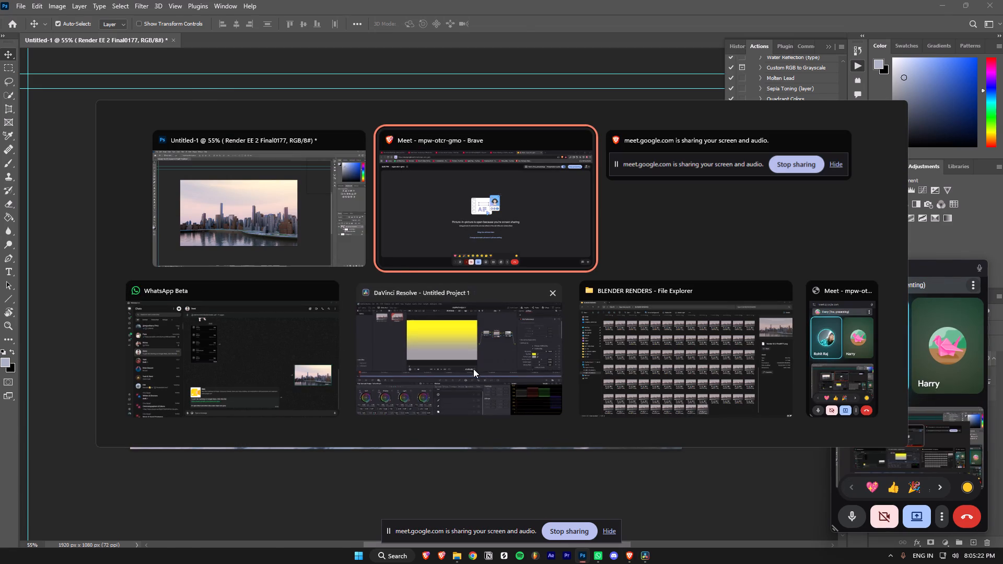
Switch to DaVinci Resolve, dismiss the sky colour selection and delete the Sky Replacement node.
{"action": "left_click", "coordinate": [868, 253]}
{"action": "left_click", "coordinate": [678, 150]}
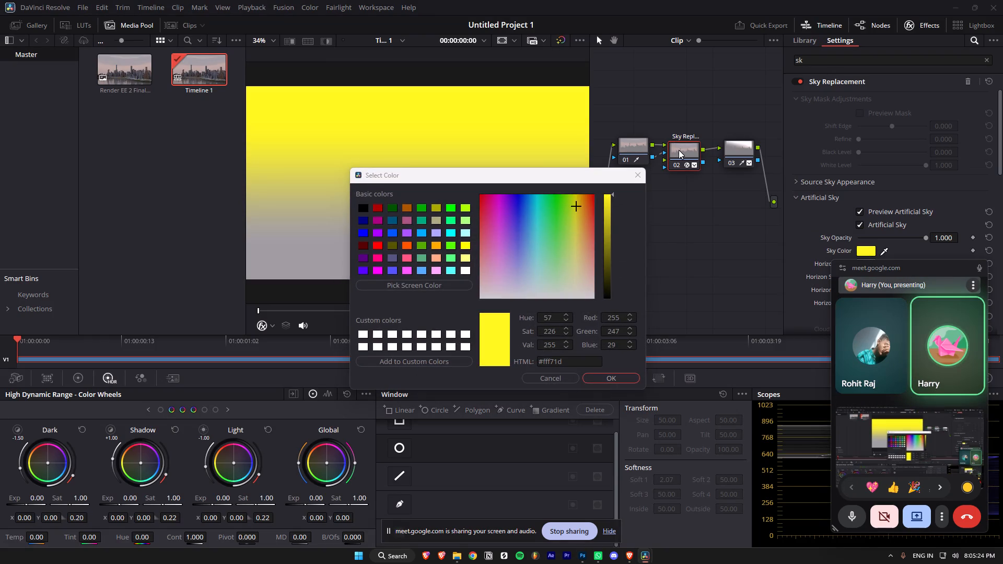
{"action": "key", "text": "Escape"}
{"action": "left_click", "coordinate": [679, 150]}
{"action": "key", "text": "Delete"}
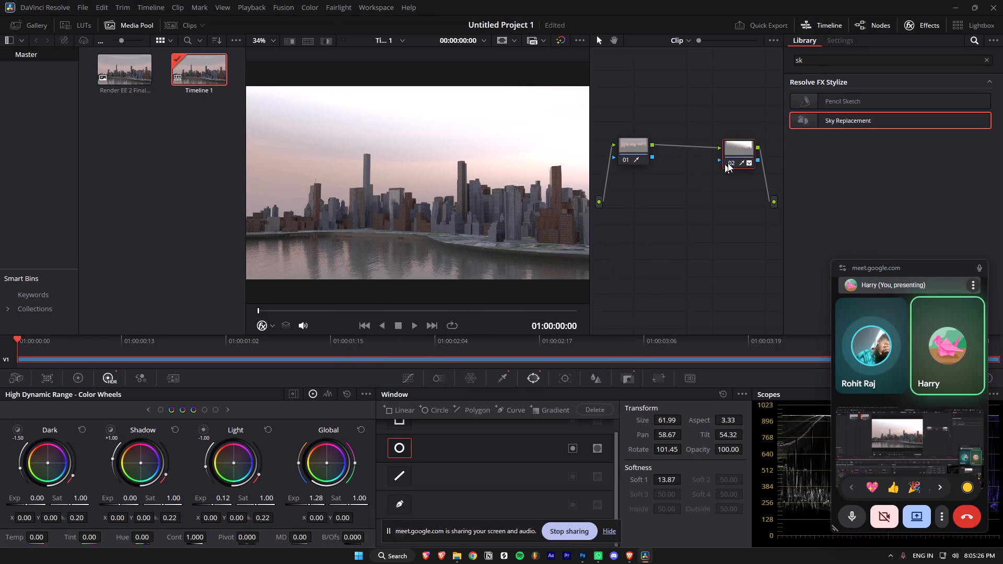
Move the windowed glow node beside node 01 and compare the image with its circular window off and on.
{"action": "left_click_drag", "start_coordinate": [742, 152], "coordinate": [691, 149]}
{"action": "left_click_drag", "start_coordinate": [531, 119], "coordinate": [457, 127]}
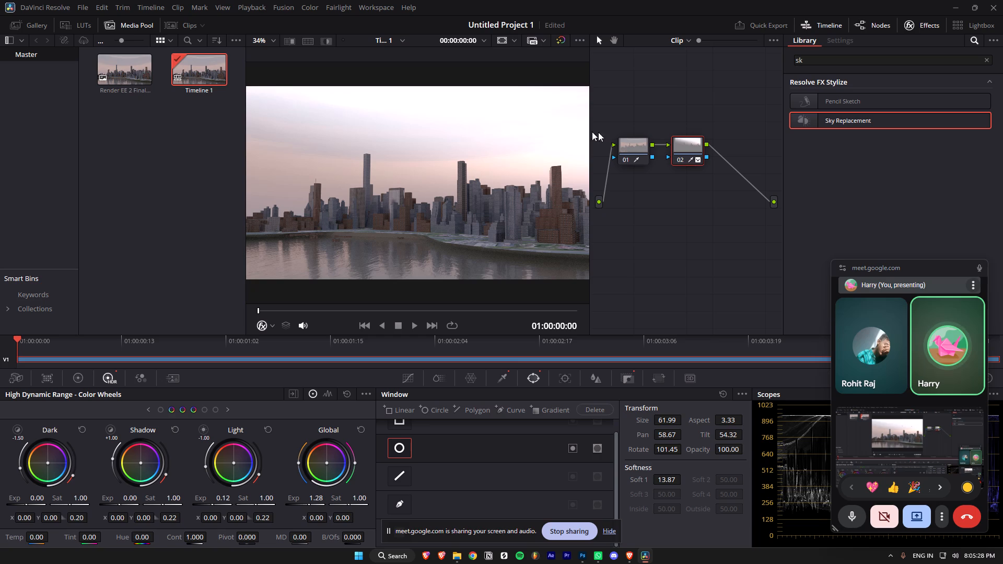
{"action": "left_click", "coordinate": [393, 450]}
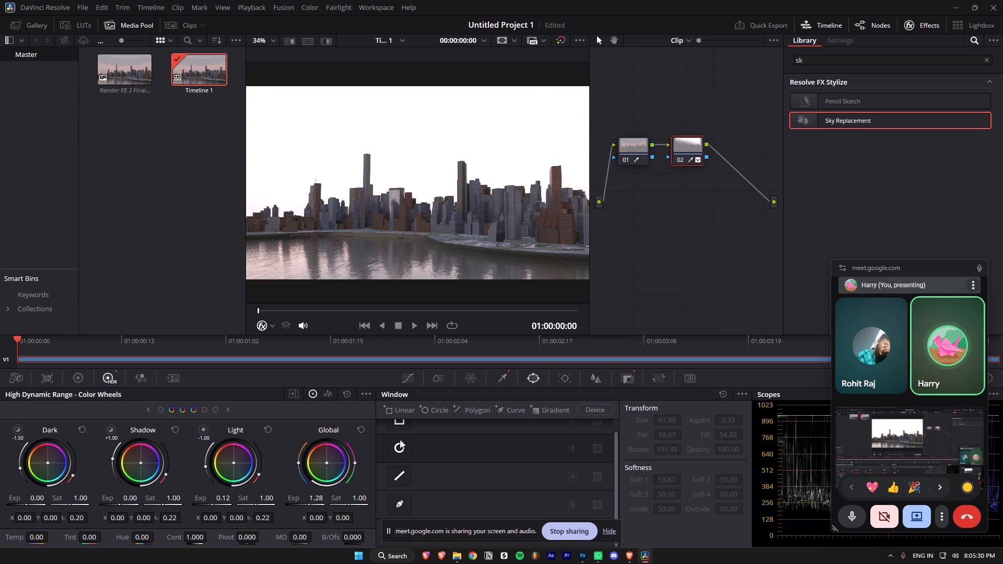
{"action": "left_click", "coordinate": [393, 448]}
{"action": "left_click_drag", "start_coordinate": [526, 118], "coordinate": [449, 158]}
Delete the windowed glow node, leaving only node 01 in the grade.
{"action": "left_click", "coordinate": [694, 148]}
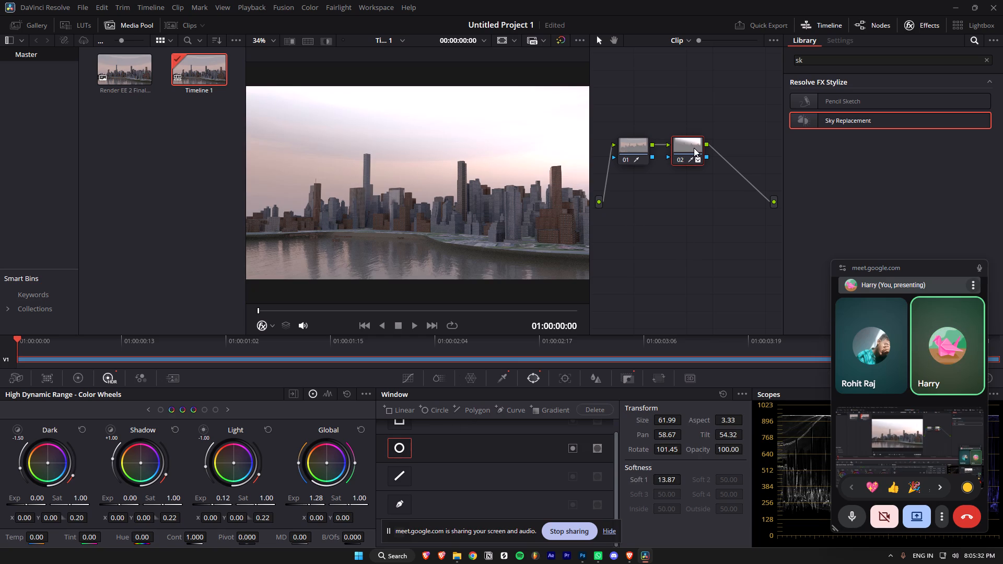
{"action": "key", "text": "Delete"}
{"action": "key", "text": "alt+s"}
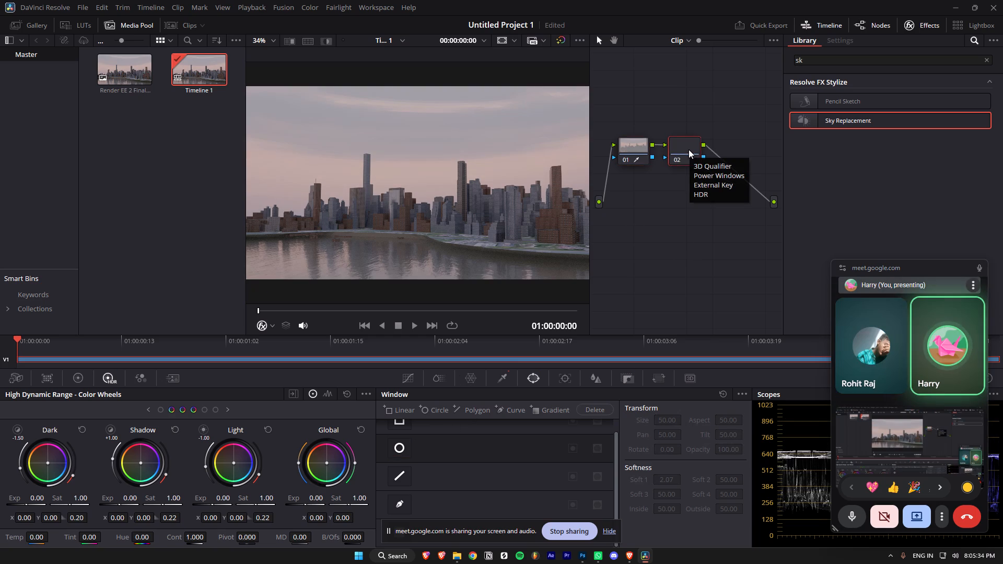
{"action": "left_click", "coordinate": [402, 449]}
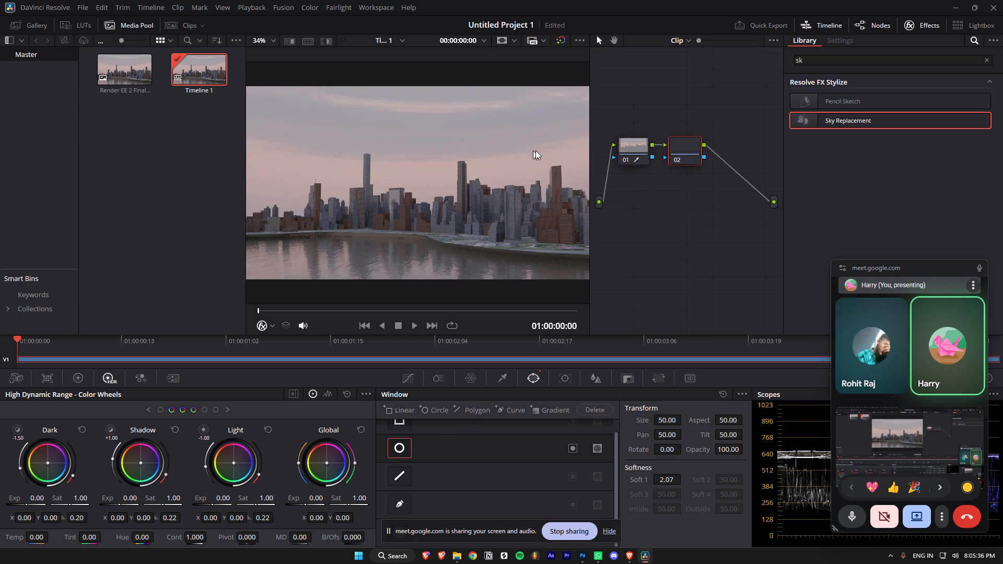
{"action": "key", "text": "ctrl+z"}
Resample the sky on node 01 with the 3D qualifier, using one long stroke across the sky above the skyline.
{"action": "left_click", "coordinate": [685, 379]}
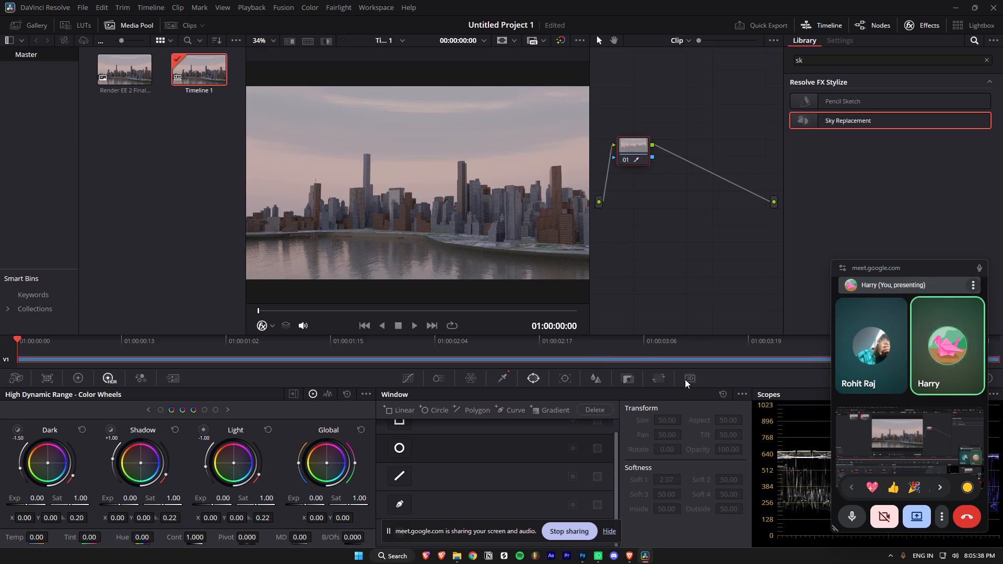
{"action": "left_click", "coordinate": [692, 378]}
{"action": "left_click", "coordinate": [503, 381]}
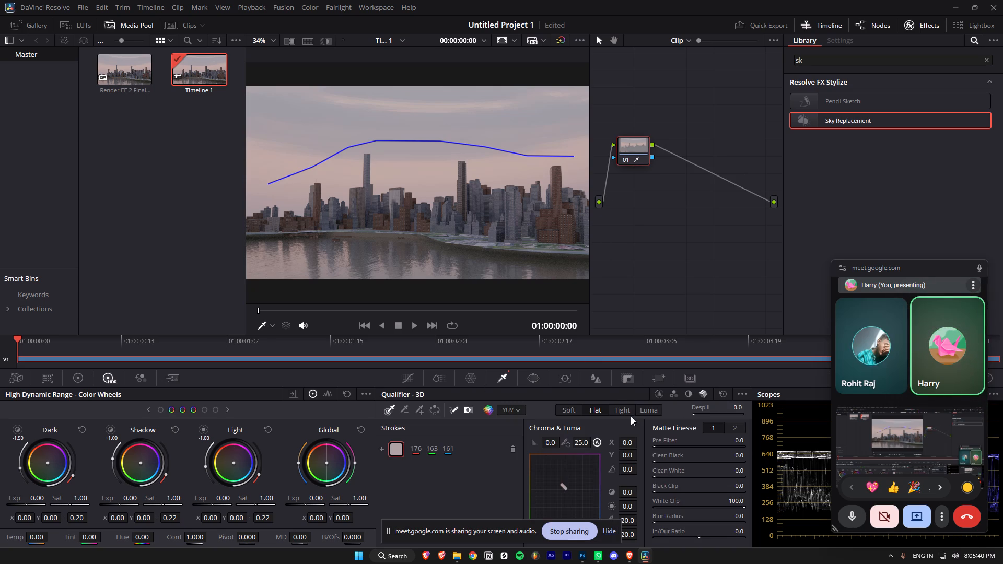
{"action": "left_click", "coordinate": [704, 394]}
{"action": "left_click_drag", "start_coordinate": [277, 181], "coordinate": [283, 115]}
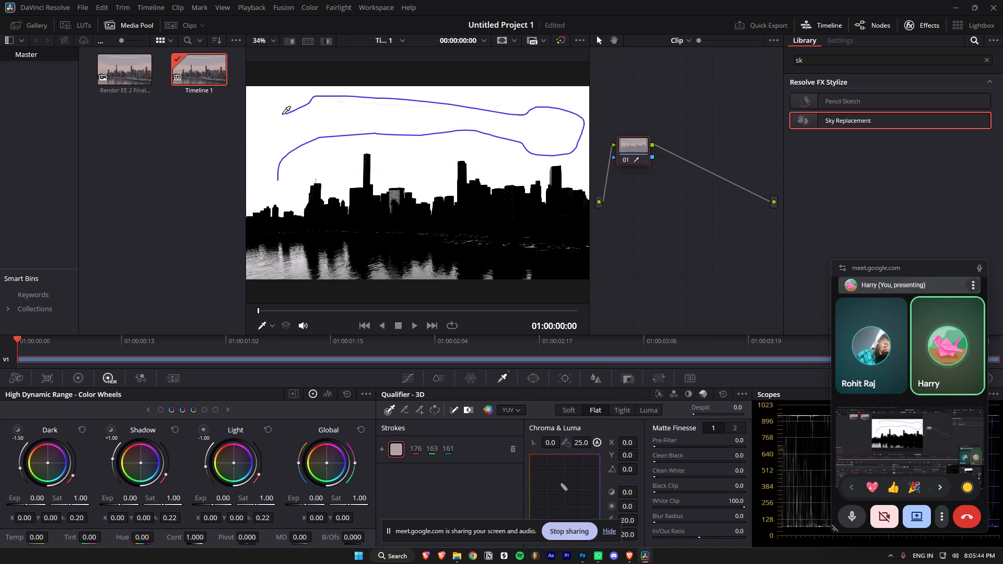
{"action": "left_click_drag", "start_coordinate": [283, 115], "coordinate": [274, 115]}
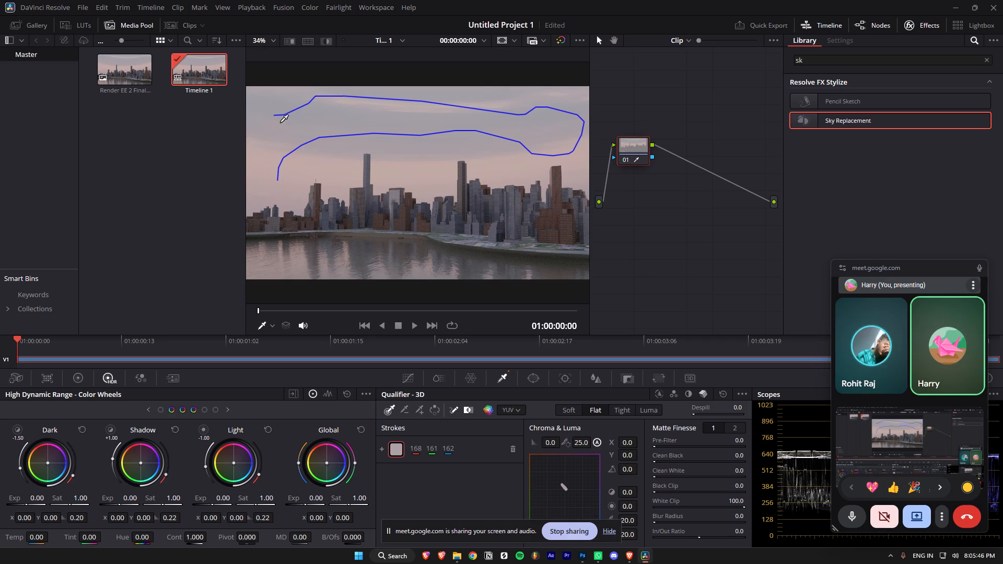
{"action": "left_click_drag", "start_coordinate": [280, 114], "coordinate": [286, 121]}
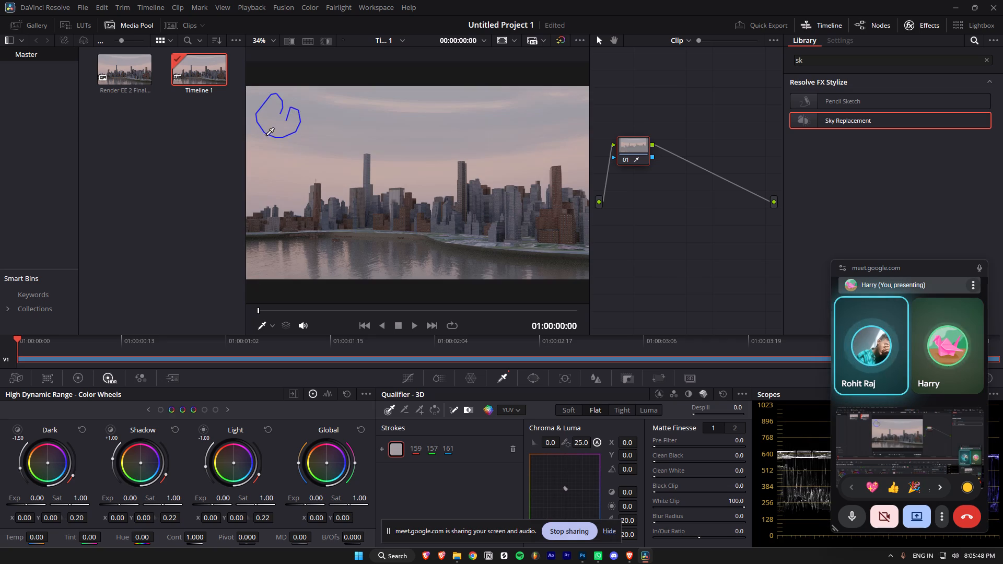
{"action": "left_click_drag", "start_coordinate": [263, 180], "coordinate": [594, 134]}
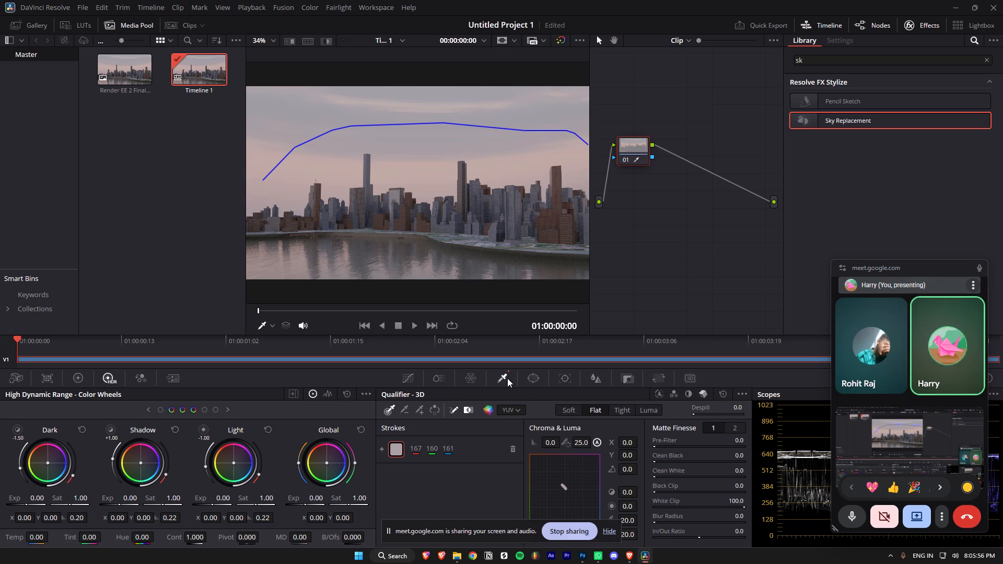
Add an enlarged circular window to node 01 over the right side of the sky, with Soft 1 about 14.26.
{"action": "left_click", "coordinate": [531, 373]}
{"action": "scroll", "coordinate": [411, 486], "scroll_direction": "down", "scroll_amount": 6}
{"action": "scroll", "coordinate": [402, 436], "scroll_direction": "up", "scroll_amount": 3}
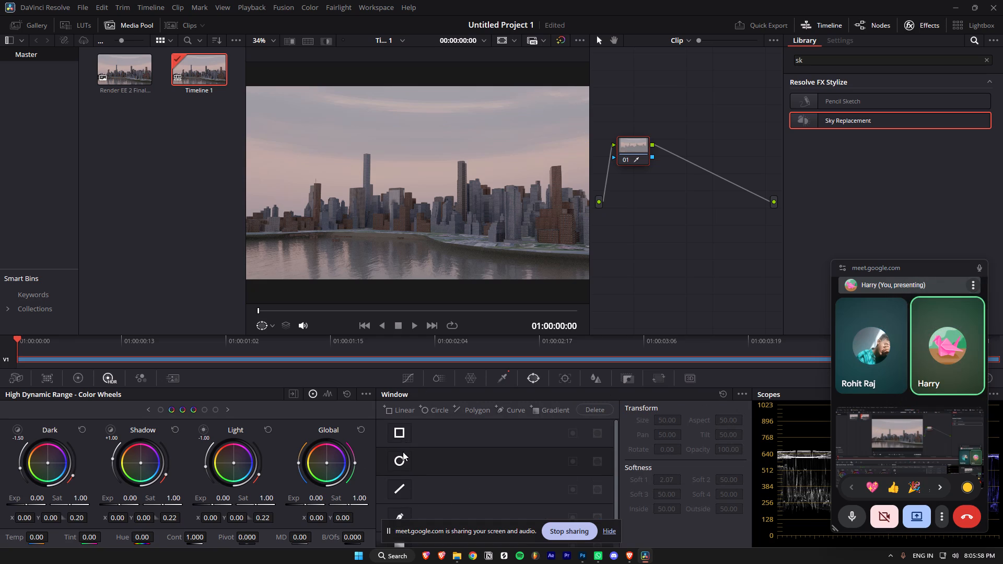
{"action": "left_click", "coordinate": [392, 463]}
{"action": "left_click_drag", "start_coordinate": [405, 181], "coordinate": [552, 111]}
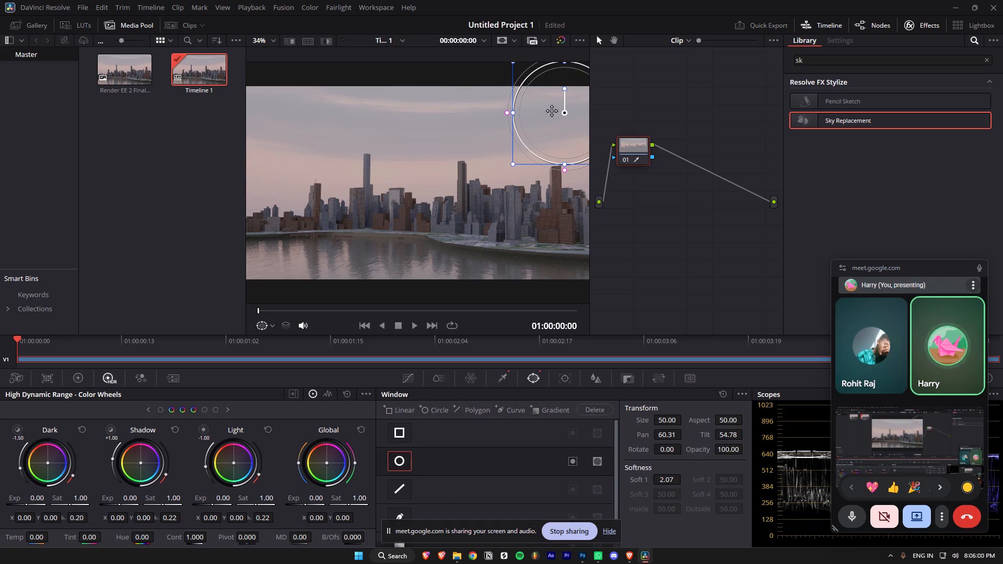
{"action": "left_click_drag", "start_coordinate": [552, 111], "coordinate": [552, 109]}
{"action": "left_click_drag", "start_coordinate": [505, 111], "coordinate": [472, 114]}
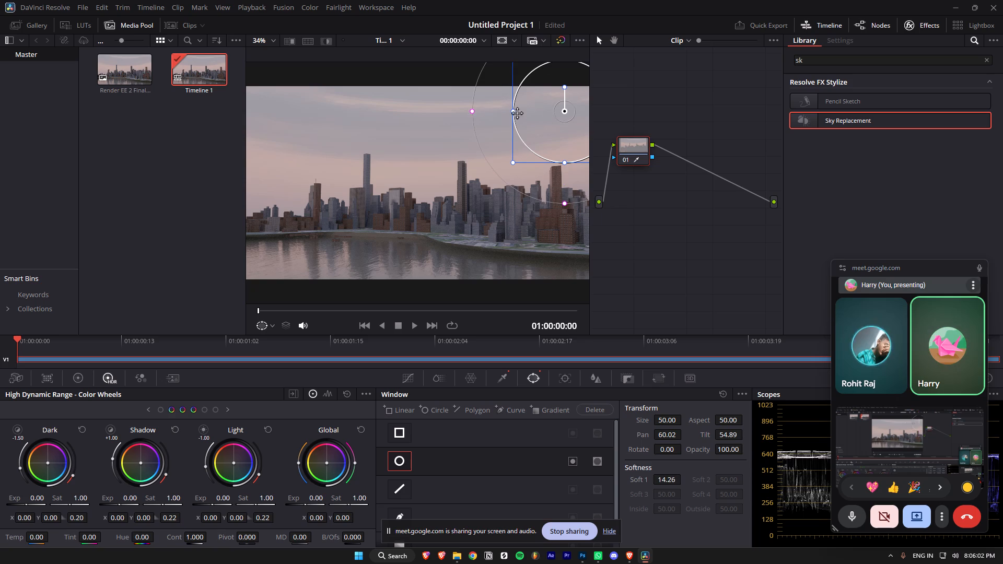
{"action": "left_click_drag", "start_coordinate": [517, 113], "coordinate": [471, 123]}
{"action": "scroll", "coordinate": [476, 171], "scroll_direction": "down", "scroll_amount": 4, "text": "alt"}
{"action": "scroll", "coordinate": [359, 77], "scroll_direction": "down", "scroll_amount": 5, "text": "alt"}
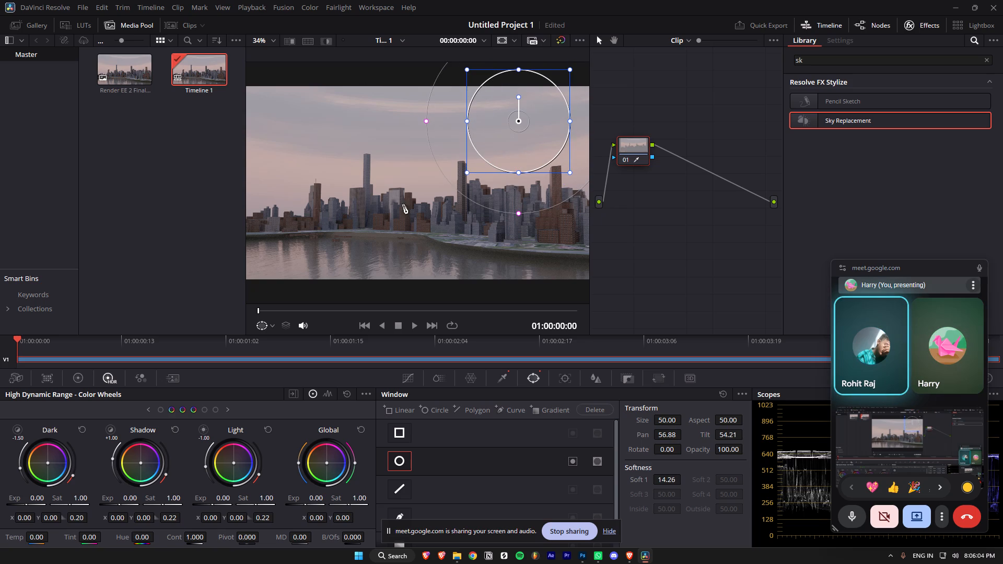
{"action": "left_click_drag", "start_coordinate": [467, 172], "coordinate": [426, 170]}
{"action": "left_click", "coordinate": [463, 161]}
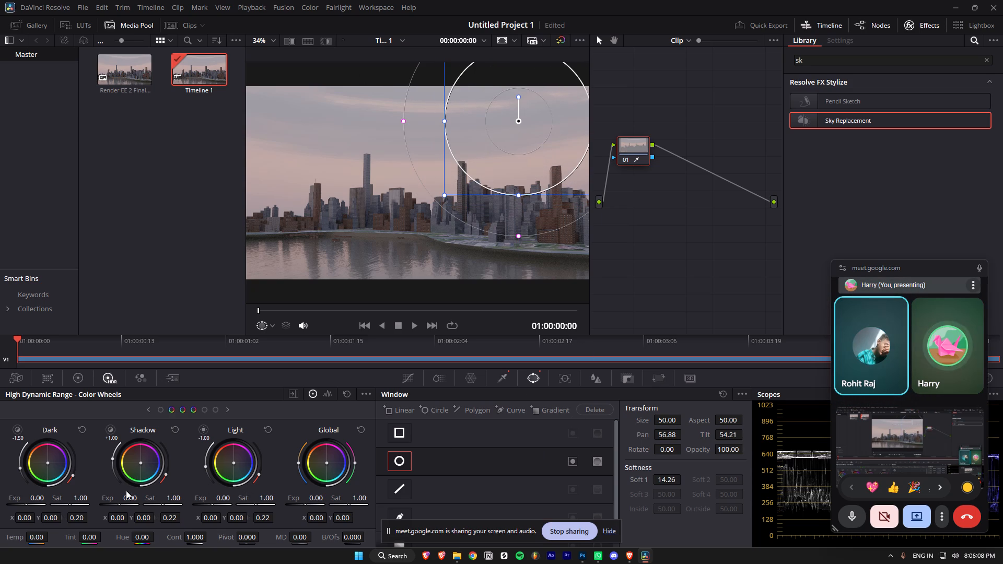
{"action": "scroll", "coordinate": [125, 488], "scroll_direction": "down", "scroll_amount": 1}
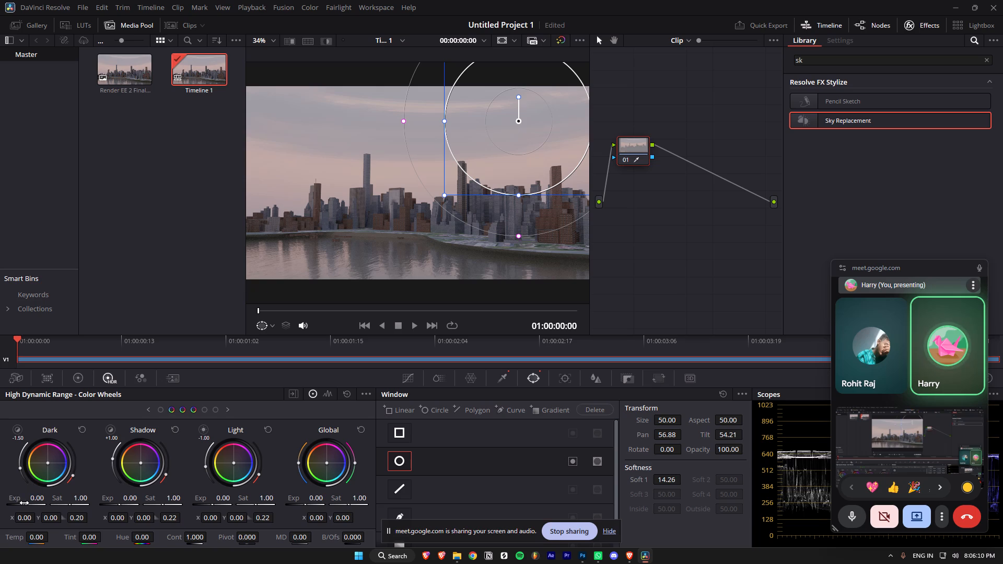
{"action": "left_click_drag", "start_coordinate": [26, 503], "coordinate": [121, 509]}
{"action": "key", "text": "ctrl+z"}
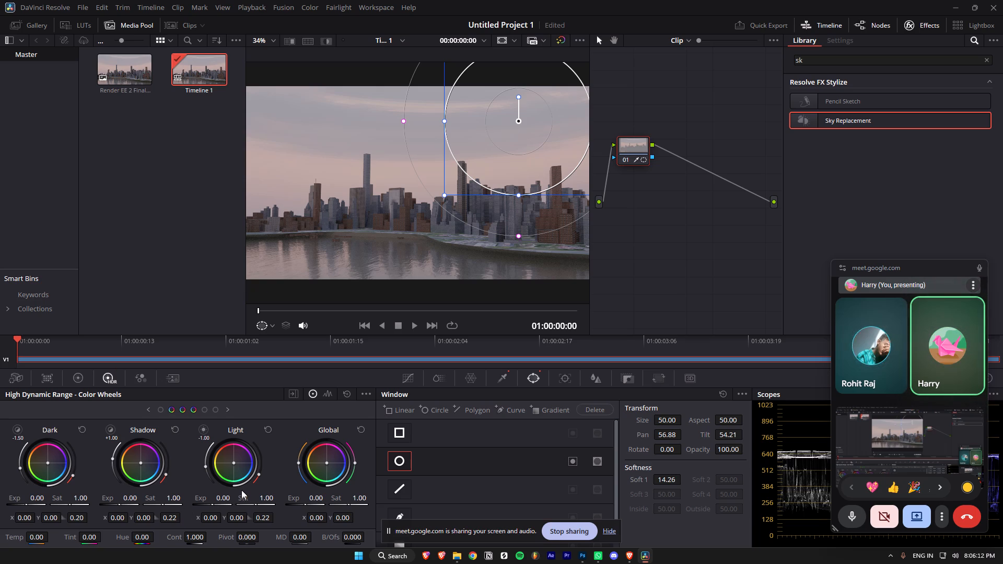
Raise the Light zone exposure on node 01 to 1.28.
{"action": "left_click_drag", "start_coordinate": [211, 504], "coordinate": [293, 508]}
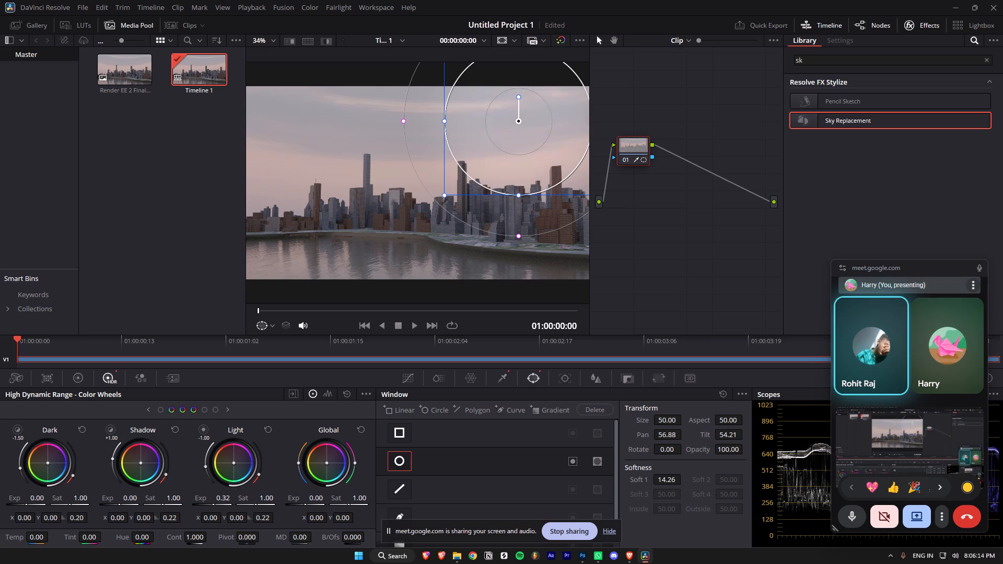
{"action": "left_click_drag", "start_coordinate": [293, 508], "coordinate": [489, 524]}
Enlarge, rotate and reposition the circular window over the frame's upper-right corner, about pan 60.81, tilt 58.31, rotation 51.16.
{"action": "left_click_drag", "start_coordinate": [531, 149], "coordinate": [589, 109]}
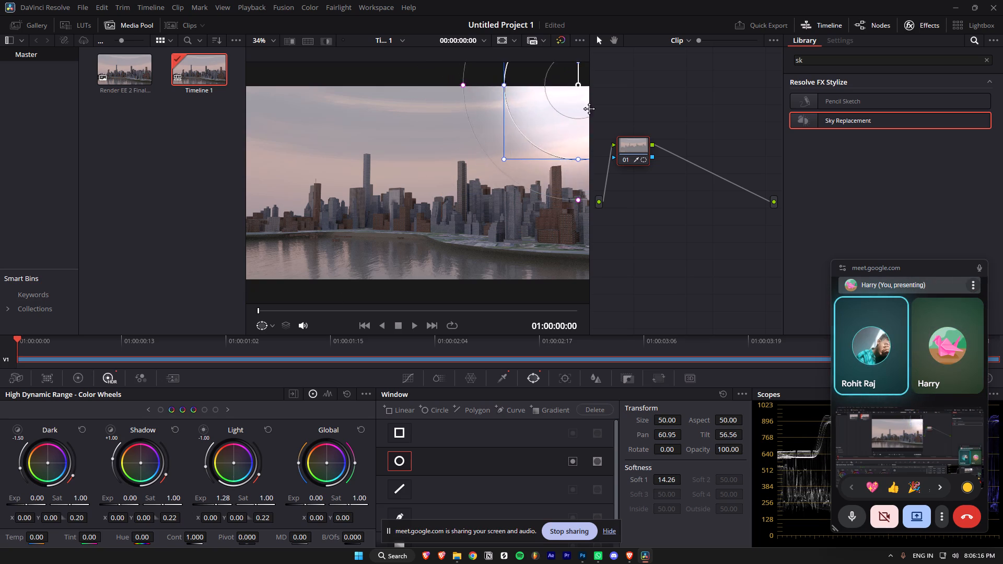
{"action": "left_click_drag", "start_coordinate": [589, 109], "coordinate": [592, 115]}
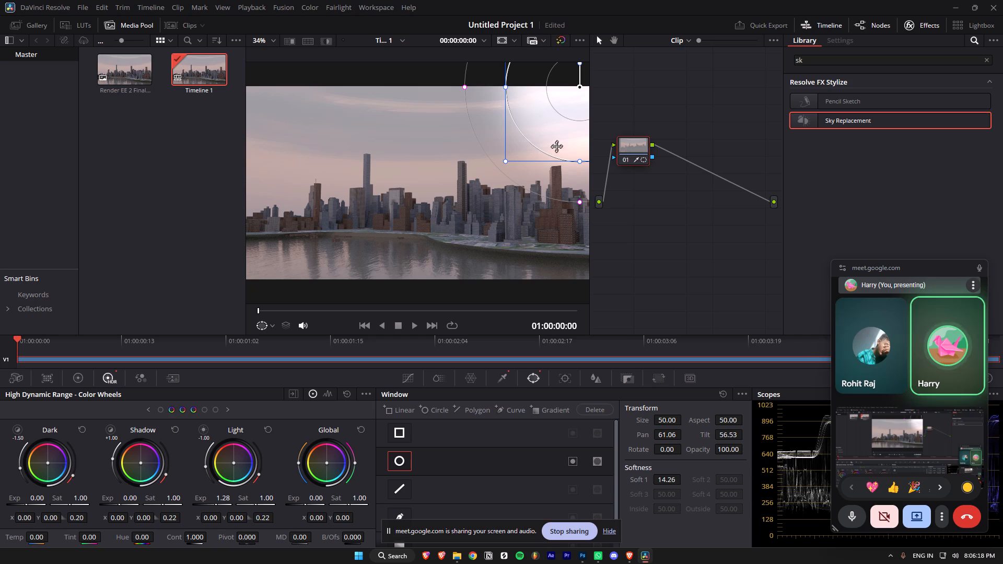
{"action": "left_click_drag", "start_coordinate": [506, 163], "coordinate": [394, 171]}
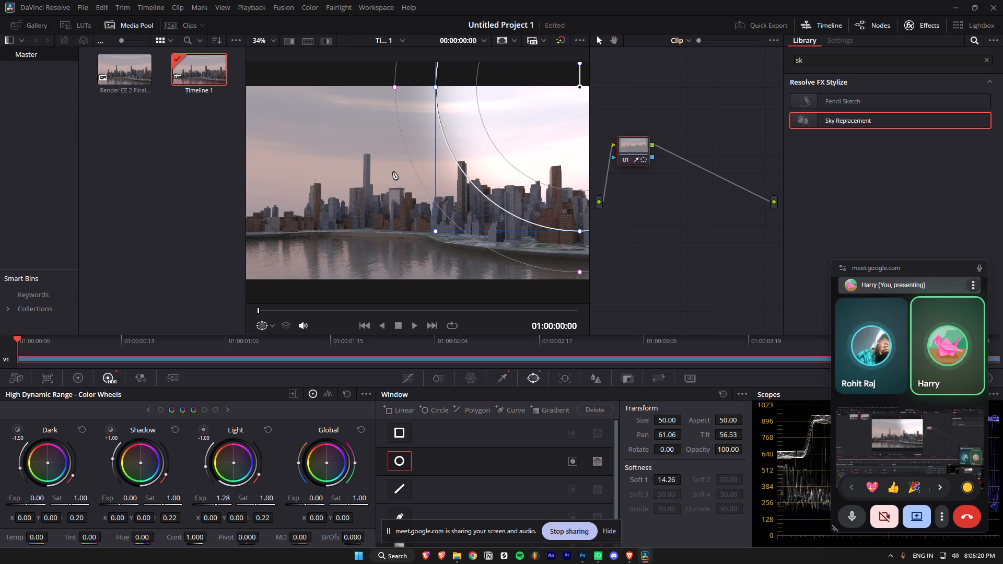
{"action": "left_click_drag", "start_coordinate": [506, 161], "coordinate": [458, 154]}
{"action": "left_click_drag", "start_coordinate": [487, 129], "coordinate": [442, 233]}
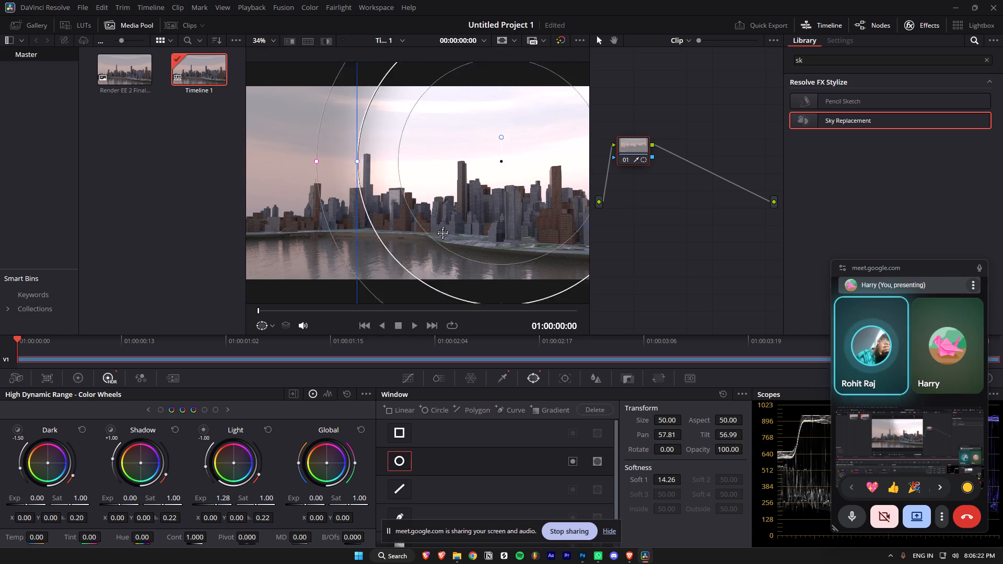
{"action": "left_click_drag", "start_coordinate": [442, 233], "coordinate": [444, 241]}
{"action": "left_click_drag", "start_coordinate": [486, 170], "coordinate": [558, 144]}
{"action": "left_click_drag", "start_coordinate": [510, 177], "coordinate": [549, 144]}
{"action": "left_click_drag", "start_coordinate": [481, 190], "coordinate": [587, 62]}
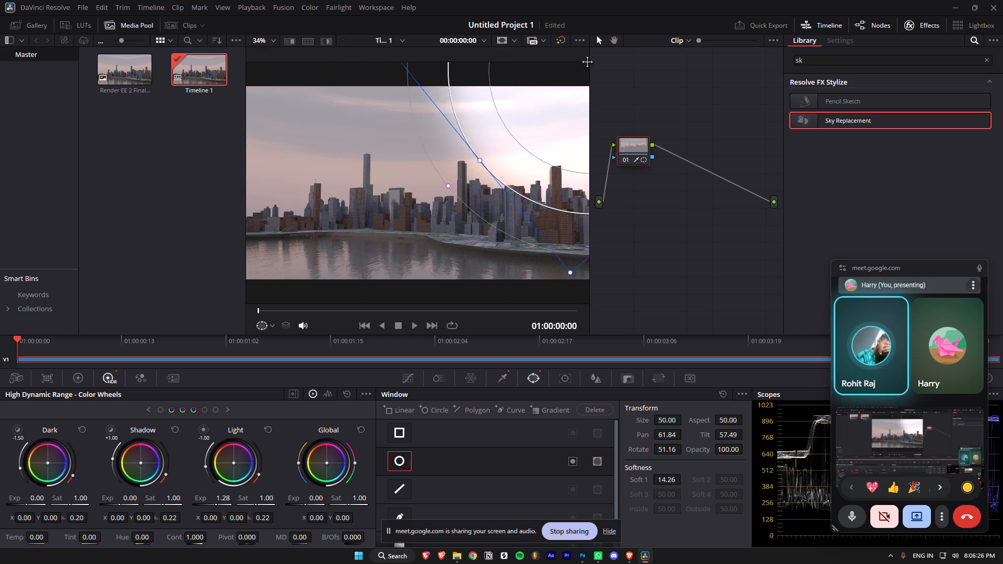
{"action": "left_click_drag", "start_coordinate": [587, 62], "coordinate": [569, 58]}
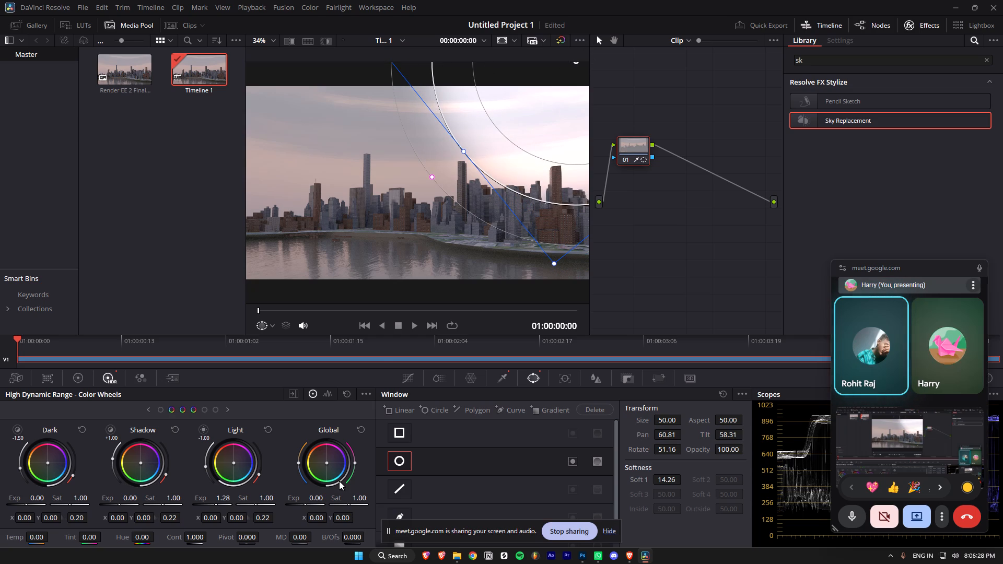
Fine-tune the glow with Light exposure 1.38, Global exposure -0.12 and Global saturation 1.04.
{"action": "left_click_drag", "start_coordinate": [308, 504], "coordinate": [358, 504]}
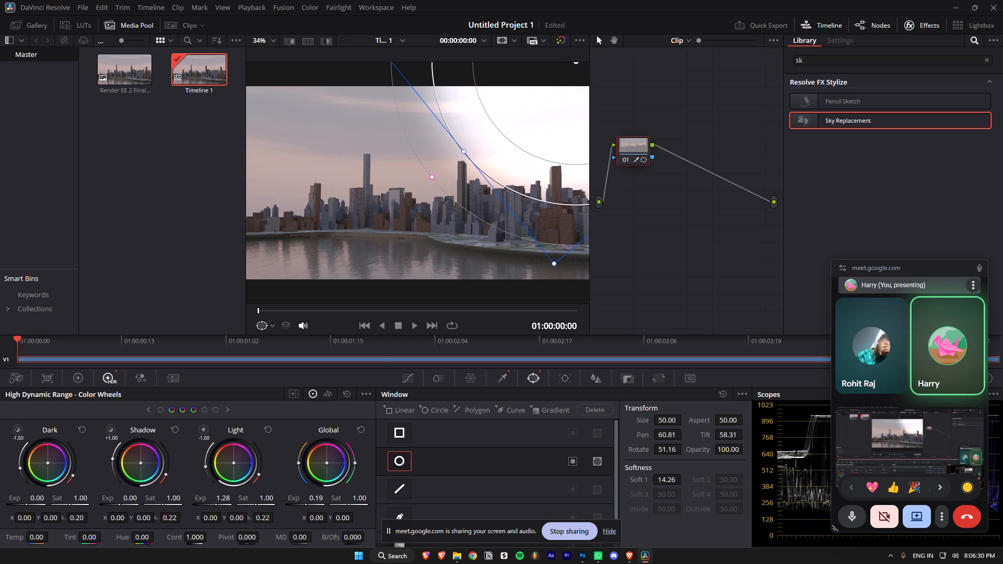
{"action": "left_click_drag", "start_coordinate": [358, 504], "coordinate": [294, 517]}
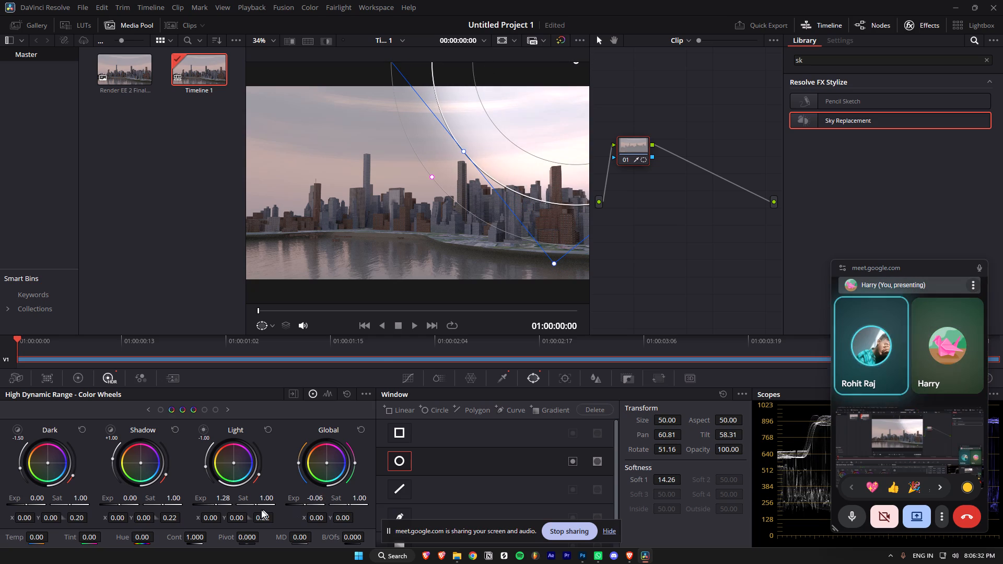
{"action": "left_click_drag", "start_coordinate": [216, 504], "coordinate": [237, 513]}
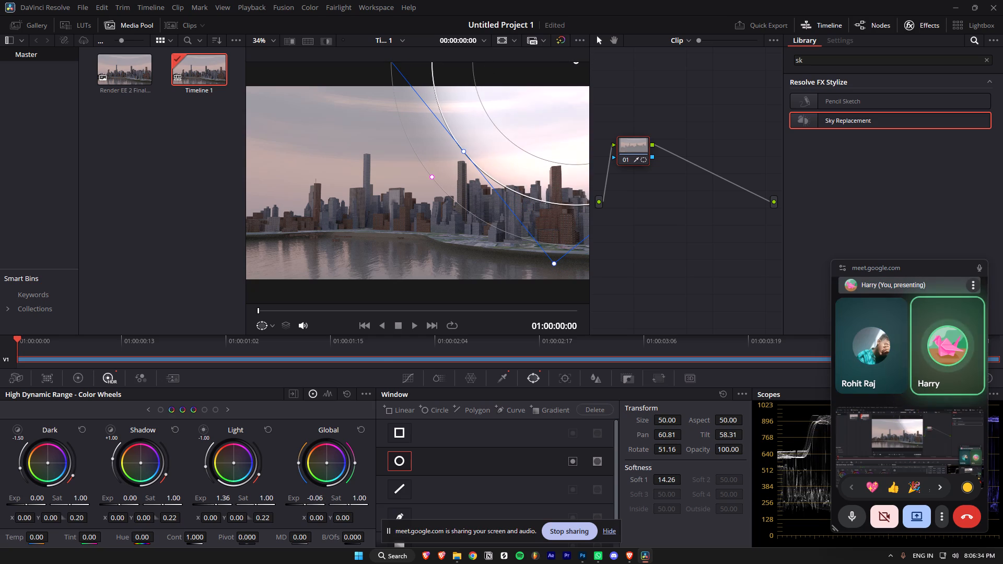
{"action": "left_click_drag", "start_coordinate": [237, 513], "coordinate": [237, 513]}
{"action": "left_click_drag", "start_coordinate": [305, 504], "coordinate": [341, 507]}
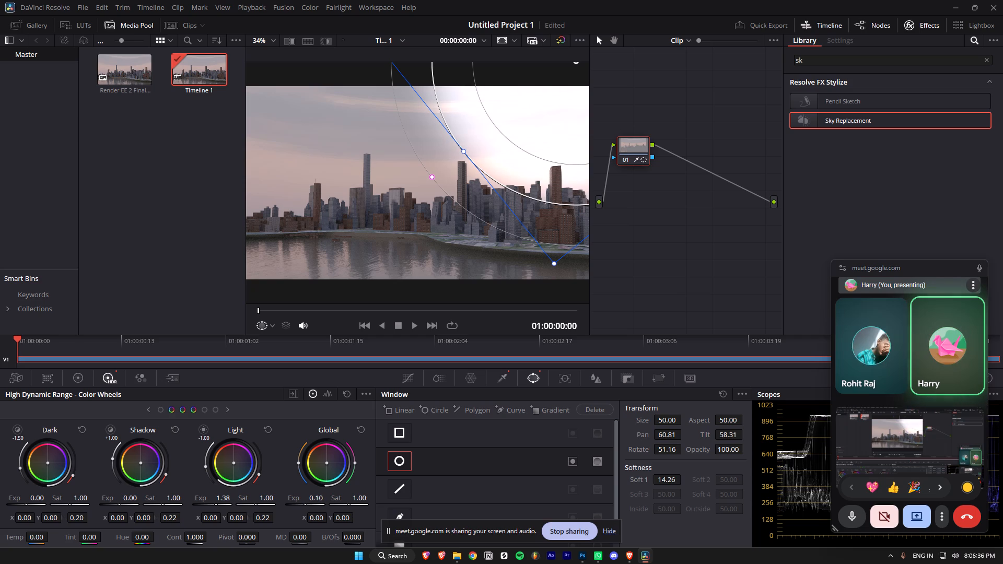
{"action": "left_click_drag", "start_coordinate": [341, 507], "coordinate": [262, 536]}
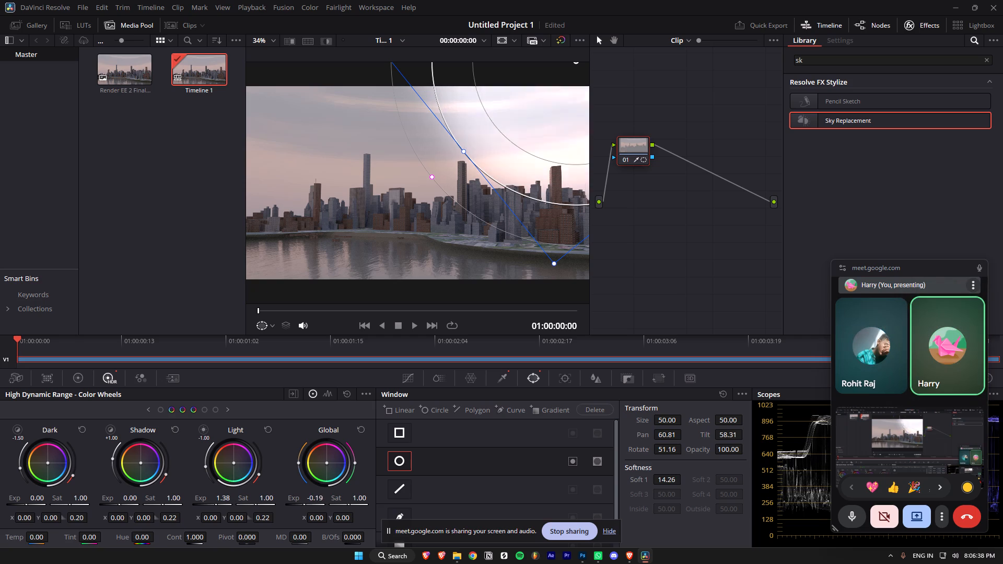
{"action": "left_click_drag", "start_coordinate": [262, 536], "coordinate": [293, 545]}
{"action": "left_click_drag", "start_coordinate": [349, 507], "coordinate": [396, 506]}
{"action": "left_click", "coordinate": [726, 168]}
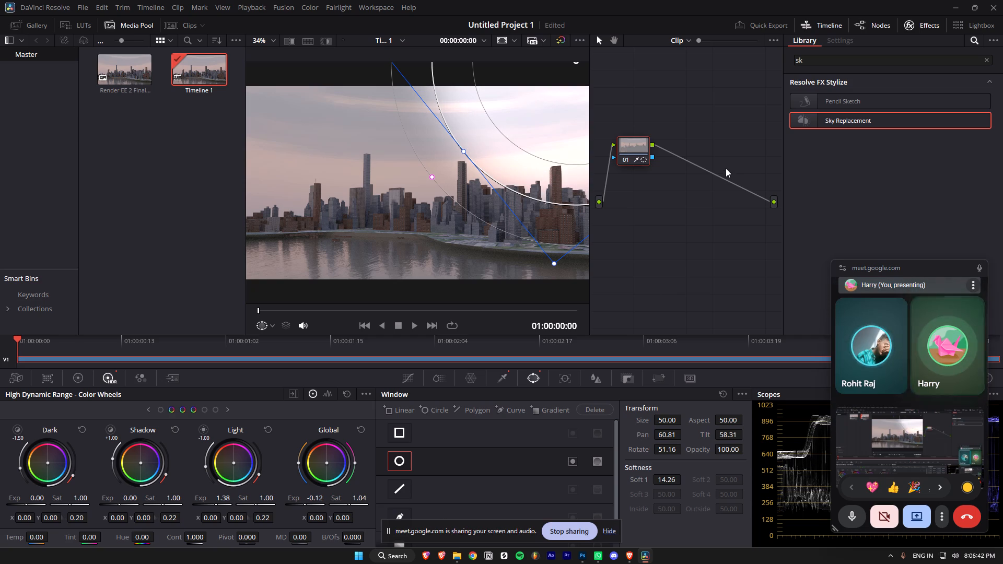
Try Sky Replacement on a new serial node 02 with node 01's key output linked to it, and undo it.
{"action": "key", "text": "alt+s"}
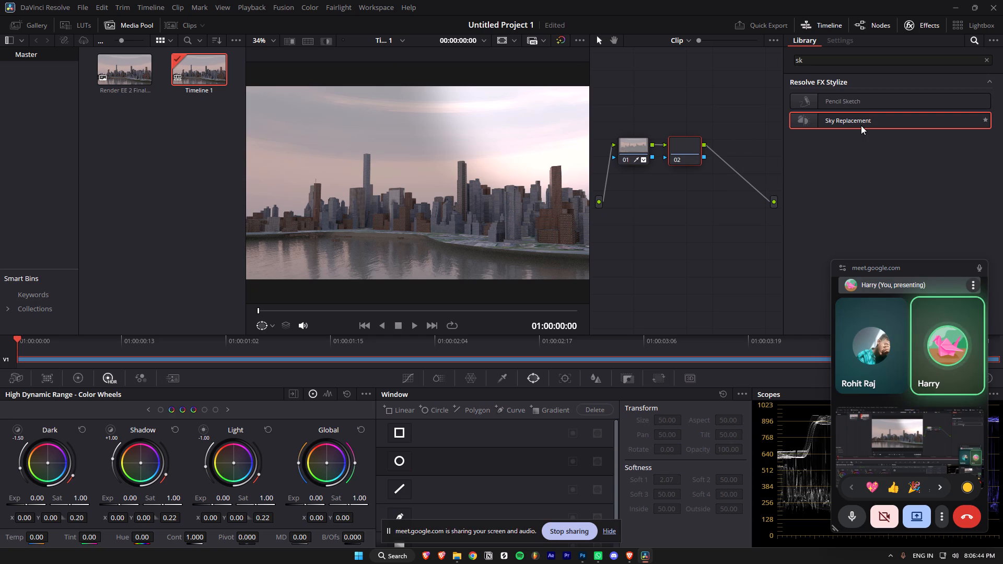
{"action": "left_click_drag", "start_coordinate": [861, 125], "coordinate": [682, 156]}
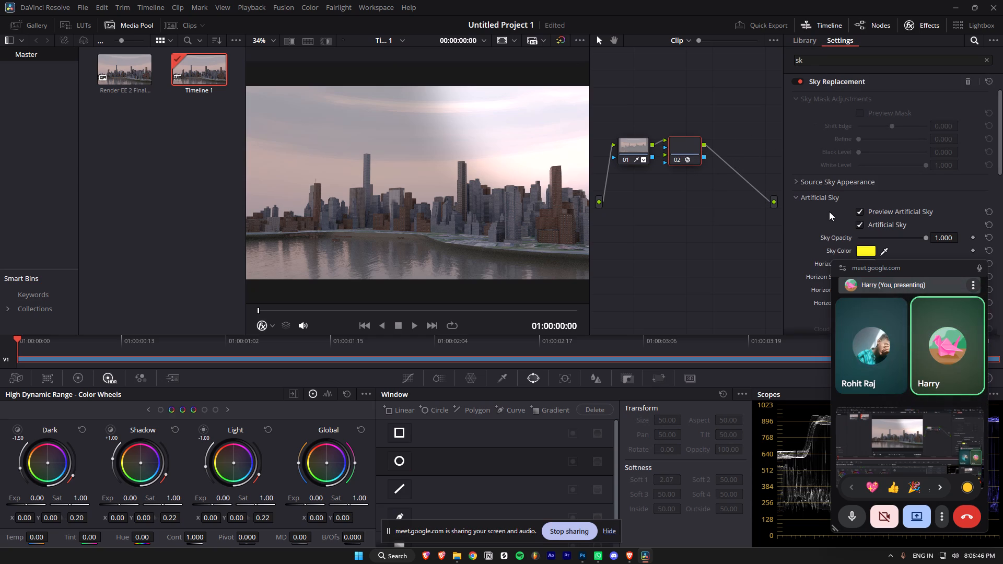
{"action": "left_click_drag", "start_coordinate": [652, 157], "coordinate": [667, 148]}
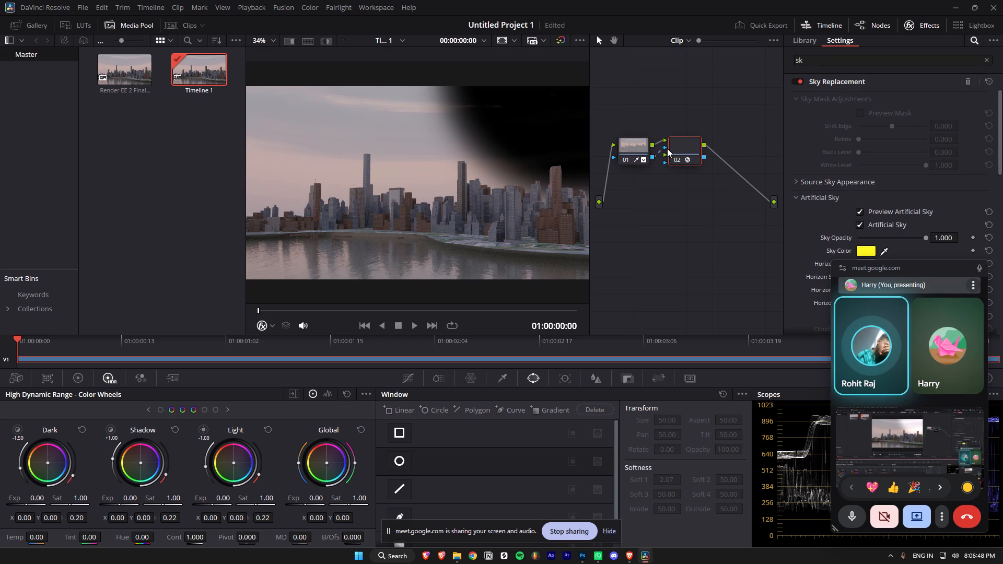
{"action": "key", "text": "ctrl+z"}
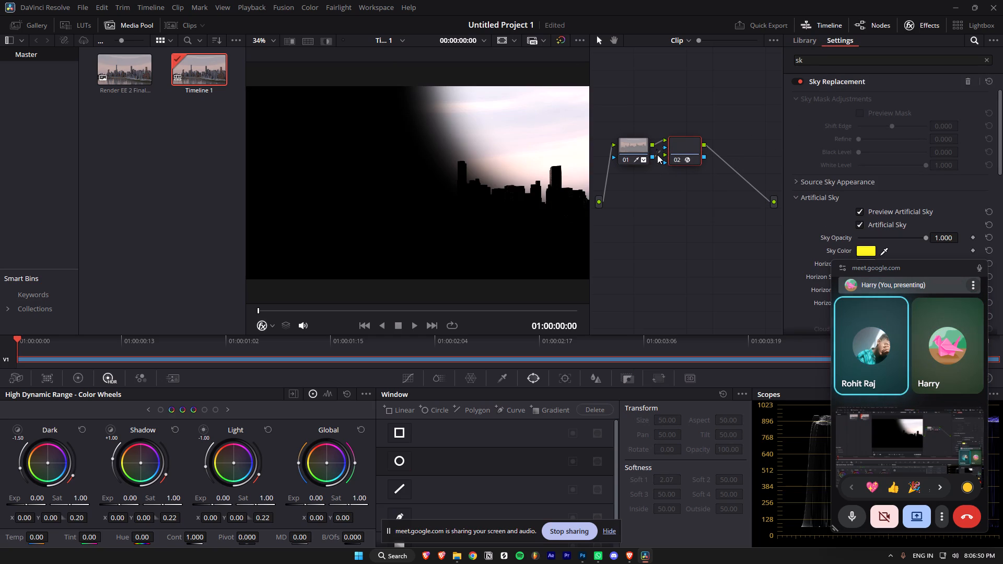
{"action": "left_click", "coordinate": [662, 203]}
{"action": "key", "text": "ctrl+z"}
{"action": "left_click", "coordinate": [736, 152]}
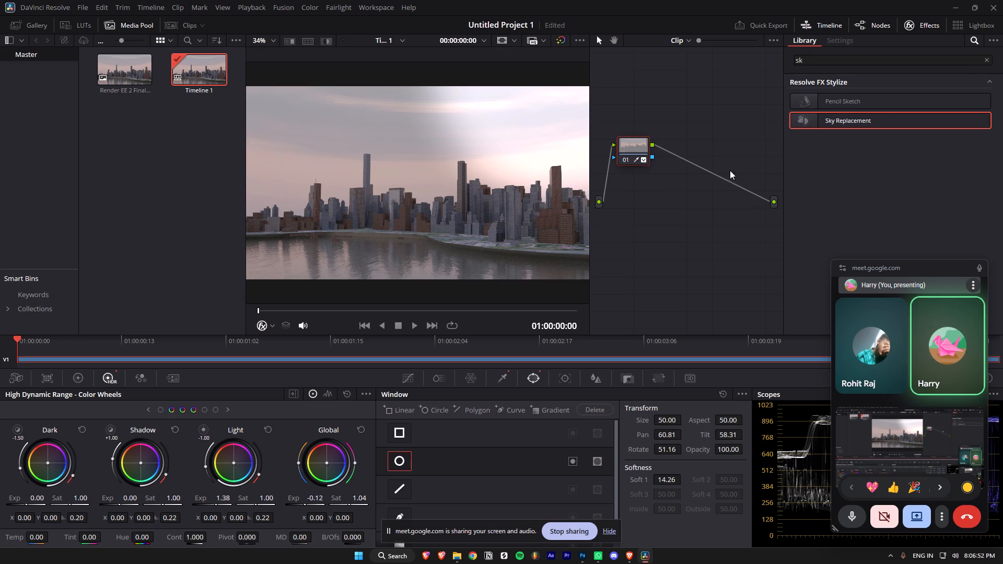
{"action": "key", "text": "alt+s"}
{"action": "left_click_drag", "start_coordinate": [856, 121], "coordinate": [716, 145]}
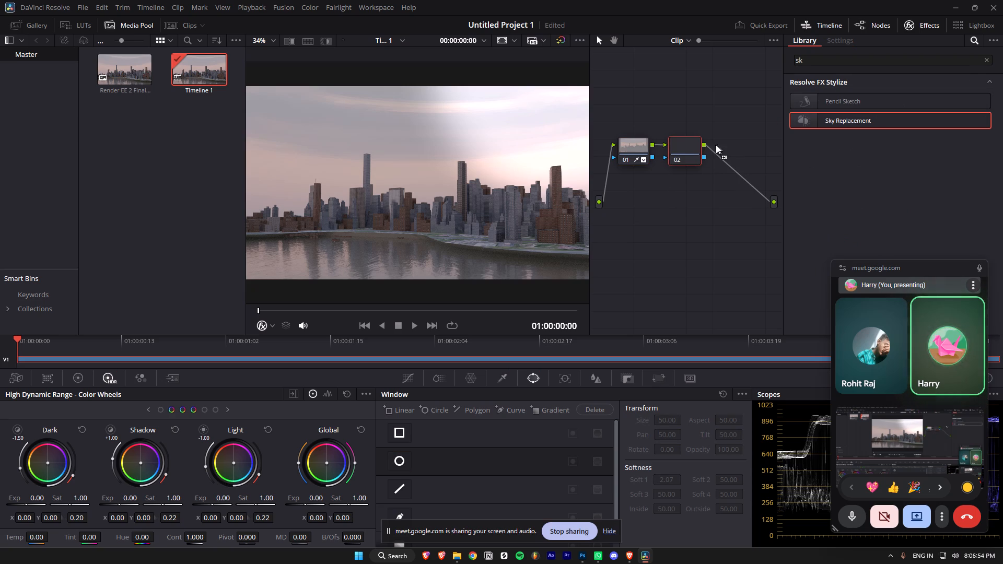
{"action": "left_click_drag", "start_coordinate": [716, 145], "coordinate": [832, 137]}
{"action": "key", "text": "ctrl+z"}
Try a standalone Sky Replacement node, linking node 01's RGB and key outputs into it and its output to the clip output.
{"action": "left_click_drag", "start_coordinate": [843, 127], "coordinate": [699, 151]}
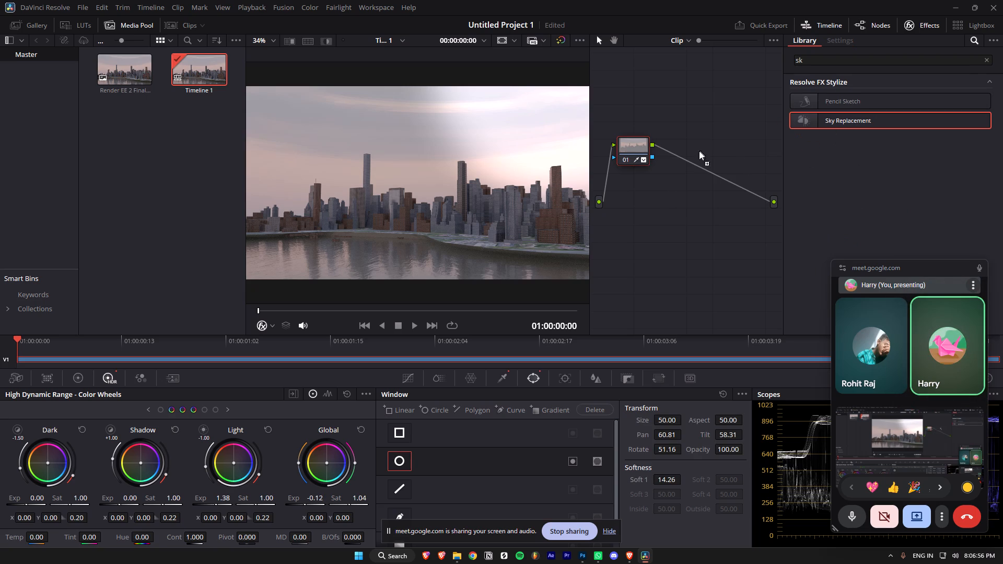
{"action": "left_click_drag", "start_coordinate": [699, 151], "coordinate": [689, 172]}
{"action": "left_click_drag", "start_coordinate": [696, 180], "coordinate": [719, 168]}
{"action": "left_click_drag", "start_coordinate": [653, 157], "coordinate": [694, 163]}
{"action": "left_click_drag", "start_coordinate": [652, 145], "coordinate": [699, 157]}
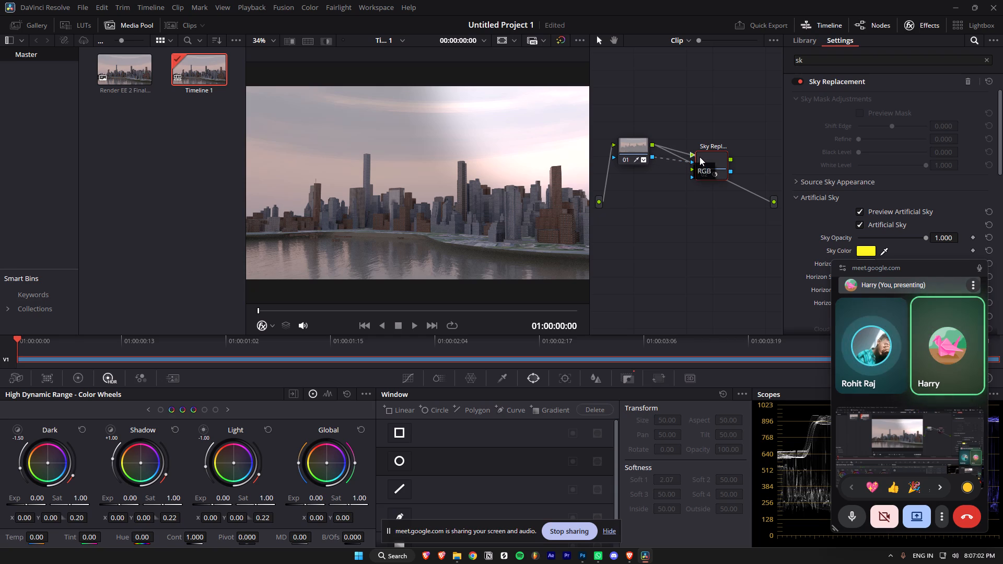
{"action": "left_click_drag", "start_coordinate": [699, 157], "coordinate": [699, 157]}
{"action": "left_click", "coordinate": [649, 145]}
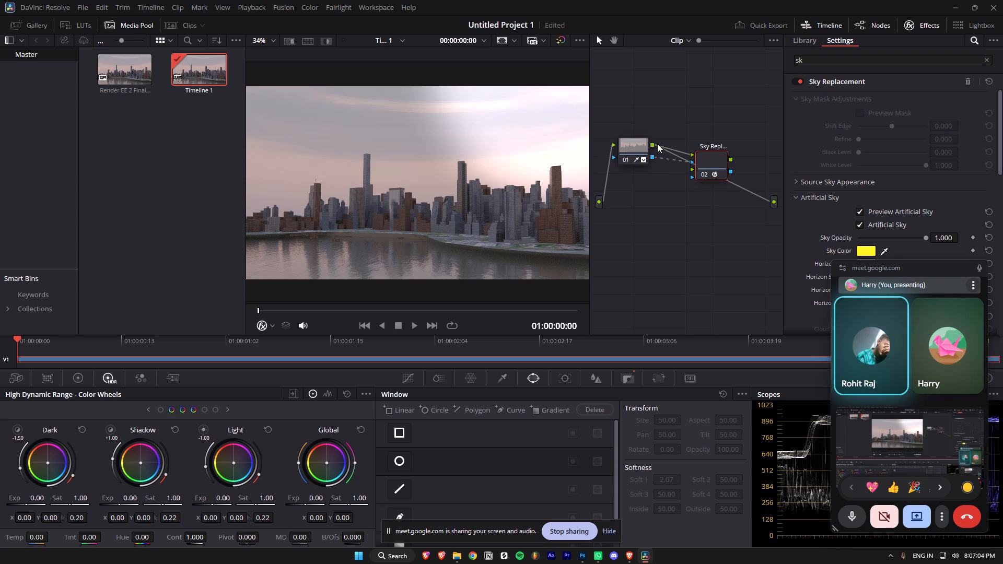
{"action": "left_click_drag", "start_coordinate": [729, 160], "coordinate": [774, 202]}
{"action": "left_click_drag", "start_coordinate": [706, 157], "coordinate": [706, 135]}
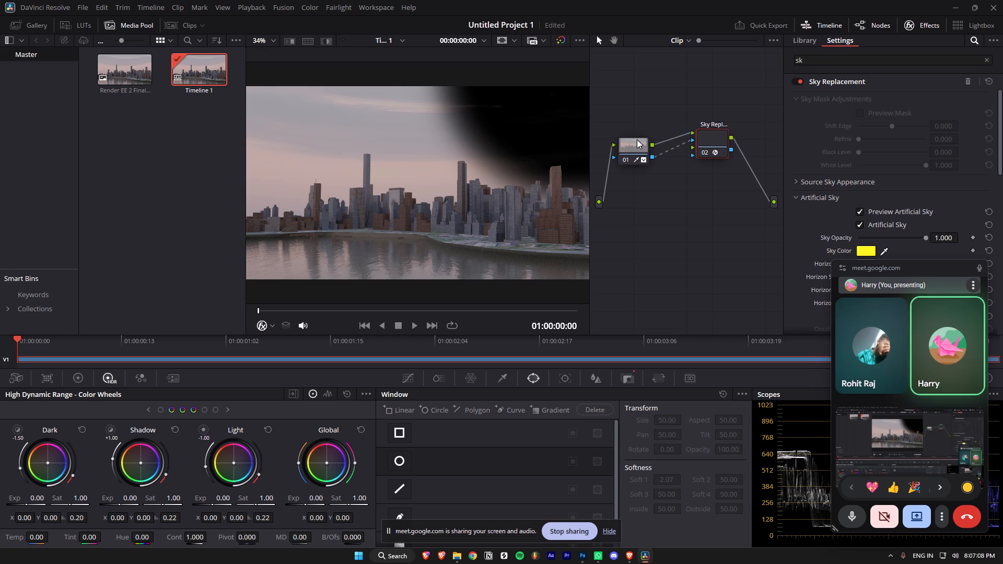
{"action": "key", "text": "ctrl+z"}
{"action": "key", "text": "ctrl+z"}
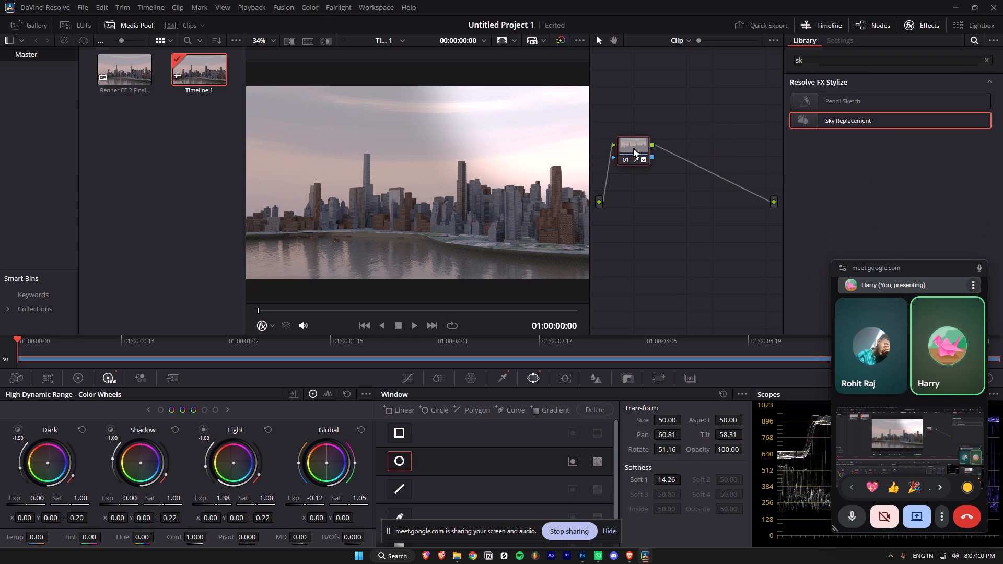
Bypass the existing grading node 01 and add a new serial node 02 at the start of the node graph.
{"action": "left_click", "coordinate": [632, 149]}
{"action": "left_click_drag", "start_coordinate": [635, 147], "coordinate": [720, 152]}
{"action": "left_click", "coordinate": [633, 174]}
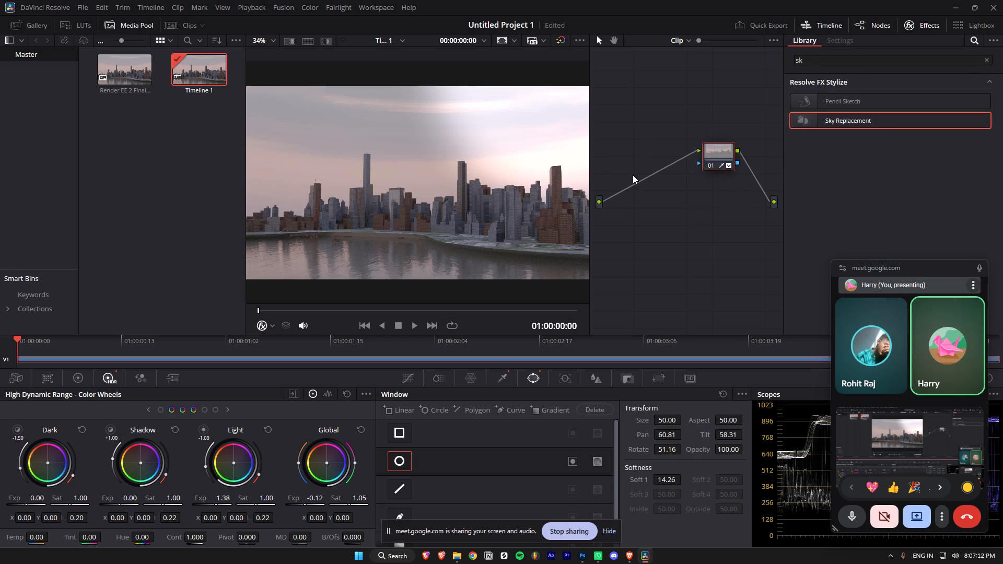
{"action": "key", "text": "alt+d"}
{"action": "left_click", "coordinate": [680, 201]}
{"action": "key", "text": "alt+s"}
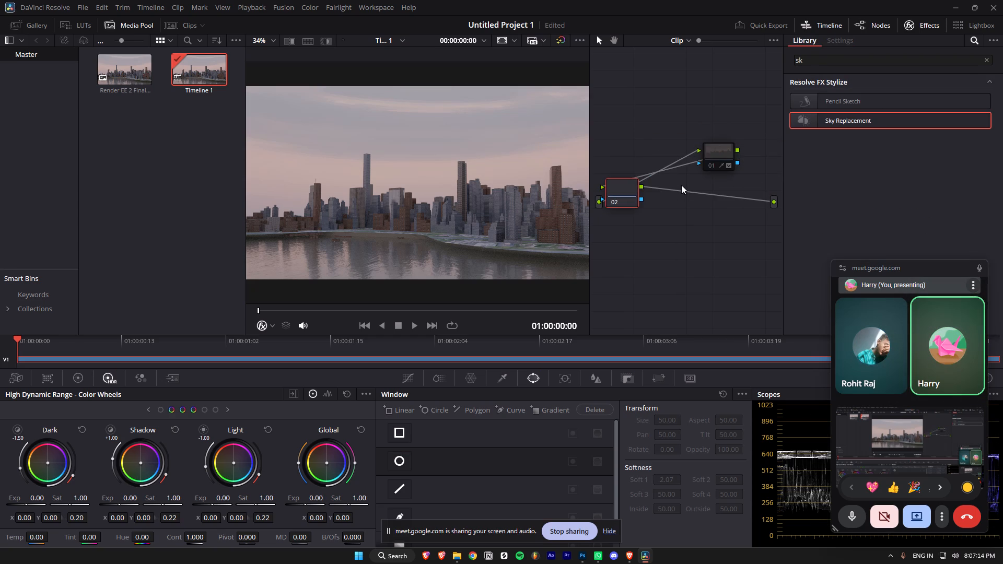
Rewire the nodes in series: source into node 02, node 02 into node 01, and node 01 into the clip output.
{"action": "left_click_drag", "start_coordinate": [628, 187], "coordinate": [715, 207]}
{"action": "left_click_drag", "start_coordinate": [699, 147], "coordinate": [682, 190]}
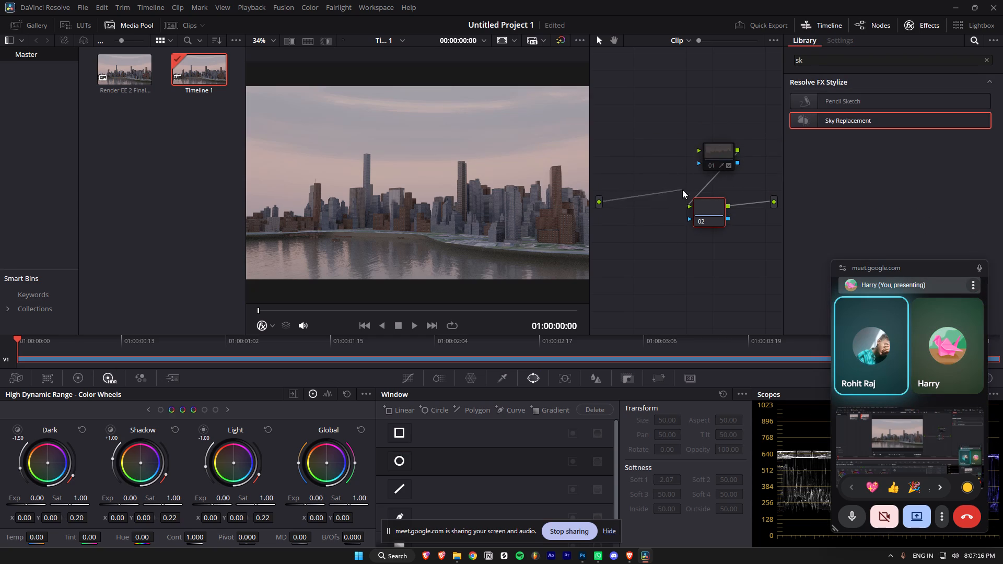
{"action": "left_click_drag", "start_coordinate": [682, 190], "coordinate": [692, 208]}
{"action": "left_click_drag", "start_coordinate": [716, 145], "coordinate": [711, 145]}
{"action": "left_click_drag", "start_coordinate": [704, 194], "coordinate": [661, 184]}
{"action": "left_click_drag", "start_coordinate": [707, 207], "coordinate": [663, 187]}
{"action": "left_click_drag", "start_coordinate": [683, 187], "coordinate": [689, 158]}
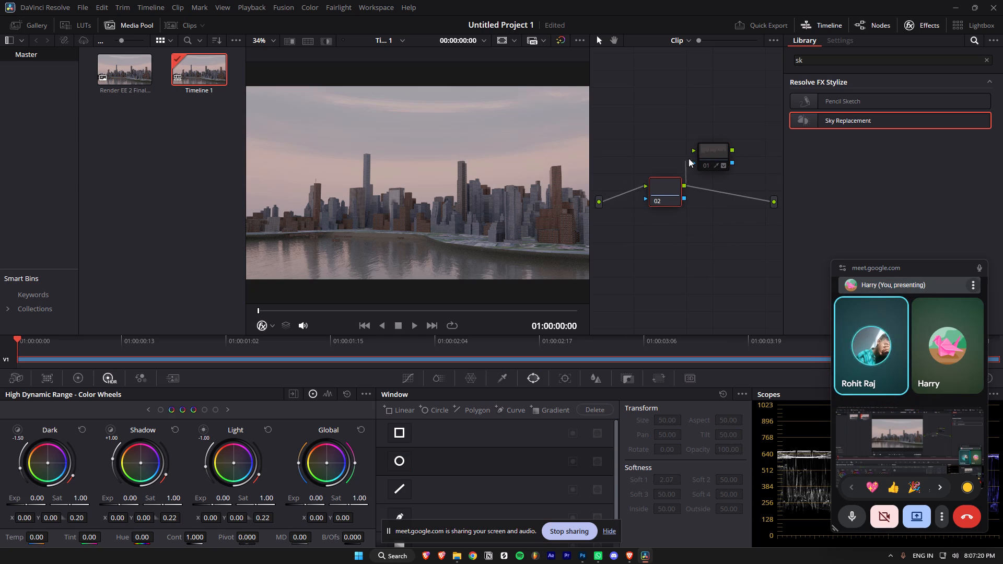
{"action": "left_click_drag", "start_coordinate": [689, 158], "coordinate": [695, 149]}
{"action": "left_click_drag", "start_coordinate": [715, 156], "coordinate": [720, 182]}
{"action": "left_click", "coordinate": [687, 199]}
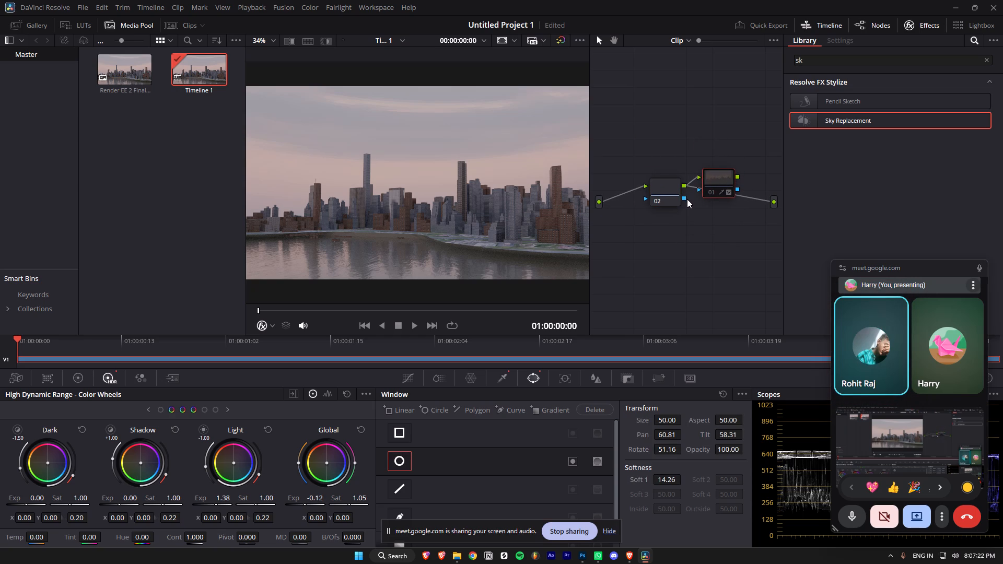
{"action": "left_click_drag", "start_coordinate": [738, 174], "coordinate": [771, 201]}
{"action": "left_click_drag", "start_coordinate": [715, 184], "coordinate": [708, 189]}
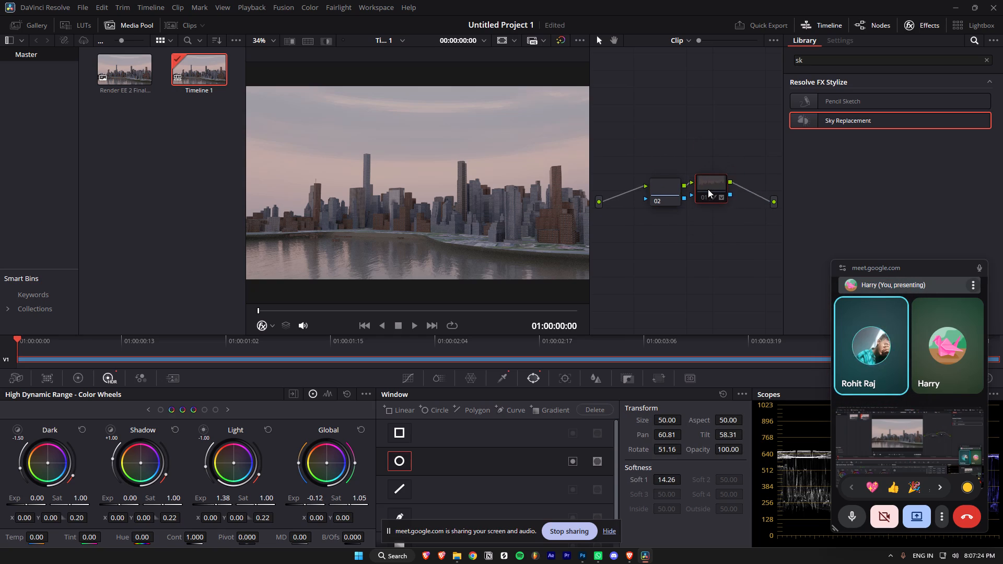
{"action": "left_click_drag", "start_coordinate": [708, 189], "coordinate": [710, 187]}
Insert a Sky Replacement node before the clip output and link the windowed grading node's key output into it.
{"action": "left_click", "coordinate": [755, 189], "text": "alt"}
{"action": "left_click_drag", "start_coordinate": [845, 111], "coordinate": [750, 192]}
{"action": "left_click_drag", "start_coordinate": [704, 172], "coordinate": [693, 100]}
{"action": "left_click_drag", "start_coordinate": [666, 190], "coordinate": [634, 166]}
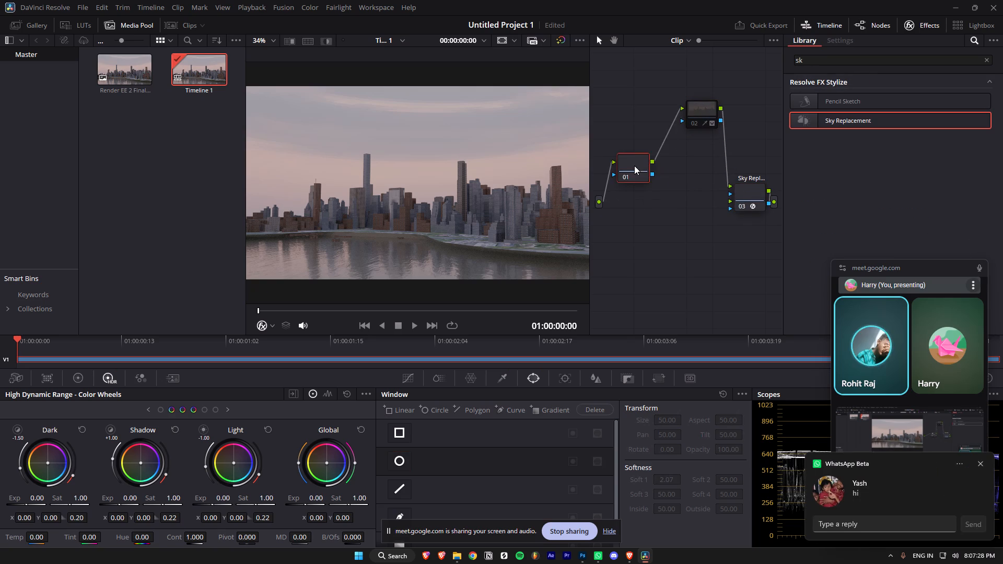
{"action": "left_click_drag", "start_coordinate": [634, 166], "coordinate": [640, 157]}
{"action": "left_click_drag", "start_coordinate": [697, 118], "coordinate": [682, 160]}
{"action": "left_click_drag", "start_coordinate": [706, 161], "coordinate": [728, 196]}
{"action": "left_click_drag", "start_coordinate": [743, 201], "coordinate": [731, 158]}
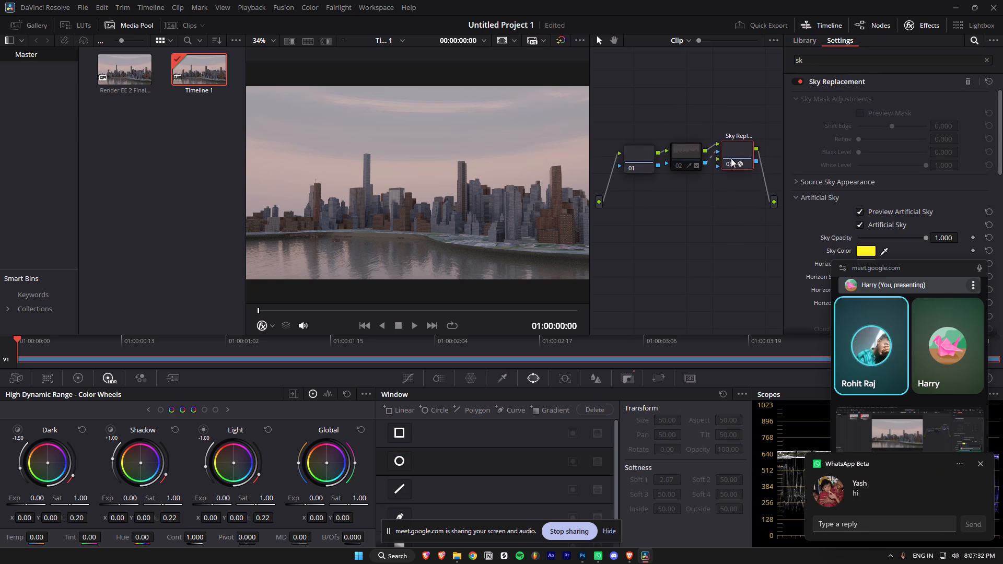
{"action": "left_click_drag", "start_coordinate": [731, 158], "coordinate": [731, 157]}
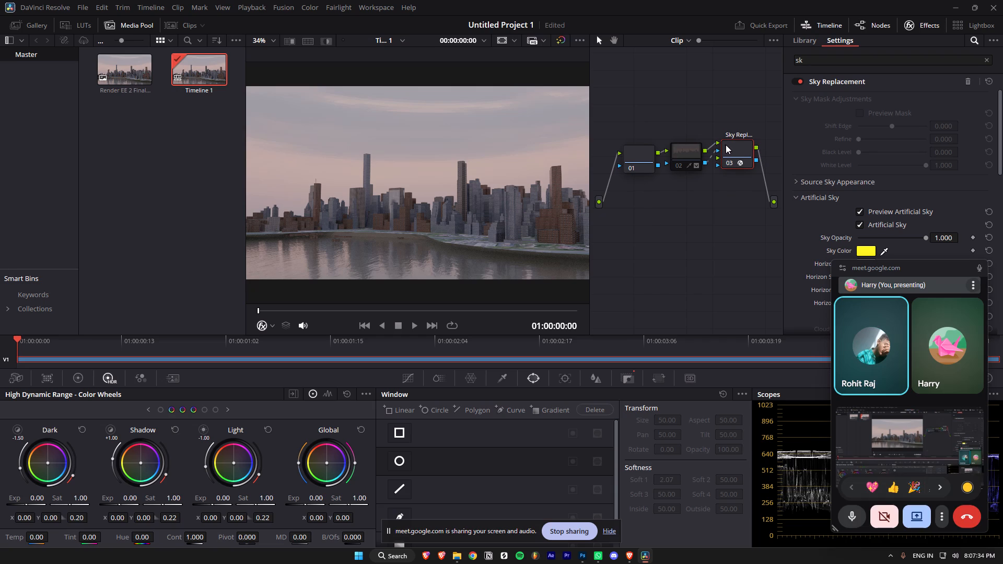
{"action": "left_click", "coordinate": [730, 145]}
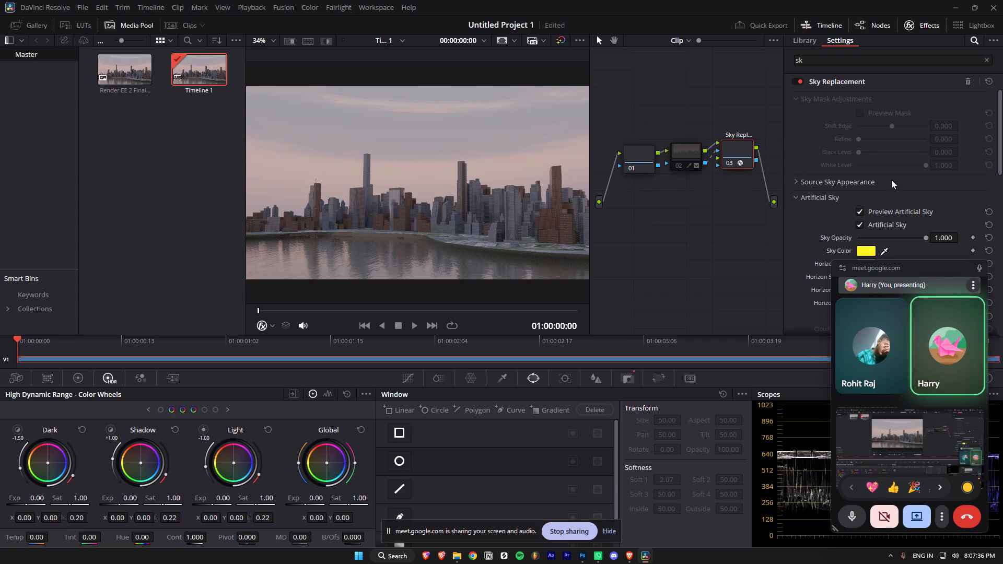
{"action": "scroll", "coordinate": [876, 221], "scroll_direction": "down", "scroll_amount": 2}
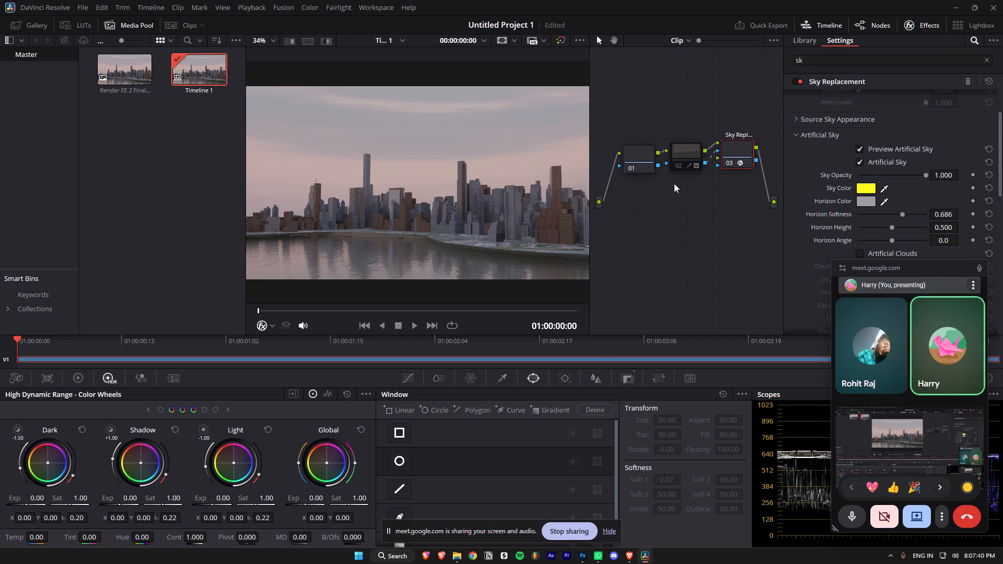
Delete the windowed grading node 02 and link node 01's key output into the Sky Replacement node.
{"action": "left_click", "coordinate": [683, 155]}
{"action": "key", "text": "alt+s"}
{"action": "key", "text": "ctrl+z"}
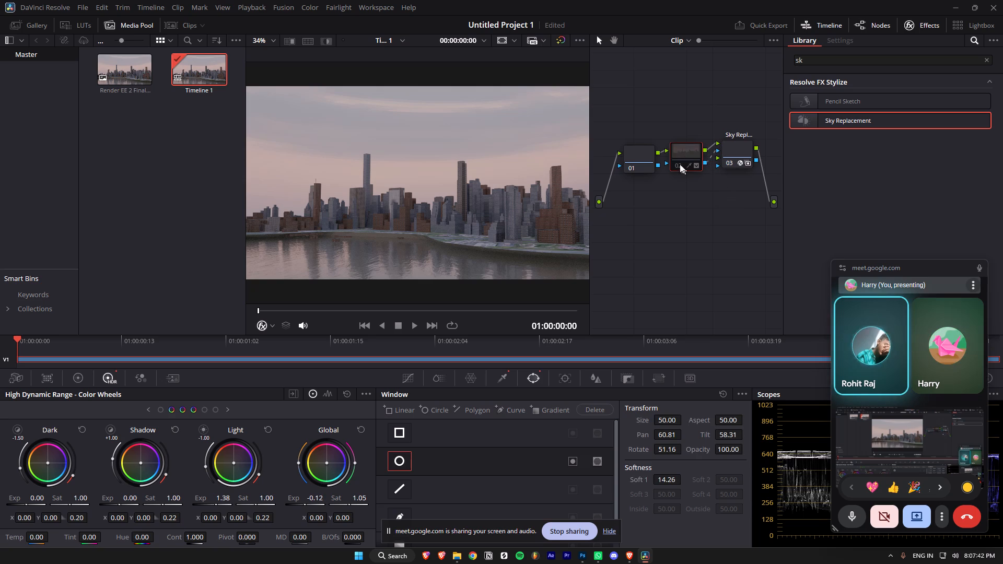
{"action": "key", "text": "Delete"}
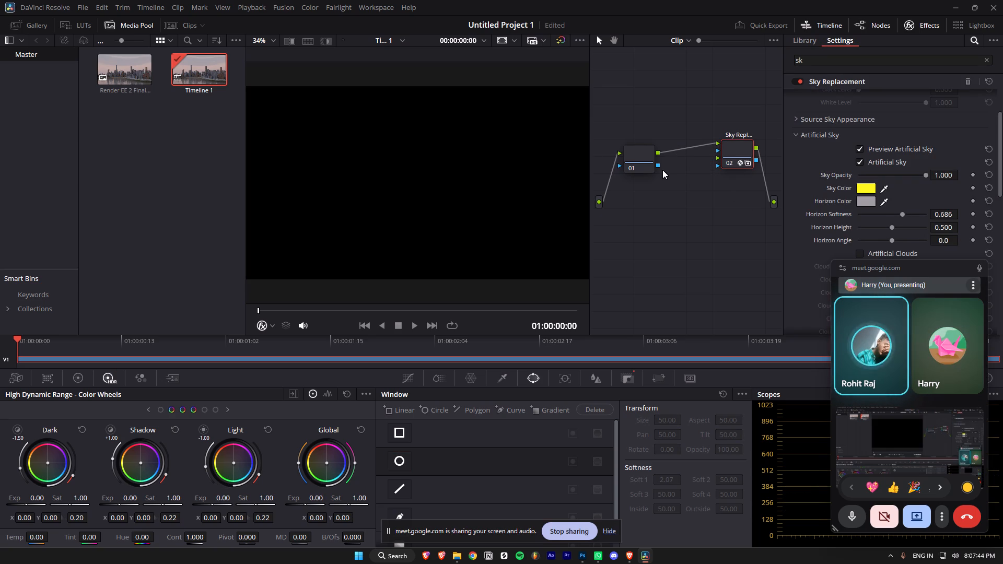
{"action": "left_click_drag", "start_coordinate": [659, 166], "coordinate": [715, 152]}
{"action": "left_click_drag", "start_coordinate": [728, 154], "coordinate": [703, 161]}
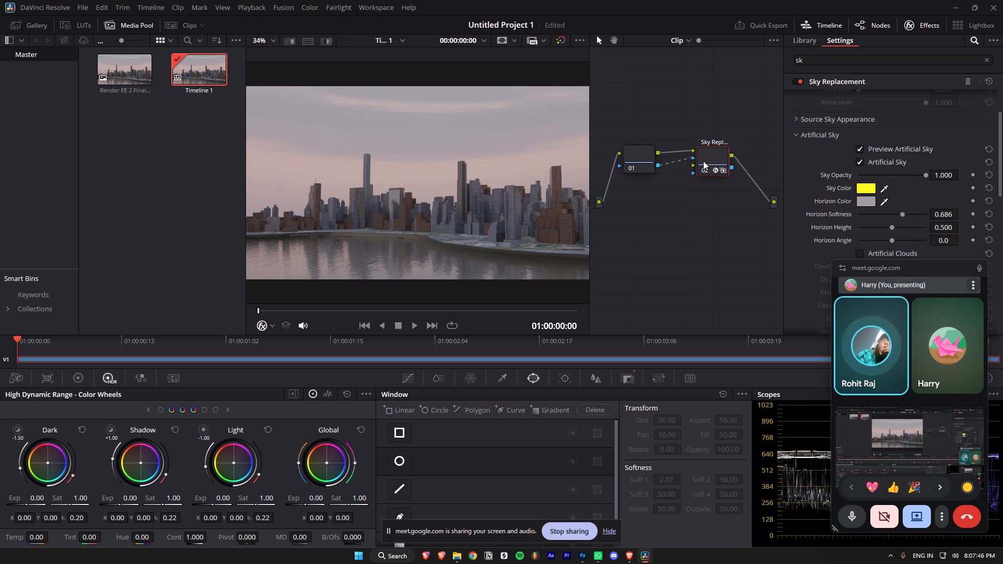
{"action": "left_click_drag", "start_coordinate": [703, 161], "coordinate": [705, 161]}
Open the Sky Color of the Artificial Sky for editing.
{"action": "left_click", "coordinate": [871, 186]}
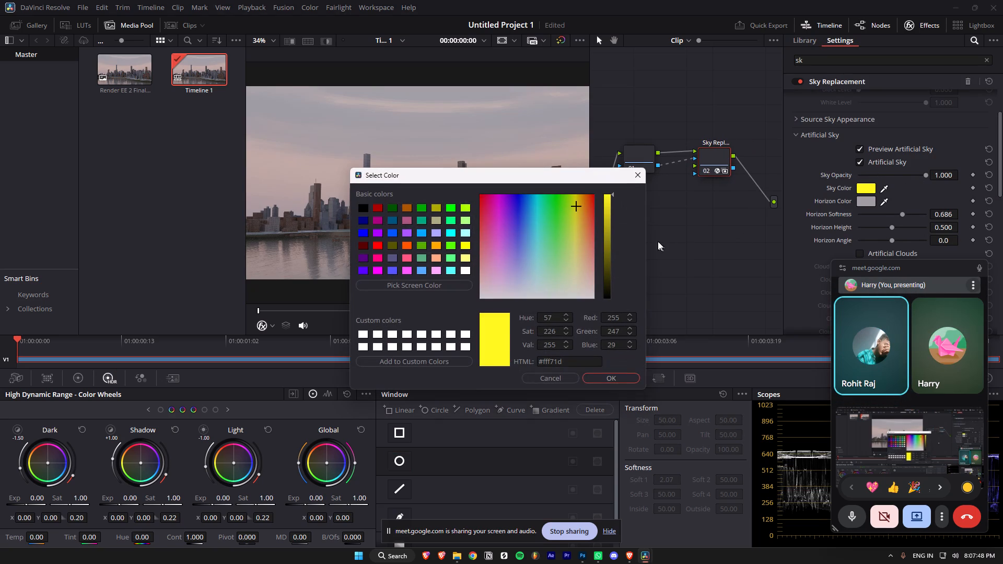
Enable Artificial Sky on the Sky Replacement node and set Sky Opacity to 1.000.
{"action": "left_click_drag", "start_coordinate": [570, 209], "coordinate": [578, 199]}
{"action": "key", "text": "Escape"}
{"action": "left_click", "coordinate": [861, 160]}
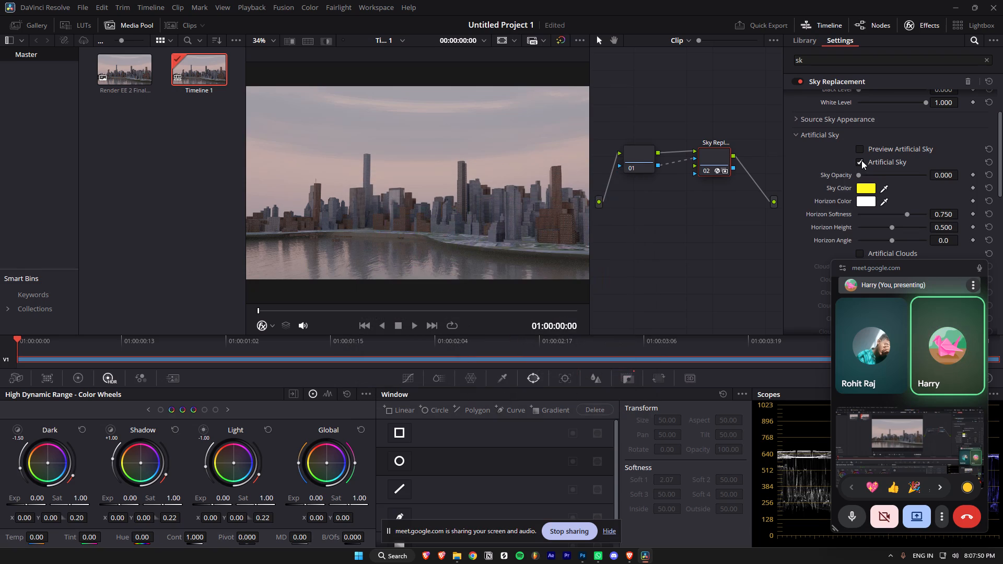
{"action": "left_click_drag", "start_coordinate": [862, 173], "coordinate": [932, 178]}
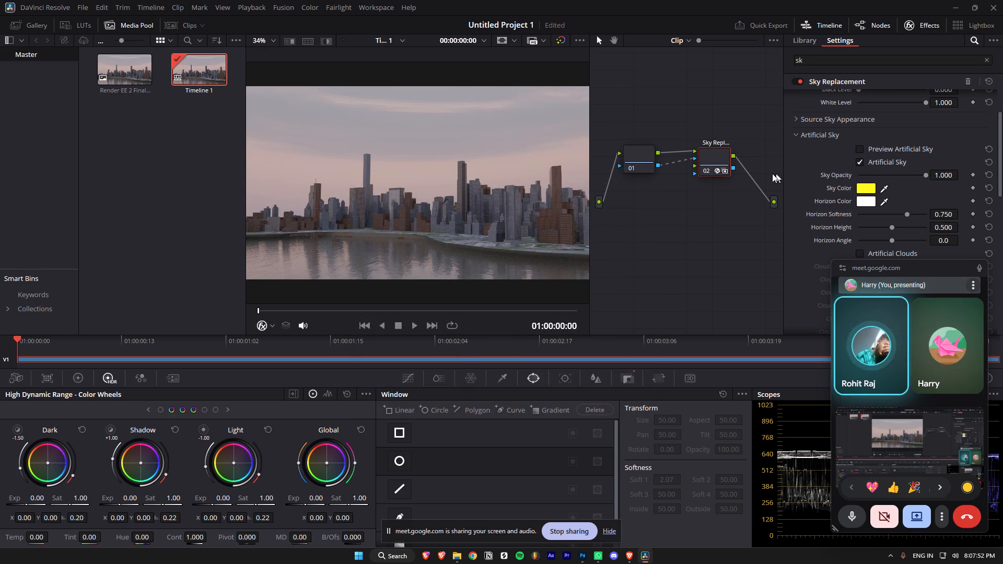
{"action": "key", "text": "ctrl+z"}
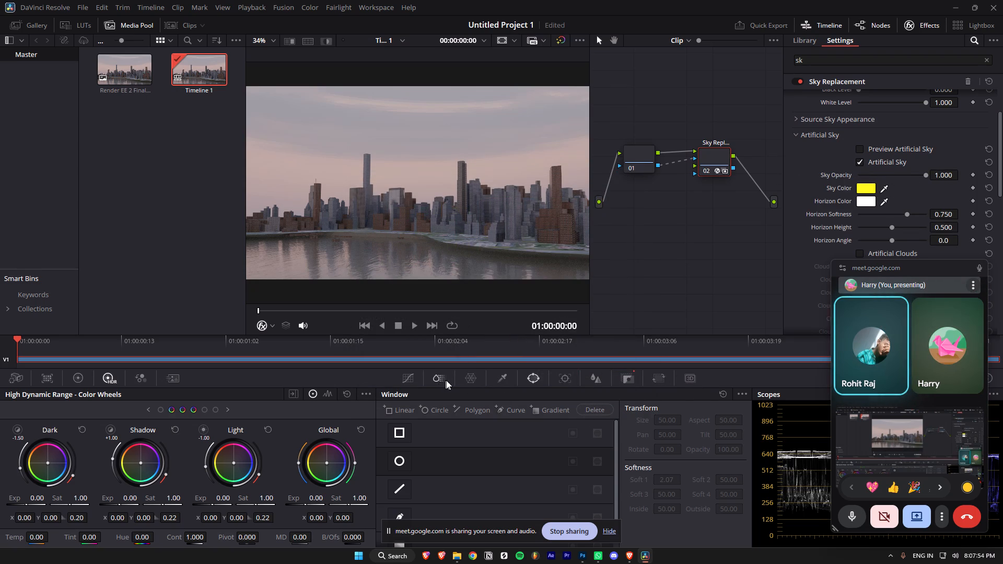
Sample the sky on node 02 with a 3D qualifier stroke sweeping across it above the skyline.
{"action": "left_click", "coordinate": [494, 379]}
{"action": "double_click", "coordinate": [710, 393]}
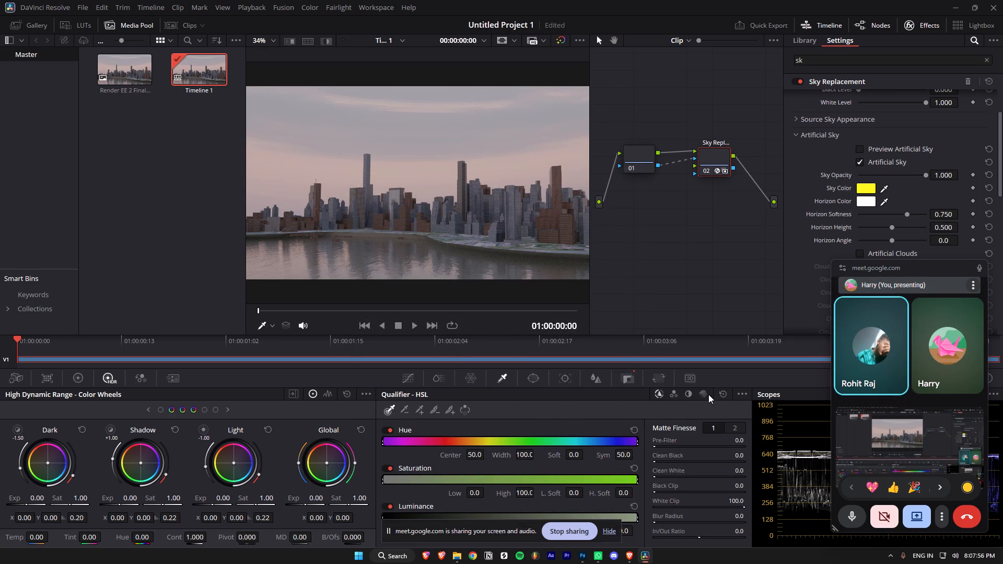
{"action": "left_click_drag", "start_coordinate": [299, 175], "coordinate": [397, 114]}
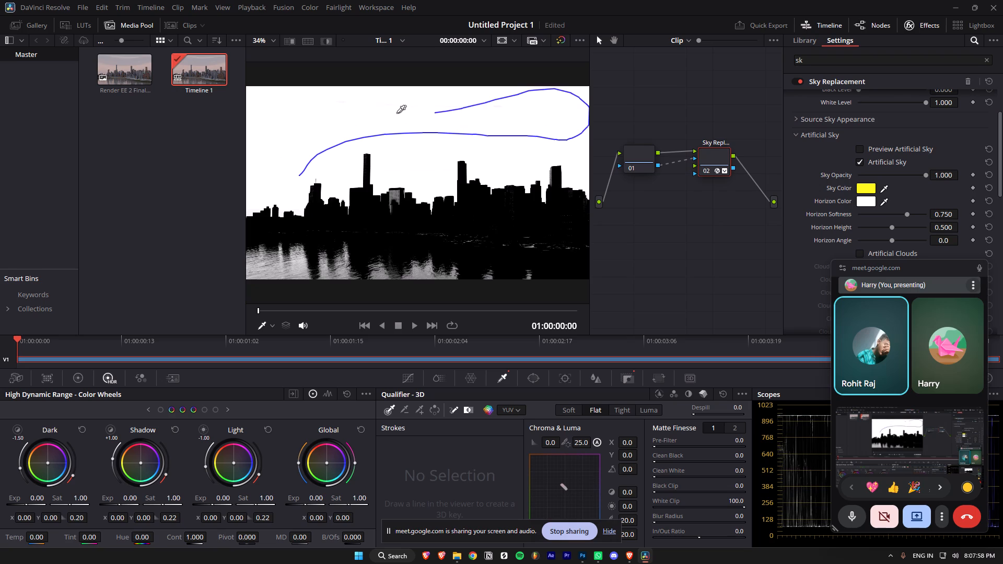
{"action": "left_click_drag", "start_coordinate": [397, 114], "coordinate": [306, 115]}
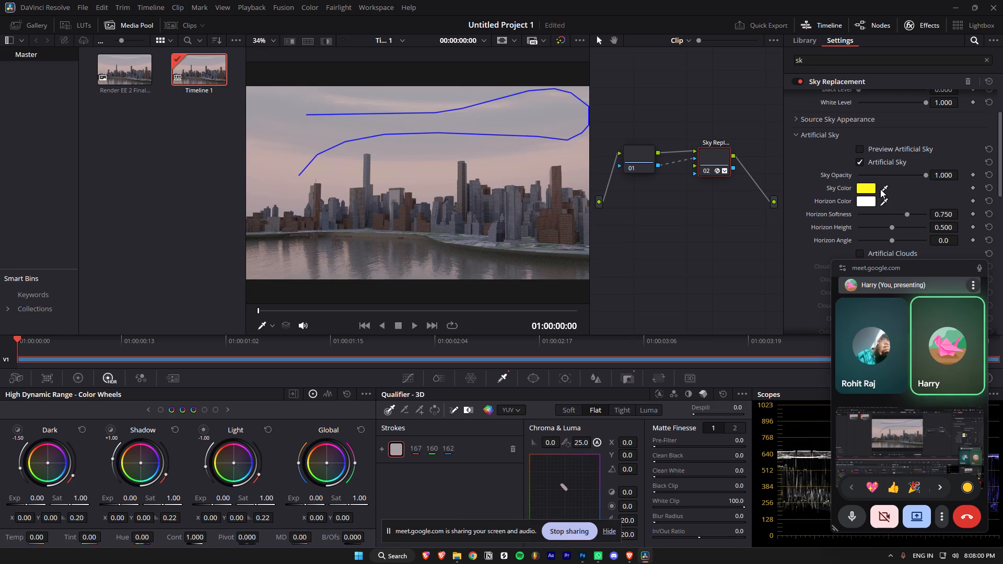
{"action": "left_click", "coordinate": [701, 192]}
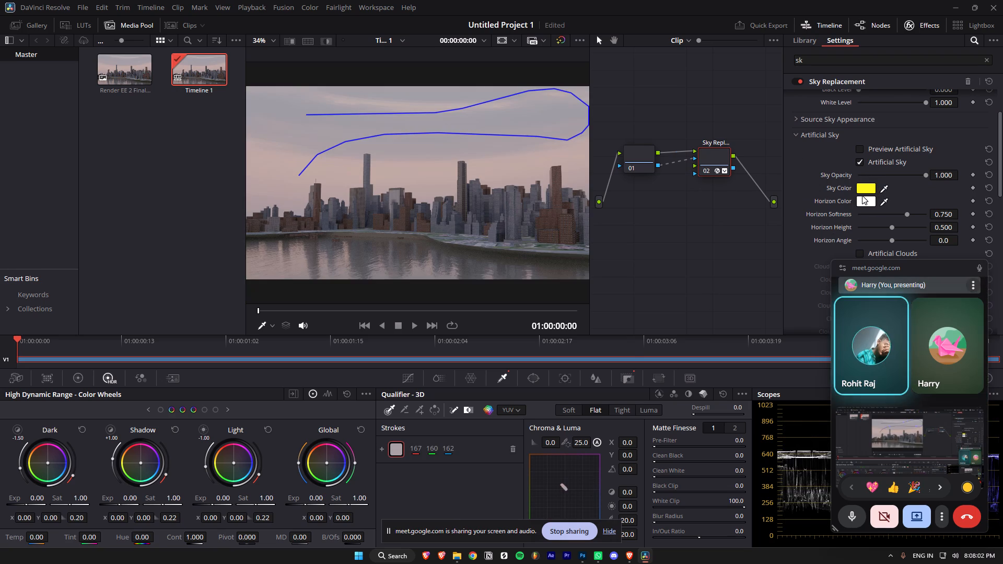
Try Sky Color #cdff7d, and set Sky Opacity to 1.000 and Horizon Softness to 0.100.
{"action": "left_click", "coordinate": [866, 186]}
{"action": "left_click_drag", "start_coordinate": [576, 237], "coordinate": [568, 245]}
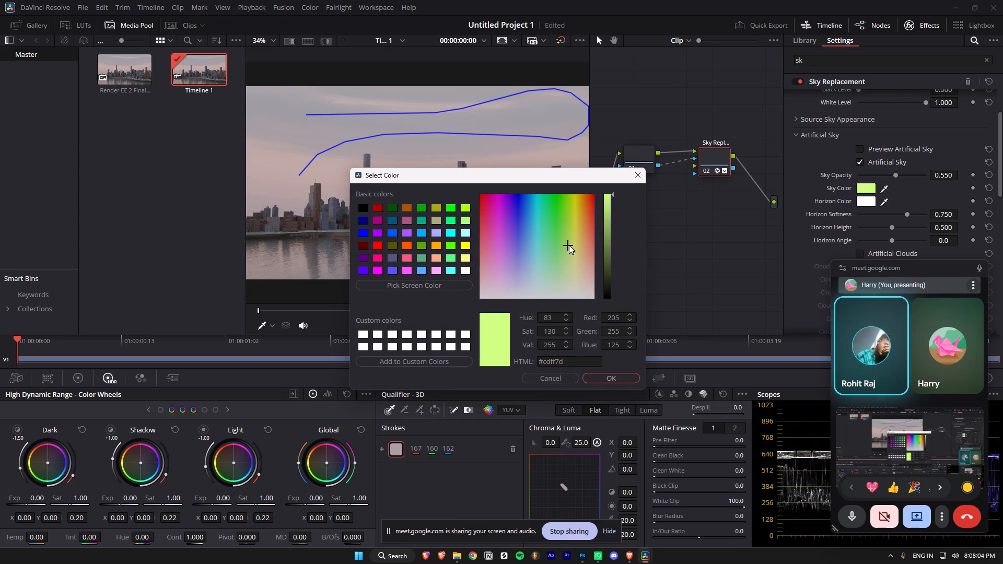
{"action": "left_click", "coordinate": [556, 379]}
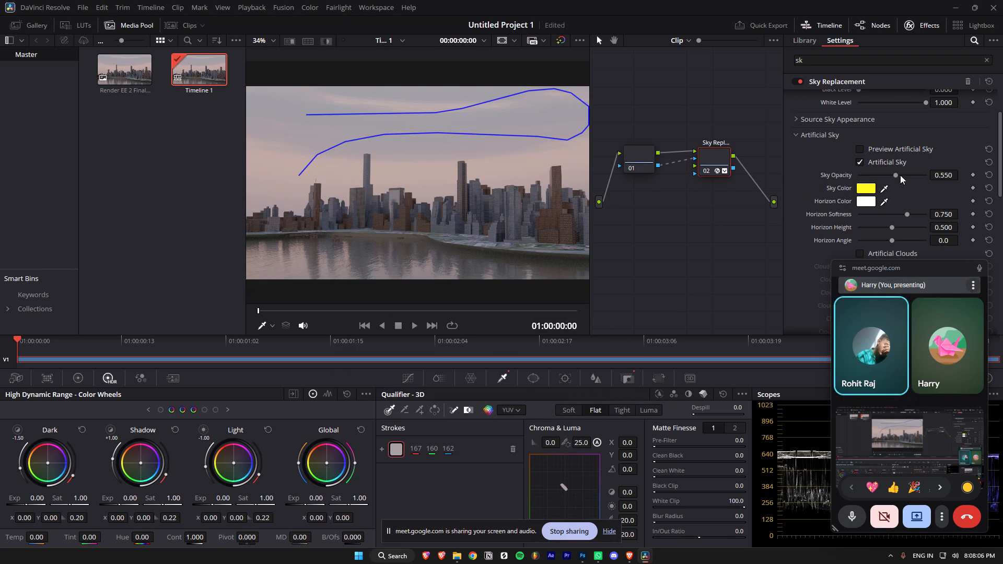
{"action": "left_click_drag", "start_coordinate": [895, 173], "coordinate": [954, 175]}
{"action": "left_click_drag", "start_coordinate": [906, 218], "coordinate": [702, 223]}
Delete the Sky Replacement node and node 01, and add a single fresh serial node in their place.
{"action": "left_click", "coordinate": [708, 171]}
{"action": "key", "text": "Delete"}
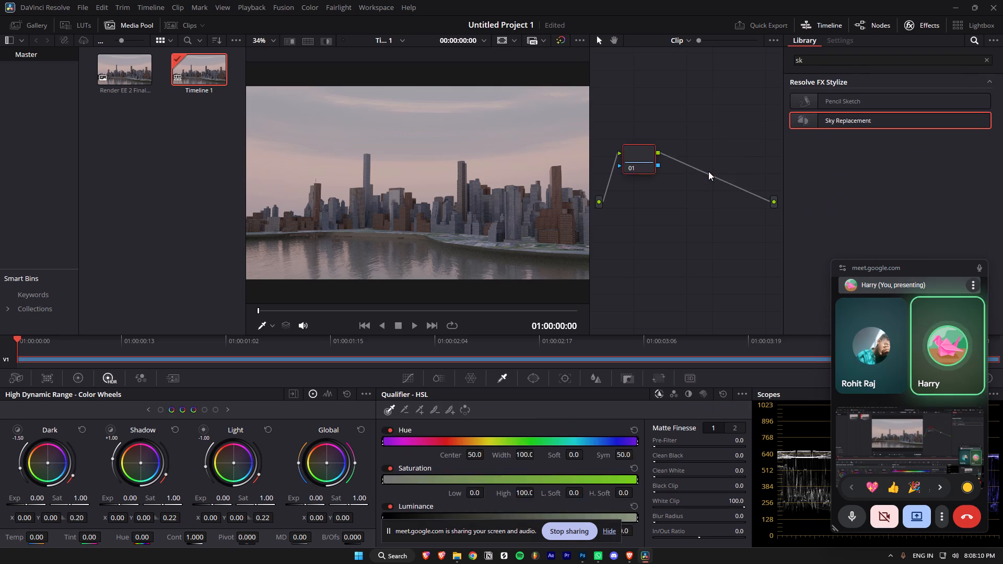
{"action": "key", "text": "Delete"}
{"action": "left_click", "coordinate": [699, 180]}
{"action": "key", "text": "alt+s"}
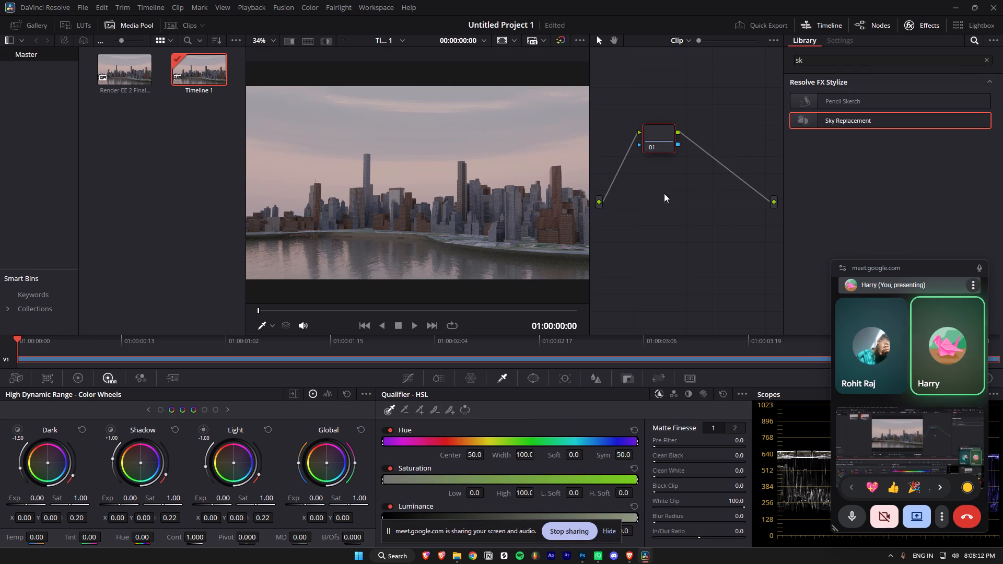
{"action": "key", "text": "alt+s"}
{"action": "key", "text": "ctrl+z"}
Add a Sky Replacement node after node 01, linking node 01's RGB and key outputs into it and its output to the clip output.
{"action": "left_click_drag", "start_coordinate": [859, 118], "coordinate": [734, 142]}
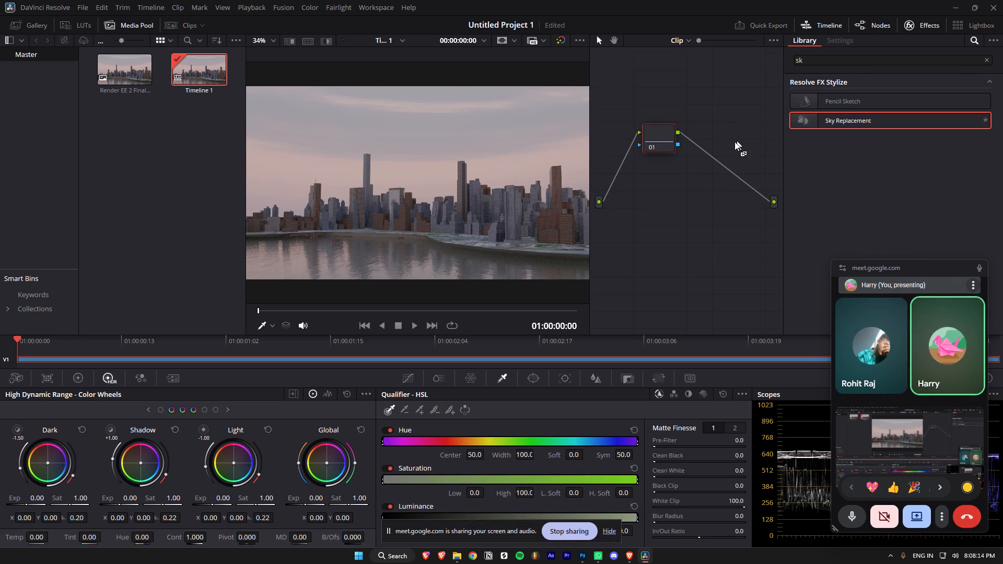
{"action": "left_click_drag", "start_coordinate": [734, 142], "coordinate": [734, 155]}
{"action": "left_click_drag", "start_coordinate": [678, 145], "coordinate": [716, 156]}
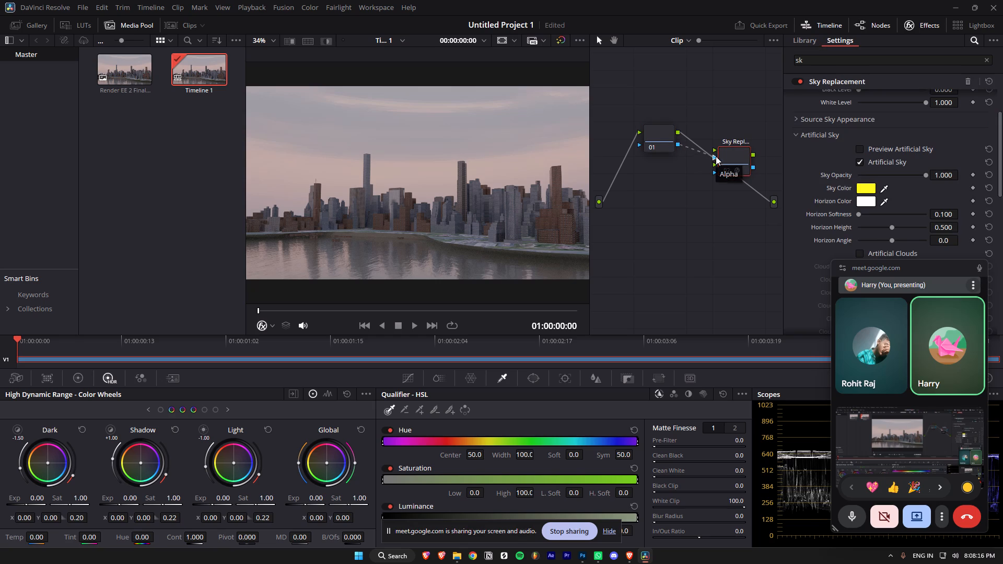
{"action": "left_click_drag", "start_coordinate": [716, 156], "coordinate": [715, 158]}
{"action": "left_click_drag", "start_coordinate": [679, 130], "coordinate": [713, 150]}
{"action": "left_click_drag", "start_coordinate": [753, 152], "coordinate": [773, 203]}
{"action": "left_click_drag", "start_coordinate": [728, 156], "coordinate": [732, 132]}
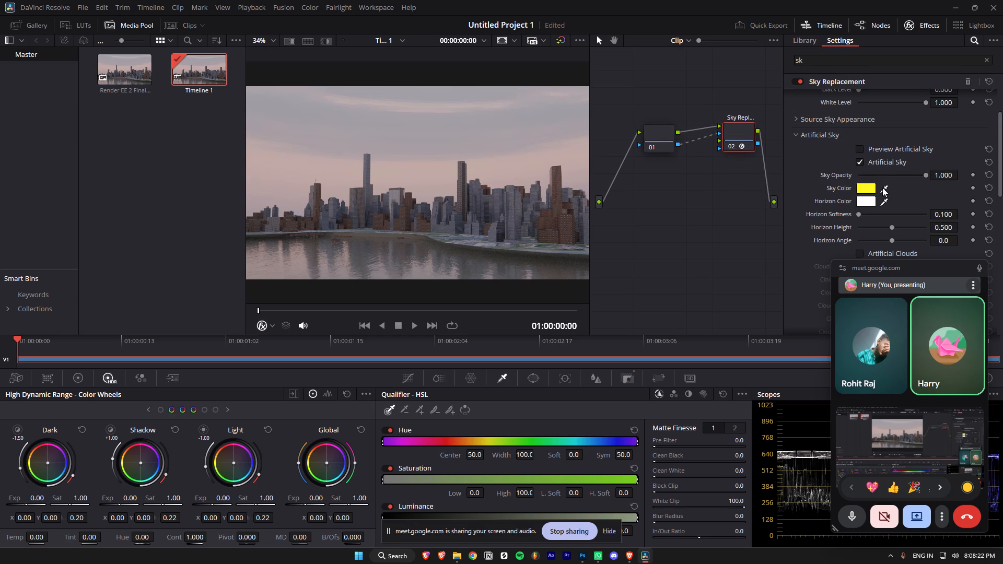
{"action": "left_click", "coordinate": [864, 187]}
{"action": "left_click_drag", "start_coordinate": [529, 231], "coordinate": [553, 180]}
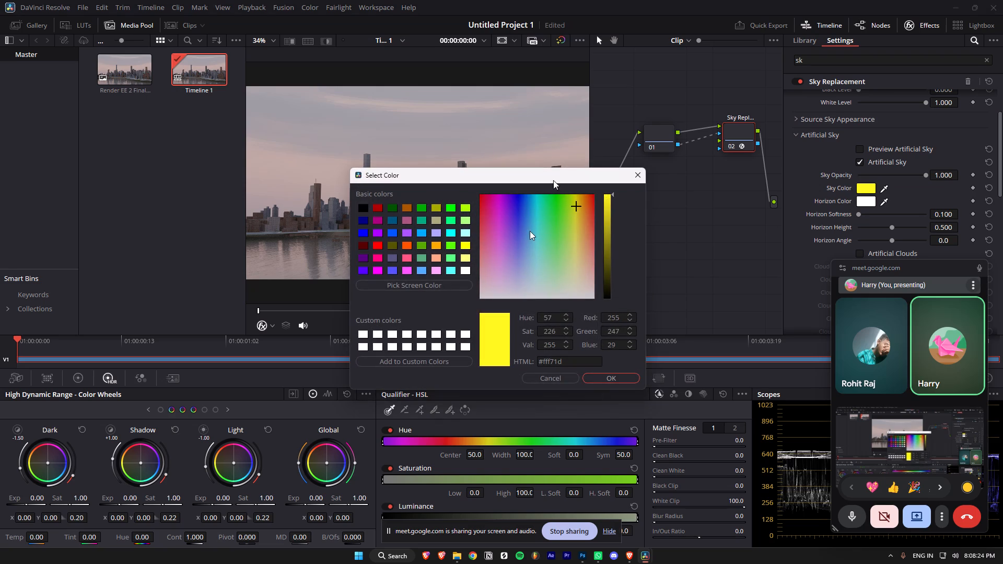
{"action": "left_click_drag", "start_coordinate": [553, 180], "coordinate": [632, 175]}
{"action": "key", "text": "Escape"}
Select the whole sky on node 01 with a long 3D qualifier stroke looping back and forth above the skyline.
{"action": "left_click", "coordinate": [649, 126]}
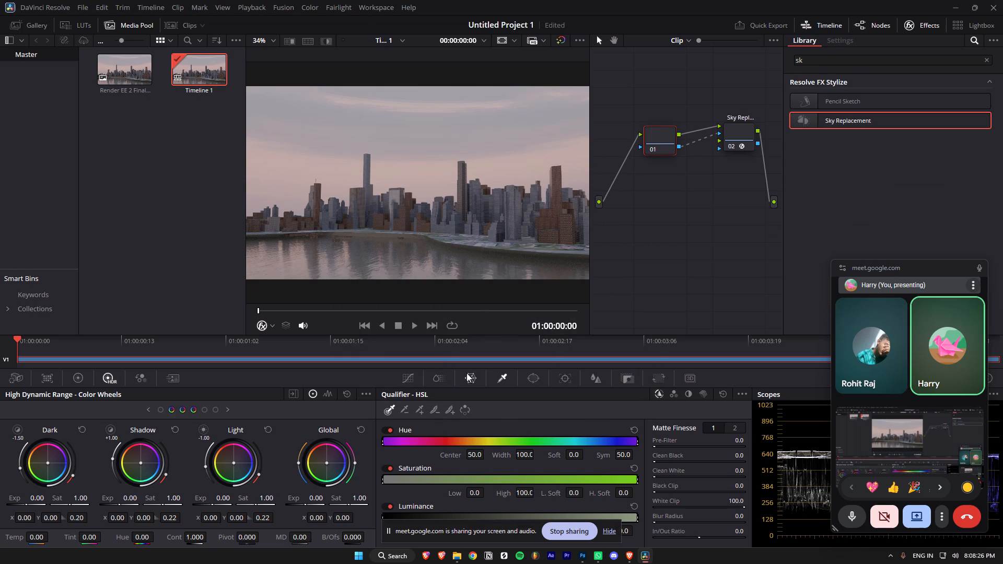
{"action": "left_click", "coordinate": [500, 379]}
{"action": "left_click", "coordinate": [705, 393]}
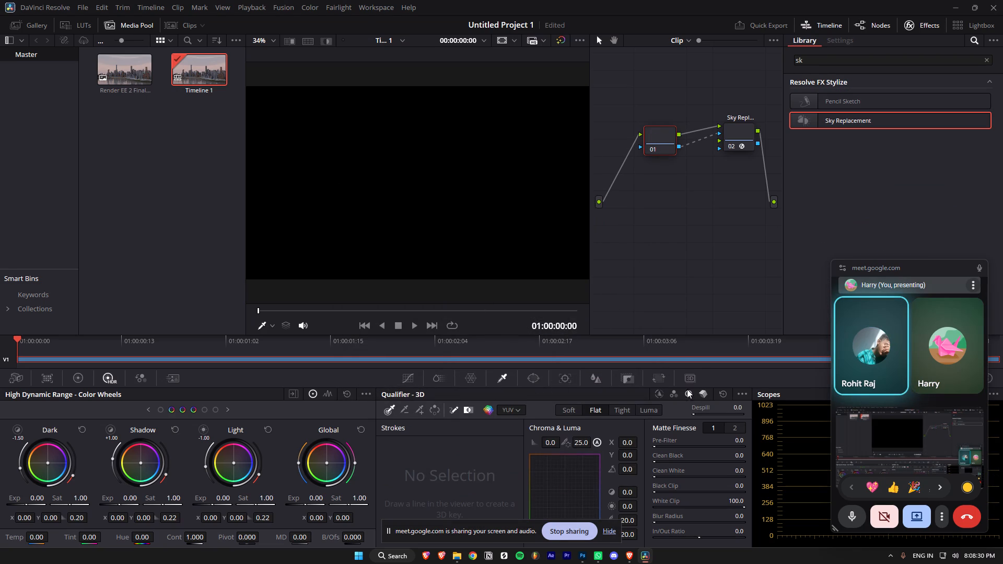
{"action": "left_click_drag", "start_coordinate": [289, 142], "coordinate": [422, 156]}
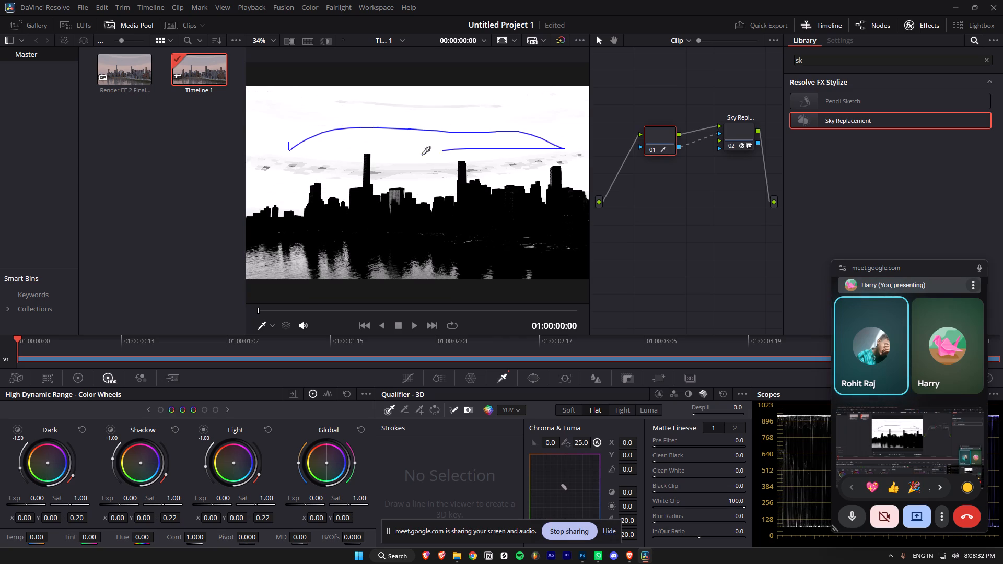
{"action": "left_click_drag", "start_coordinate": [422, 156], "coordinate": [565, 126]}
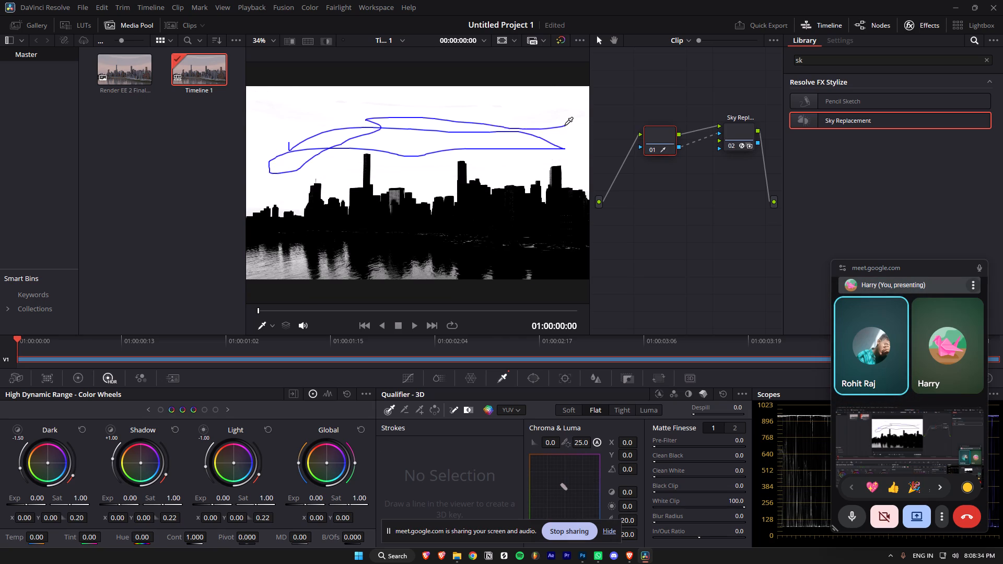
{"action": "left_click_drag", "start_coordinate": [565, 126], "coordinate": [564, 126]}
Enable Artificial Sky on the Sky Replacement node and set Sky Opacity to 1.000.
{"action": "left_click", "coordinate": [749, 128]}
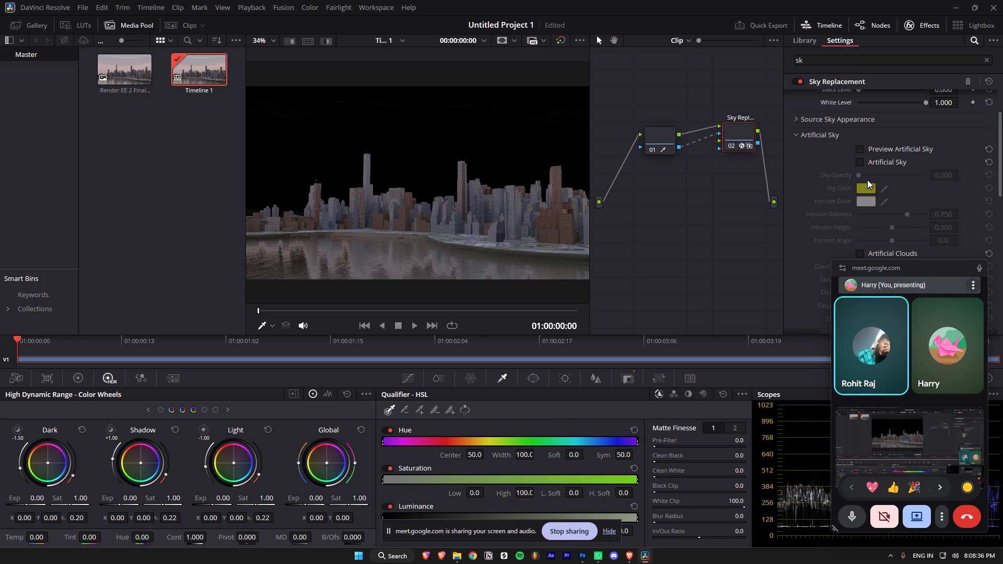
{"action": "left_click", "coordinate": [859, 161]}
{"action": "left_click_drag", "start_coordinate": [859, 174], "coordinate": [921, 178]}
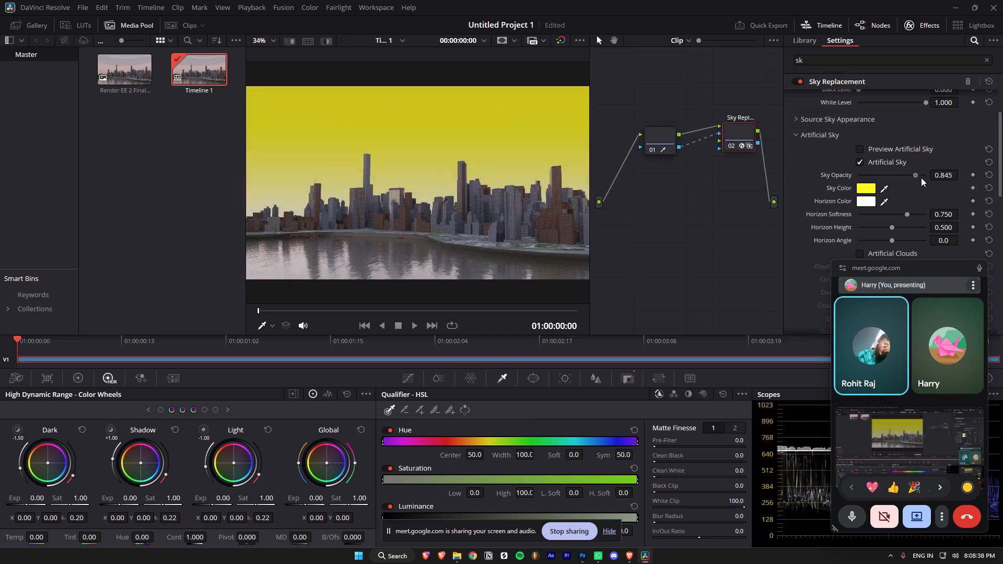
{"action": "left_click_drag", "start_coordinate": [921, 178], "coordinate": [937, 178]}
Change the artificial sky's Sky Color from the basic colours to a bright azure blue.
{"action": "left_click", "coordinate": [869, 187]}
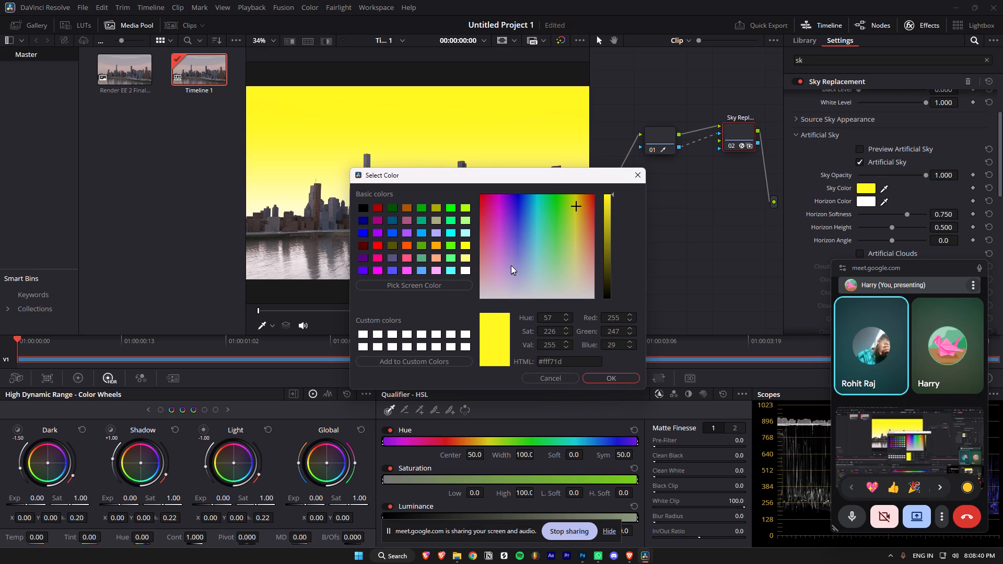
{"action": "left_click", "coordinate": [363, 222]}
{"action": "left_click", "coordinate": [363, 237]}
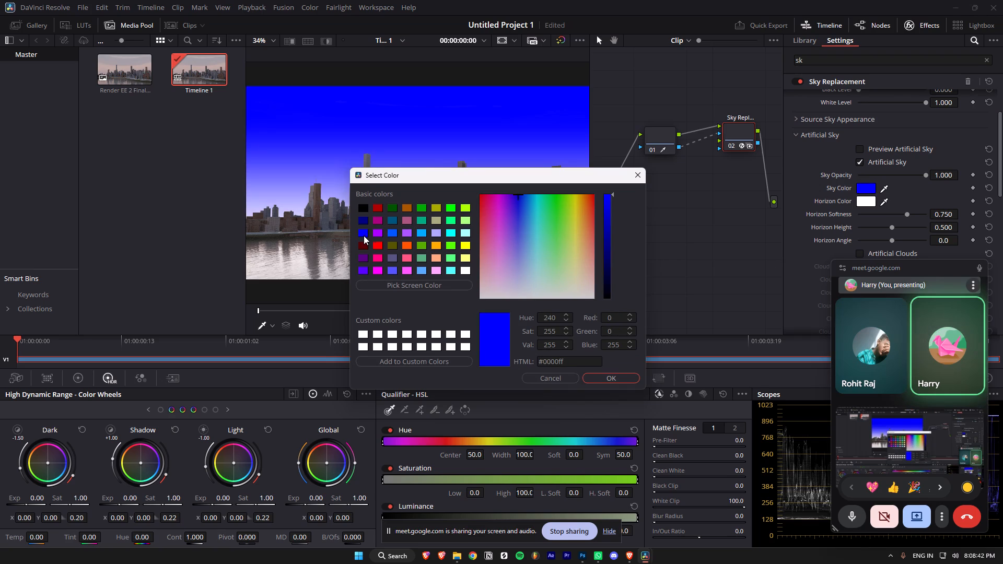
{"action": "left_click", "coordinate": [413, 233]}
{"action": "left_click", "coordinate": [418, 233]}
{"action": "left_click", "coordinate": [605, 379]}
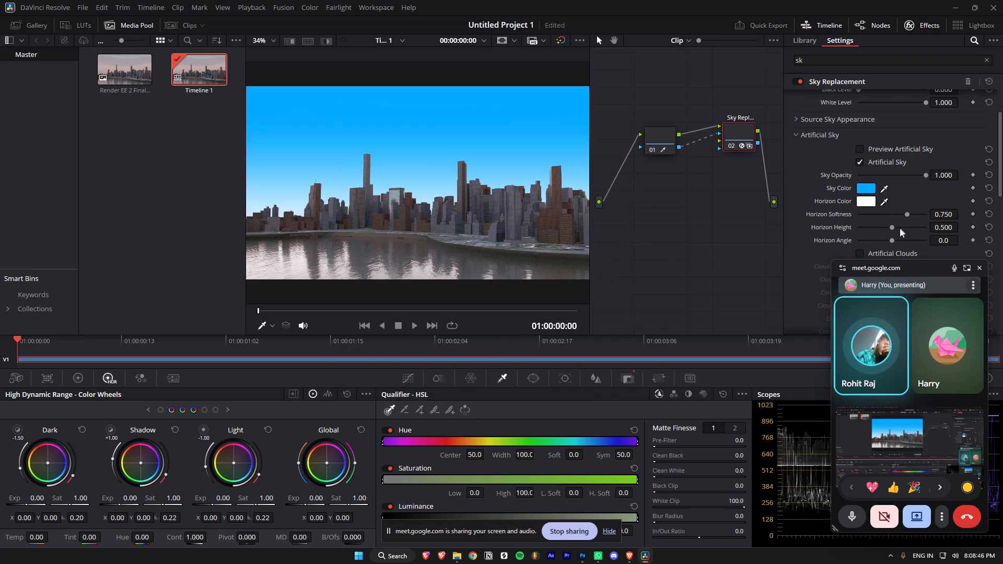
Raise the artificial sky's Horizon Height to 0.992.
{"action": "left_click_drag", "start_coordinate": [891, 229], "coordinate": [920, 229]}
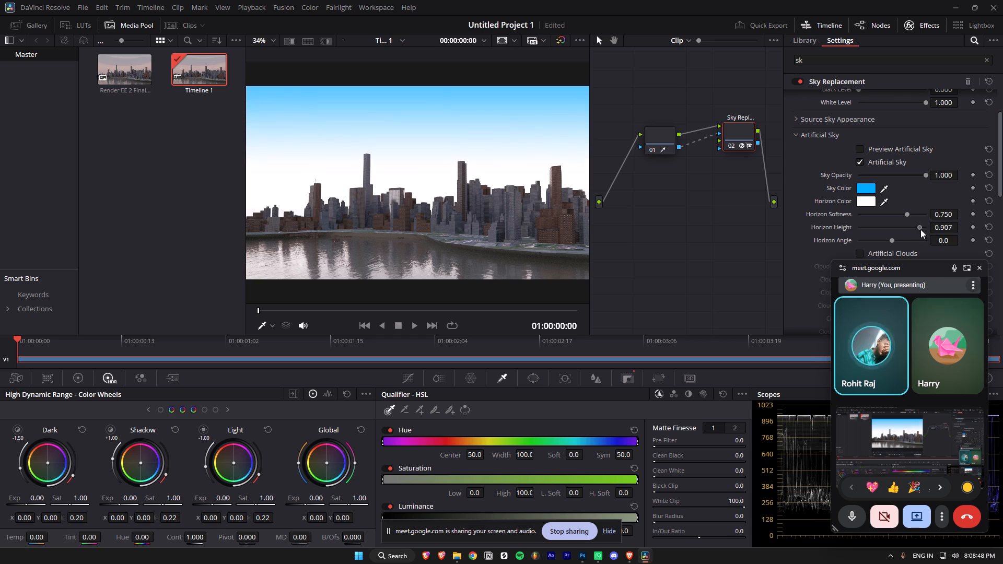
{"action": "left_click_drag", "start_coordinate": [920, 229], "coordinate": [926, 230]}
Enable Artificial Clouds with Cloud Opacity at 1.000 and Cloud Scale at 0.100.
{"action": "scroll", "coordinate": [893, 232], "scroll_direction": "down", "scroll_amount": 1}
{"action": "left_click", "coordinate": [859, 222]}
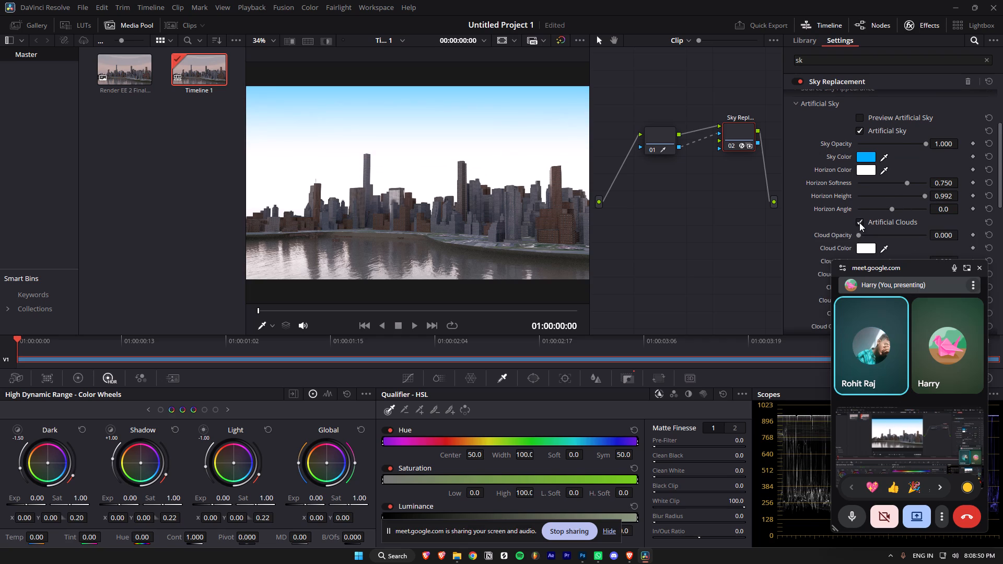
{"action": "scroll", "coordinate": [871, 225], "scroll_direction": "down", "scroll_amount": 1}
{"action": "left_click_drag", "start_coordinate": [858, 202], "coordinate": [990, 205]}
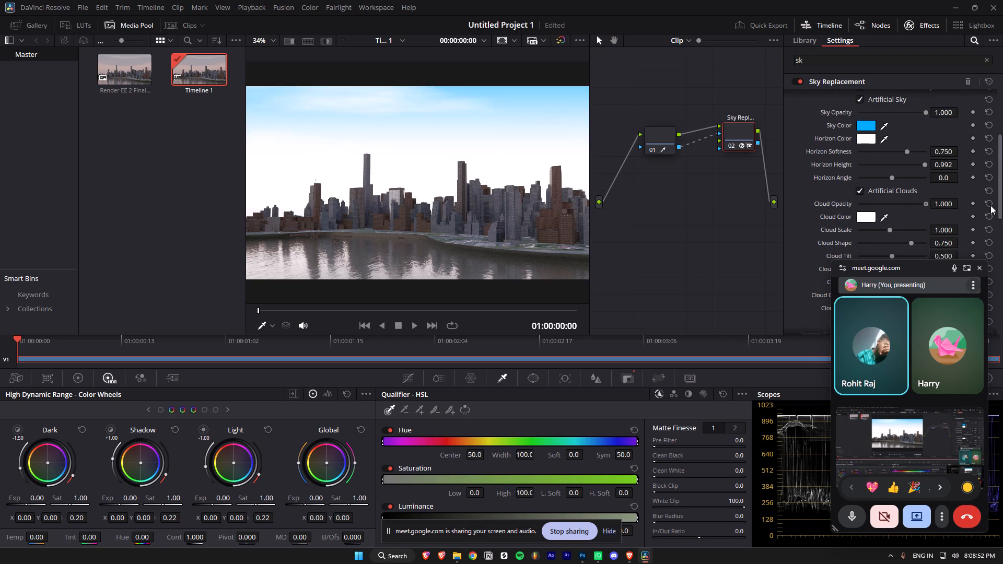
{"action": "left_click_drag", "start_coordinate": [990, 205], "coordinate": [999, 205]}
{"action": "left_click_drag", "start_coordinate": [893, 231], "coordinate": [855, 232]}
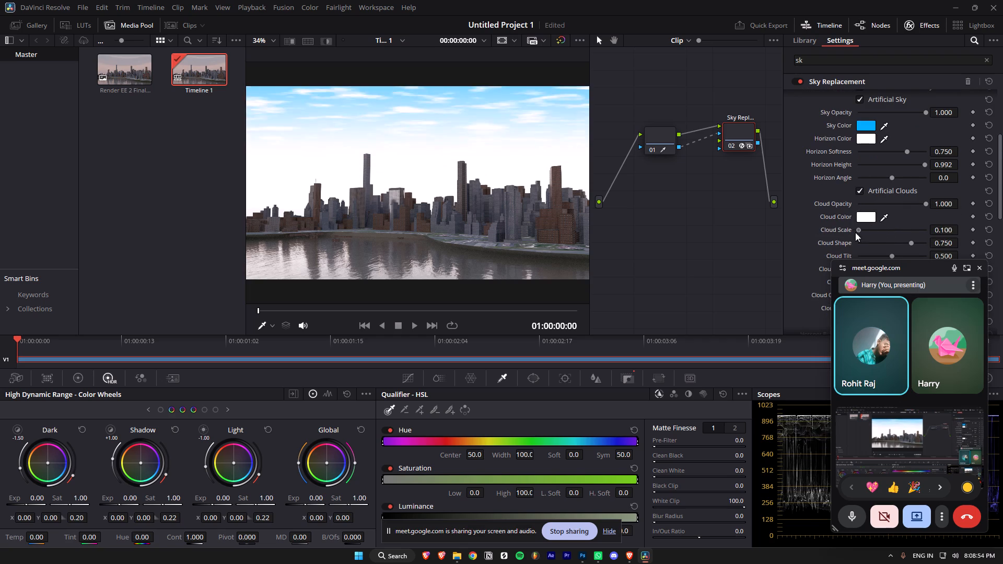
{"action": "left_click_drag", "start_coordinate": [855, 232], "coordinate": [818, 230]}
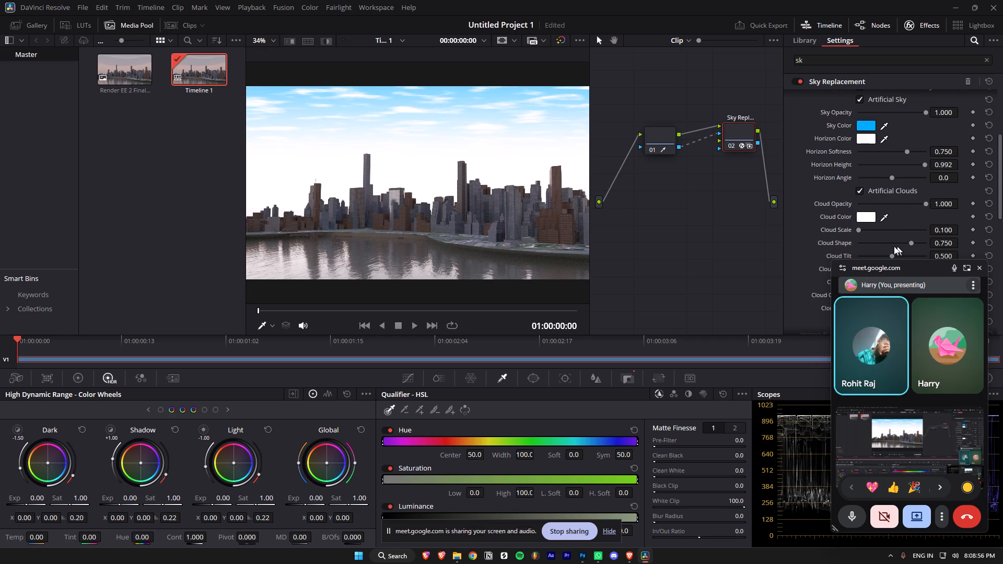
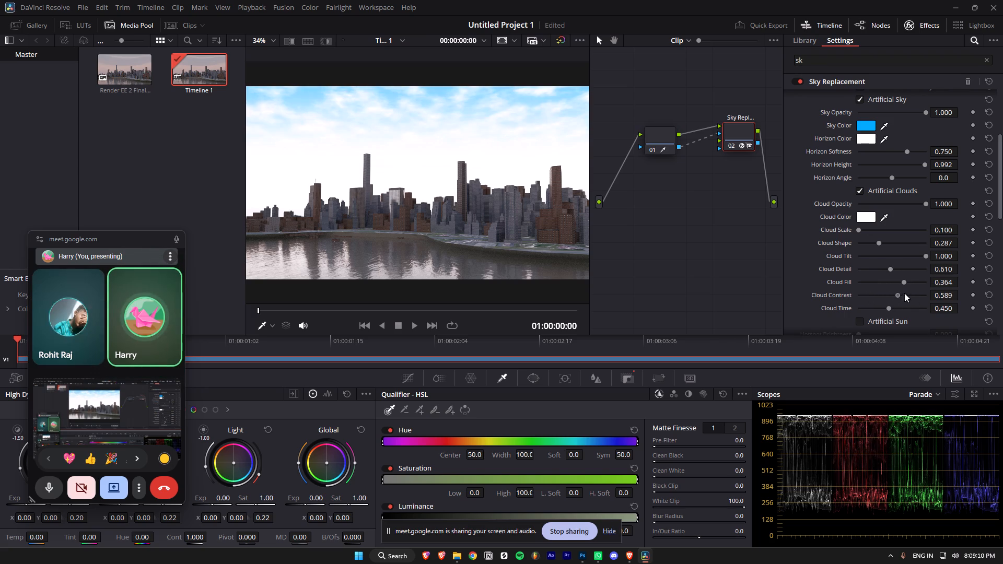
Raise the artificial clouds' Cloud Time to 0.927.
{"action": "left_click_drag", "start_coordinate": [890, 308], "coordinate": [921, 307]}
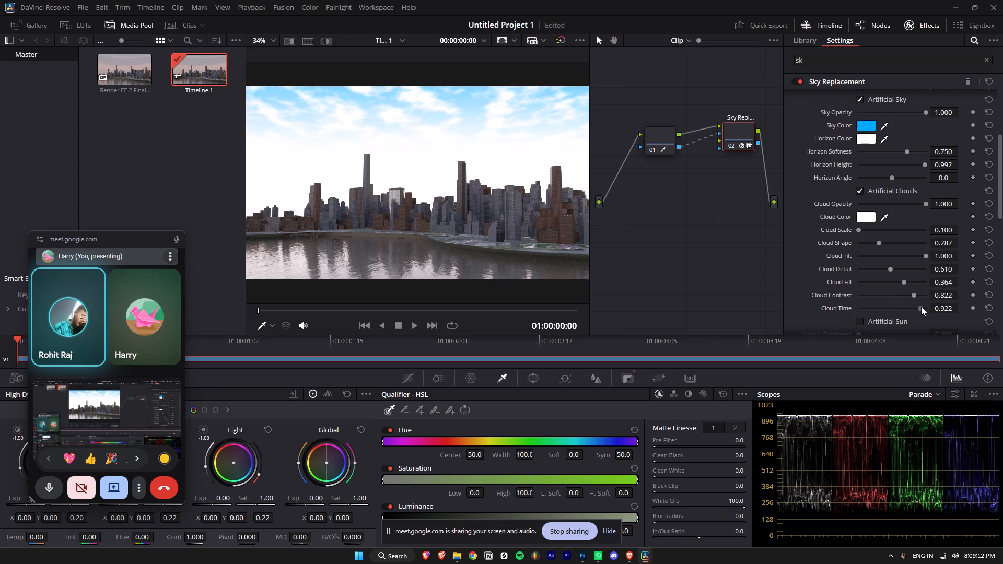
{"action": "left_click_drag", "start_coordinate": [921, 307], "coordinate": [922, 307]}
Enable Artificial Sun with Hotspot Brightness at 1.550 and Hotspot Position X at 0.818.
{"action": "scroll", "coordinate": [874, 309], "scroll_direction": "down", "scroll_amount": 3}
{"action": "left_click", "coordinate": [861, 322]}
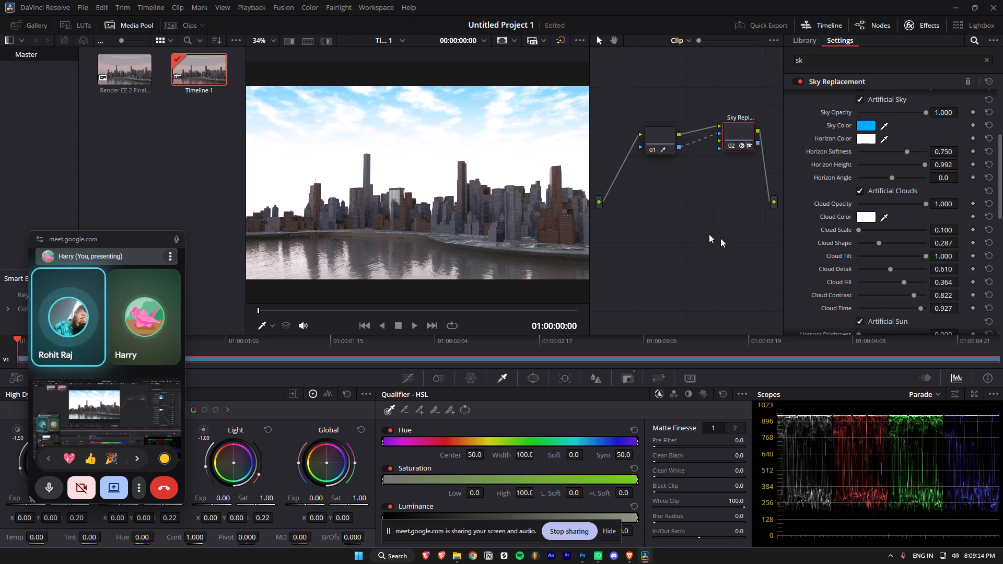
{"action": "scroll", "coordinate": [881, 254], "scroll_direction": "down", "scroll_amount": 4}
{"action": "left_click_drag", "start_coordinate": [859, 211], "coordinate": [889, 211]}
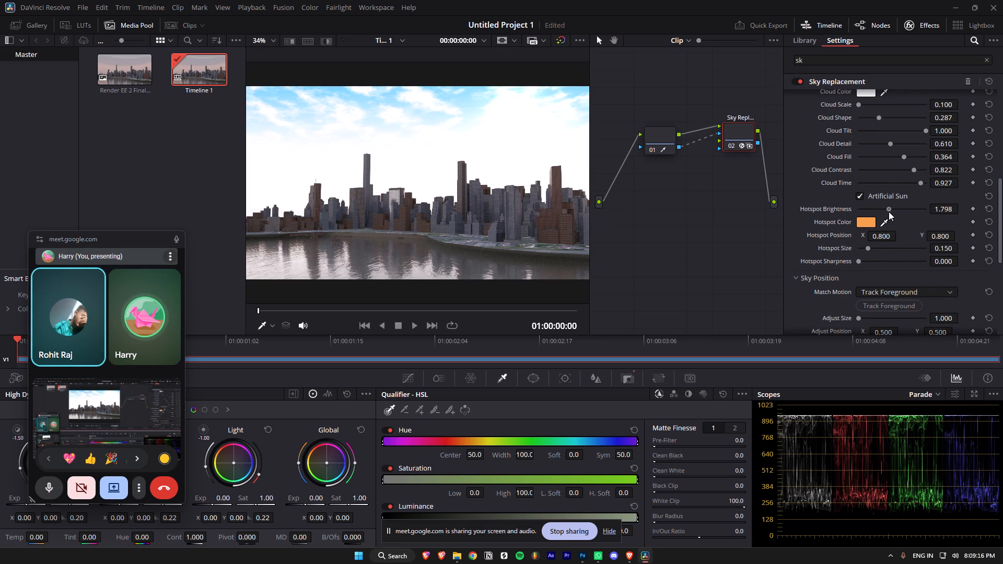
{"action": "left_click_drag", "start_coordinate": [889, 211], "coordinate": [884, 213]}
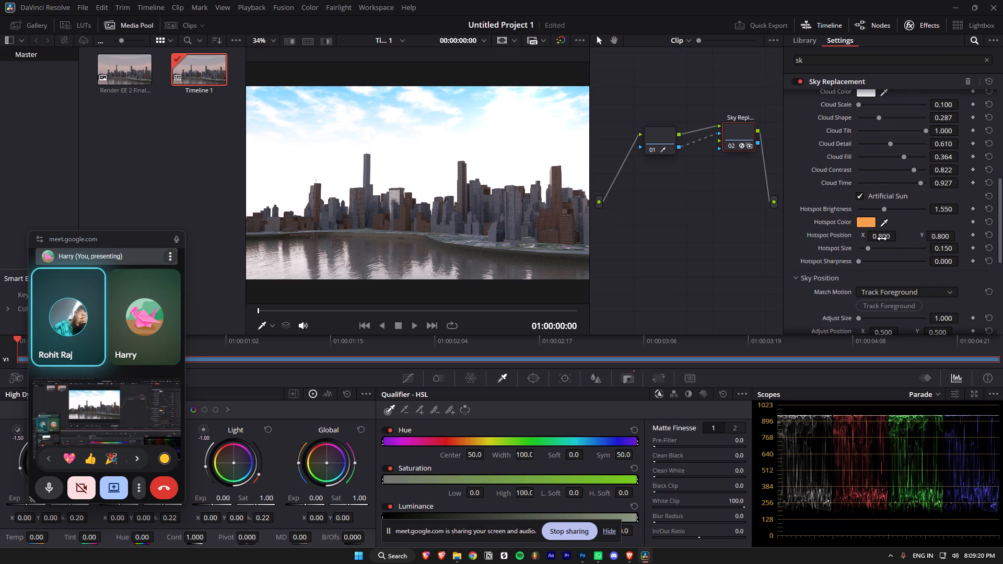
{"action": "left_click_drag", "start_coordinate": [882, 238], "coordinate": [891, 239]}
Turn off Artificial Clouds on the Sky Replacement node.
{"action": "scroll", "coordinate": [872, 209], "scroll_direction": "up", "scroll_amount": 4}
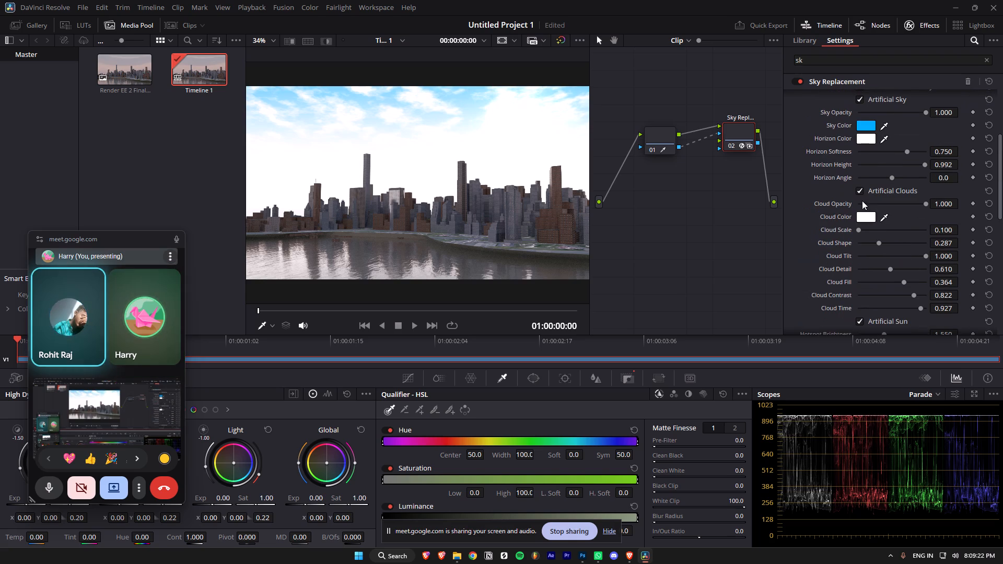
{"action": "left_click", "coordinate": [860, 192]}
Raise the artificial sun's Hotspot Brightness to 2.202.
{"action": "scroll", "coordinate": [860, 222], "scroll_direction": "down", "scroll_amount": 2}
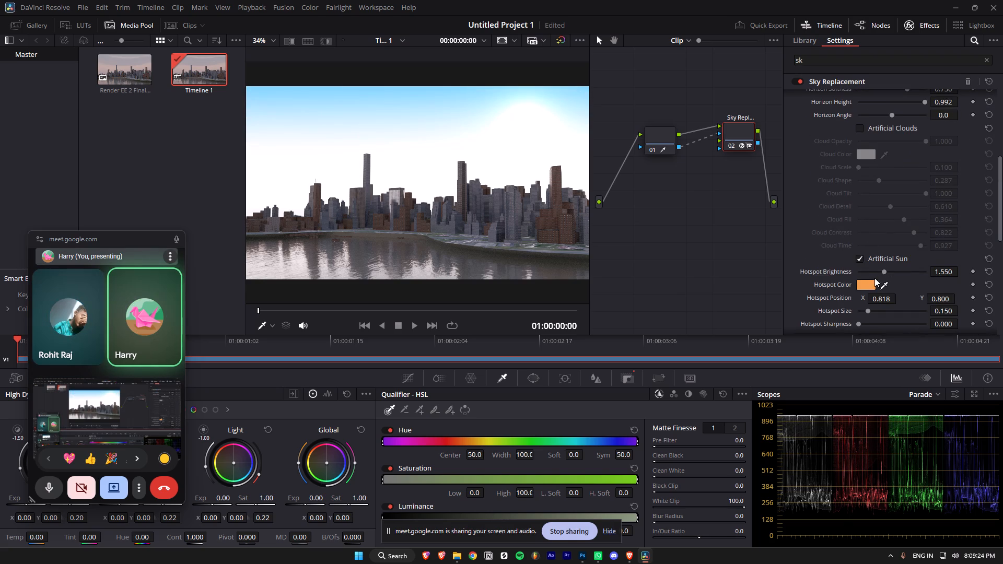
{"action": "left_click_drag", "start_coordinate": [885, 271], "coordinate": [896, 272]}
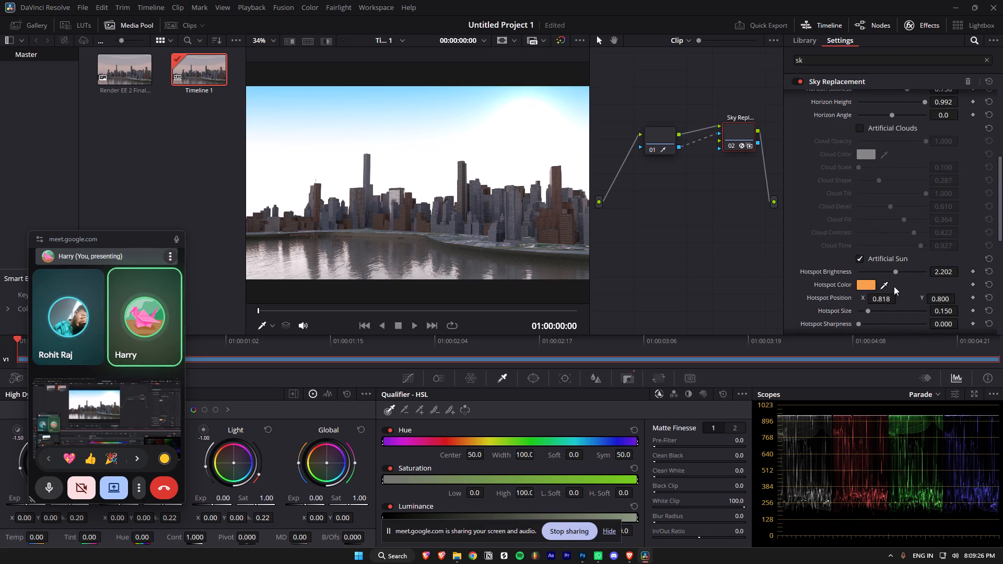
{"action": "left_click", "coordinate": [883, 285]}
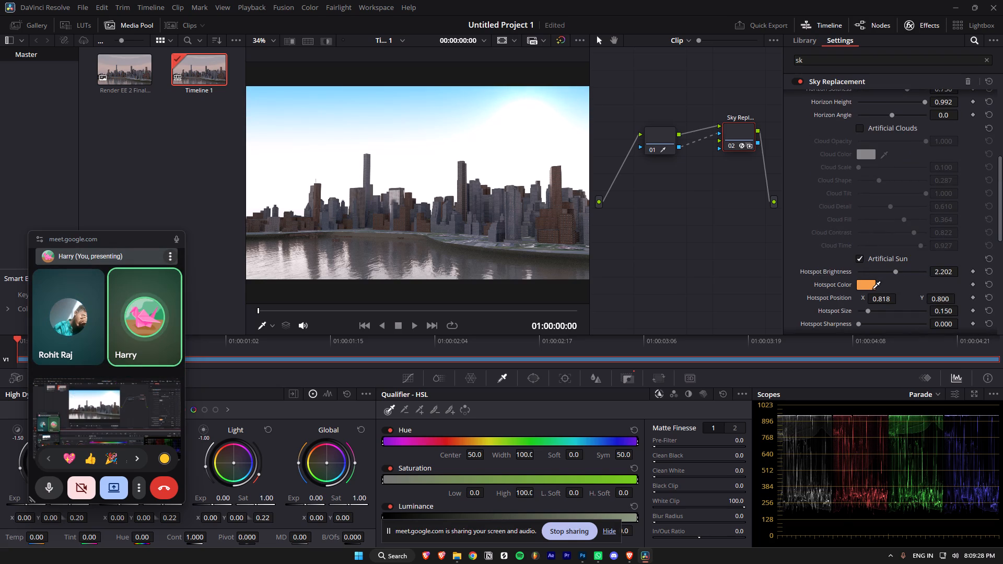
{"action": "key", "text": "Escape"}
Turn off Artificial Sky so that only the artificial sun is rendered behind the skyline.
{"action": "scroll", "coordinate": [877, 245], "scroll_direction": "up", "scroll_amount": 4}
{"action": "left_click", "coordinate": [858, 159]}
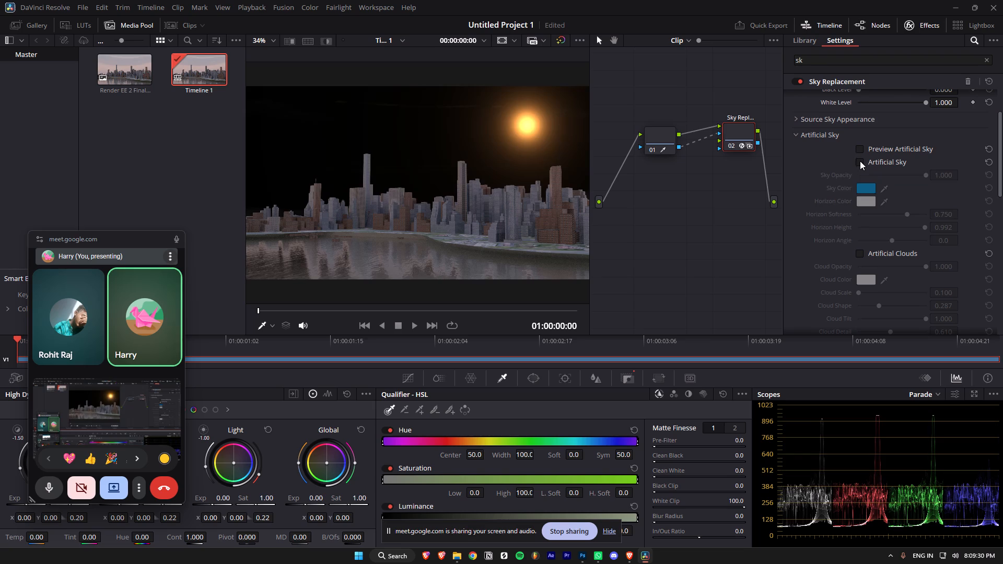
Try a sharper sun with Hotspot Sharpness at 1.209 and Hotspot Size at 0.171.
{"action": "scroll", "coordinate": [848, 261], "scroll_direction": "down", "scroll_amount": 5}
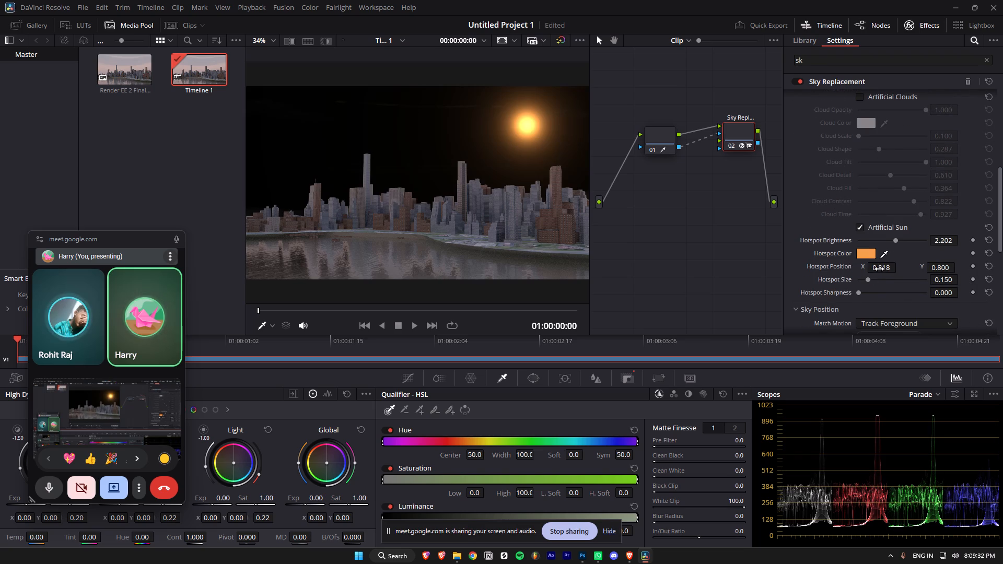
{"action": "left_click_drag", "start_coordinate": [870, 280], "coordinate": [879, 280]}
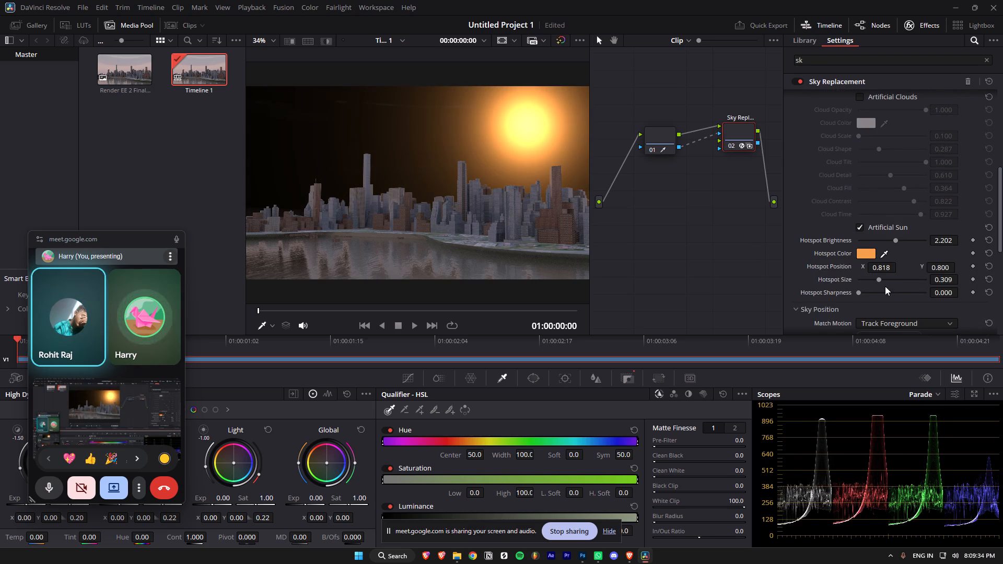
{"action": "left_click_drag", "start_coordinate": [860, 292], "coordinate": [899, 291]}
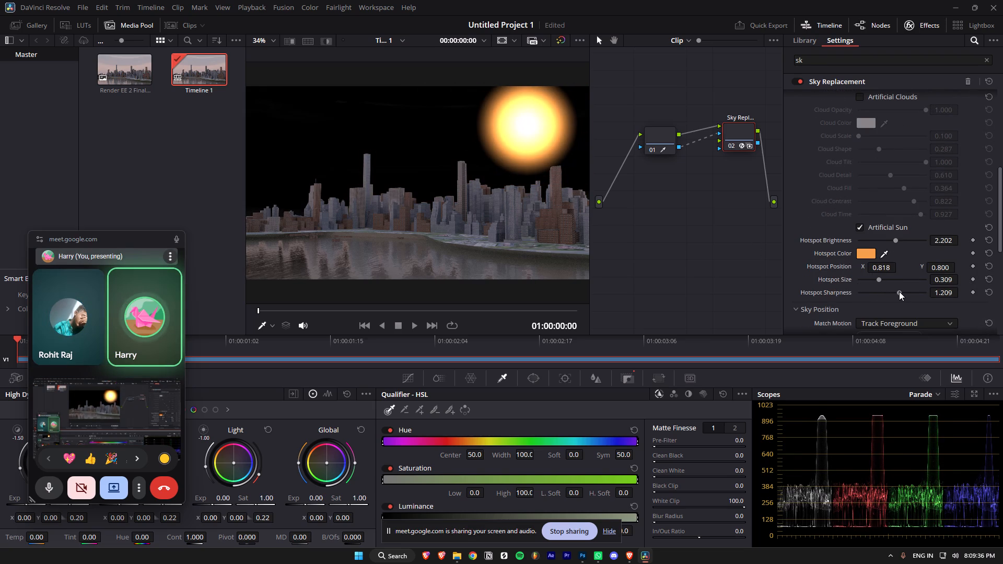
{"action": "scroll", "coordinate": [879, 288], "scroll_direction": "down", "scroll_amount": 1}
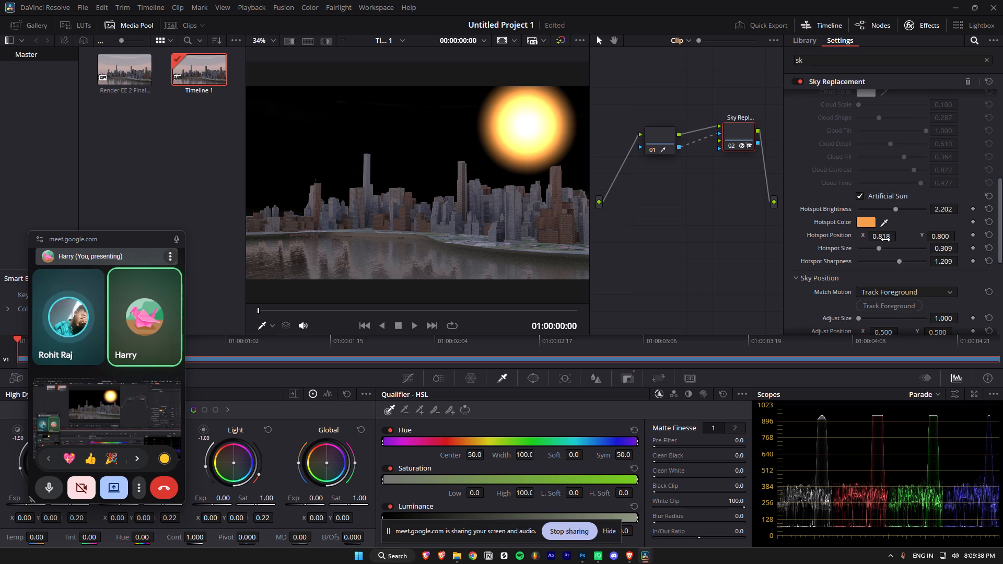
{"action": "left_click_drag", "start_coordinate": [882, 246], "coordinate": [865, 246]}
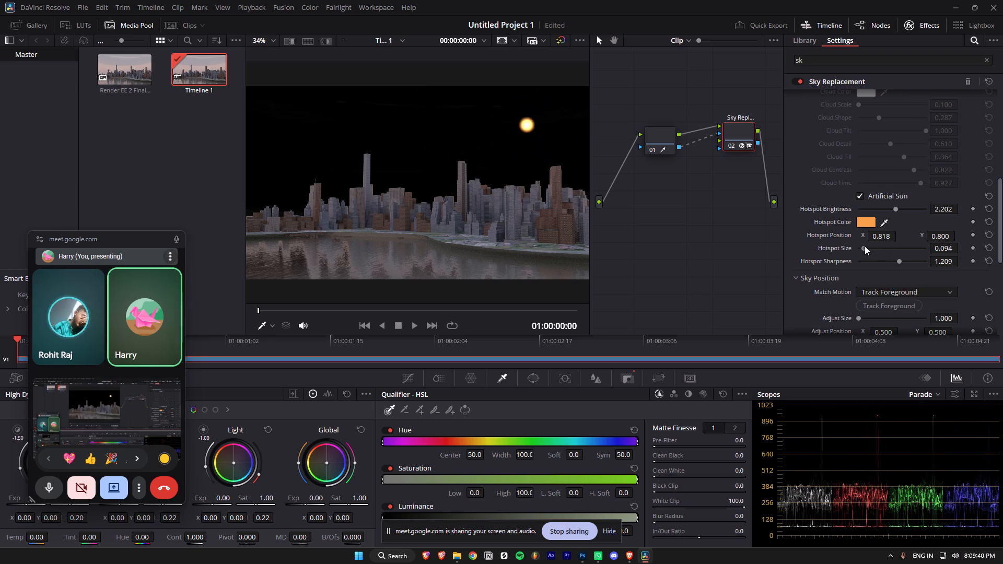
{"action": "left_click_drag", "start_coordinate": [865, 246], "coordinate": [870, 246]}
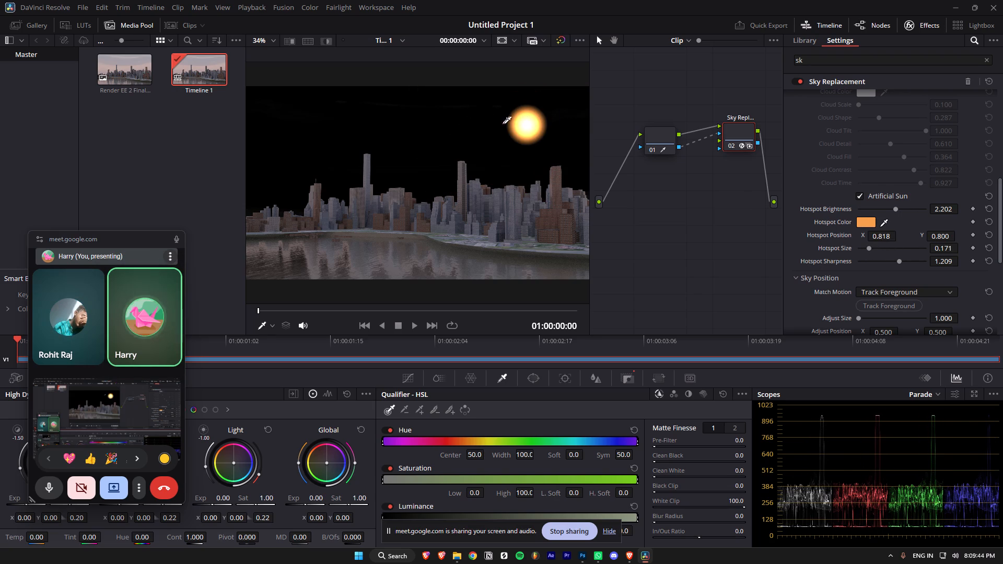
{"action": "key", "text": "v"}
Move the sun to Hotspot Position X 0.977, Y 0.902 and enlarge Hotspot Size to 0.332.
{"action": "scroll", "coordinate": [870, 267], "scroll_direction": "down", "scroll_amount": 2}
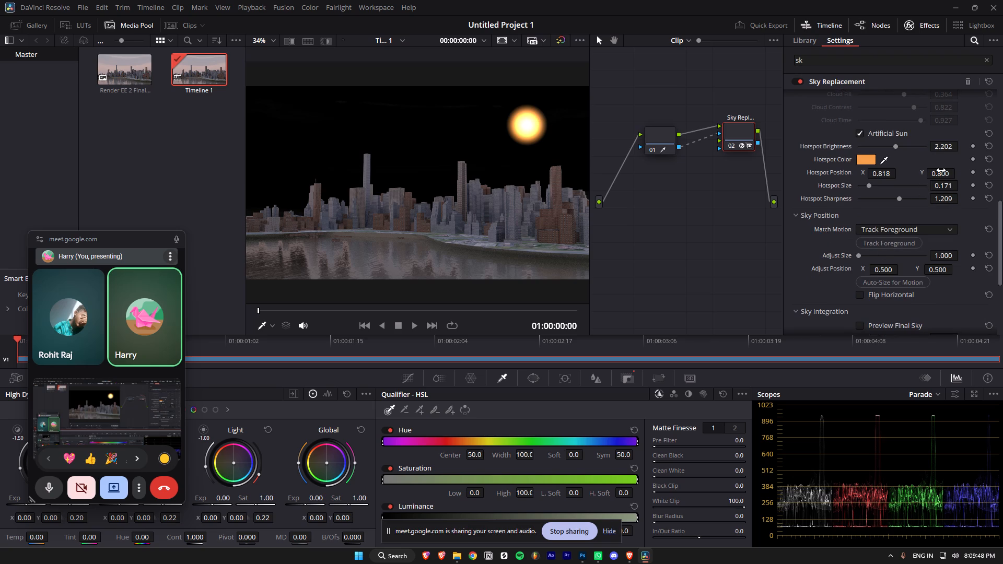
{"action": "left_click_drag", "start_coordinate": [941, 170], "coordinate": [502, 281]}
{"action": "left_click_drag", "start_coordinate": [877, 174], "coordinate": [895, 174]}
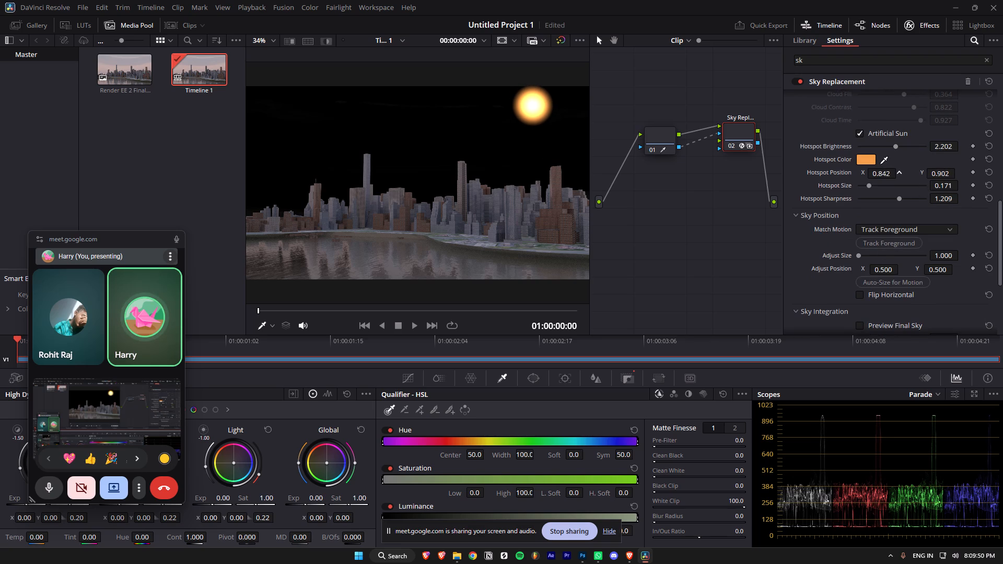
{"action": "left_click_drag", "start_coordinate": [895, 174], "coordinate": [960, 178]}
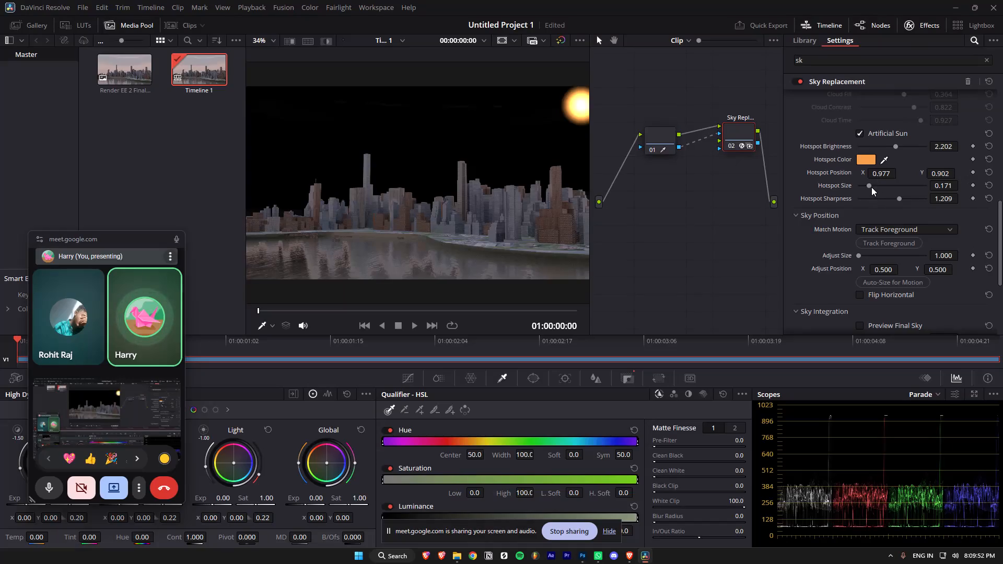
{"action": "left_click_drag", "start_coordinate": [872, 185], "coordinate": [880, 185]}
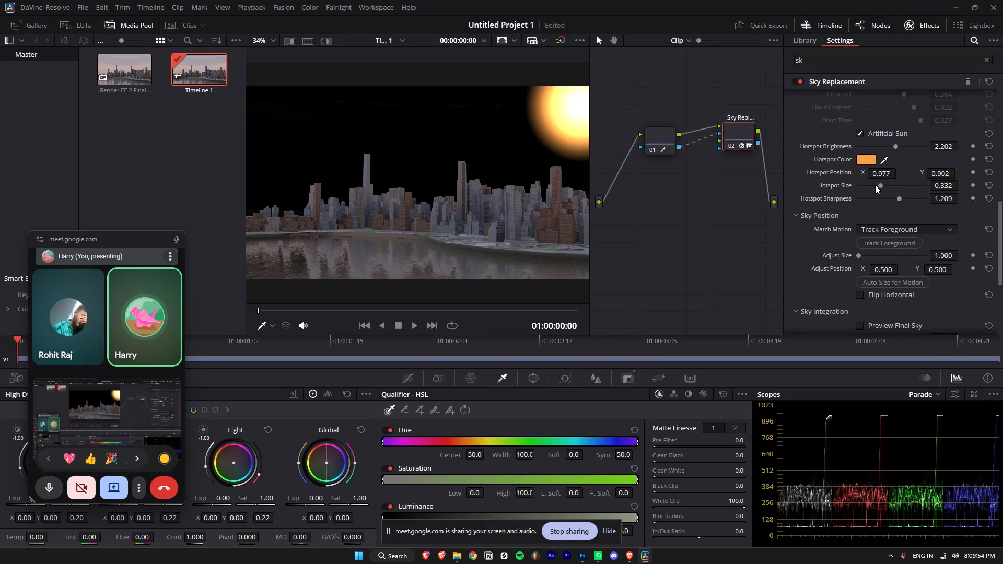
Try several basic colours for the sun's Hotspot Color and apply the light peach #ffaa7f.
{"action": "left_click", "coordinate": [866, 161]}
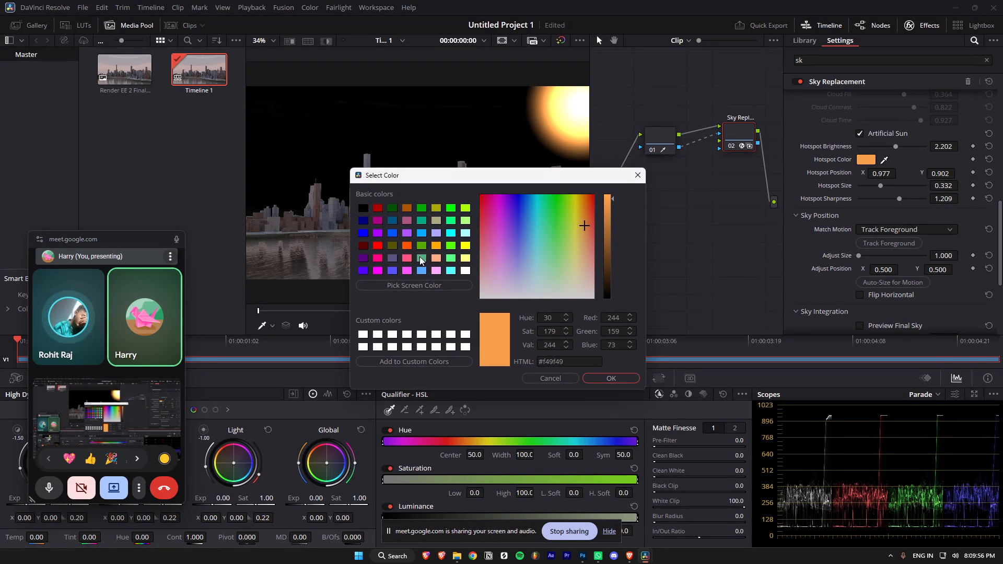
{"action": "left_click", "coordinate": [468, 245]}
{"action": "left_click", "coordinate": [448, 243]}
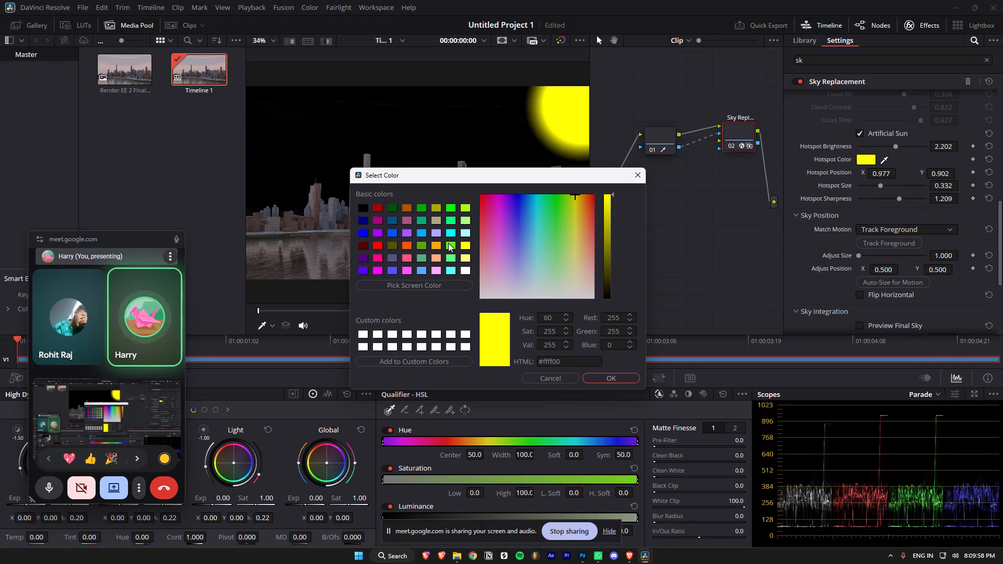
{"action": "left_click", "coordinate": [432, 245]}
{"action": "left_click", "coordinate": [446, 230]}
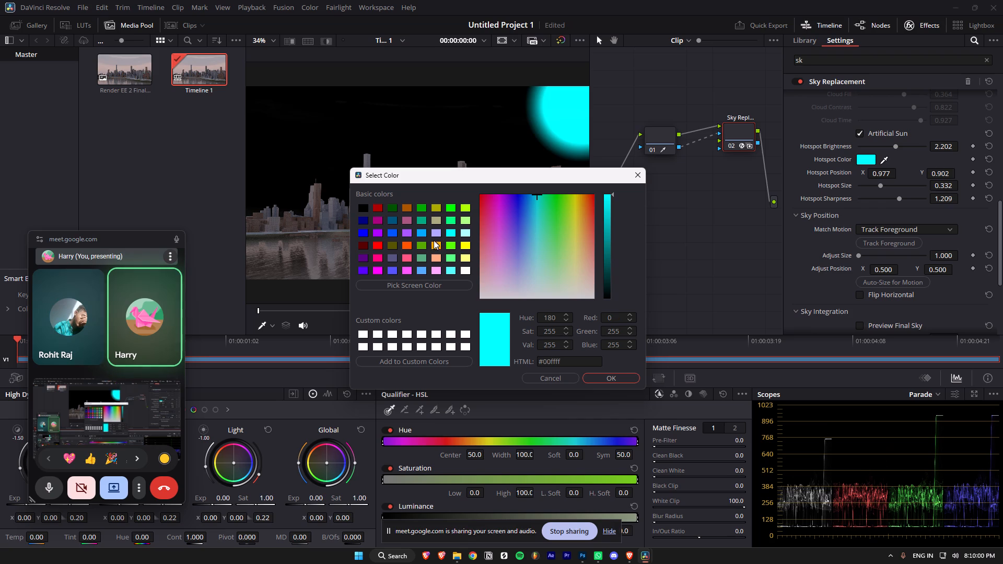
{"action": "left_click", "coordinate": [432, 244]}
{"action": "left_click", "coordinate": [438, 258]}
{"action": "scroll", "coordinate": [443, 258], "scroll_direction": "down", "scroll_amount": 2}
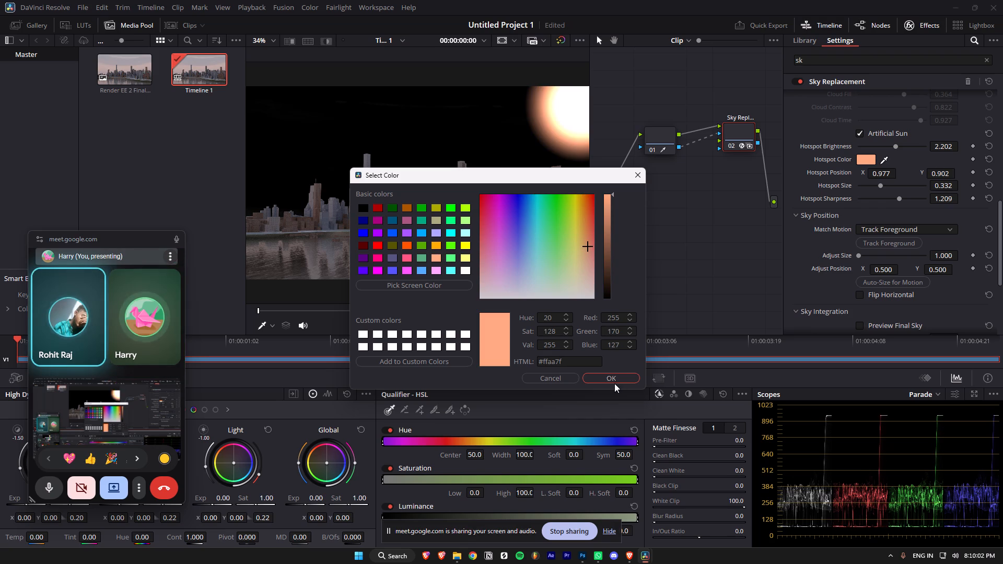
{"action": "left_click", "coordinate": [614, 383]}
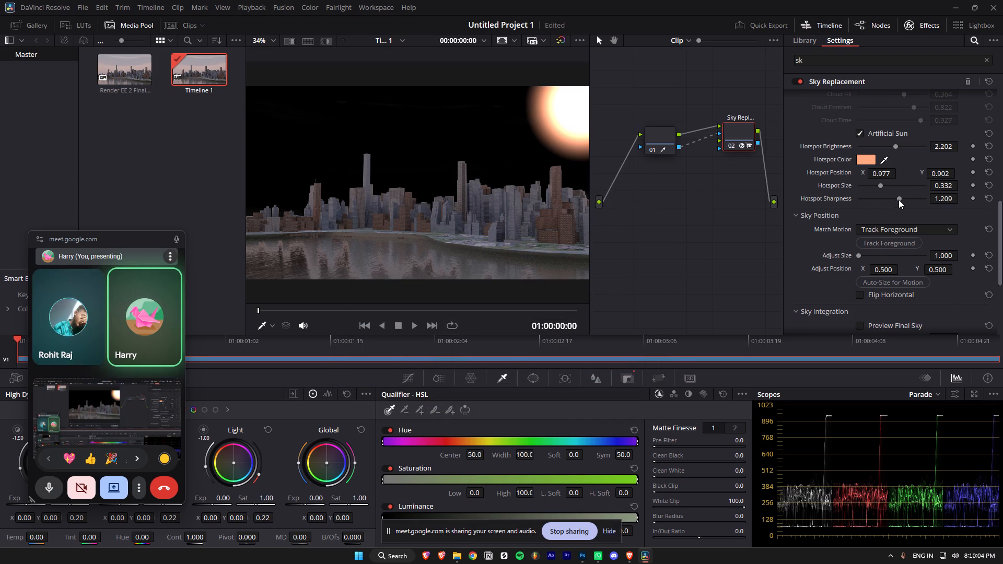
Soften the sun by setting Hotspot Sharpness to 0.000 and reducing Hotspot Size to 0.228.
{"action": "left_click_drag", "start_coordinate": [900, 199], "coordinate": [859, 204]}
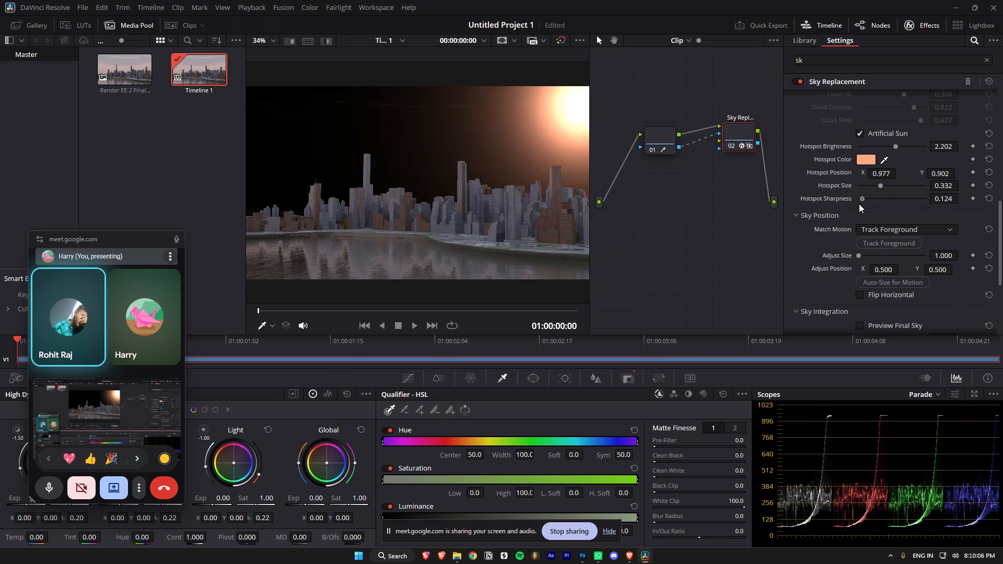
{"action": "left_click_drag", "start_coordinate": [859, 204], "coordinate": [843, 205]}
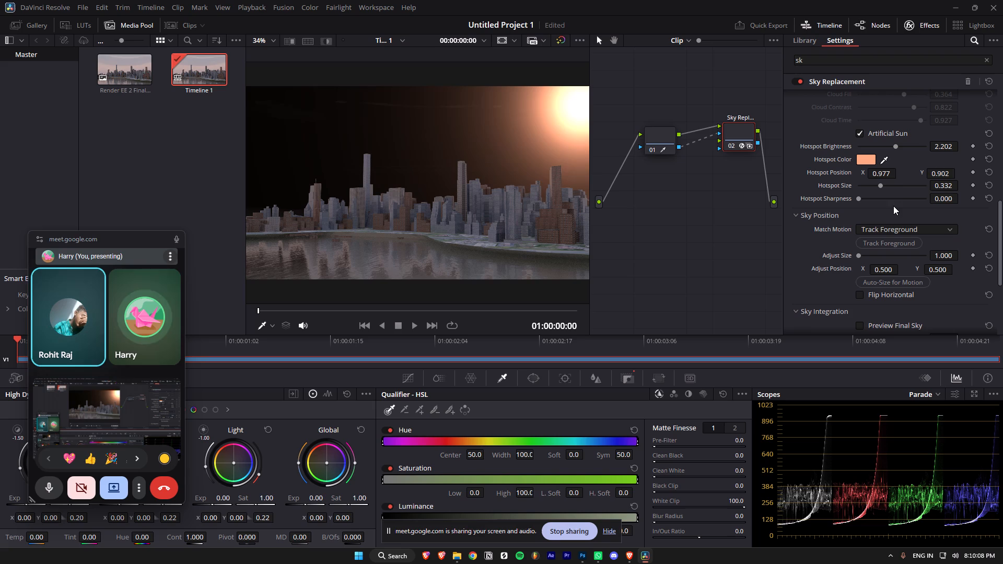
{"action": "left_click_drag", "start_coordinate": [889, 184], "coordinate": [871, 189]}
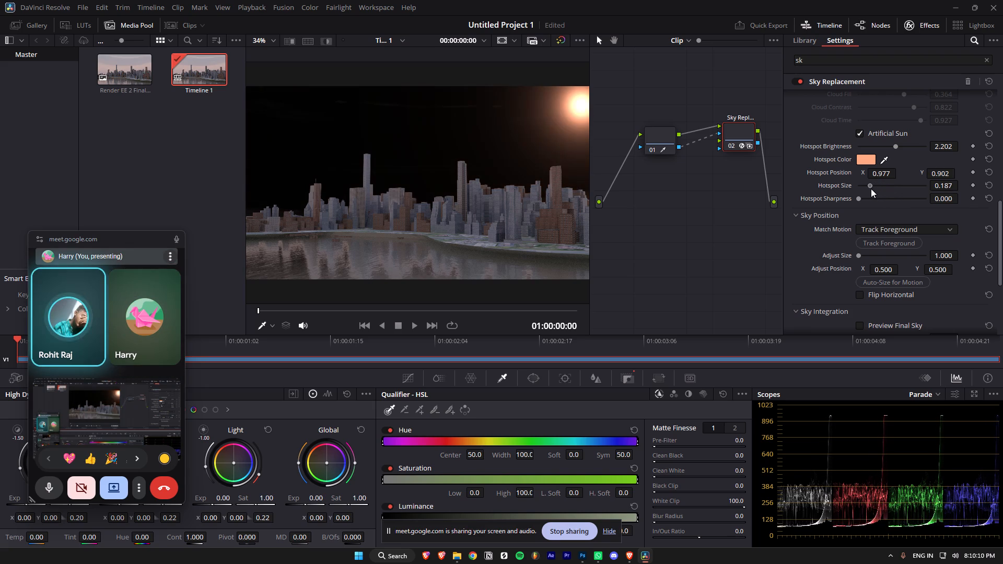
{"action": "left_click_drag", "start_coordinate": [871, 189], "coordinate": [873, 189]}
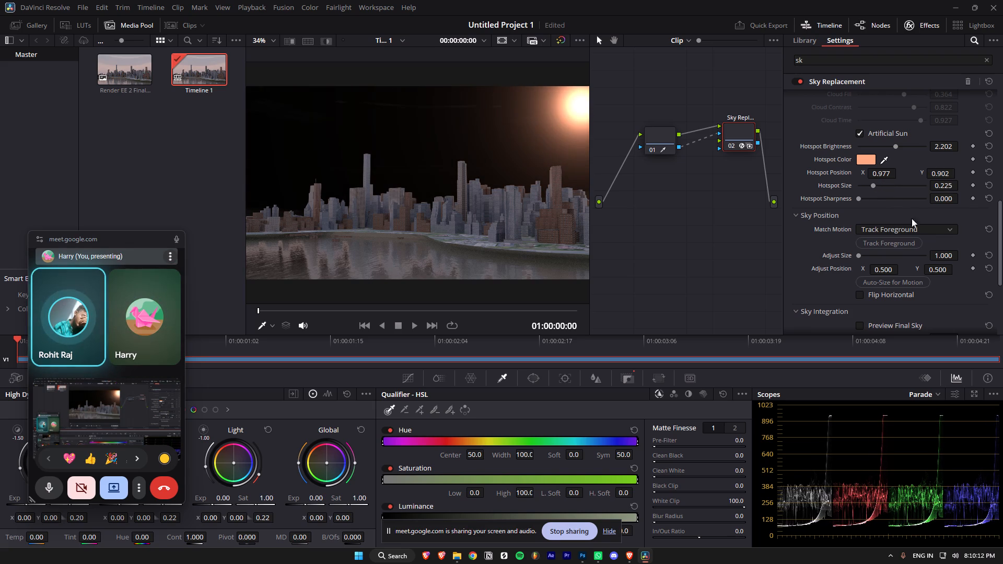
Turn Artificial Sky back on for the Sky Replacement node.
{"action": "scroll", "coordinate": [884, 186], "scroll_direction": "up", "scroll_amount": 5}
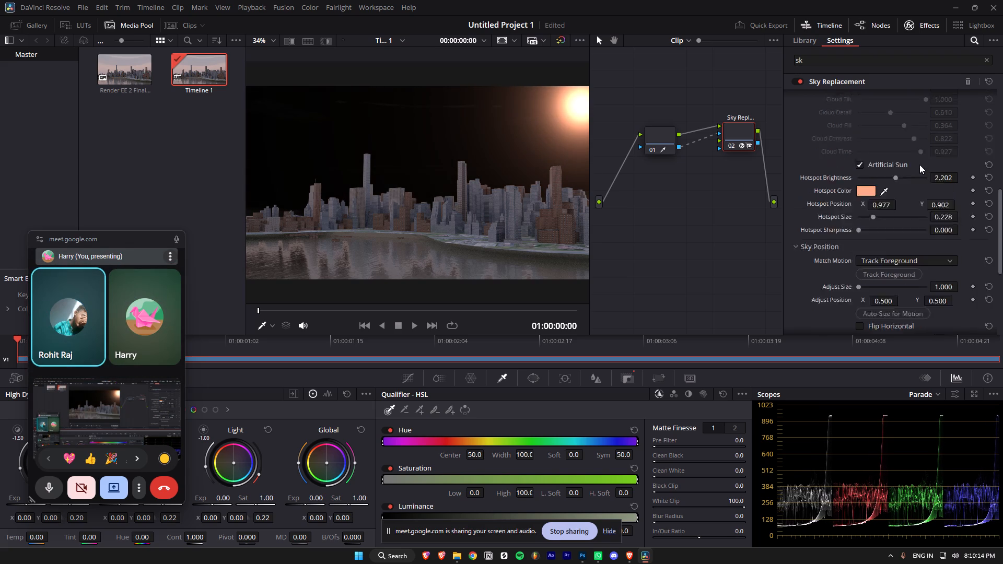
{"action": "scroll", "coordinate": [919, 164], "scroll_direction": "up", "scroll_amount": 6}
{"action": "left_click", "coordinate": [858, 160]}
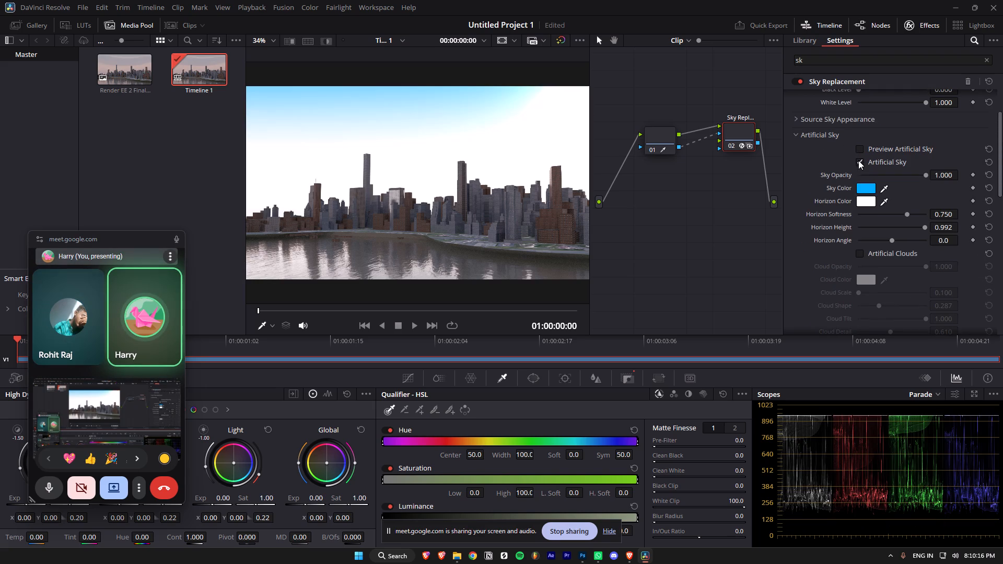
Open the artificial sky's Sky Color for editing and try a light green, #58ff55.
{"action": "left_click", "coordinate": [882, 187]}
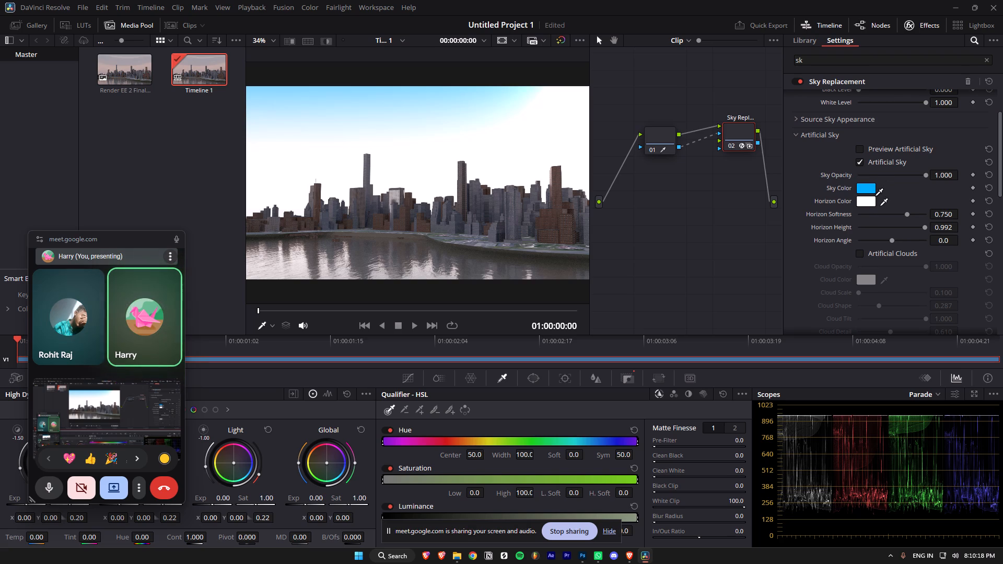
{"action": "left_click", "coordinate": [870, 192]}
{"action": "left_click", "coordinate": [870, 192]}
{"action": "left_click_drag", "start_coordinate": [561, 221], "coordinate": [556, 229]}
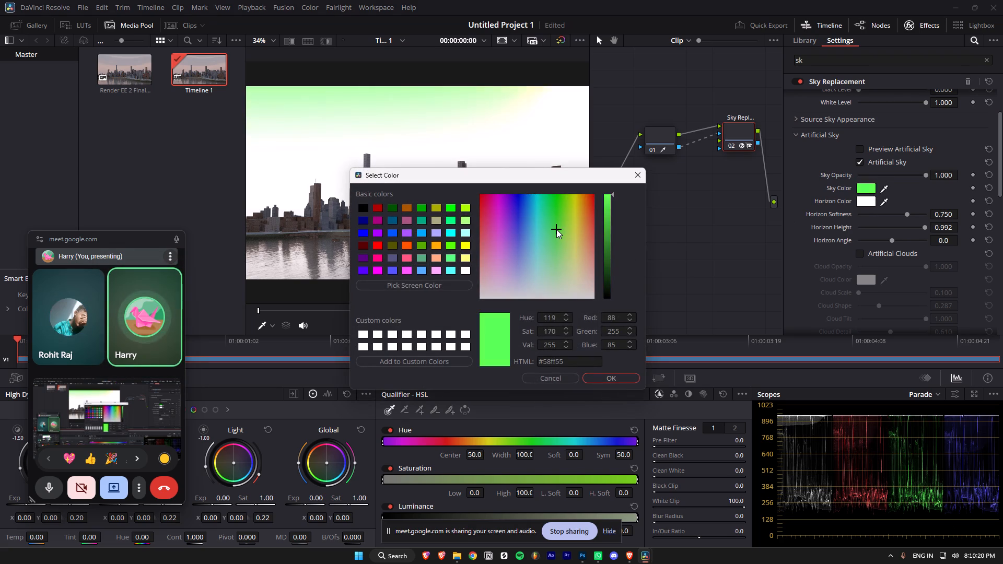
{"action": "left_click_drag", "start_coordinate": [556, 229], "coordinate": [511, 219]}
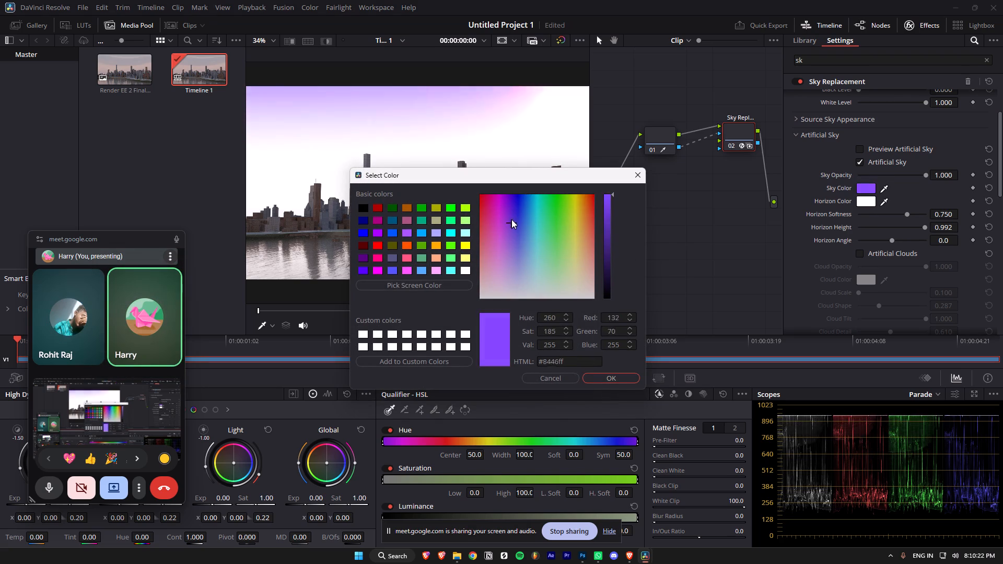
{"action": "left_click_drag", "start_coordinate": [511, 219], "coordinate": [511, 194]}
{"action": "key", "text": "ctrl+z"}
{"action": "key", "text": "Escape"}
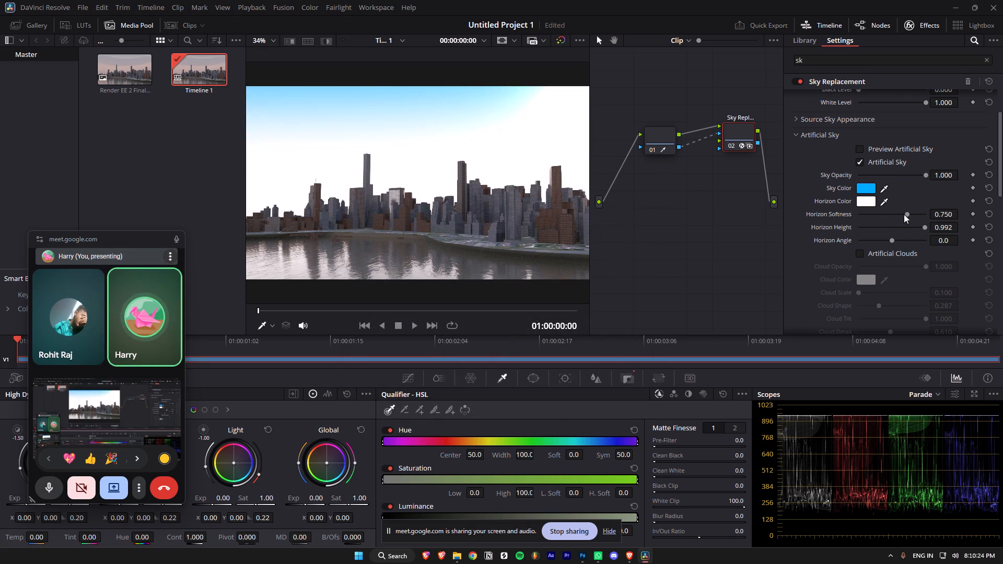
Set the artificial sky's Horizon Softness to 1.000 and lower its Horizon Height to 0.047.
{"action": "left_click_drag", "start_coordinate": [903, 213], "coordinate": [934, 216]}
{"action": "left_click_drag", "start_coordinate": [920, 226], "coordinate": [873, 226]}
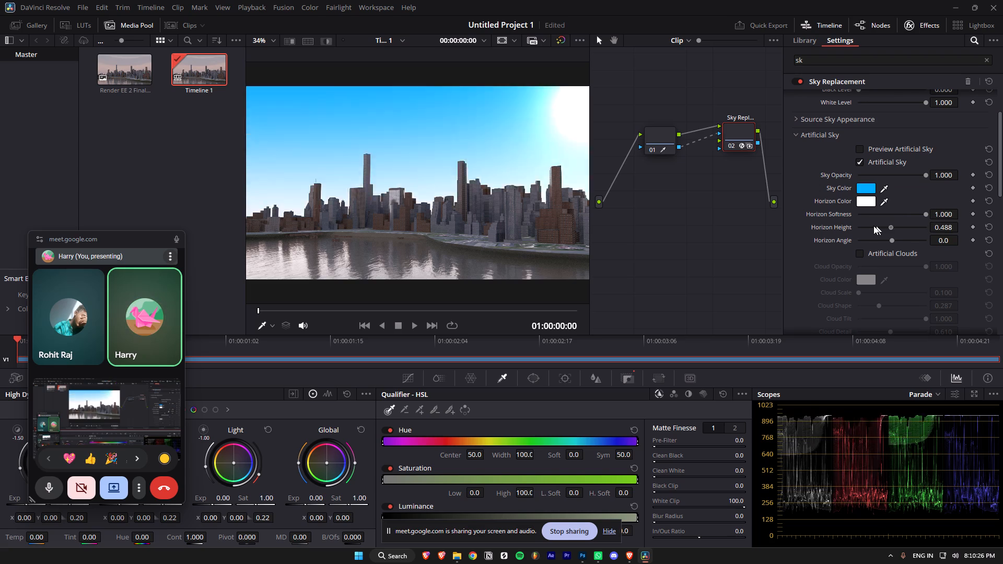
{"action": "left_click_drag", "start_coordinate": [873, 226], "coordinate": [881, 228]}
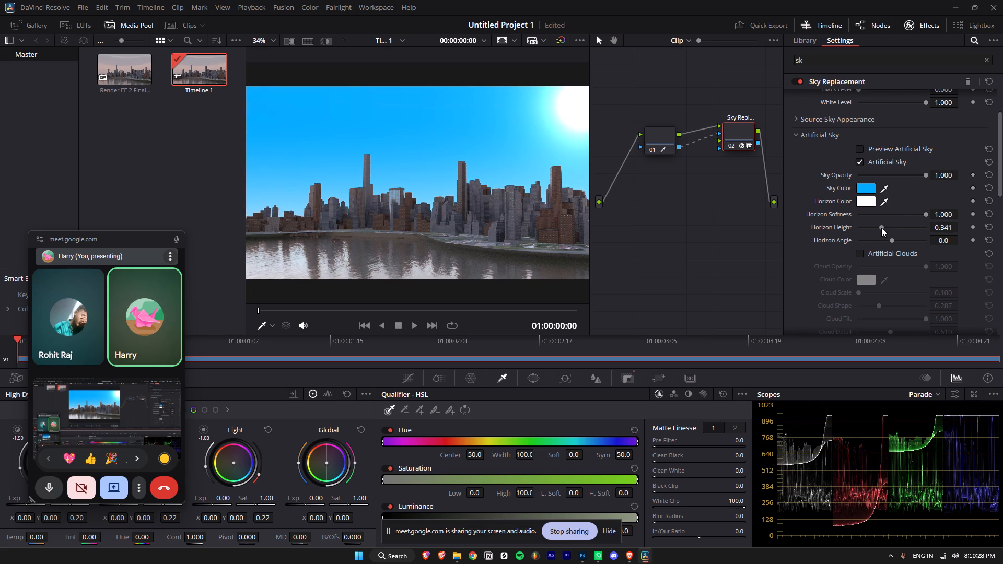
{"action": "left_click_drag", "start_coordinate": [879, 228], "coordinate": [861, 229]}
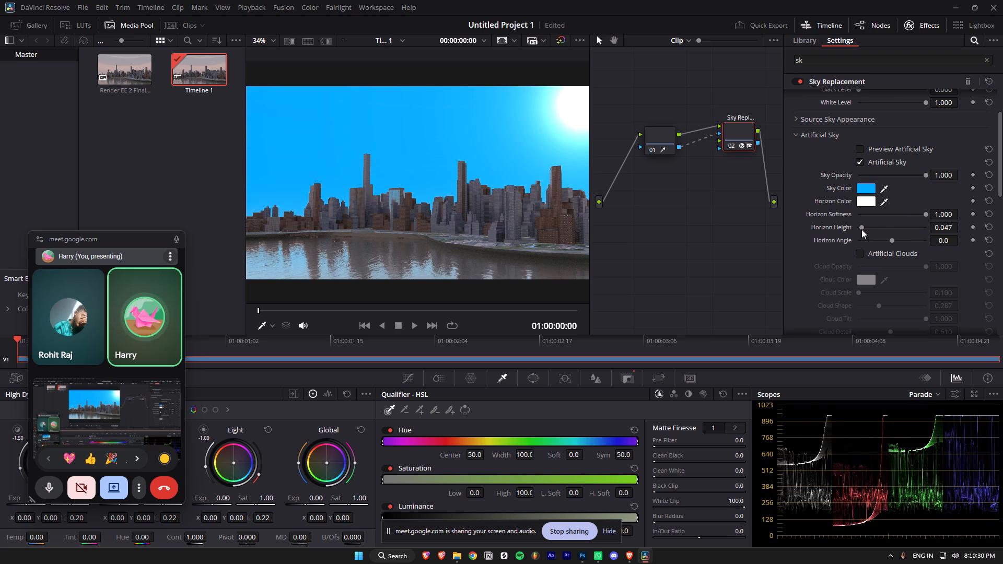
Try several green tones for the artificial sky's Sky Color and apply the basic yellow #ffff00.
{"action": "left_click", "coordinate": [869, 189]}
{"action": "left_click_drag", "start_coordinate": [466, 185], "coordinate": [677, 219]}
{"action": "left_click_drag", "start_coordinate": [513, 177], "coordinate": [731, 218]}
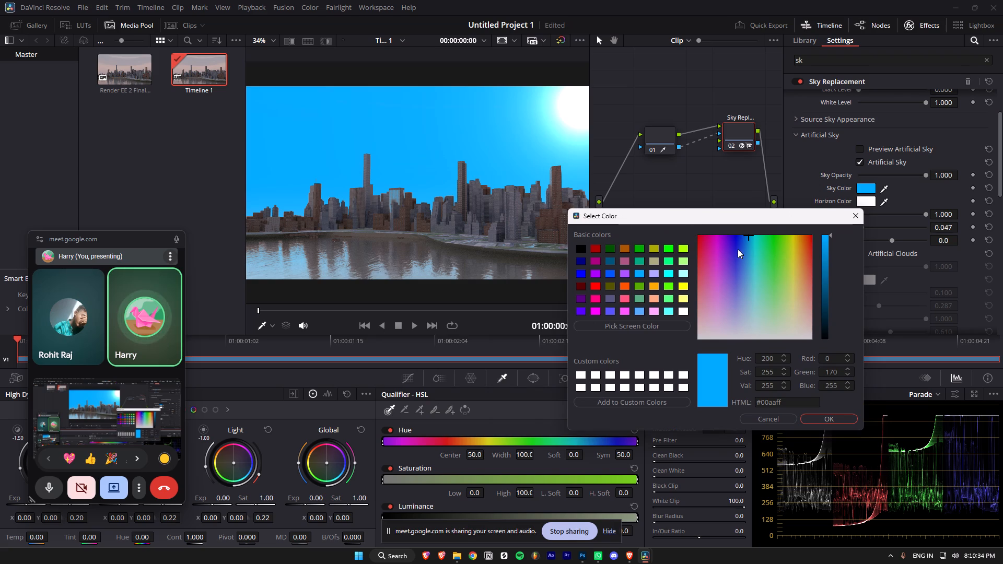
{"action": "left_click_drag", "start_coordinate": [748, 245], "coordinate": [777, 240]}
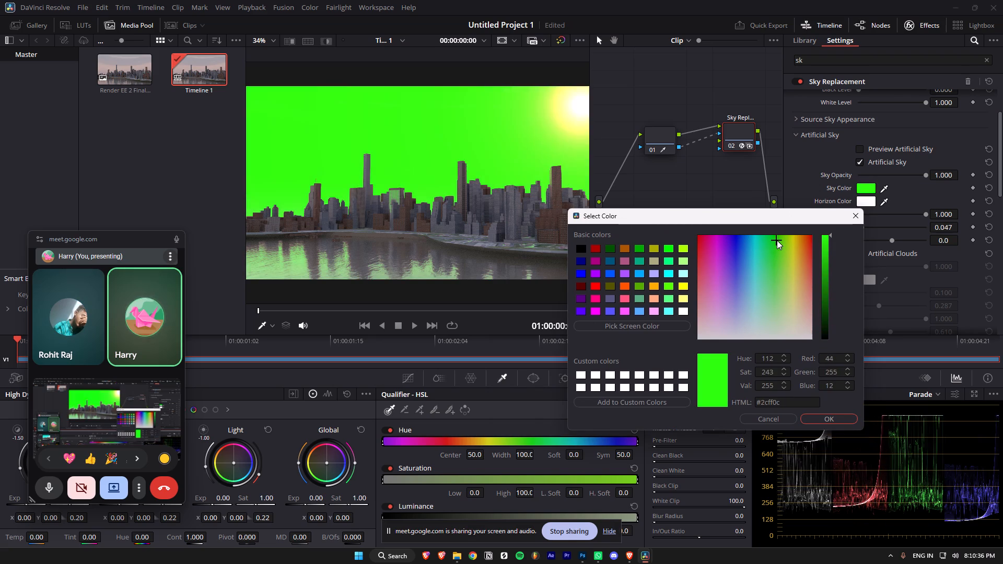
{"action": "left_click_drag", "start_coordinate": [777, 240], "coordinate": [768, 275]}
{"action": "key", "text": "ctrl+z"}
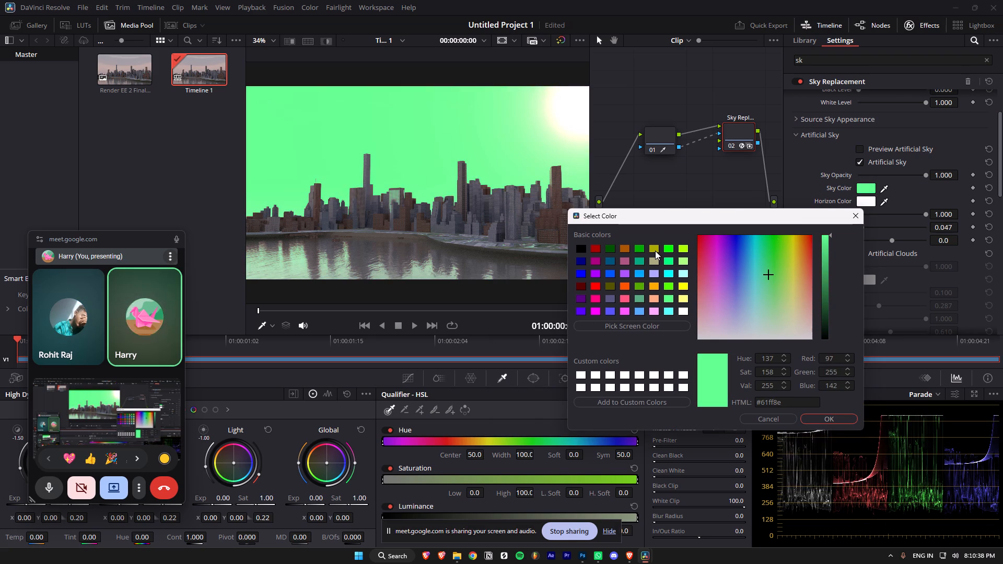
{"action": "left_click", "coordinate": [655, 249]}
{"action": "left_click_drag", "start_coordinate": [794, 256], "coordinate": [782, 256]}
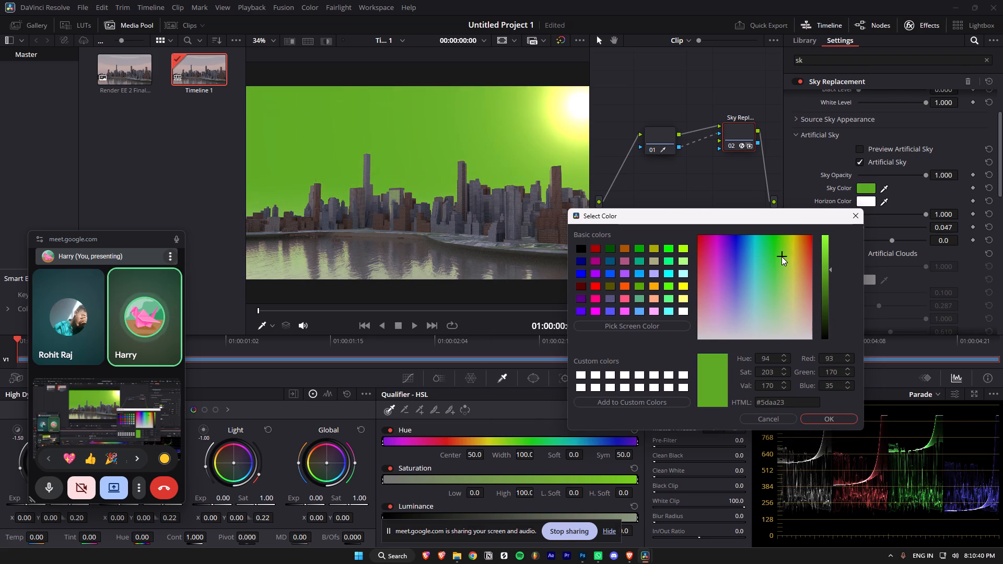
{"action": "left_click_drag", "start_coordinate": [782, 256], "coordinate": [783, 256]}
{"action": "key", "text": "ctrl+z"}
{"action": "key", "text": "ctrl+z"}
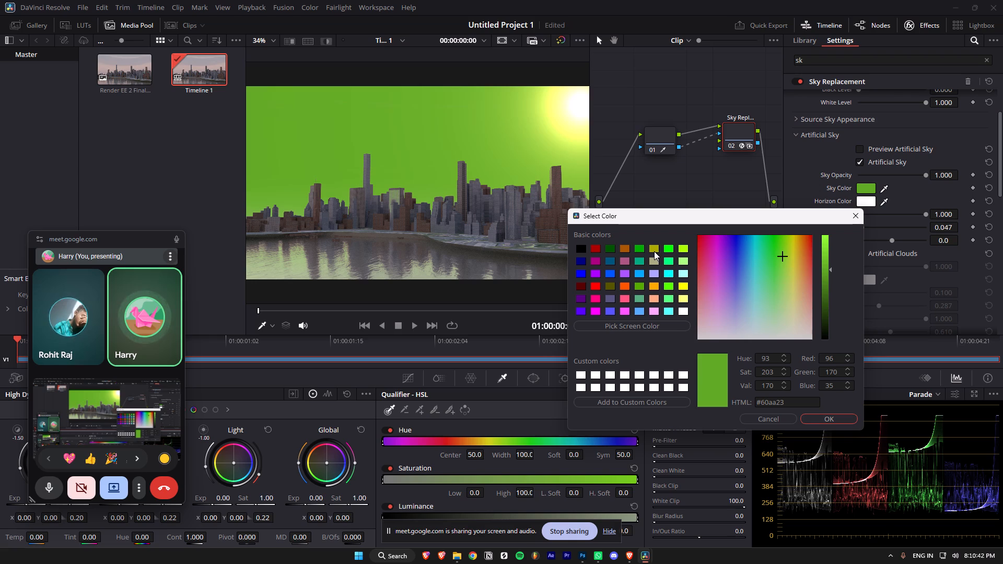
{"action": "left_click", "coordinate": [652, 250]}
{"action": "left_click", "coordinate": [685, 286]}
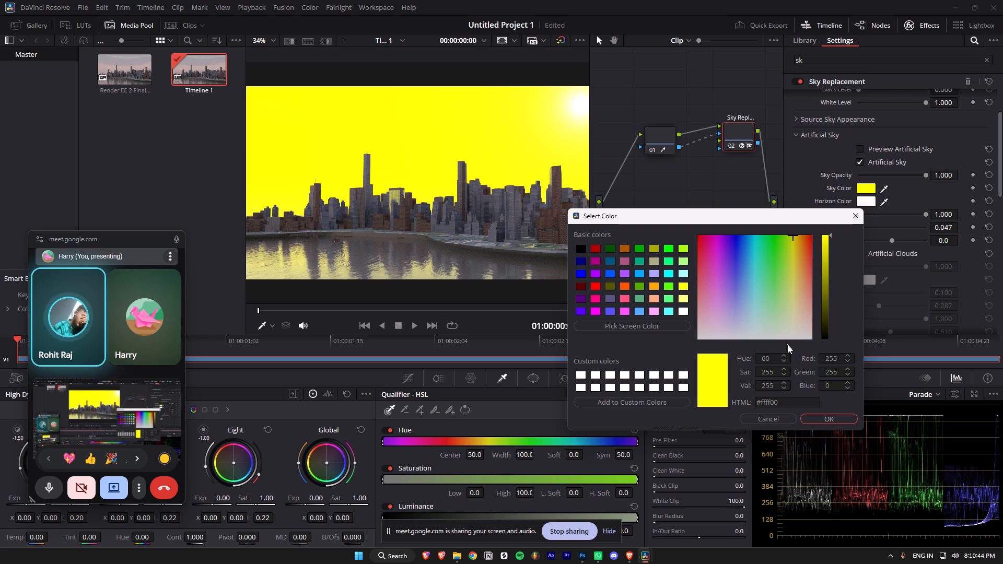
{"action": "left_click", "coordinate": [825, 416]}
Reduce the artificial sky's Horizon Softness to 0.658.
{"action": "left_click_drag", "start_coordinate": [922, 213], "coordinate": [900, 218]}
Try other hues for the artificial sky's Sky Color and apply the basic orange #ff5500.
{"action": "left_click", "coordinate": [864, 191]}
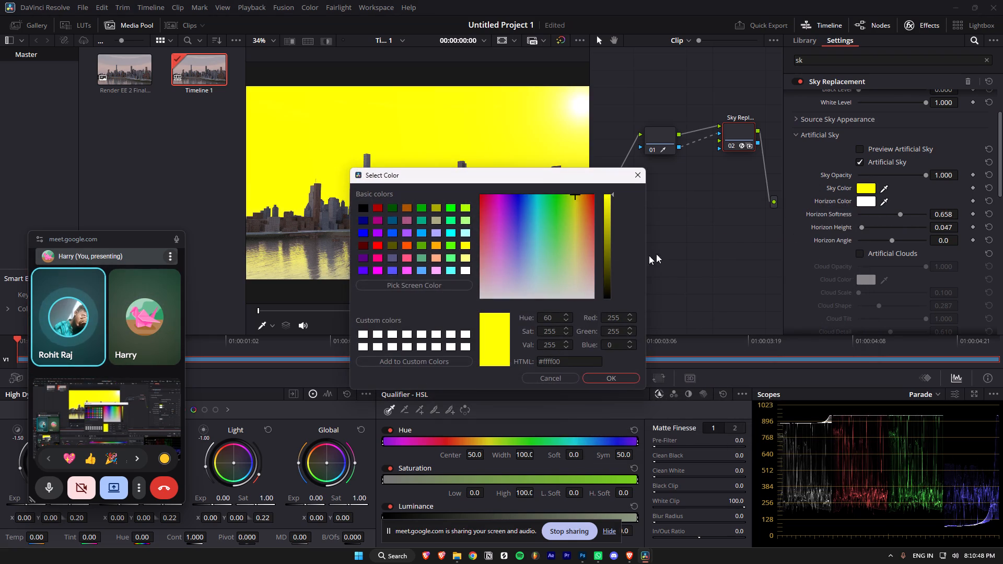
{"action": "left_click_drag", "start_coordinate": [541, 176], "coordinate": [714, 243]}
{"action": "left_click_drag", "start_coordinate": [677, 347], "coordinate": [715, 324]}
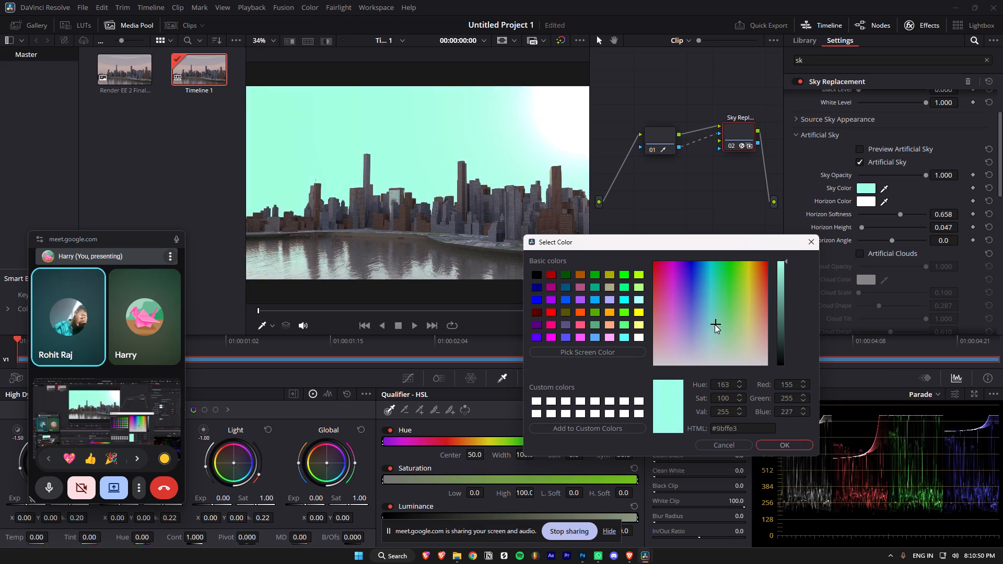
{"action": "left_click_drag", "start_coordinate": [715, 324], "coordinate": [776, 255]}
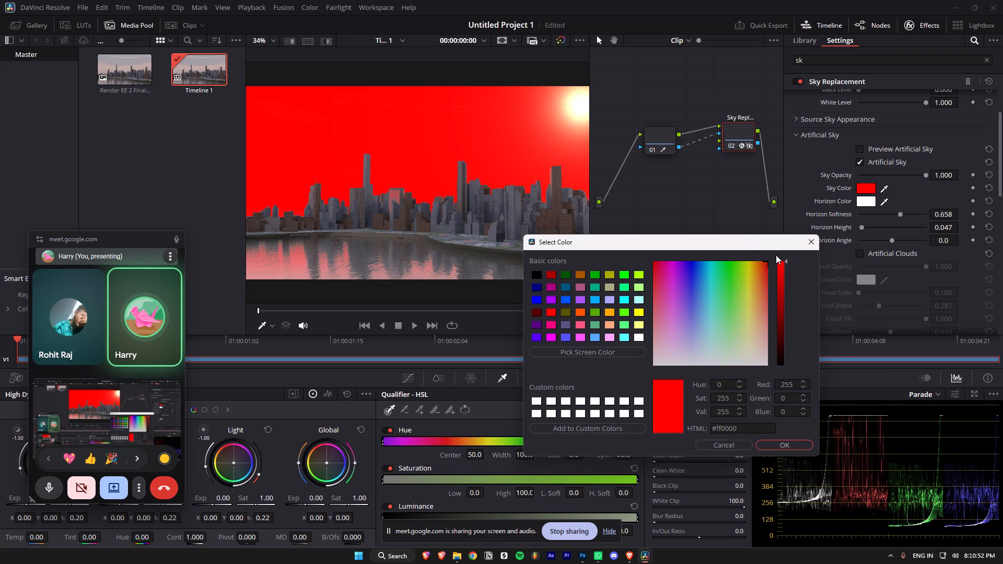
{"action": "left_click_drag", "start_coordinate": [776, 255], "coordinate": [782, 274]}
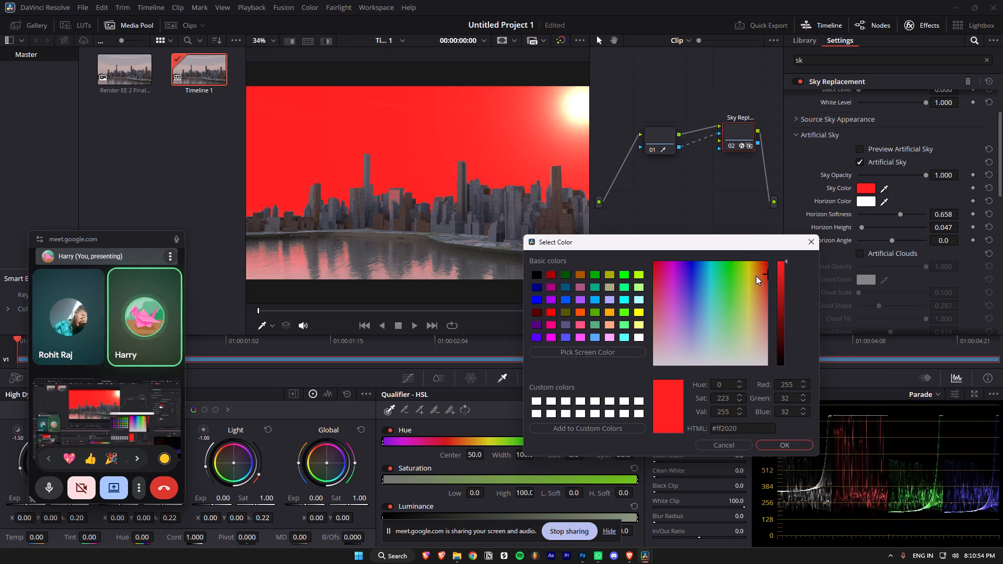
{"action": "left_click_drag", "start_coordinate": [756, 274], "coordinate": [706, 314]}
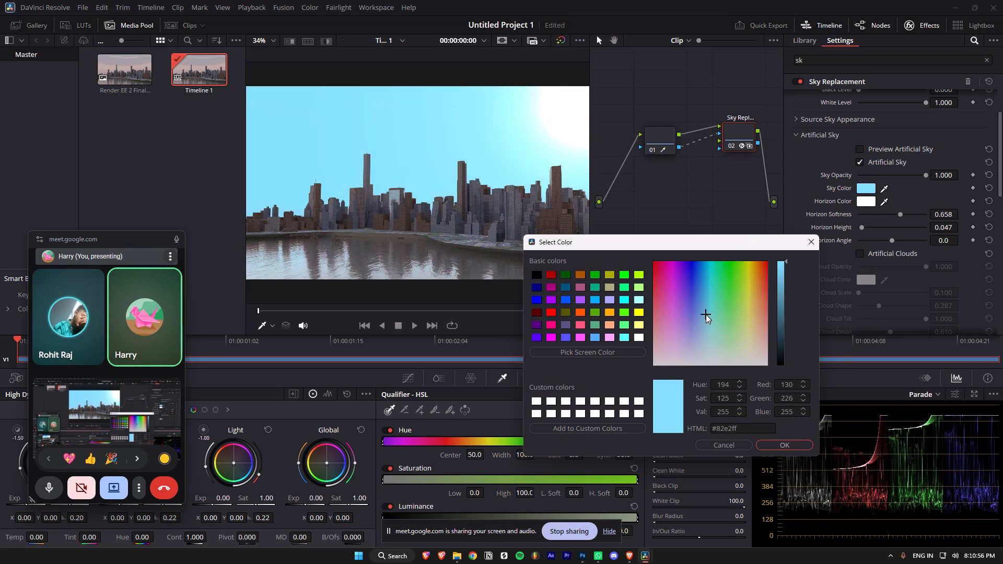
{"action": "left_click_drag", "start_coordinate": [706, 314], "coordinate": [688, 336]}
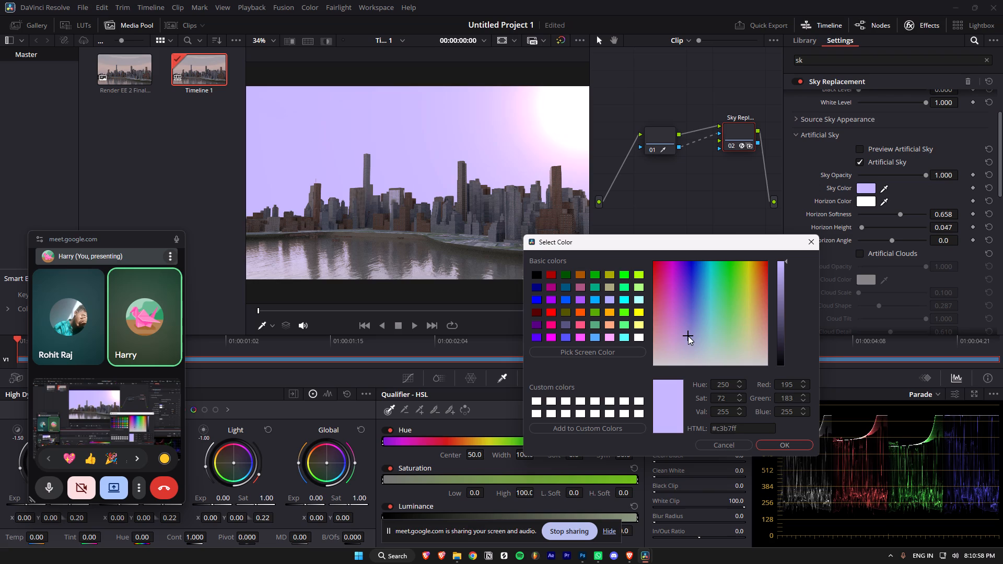
{"action": "left_click_drag", "start_coordinate": [688, 336], "coordinate": [687, 338]}
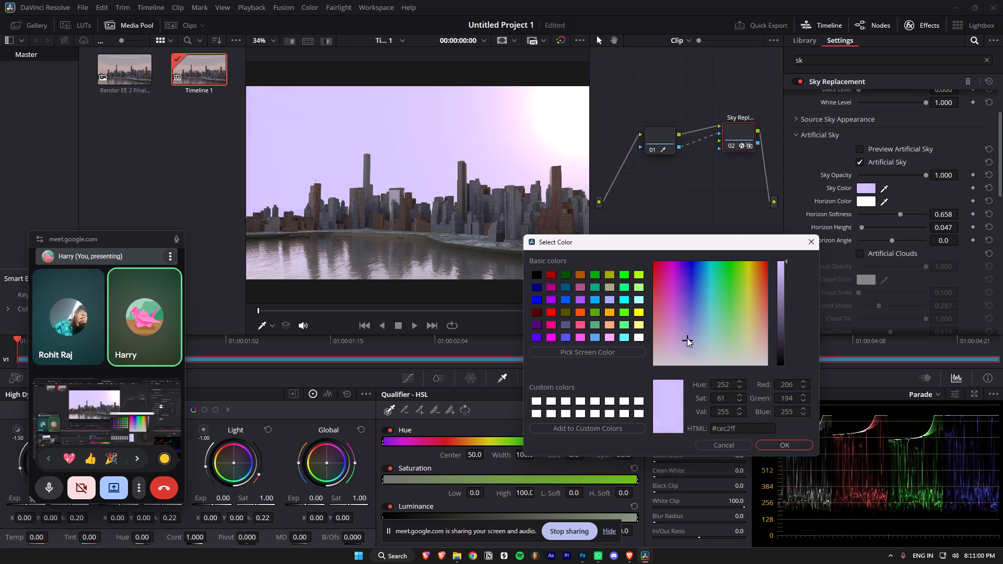
{"action": "left_click_drag", "start_coordinate": [687, 338], "coordinate": [666, 348]}
{"action": "left_click", "coordinate": [638, 309]}
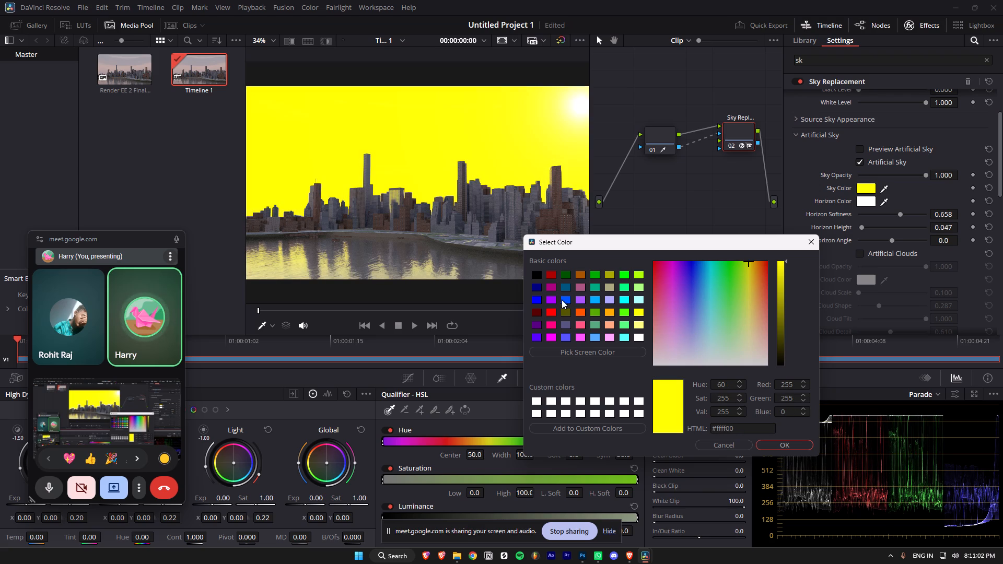
{"action": "left_click", "coordinate": [577, 312]}
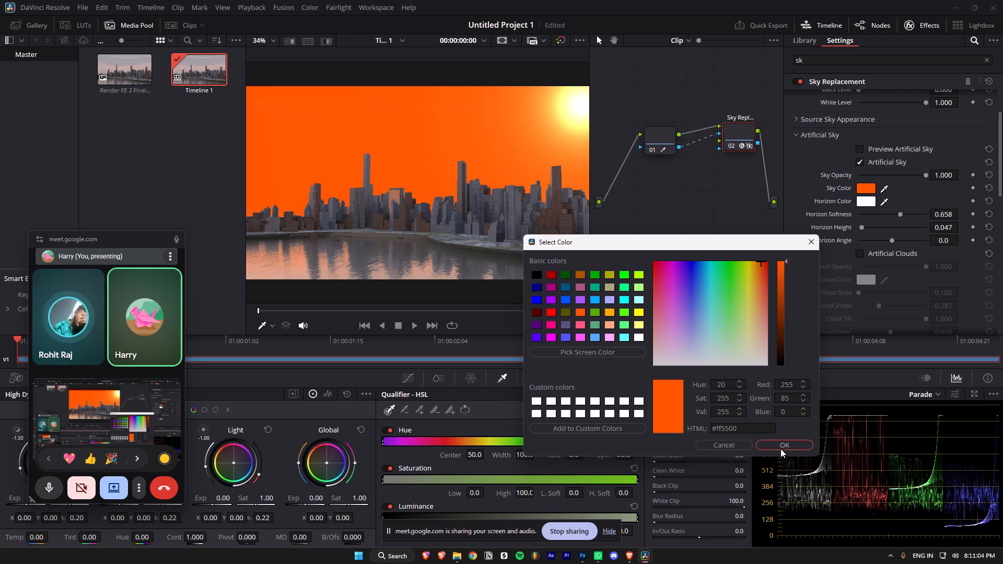
{"action": "left_click", "coordinate": [780, 449]}
Lower the artificial sky's Sky Opacity to 0.124 for a dark orange-brown sky.
{"action": "left_click_drag", "start_coordinate": [924, 172], "coordinate": [871, 183]}
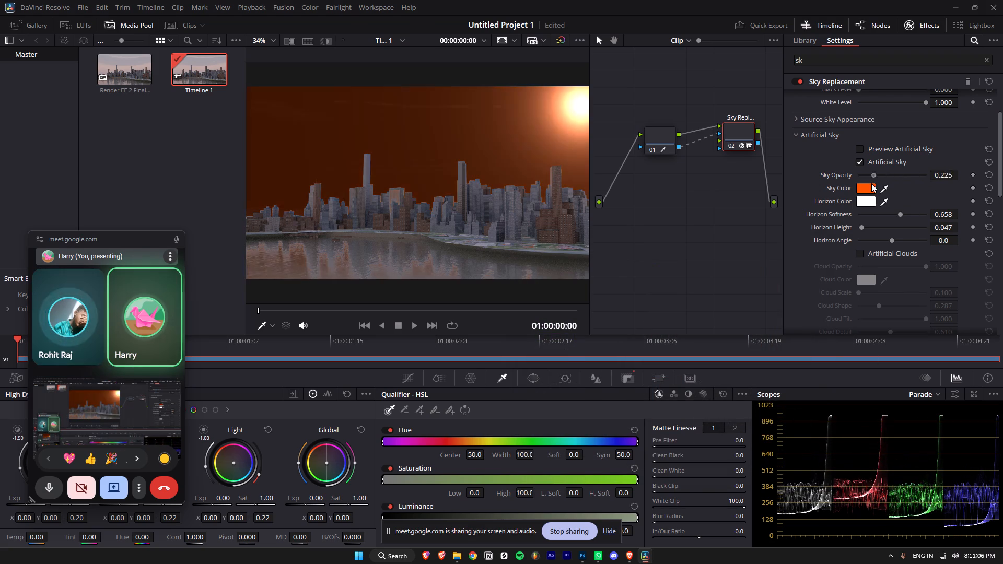
{"action": "left_click_drag", "start_coordinate": [871, 183], "coordinate": [867, 191]}
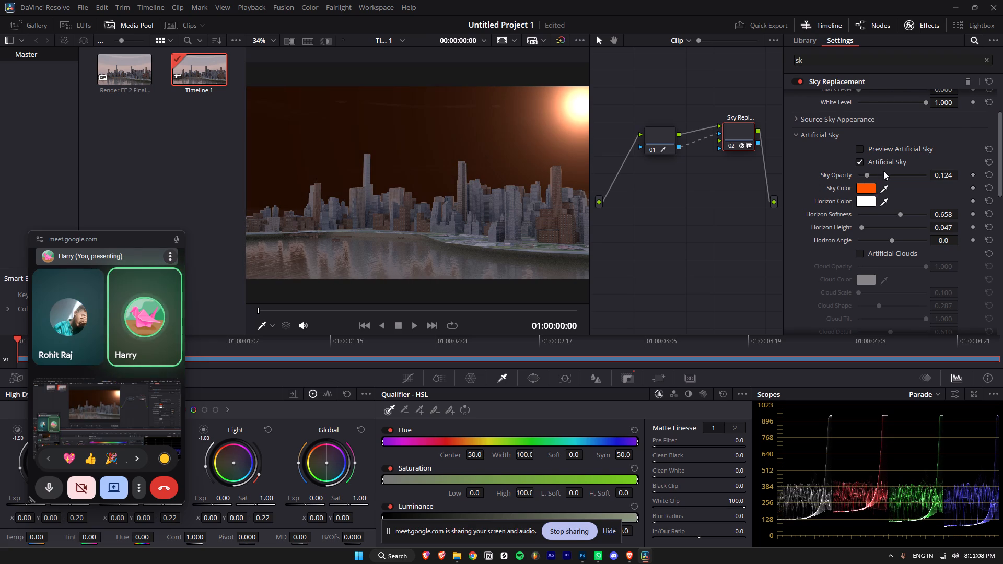
Enable Artificial Clouds on the Sky Replacement node and lower Cloud Opacity to 0.597.
{"action": "scroll", "coordinate": [884, 169], "scroll_direction": "up", "scroll_amount": 1}
{"action": "scroll", "coordinate": [883, 218], "scroll_direction": "down", "scroll_amount": 3}
{"action": "left_click", "coordinate": [864, 189]}
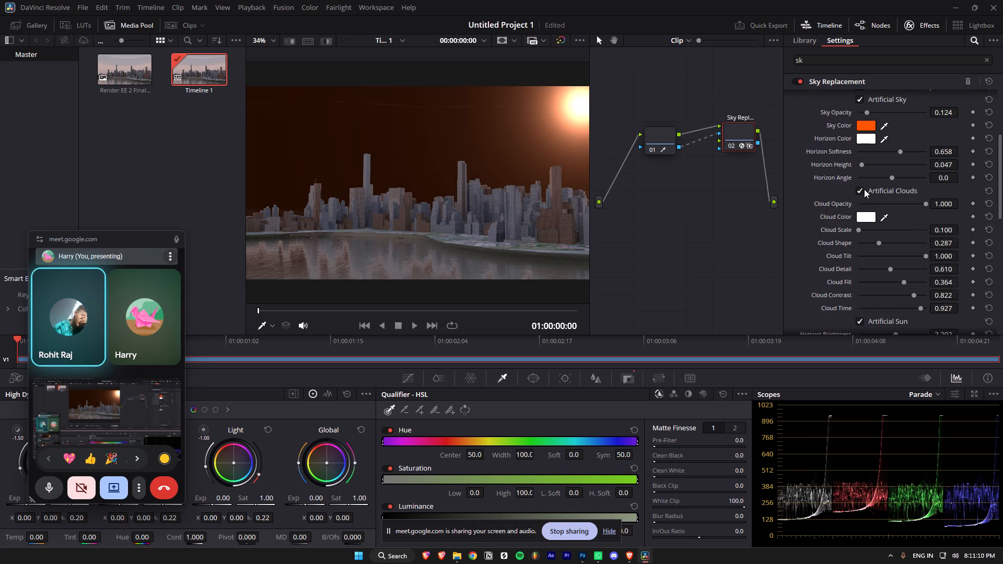
{"action": "left_click_drag", "start_coordinate": [914, 203], "coordinate": [911, 203]}
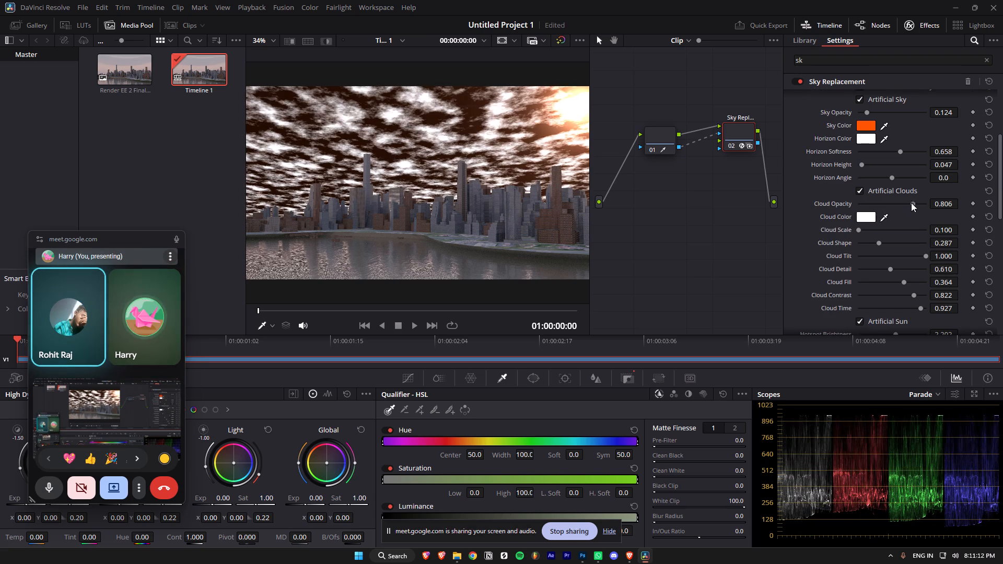
{"action": "left_click_drag", "start_coordinate": [911, 203], "coordinate": [899, 204]}
Darken the artificial clouds' Cloud Color to dark grey #464646.
{"action": "left_click", "coordinate": [873, 219]}
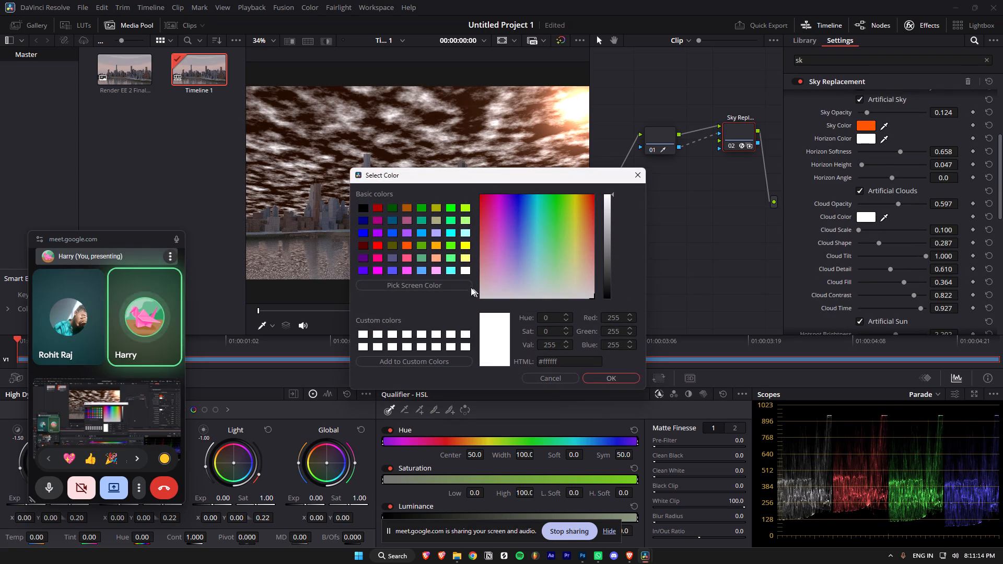
{"action": "left_click_drag", "start_coordinate": [608, 246], "coordinate": [611, 270]}
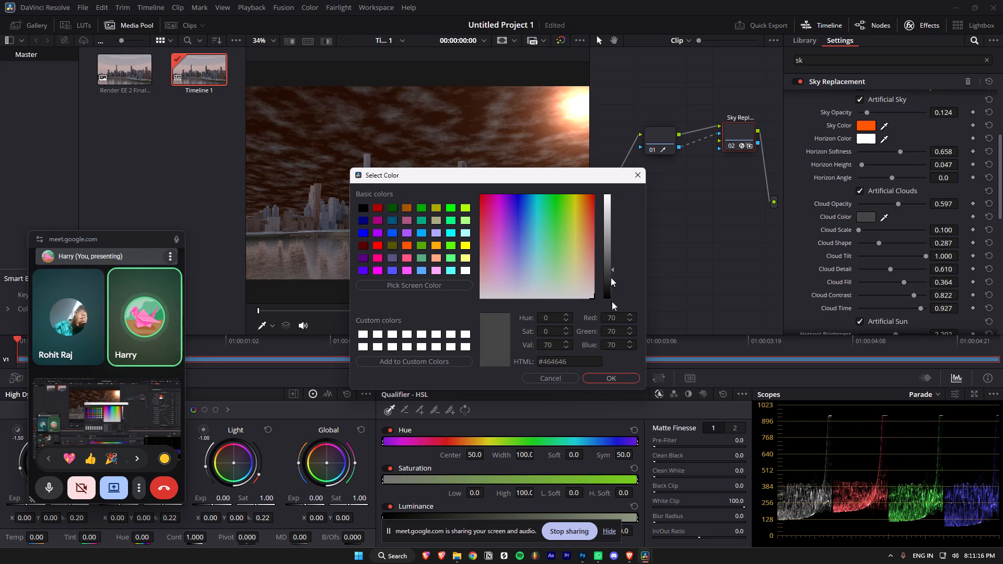
{"action": "left_click", "coordinate": [603, 380]}
Try a larger Cloud Scale, return it to 0.100, and set Cloud Shape to 0.265 and Cloud Detail to 0.465.
{"action": "left_click_drag", "start_coordinate": [861, 231], "coordinate": [884, 232]}
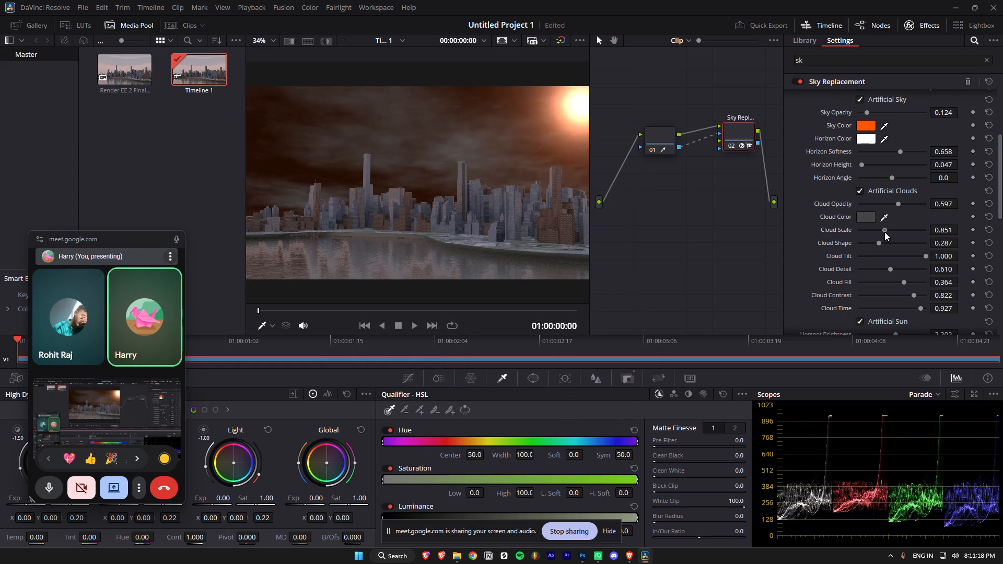
{"action": "left_click_drag", "start_coordinate": [884, 232], "coordinate": [832, 237]}
{"action": "left_click", "coordinate": [878, 241]}
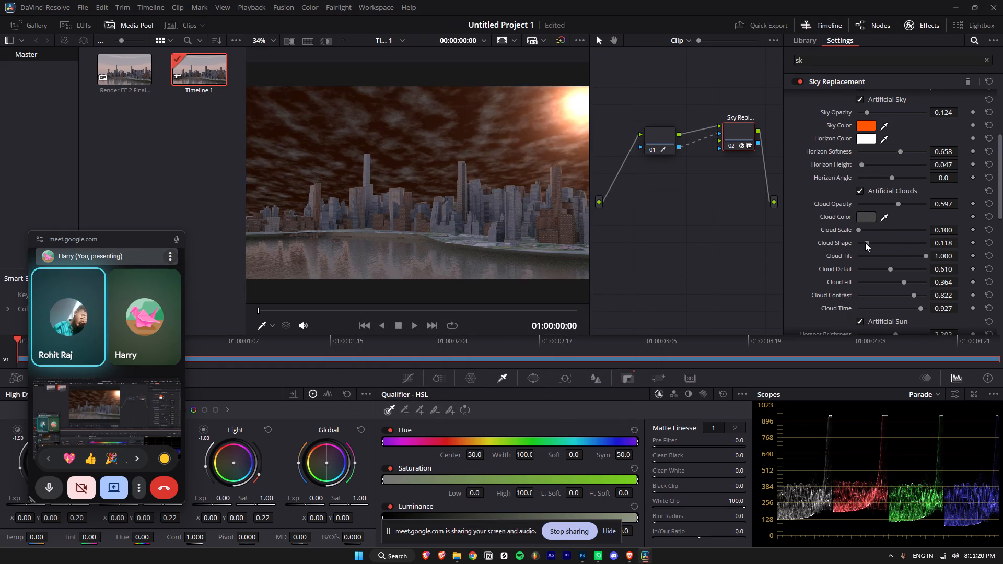
{"action": "left_click_drag", "start_coordinate": [895, 271], "coordinate": [878, 271]}
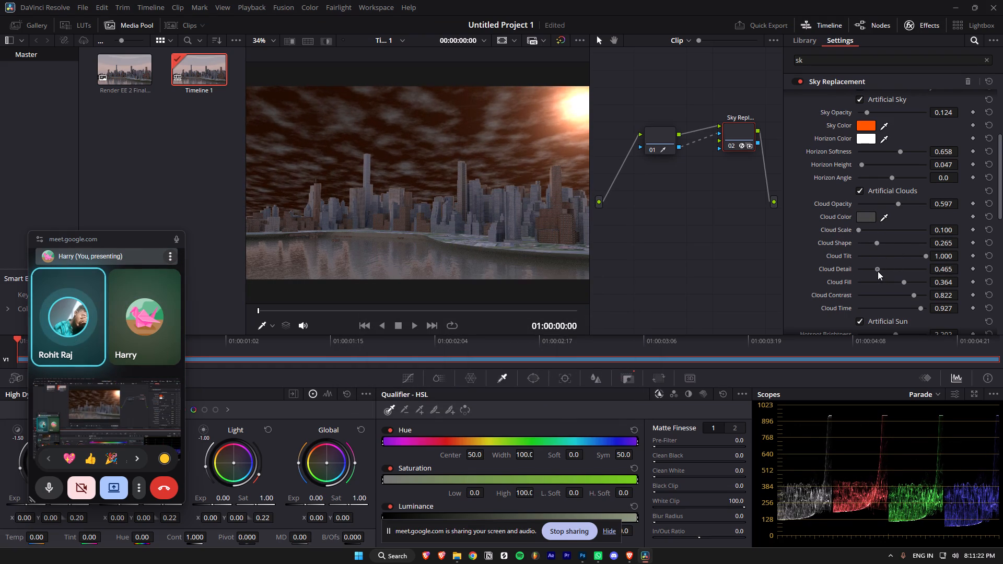
{"action": "left_click_drag", "start_coordinate": [878, 271], "coordinate": [878, 271]}
Adjust the artificial clouds to Cloud Fill 0.318, Cloud Contrast 0.667 and Cloud Time 0.000.
{"action": "scroll", "coordinate": [878, 282], "scroll_direction": "down", "scroll_amount": 2}
{"action": "left_click", "coordinate": [901, 218]}
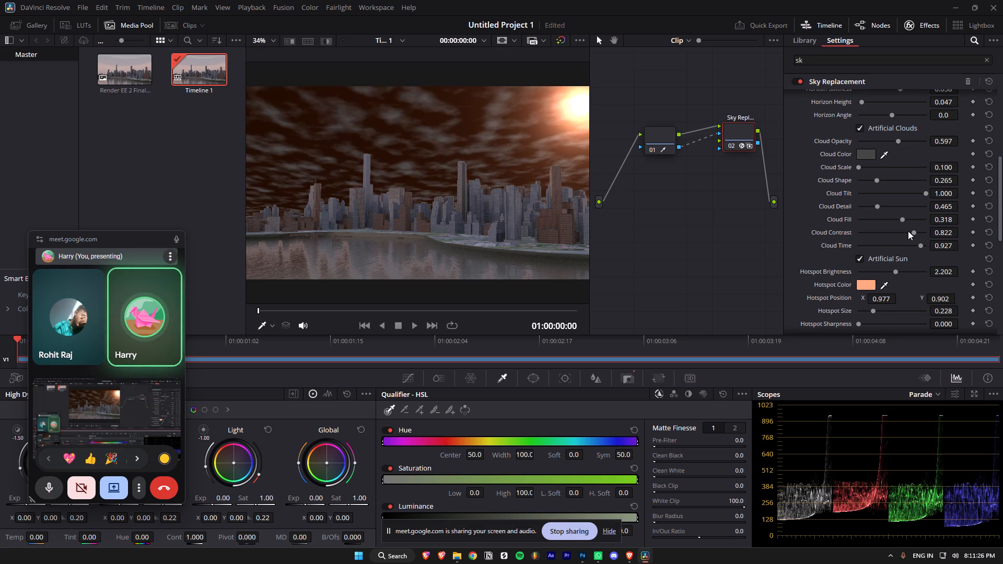
{"action": "left_click_drag", "start_coordinate": [908, 231], "coordinate": [903, 231]}
{"action": "left_click_drag", "start_coordinate": [916, 246], "coordinate": [900, 248]}
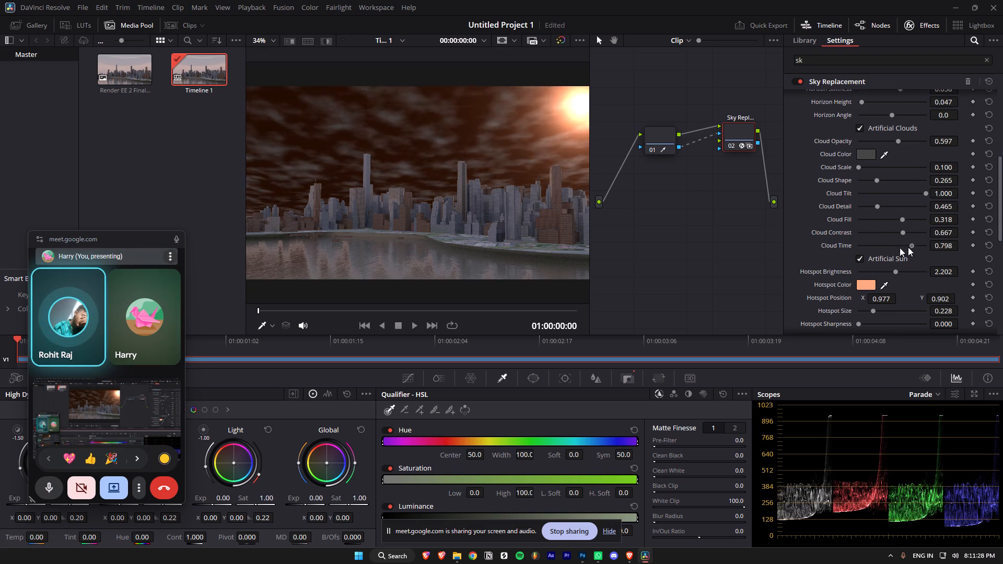
{"action": "left_click_drag", "start_coordinate": [900, 248], "coordinate": [825, 251]}
Examine the Sky Position settings, including the Match Motion options and Adjust Size, and the Sky Integration settings.
{"action": "scroll", "coordinate": [878, 280], "scroll_direction": "down", "scroll_amount": 4}
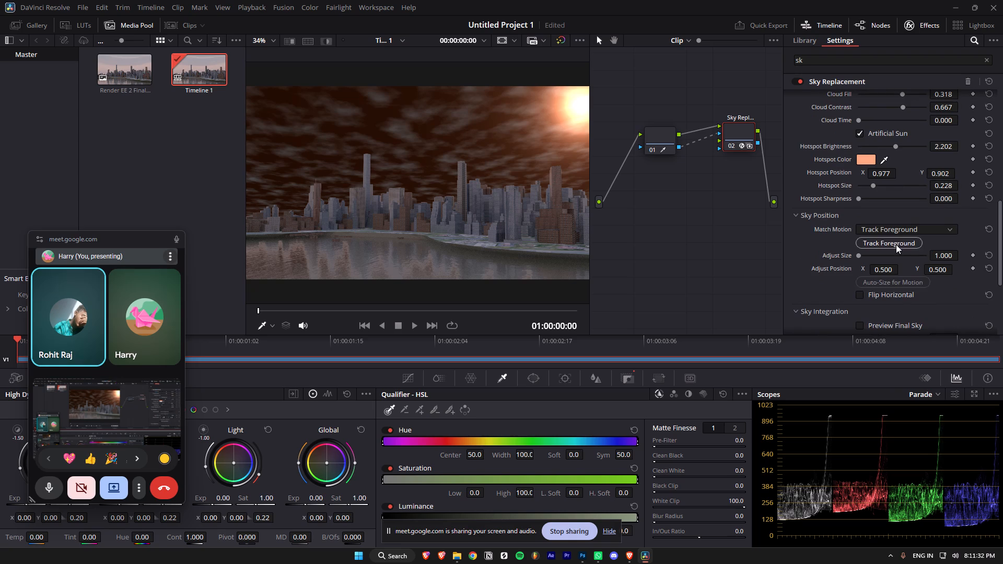
{"action": "left_click", "coordinate": [900, 233]}
{"action": "left_click", "coordinate": [891, 225]}
{"action": "left_click_drag", "start_coordinate": [857, 255], "coordinate": [841, 253]}
{"action": "left_click_drag", "start_coordinate": [841, 253], "coordinate": [830, 254]}
{"action": "scroll", "coordinate": [856, 280], "scroll_direction": "down", "scroll_amount": 3}
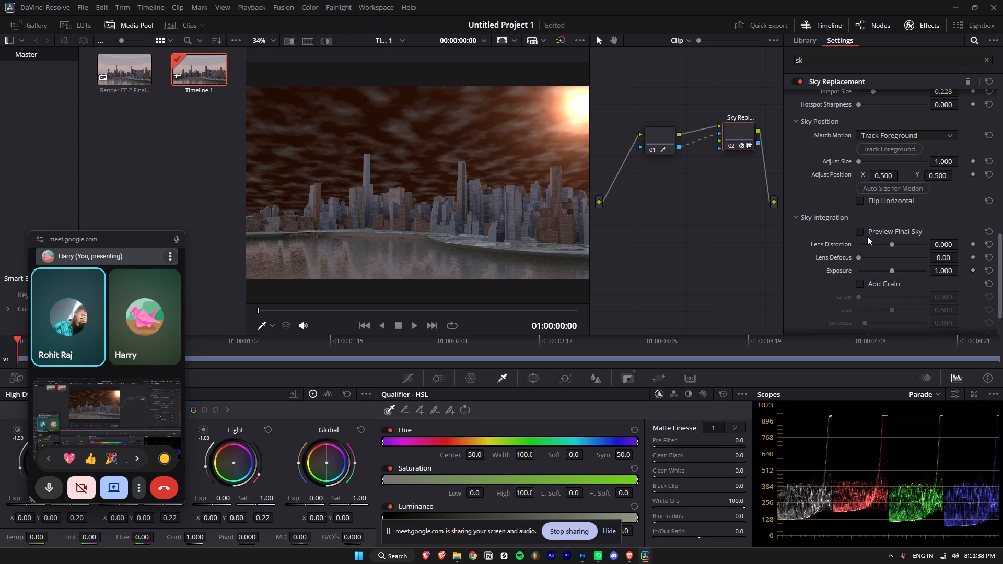
Briefly toggle Preview Final Sky on and off, and set the Sky Integration Lens Distortion to -1.000.
{"action": "left_click", "coordinate": [862, 231]}
{"action": "left_click", "coordinate": [862, 232]}
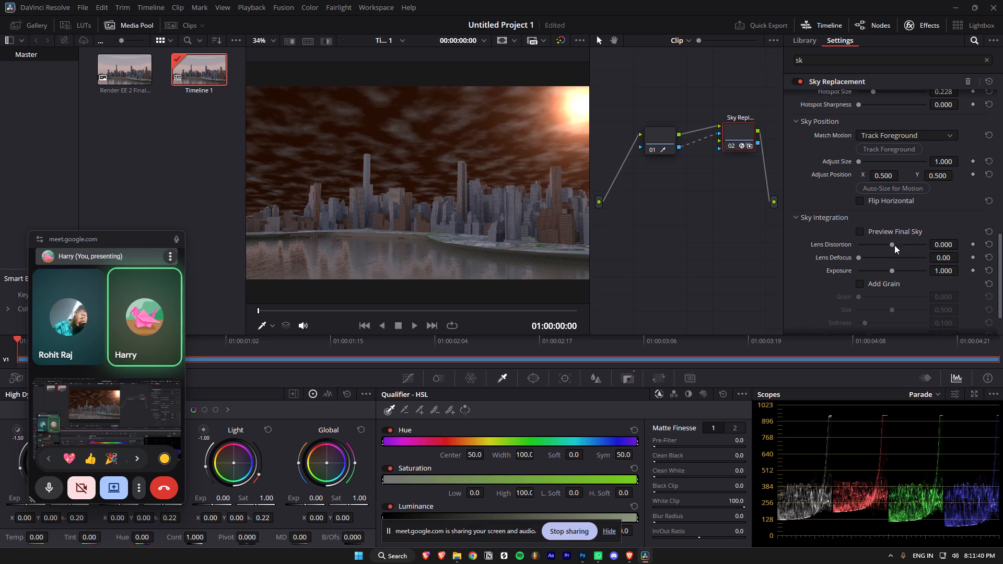
{"action": "left_click_drag", "start_coordinate": [894, 245], "coordinate": [872, 250]}
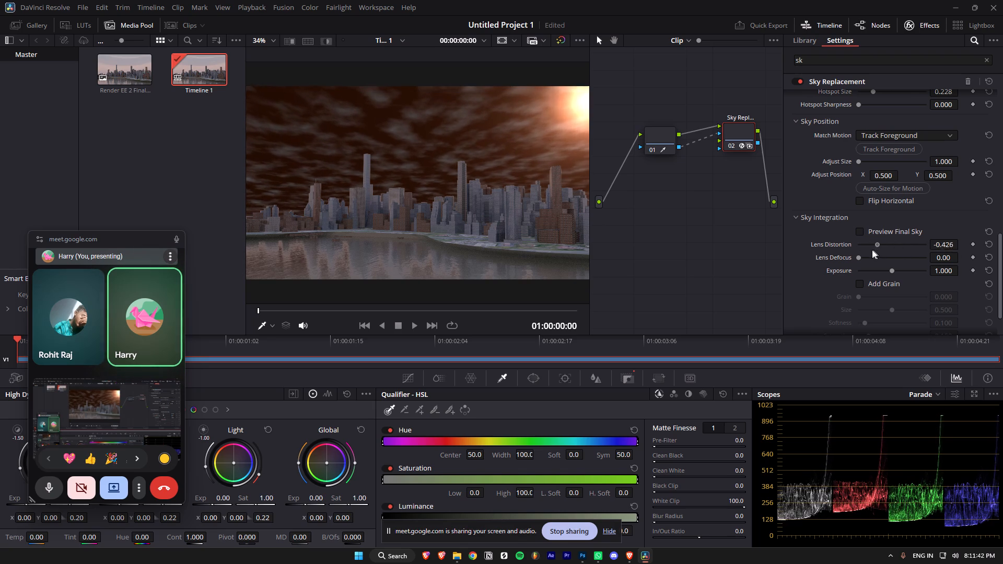
{"action": "left_click_drag", "start_coordinate": [872, 250], "coordinate": [836, 252]}
Raise the sky Exposure to 2.000, try Add Grain at 0.200, and undo back to Exposure 1.240 without grain.
{"action": "left_click_drag", "start_coordinate": [893, 272], "coordinate": [936, 268]}
{"action": "scroll", "coordinate": [920, 290], "scroll_direction": "down", "scroll_amount": 1}
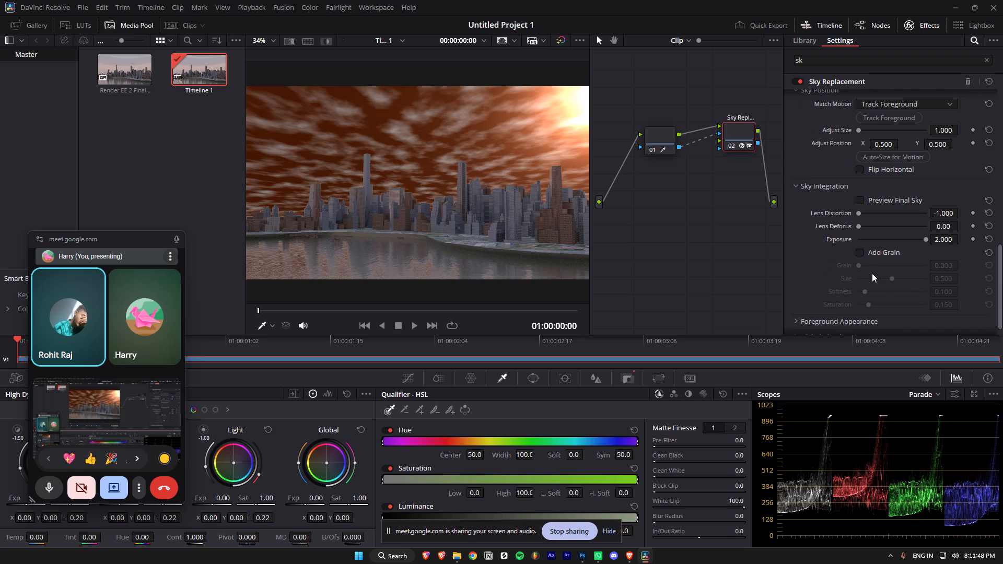
{"action": "left_click", "coordinate": [857, 250]}
{"action": "left_click_drag", "start_coordinate": [859, 267], "coordinate": [986, 267]}
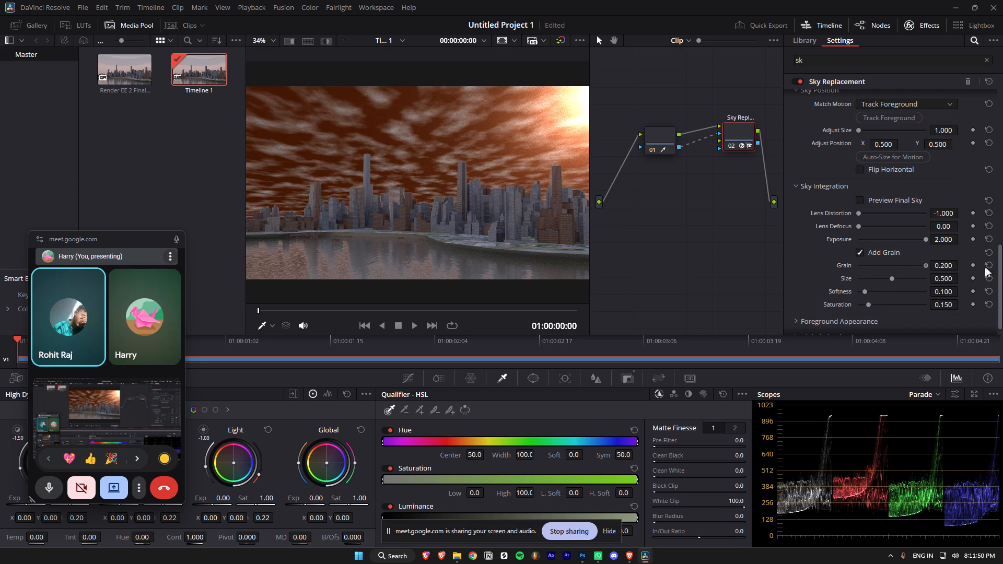
{"action": "left_click_drag", "start_coordinate": [986, 267], "coordinate": [1002, 272]}
{"action": "key", "text": "ctrl+z"}
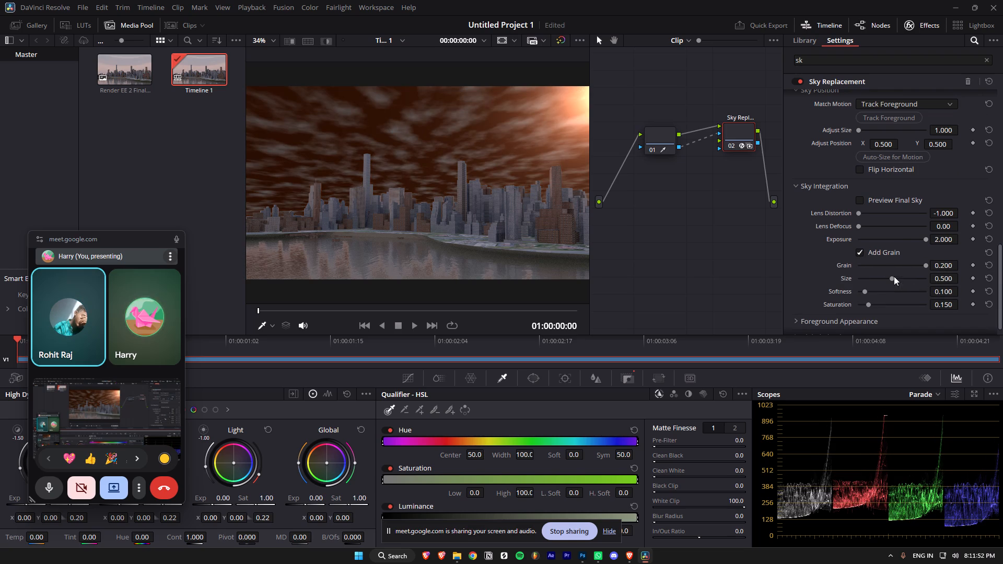
{"action": "left_click_drag", "start_coordinate": [894, 276], "coordinate": [874, 278]}
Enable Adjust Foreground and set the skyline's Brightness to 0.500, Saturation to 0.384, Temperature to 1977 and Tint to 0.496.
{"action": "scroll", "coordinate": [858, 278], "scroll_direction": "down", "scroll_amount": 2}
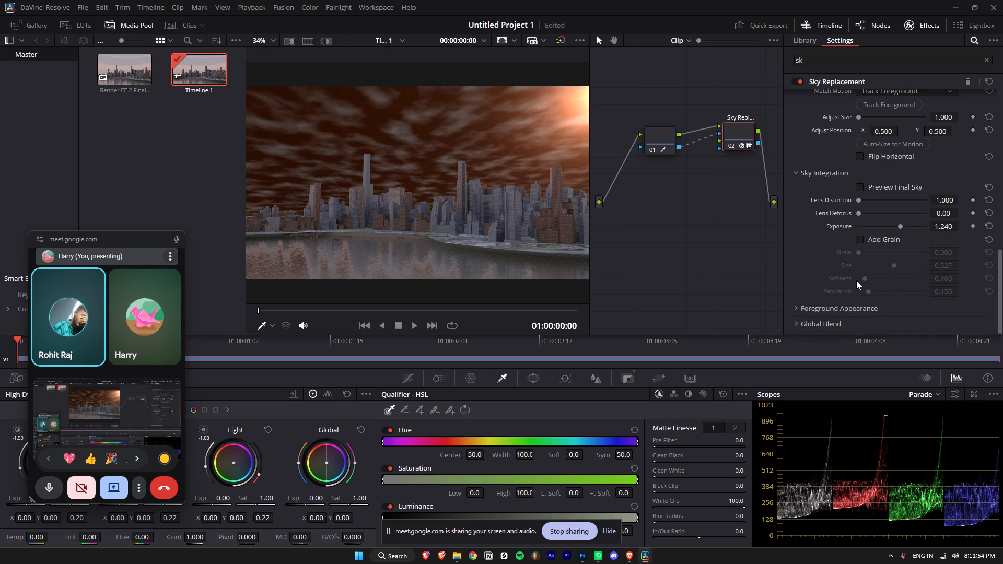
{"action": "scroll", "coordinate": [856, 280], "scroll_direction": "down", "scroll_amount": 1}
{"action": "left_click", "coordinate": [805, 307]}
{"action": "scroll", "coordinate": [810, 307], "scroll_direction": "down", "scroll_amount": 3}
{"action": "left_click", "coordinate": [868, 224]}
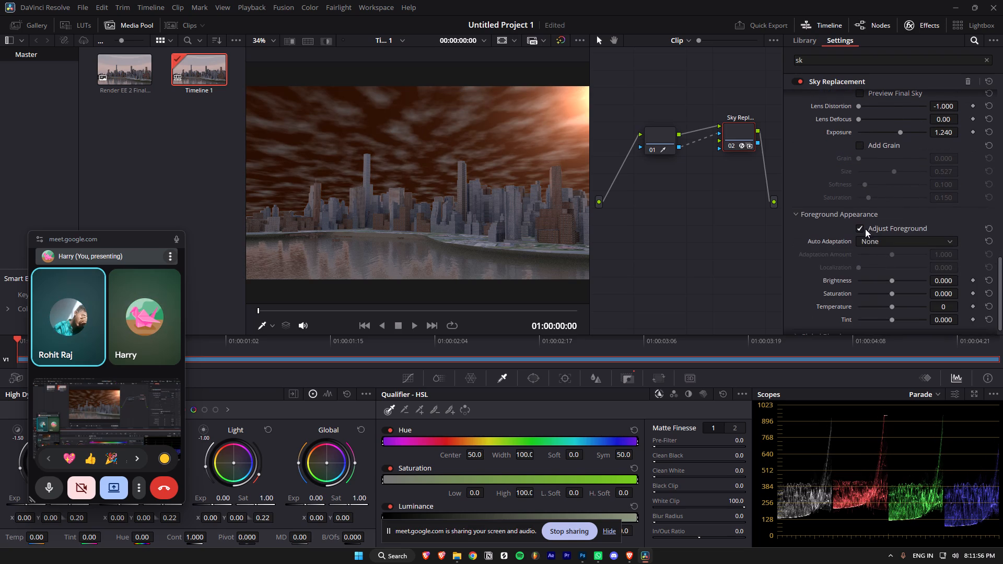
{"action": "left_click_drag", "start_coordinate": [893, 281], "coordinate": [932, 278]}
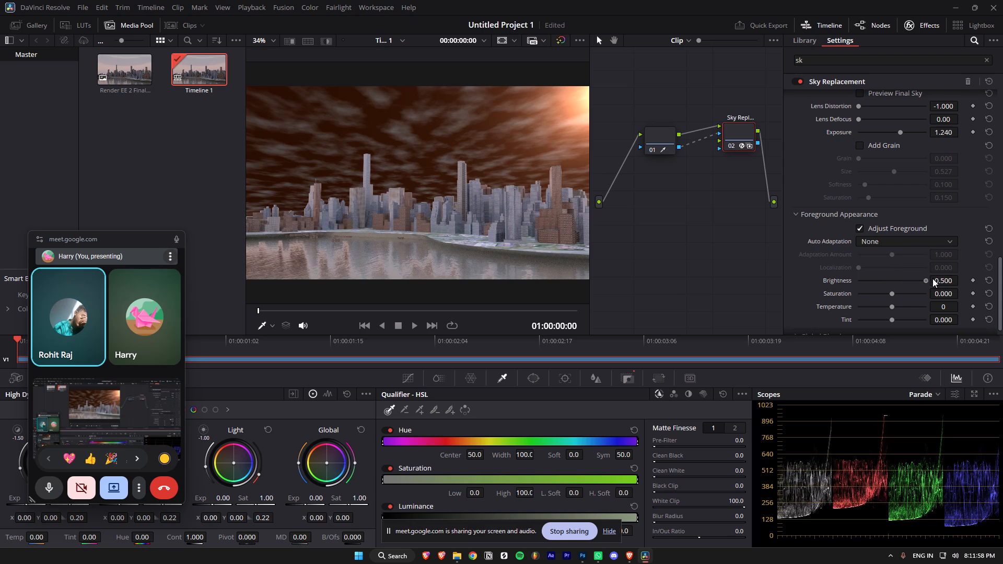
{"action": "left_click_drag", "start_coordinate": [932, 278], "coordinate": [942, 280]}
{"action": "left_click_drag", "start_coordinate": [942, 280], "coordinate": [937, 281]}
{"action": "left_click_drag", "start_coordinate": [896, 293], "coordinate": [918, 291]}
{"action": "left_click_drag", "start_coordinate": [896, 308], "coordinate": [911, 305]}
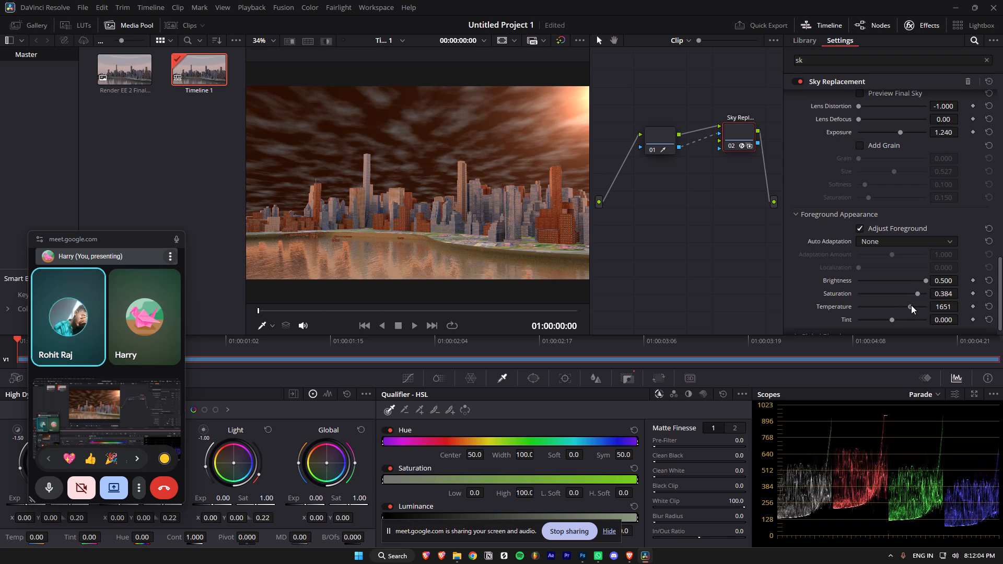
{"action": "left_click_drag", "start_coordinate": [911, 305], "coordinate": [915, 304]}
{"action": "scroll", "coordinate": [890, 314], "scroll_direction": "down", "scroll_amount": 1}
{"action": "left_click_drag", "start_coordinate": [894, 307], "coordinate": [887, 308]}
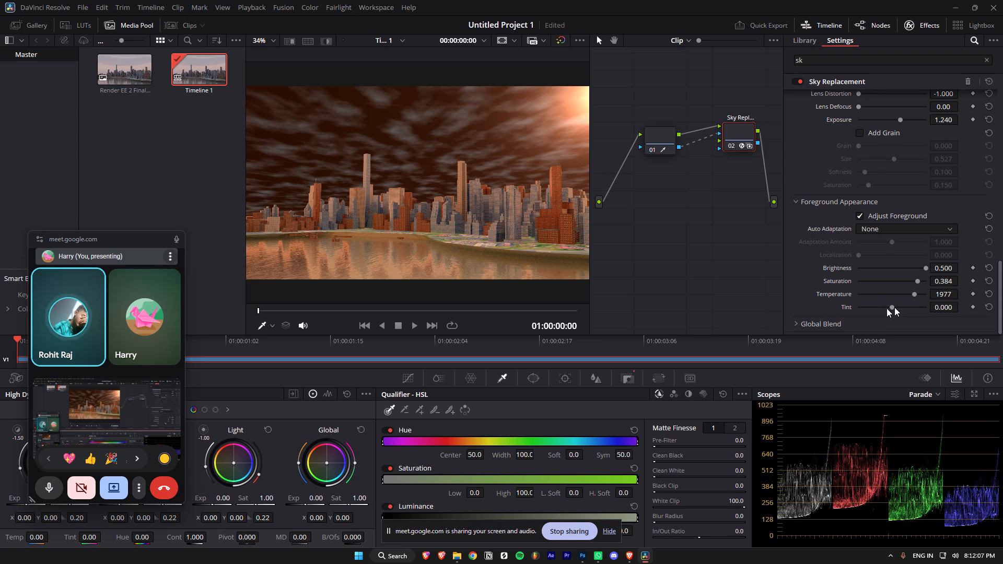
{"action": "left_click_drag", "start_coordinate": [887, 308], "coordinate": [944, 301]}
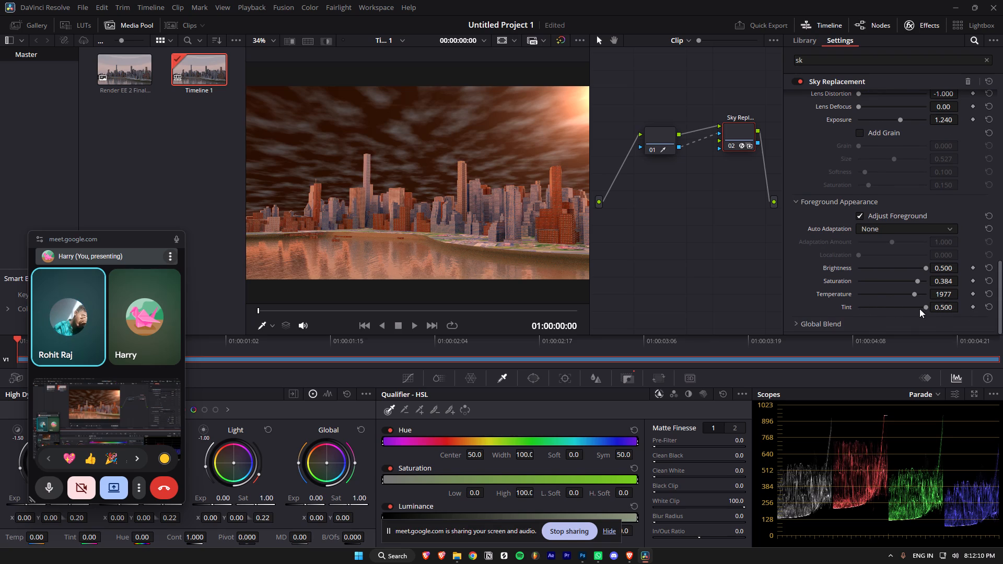
Lower the Sky Replacement's Global Blend to mix the effect partly with the original image, trying 0.682.
{"action": "scroll", "coordinate": [911, 308], "scroll_direction": "down", "scroll_amount": 4}
{"action": "left_click", "coordinate": [799, 322]}
{"action": "scroll", "coordinate": [868, 305], "scroll_direction": "down", "scroll_amount": 14}
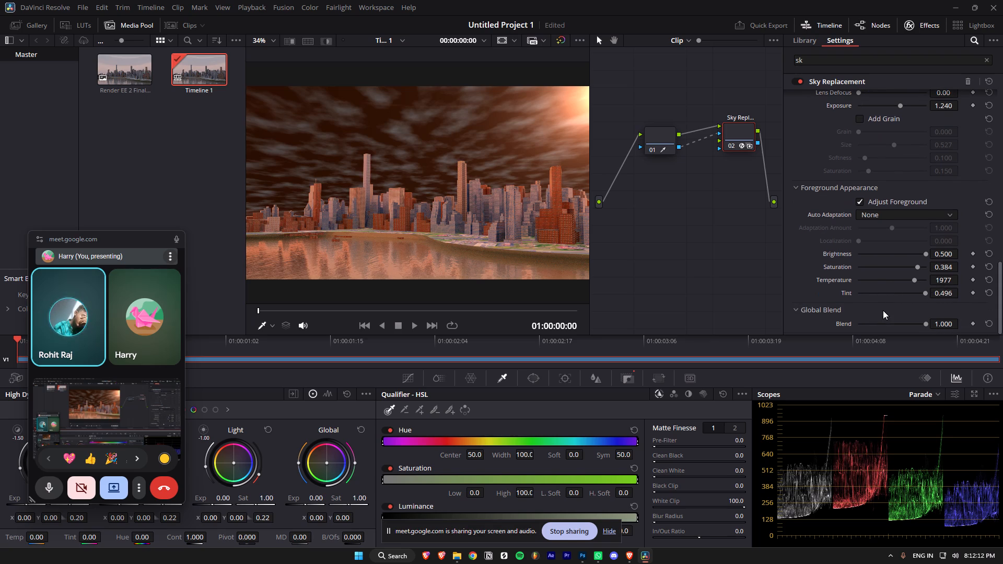
{"action": "left_click", "coordinate": [914, 321]}
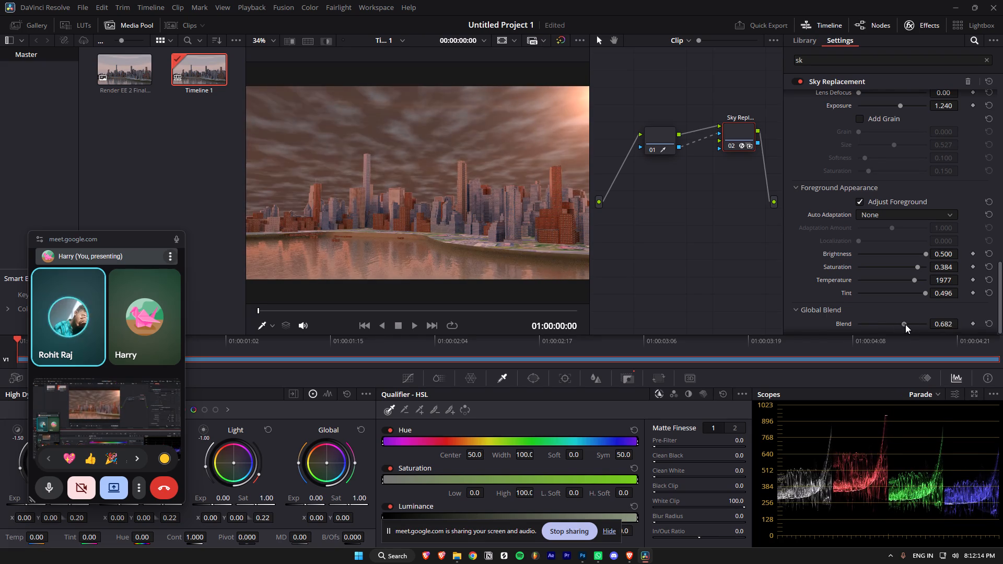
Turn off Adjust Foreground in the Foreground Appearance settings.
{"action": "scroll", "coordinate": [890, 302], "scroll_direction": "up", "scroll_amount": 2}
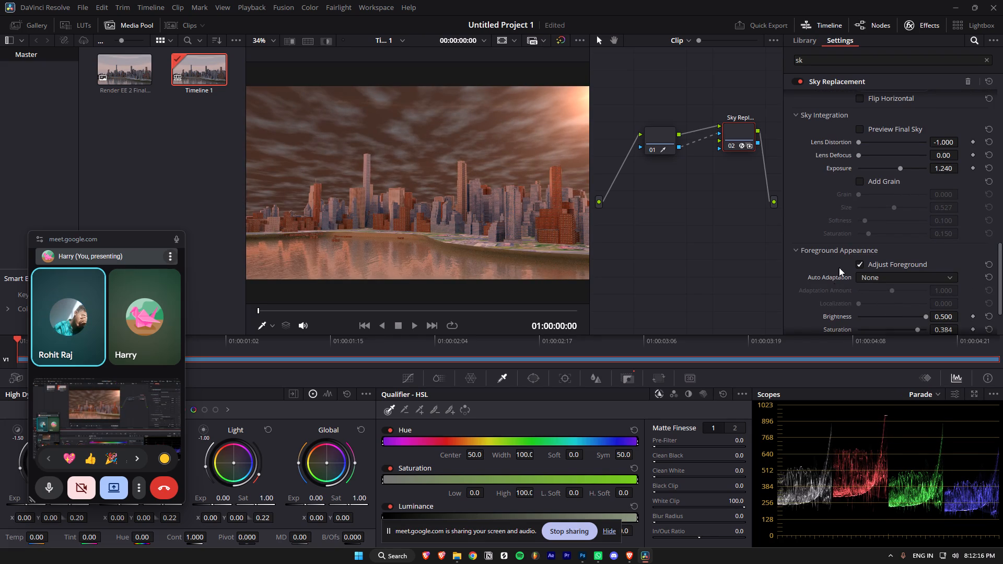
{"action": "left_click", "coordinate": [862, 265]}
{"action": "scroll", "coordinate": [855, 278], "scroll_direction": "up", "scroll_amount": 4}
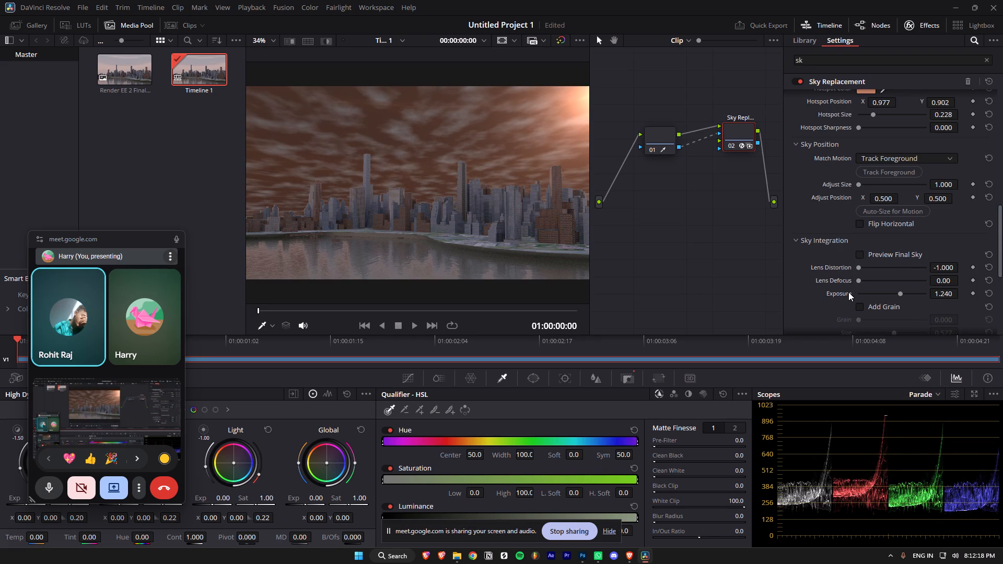
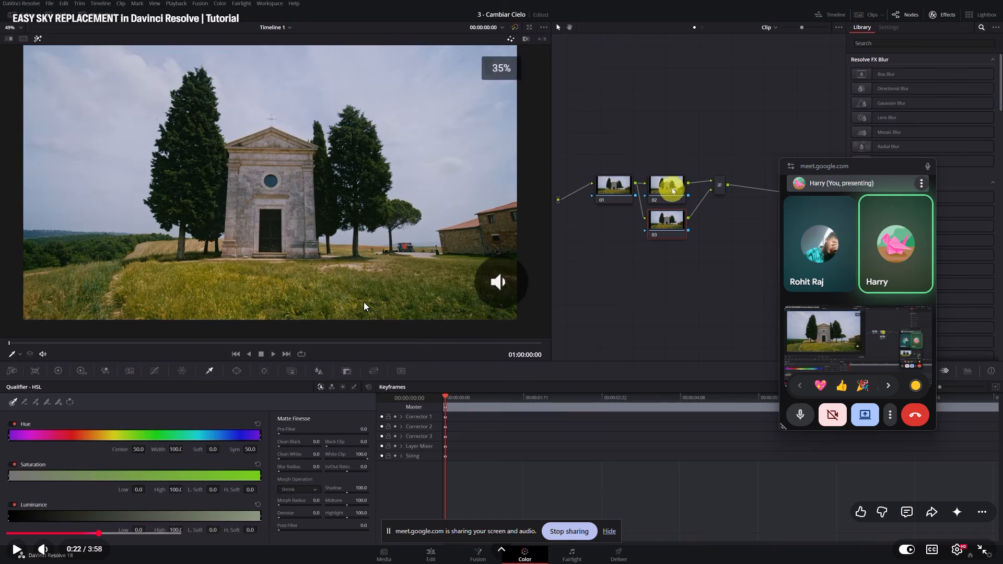
In the browser, skim the "EASY SKY REPLACEMENT in Davinci Resolve" tutorial, examining the 3D qualifier sky selection and external cloud matte setup.
{"action": "left_click_drag", "start_coordinate": [363, 302], "coordinate": [364, 302]}
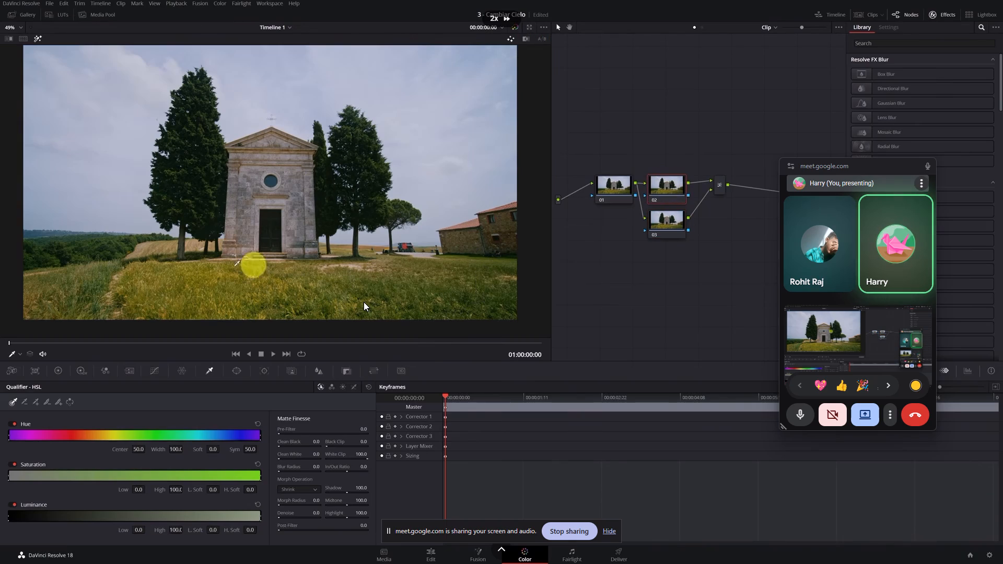
{"action": "left_click_drag", "start_coordinate": [364, 302], "coordinate": [364, 305]}
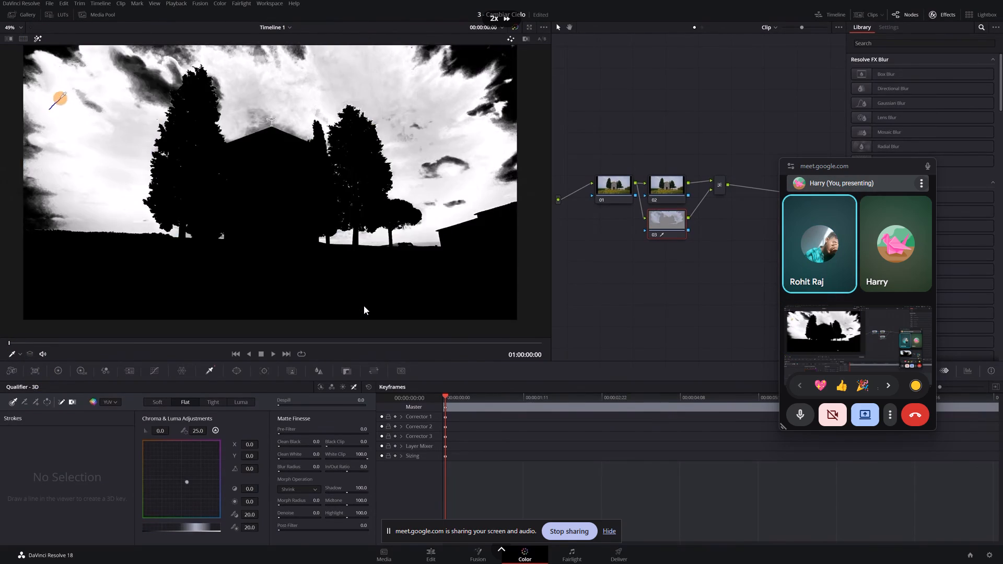
{"action": "left_click_drag", "start_coordinate": [364, 305], "coordinate": [364, 306]}
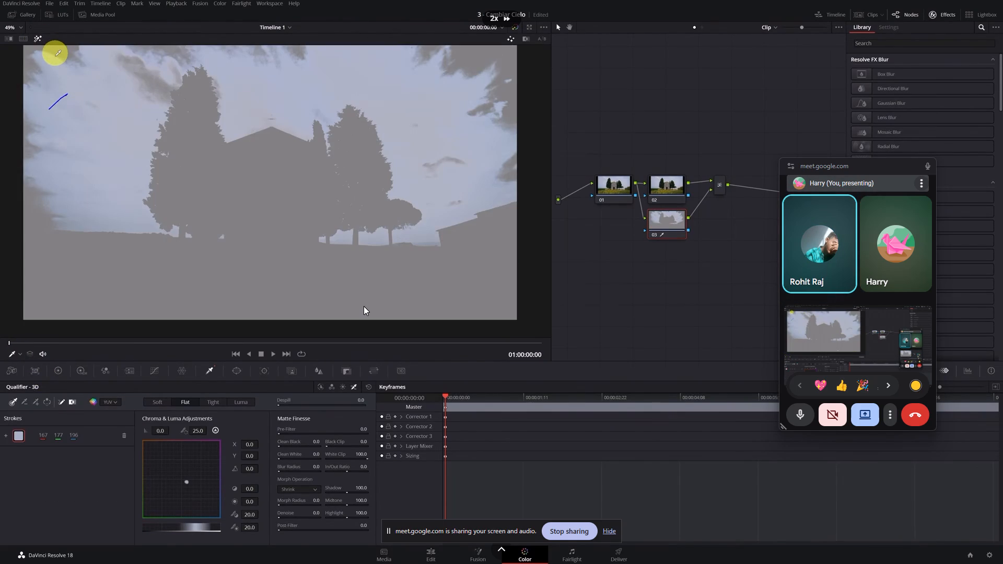
{"action": "left_click_drag", "start_coordinate": [364, 306], "coordinate": [363, 307]}
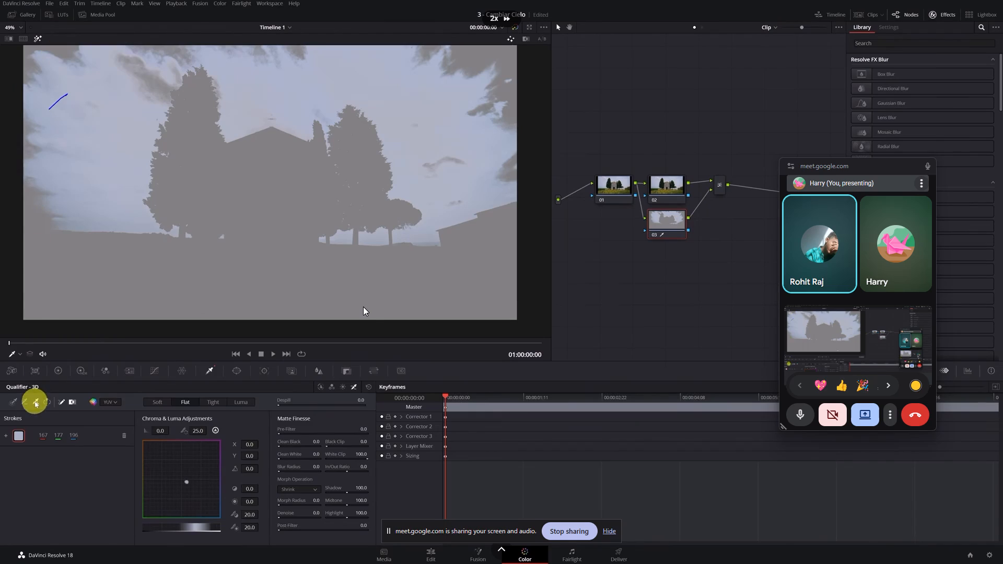
{"action": "left_click_drag", "start_coordinate": [363, 307], "coordinate": [365, 307]}
{"action": "key", "text": "Right"}
{"action": "key", "text": "Right"}
{"action": "key", "text": "Right"}
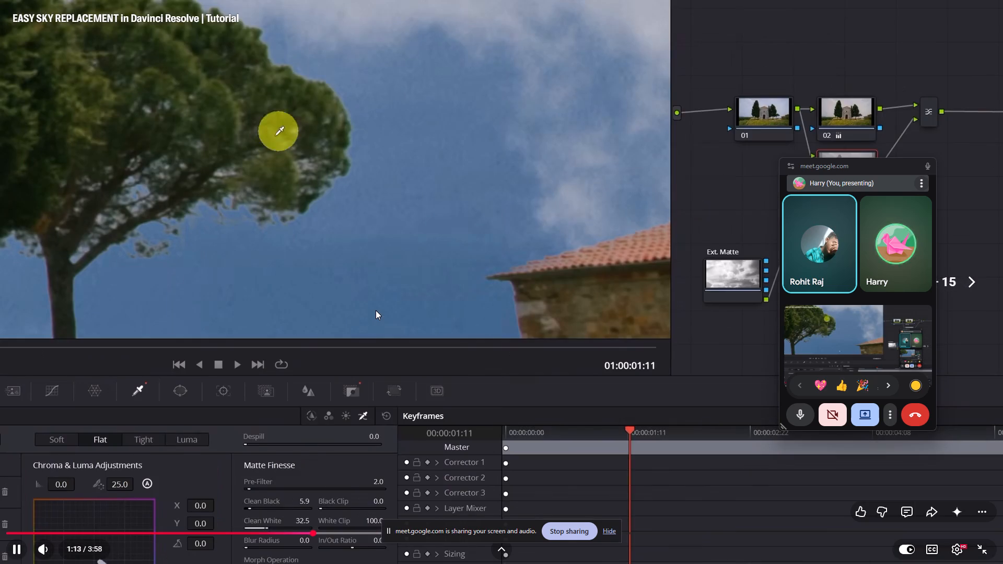
{"action": "key", "text": "Right"}
{"action": "key", "text": "Right"}
{"action": "key", "text": "Right"}
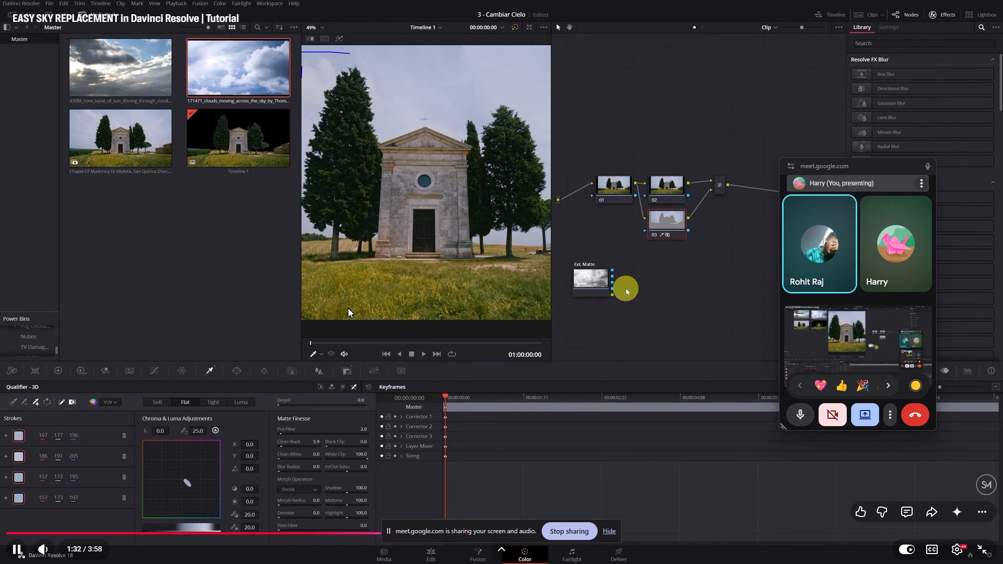
{"action": "left_click", "coordinate": [308, 316]}
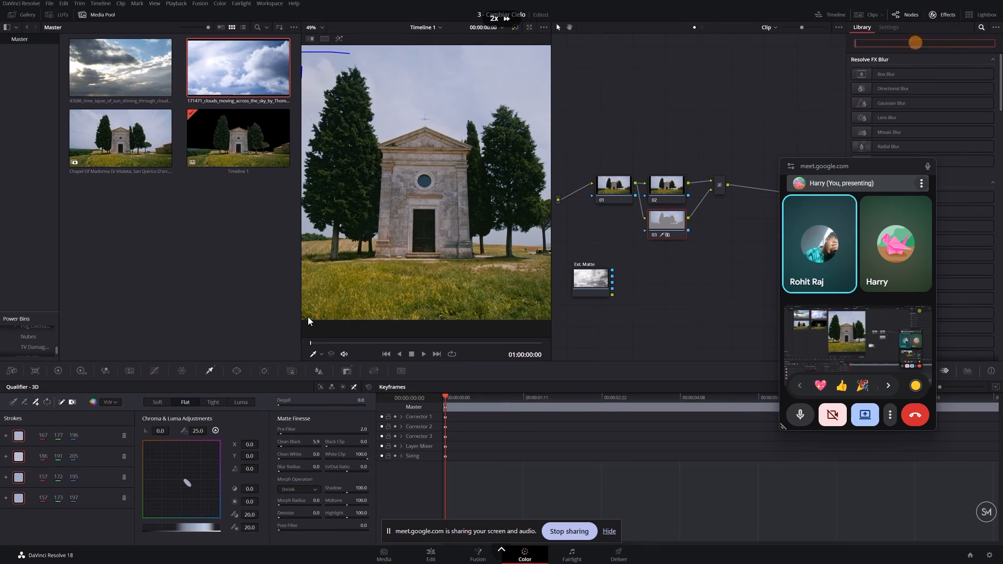
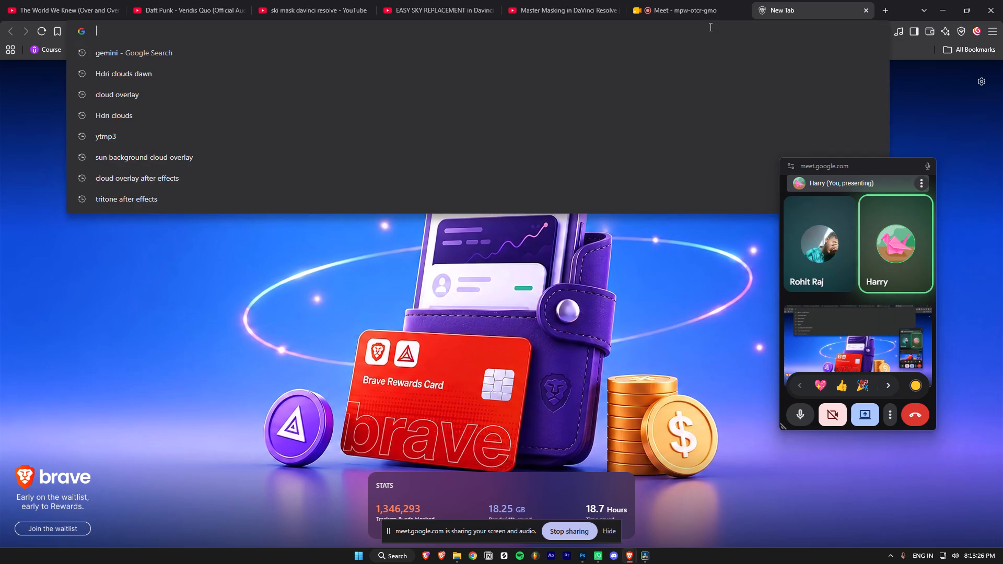
Search the web for "sky" and refine the query to "sky overlay".
{"action": "type", "text": "sky"}
{"action": "key", "text": "Return"}
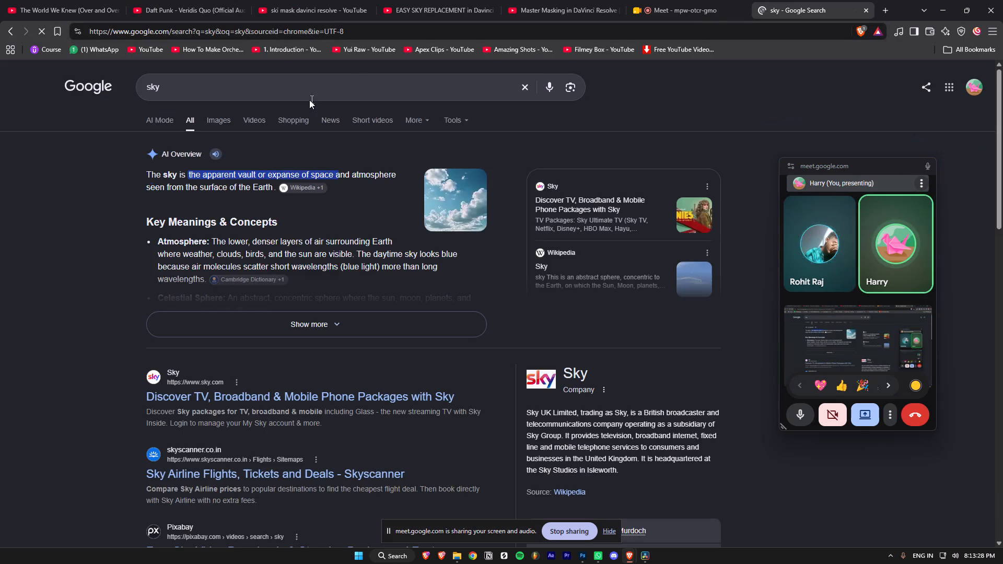
{"action": "left_click", "coordinate": [267, 93]}
{"action": "key", "text": "space"}
{"action": "type", "text": "overlay"}
{"action": "key", "text": "Return"}
Preview the sunset images in the results and examine the overlays on the ftp studios "Sky Overlays { Volume 2 }" page.
{"action": "scroll", "coordinate": [236, 177], "scroll_direction": "down", "scroll_amount": 4}
{"action": "scroll", "coordinate": [256, 161], "scroll_direction": "up", "scroll_amount": 3}
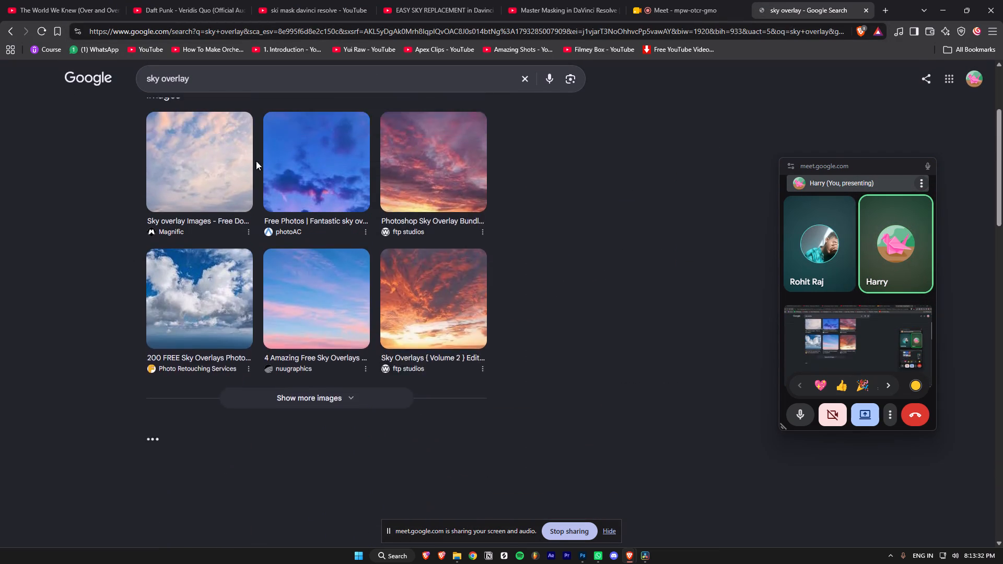
{"action": "scroll", "coordinate": [422, 312], "scroll_direction": "down", "scroll_amount": 3}
{"action": "left_click", "coordinate": [449, 280]}
{"action": "middle_click", "coordinate": [621, 204]}
{"action": "scroll", "coordinate": [621, 204], "scroll_direction": "up", "scroll_amount": 1}
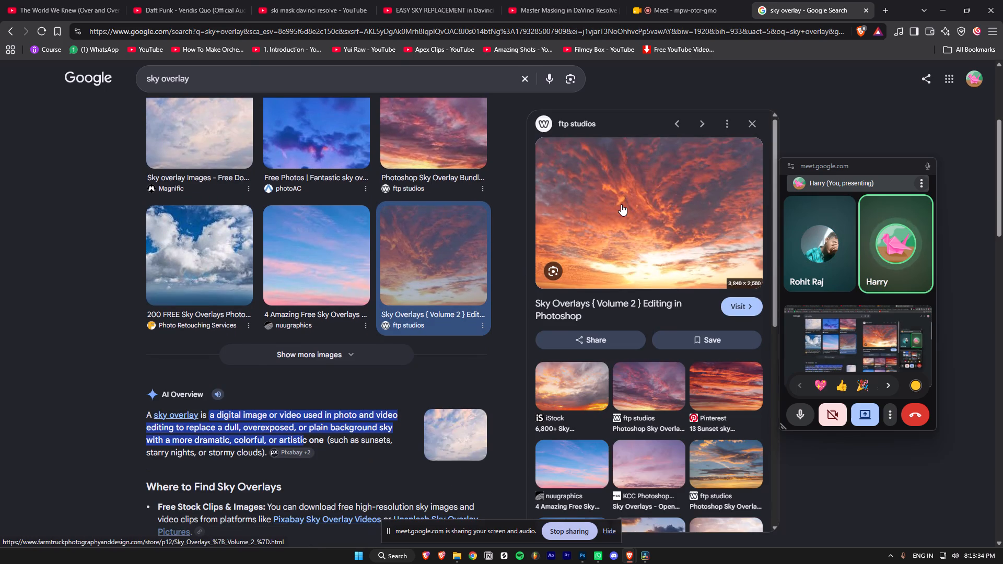
{"action": "left_click", "coordinate": [726, 373]}
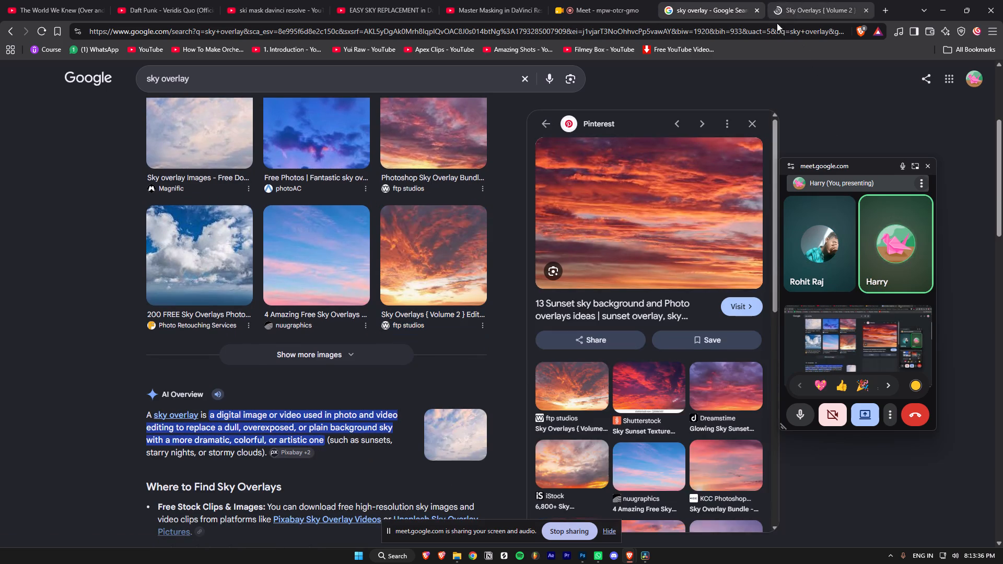
{"action": "left_click", "coordinate": [837, 0]}
{"action": "scroll", "coordinate": [311, 307], "scroll_direction": "down", "scroll_amount": 1}
{"action": "scroll", "coordinate": [367, 301], "scroll_direction": "down", "scroll_amount": 4}
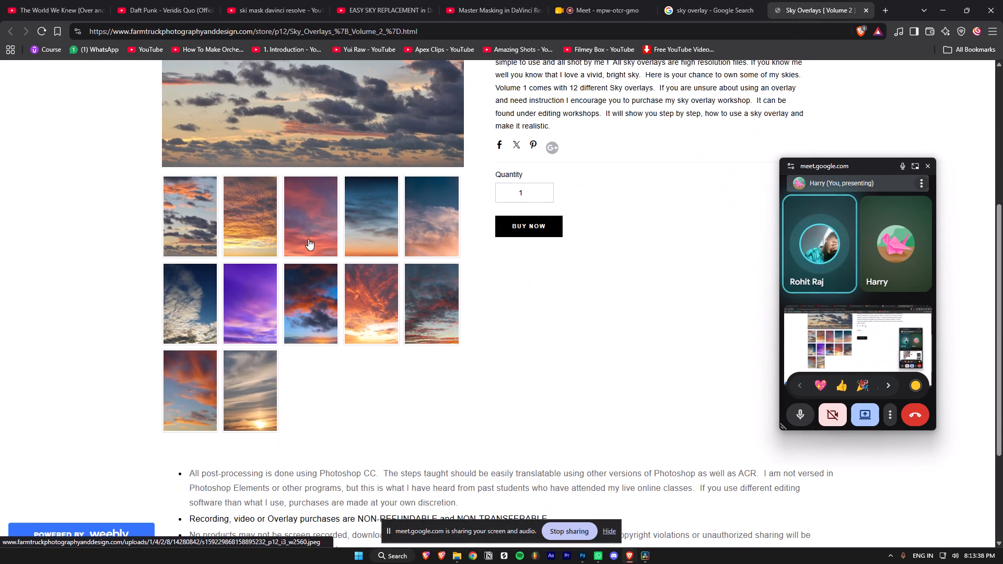
{"action": "scroll", "coordinate": [515, 234], "scroll_direction": "up", "scroll_amount": 5}
Open Unsplash's sky overlay photo collection from the search results and browse it, viewing the sunset cloud photo enlarged.
{"action": "left_click", "coordinate": [759, 0]}
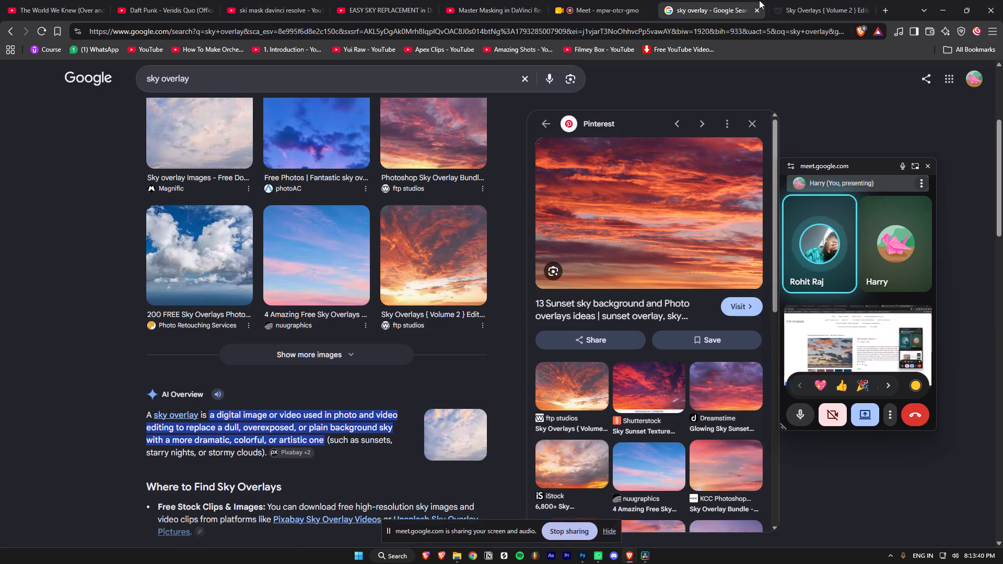
{"action": "scroll", "coordinate": [409, 273], "scroll_direction": "down", "scroll_amount": 3}
{"action": "scroll", "coordinate": [248, 313], "scroll_direction": "down", "scroll_amount": 4}
{"action": "middle_click", "coordinate": [243, 284]}
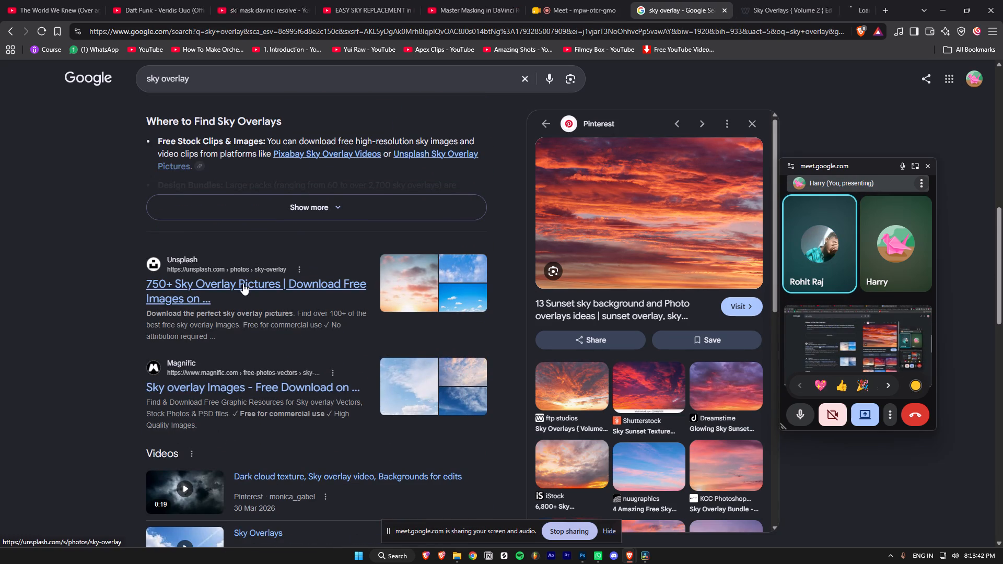
{"action": "left_click", "coordinate": [782, 0]}
{"action": "scroll", "coordinate": [714, 1], "scroll_direction": "up", "scroll_amount": 1}
{"action": "middle_click", "coordinate": [714, 1]}
{"action": "scroll", "coordinate": [587, 137], "scroll_direction": "up", "scroll_amount": 1}
{"action": "scroll", "coordinate": [510, 165], "scroll_direction": "down", "scroll_amount": 4}
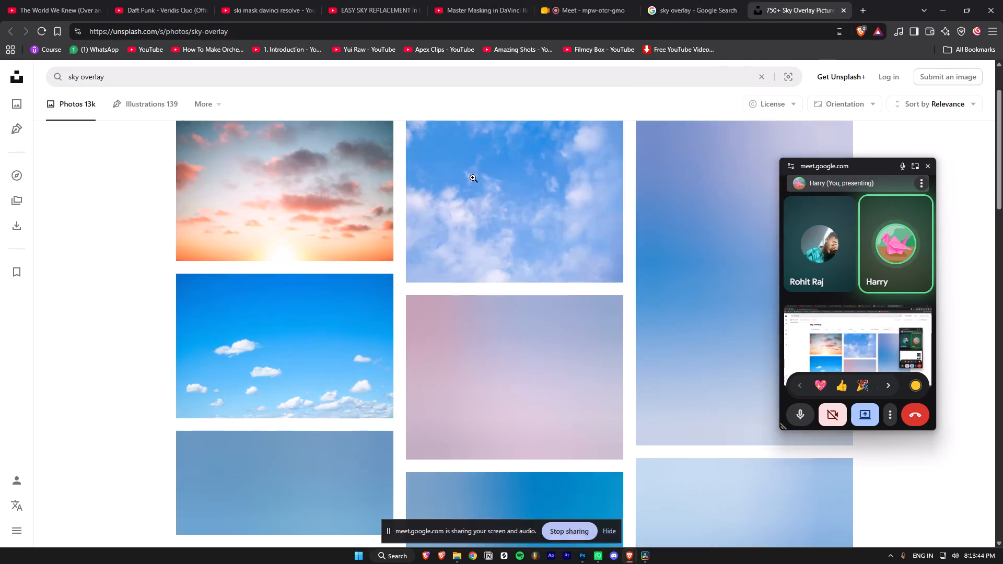
{"action": "scroll", "coordinate": [472, 180], "scroll_direction": "down", "scroll_amount": 2}
{"action": "scroll", "coordinate": [464, 183], "scroll_direction": "up", "scroll_amount": 4}
{"action": "left_click", "coordinate": [288, 219]}
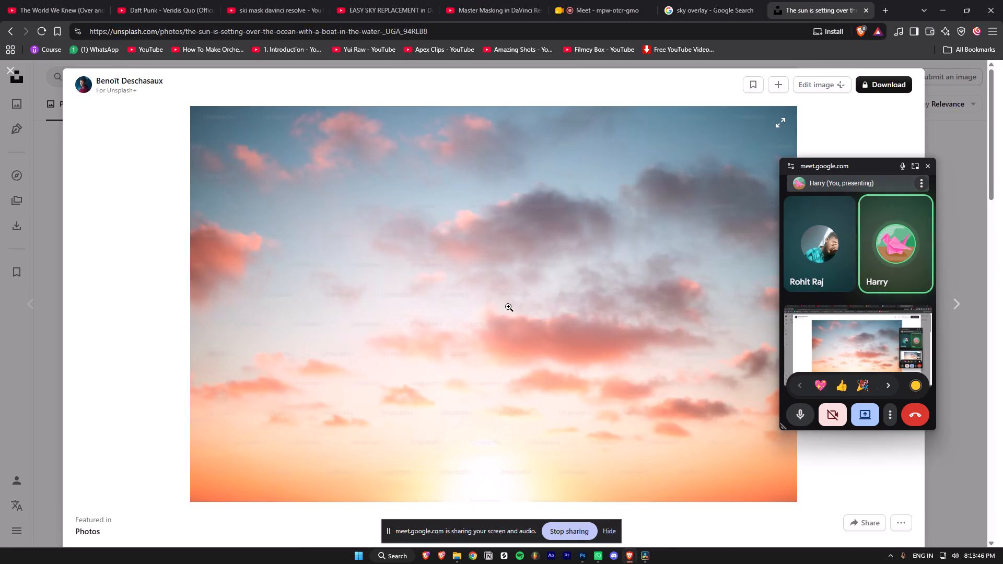
{"action": "scroll", "coordinate": [520, 285], "scroll_direction": "down", "scroll_amount": 2}
{"action": "left_click", "coordinate": [956, 102]}
{"action": "scroll", "coordinate": [589, 262], "scroll_direction": "down", "scroll_amount": 5}
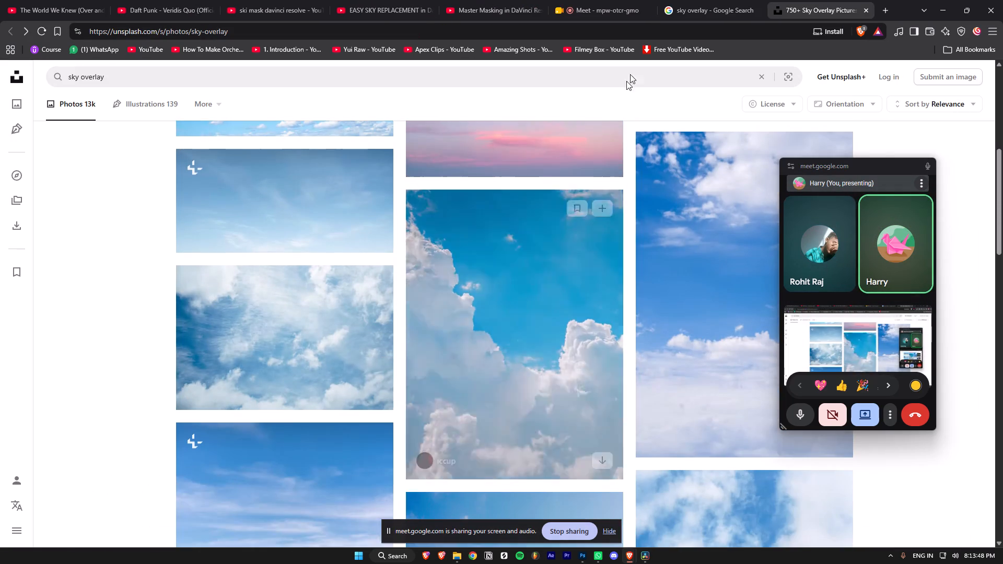
Go back to the web search and change the query to "sky overlay video".
{"action": "left_click", "coordinate": [692, 0]}
{"action": "scroll", "coordinate": [481, 232], "scroll_direction": "down", "scroll_amount": 5}
{"action": "left_click", "coordinate": [288, 76]}
{"action": "key", "text": "space"}
{"action": "type", "text": "vido"}
{"action": "key", "text": "BackSpace"}
{"action": "type", "text": "eo"}
{"action": "key", "text": "Return"}
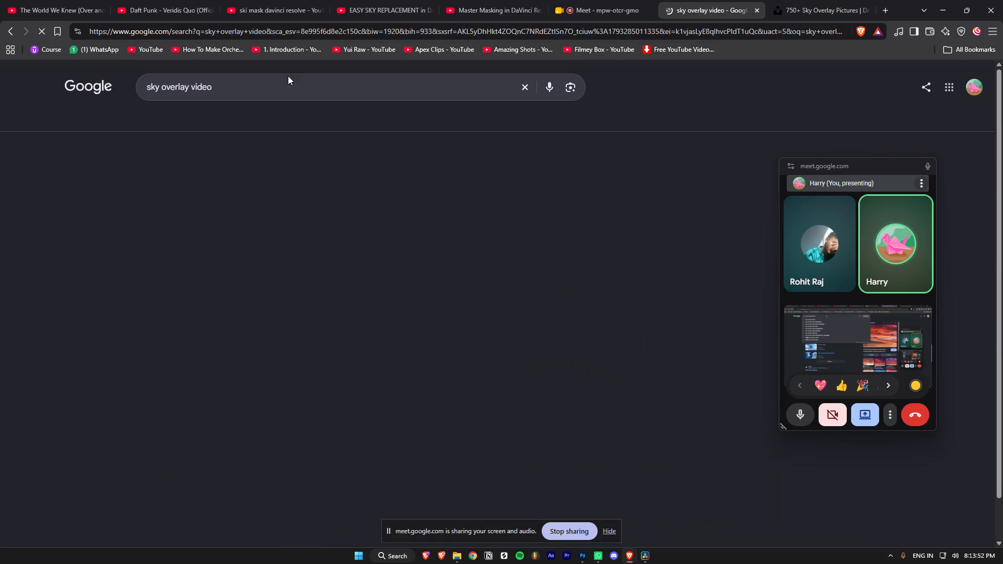
Open Pixabay's free sky video collection from the results and browse the royalty-free clips for a suitable sky.
{"action": "left_click", "coordinate": [250, 162]}
{"action": "scroll", "coordinate": [250, 179], "scroll_direction": "down", "scroll_amount": 5}
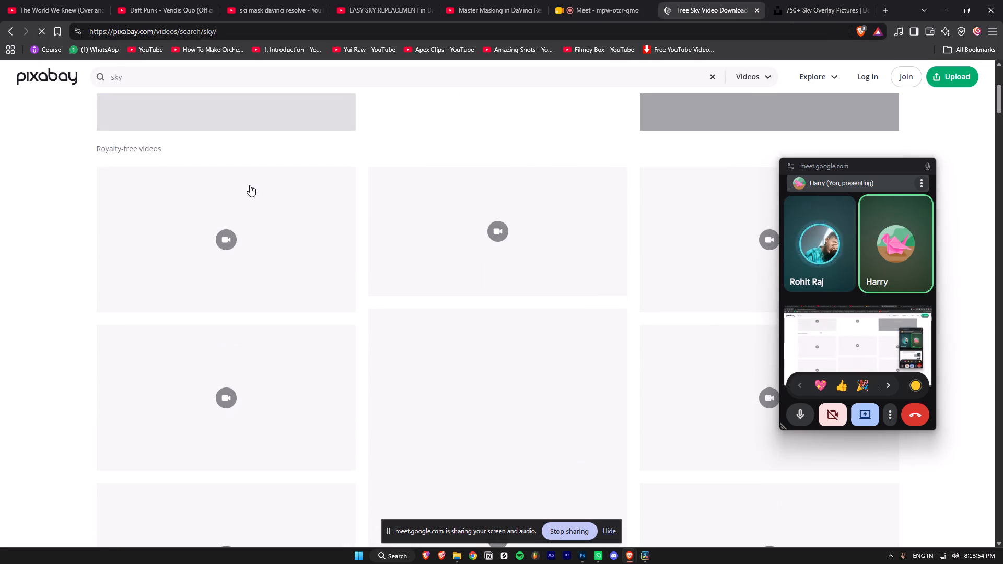
{"action": "scroll", "coordinate": [249, 185], "scroll_direction": "up", "scroll_amount": 3}
{"action": "scroll", "coordinate": [407, 251], "scroll_direction": "down", "scroll_amount": 6}
{"action": "scroll", "coordinate": [629, 257], "scroll_direction": "up", "scroll_amount": 3}
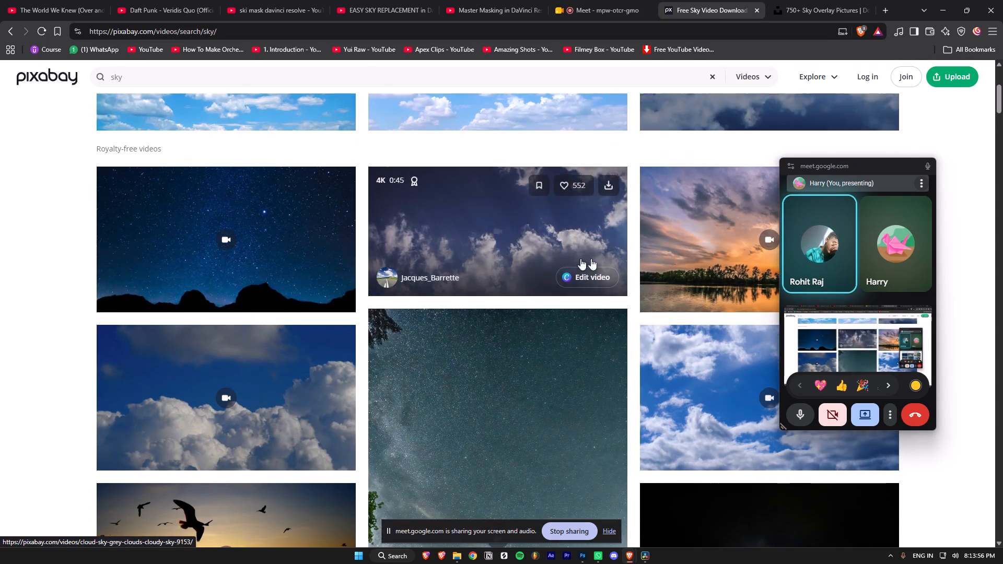
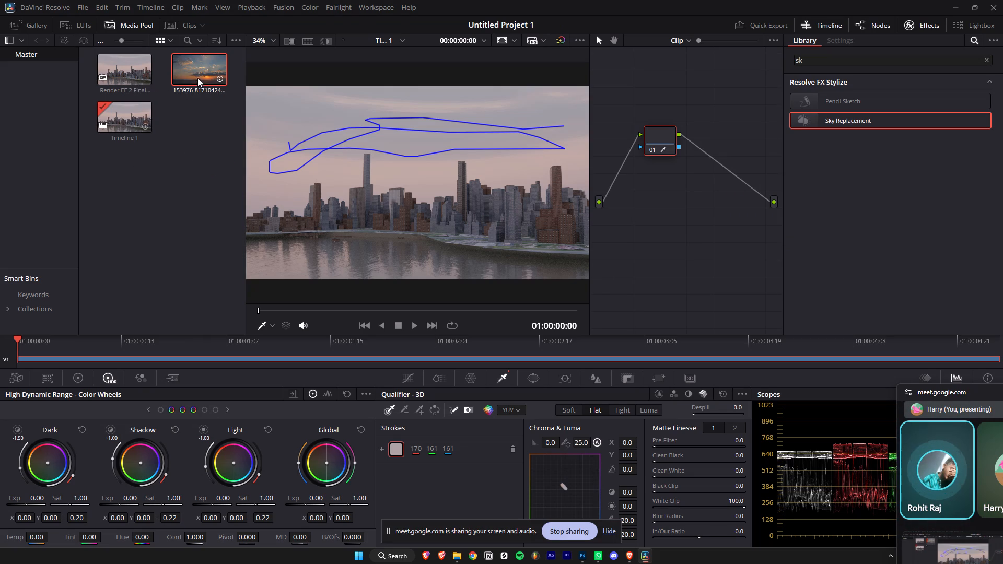
Add the 153976 sunset sky clip from the media pool to the node graph as a matte node below node 01.
{"action": "left_click_drag", "start_coordinate": [198, 67], "coordinate": [132, 70]}
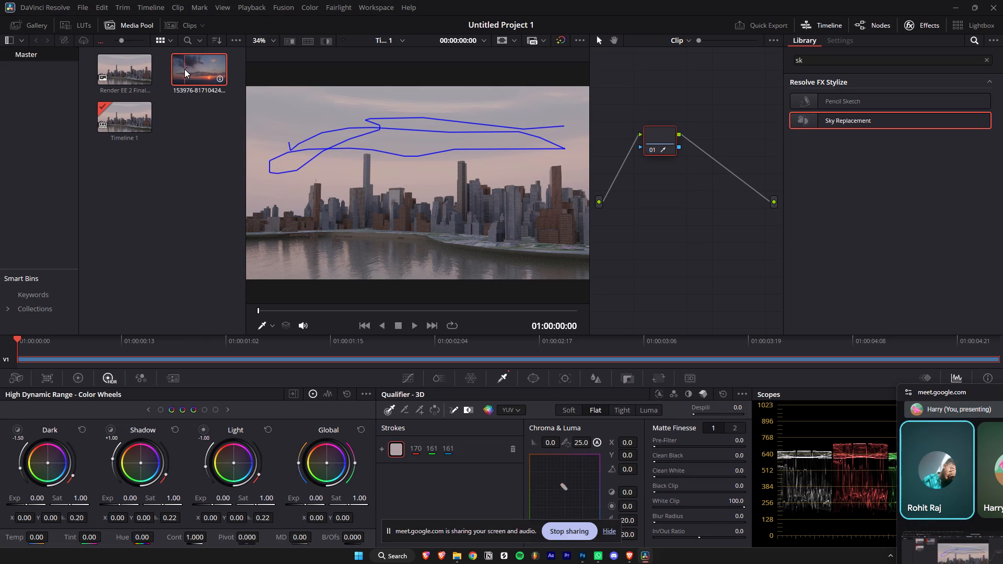
{"action": "left_click_drag", "start_coordinate": [185, 69], "coordinate": [177, 72]}
{"action": "left_click", "coordinate": [177, 143]}
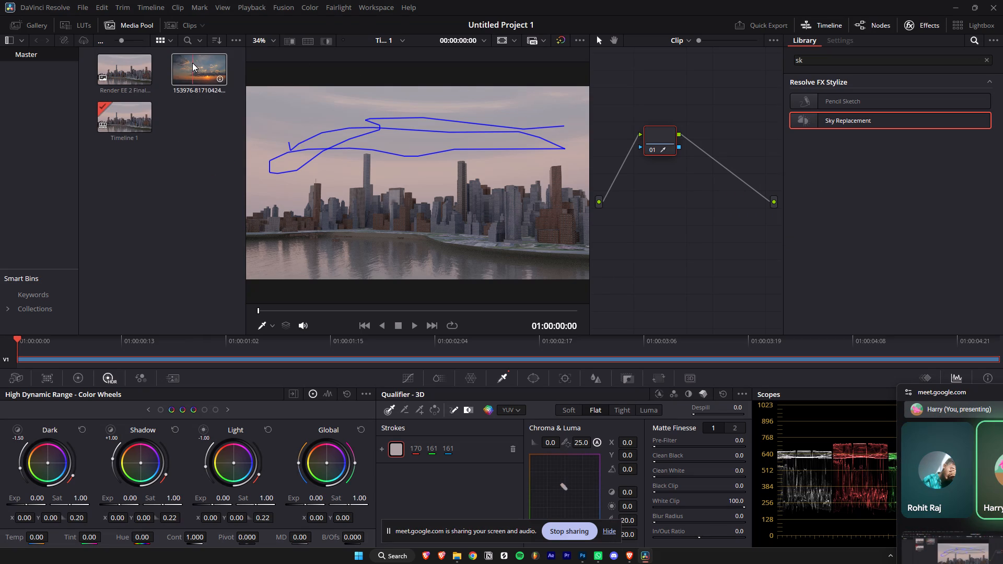
{"action": "left_click_drag", "start_coordinate": [210, 62], "coordinate": [664, 201]}
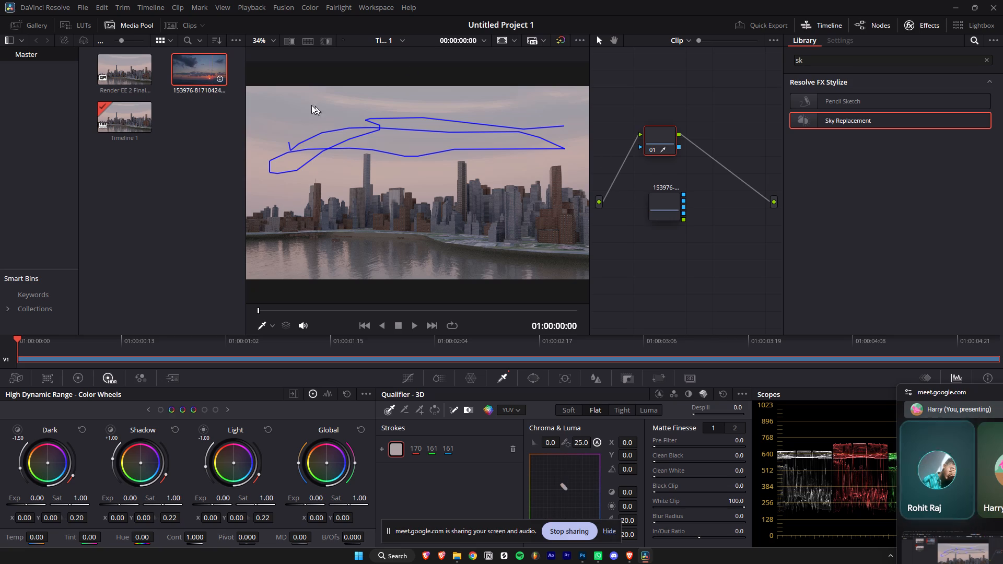
{"action": "scroll", "coordinate": [721, 182], "scroll_direction": "up", "scroll_amount": 2}
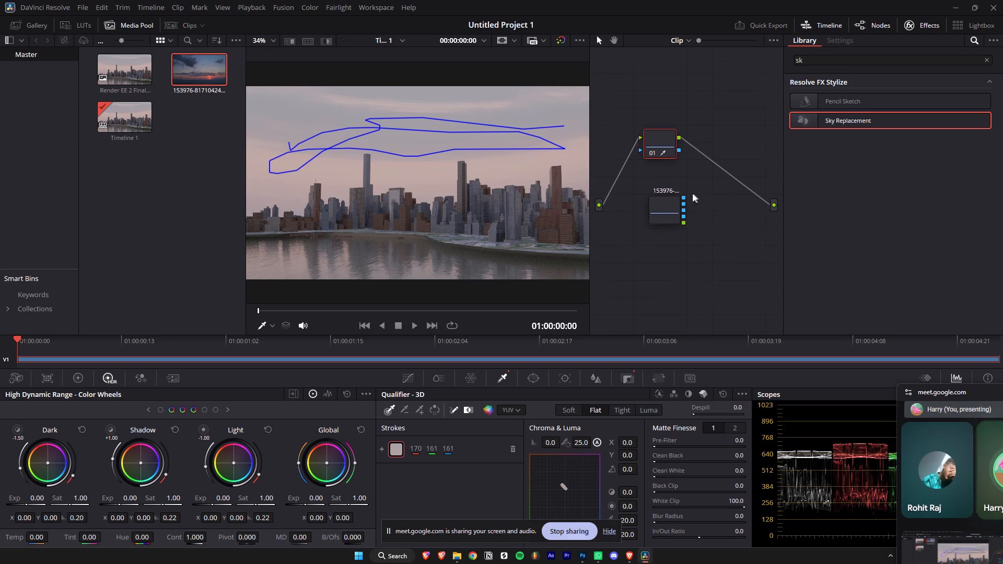
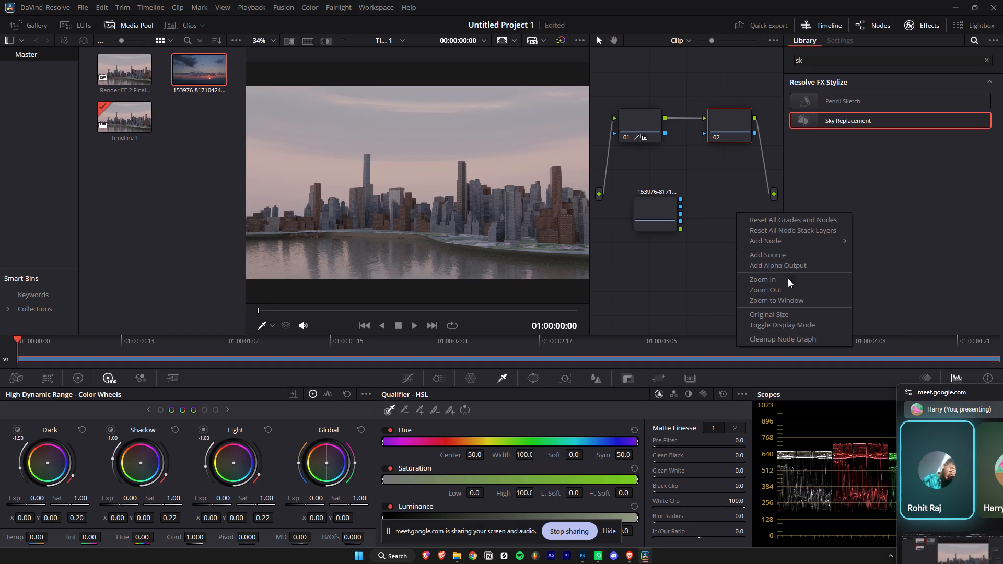
Search the effects library for "match" and apply the Match Move effect to node 02.
{"action": "right_click_drag", "start_coordinate": [740, 185], "coordinate": [739, 190]}
{"action": "left_click", "coordinate": [839, 60]}
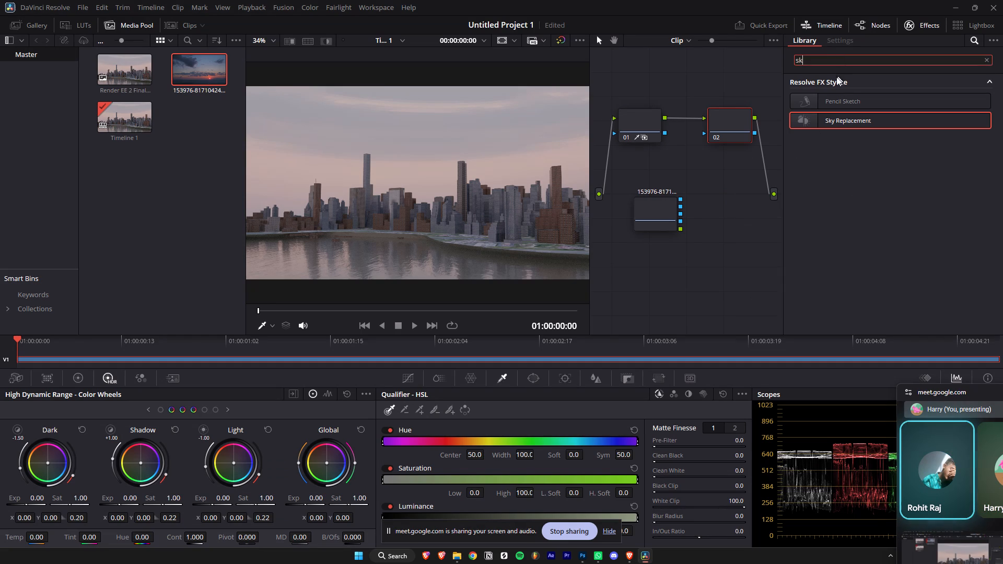
{"action": "key", "text": "ctrl+a"}
{"action": "type", "text": "match"}
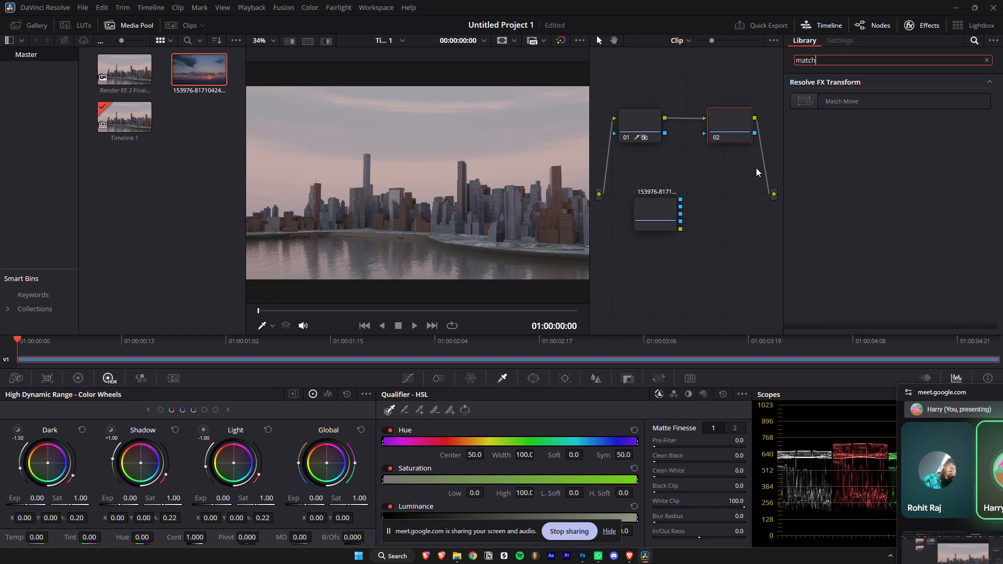
{"action": "left_click_drag", "start_coordinate": [883, 99], "coordinate": [723, 121]}
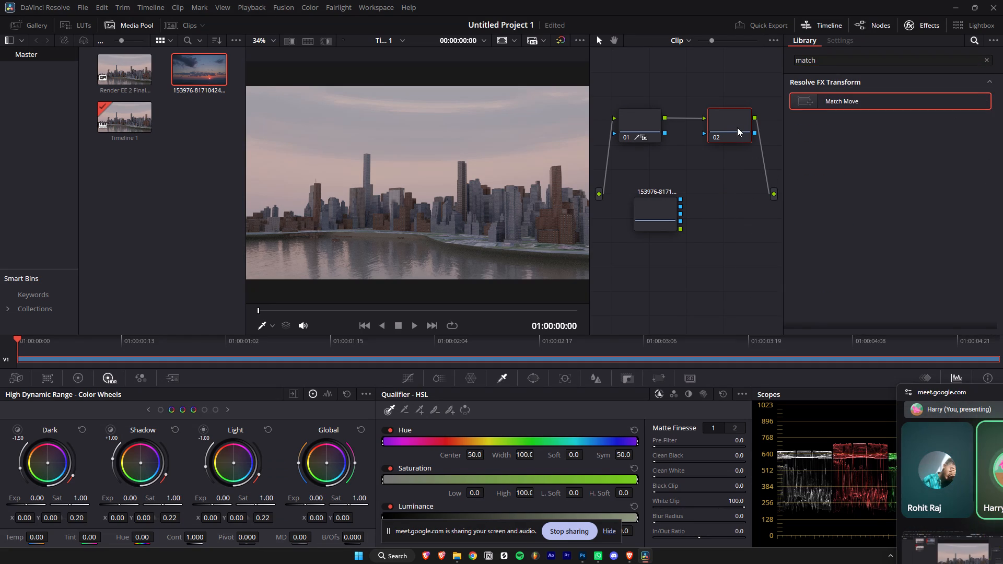
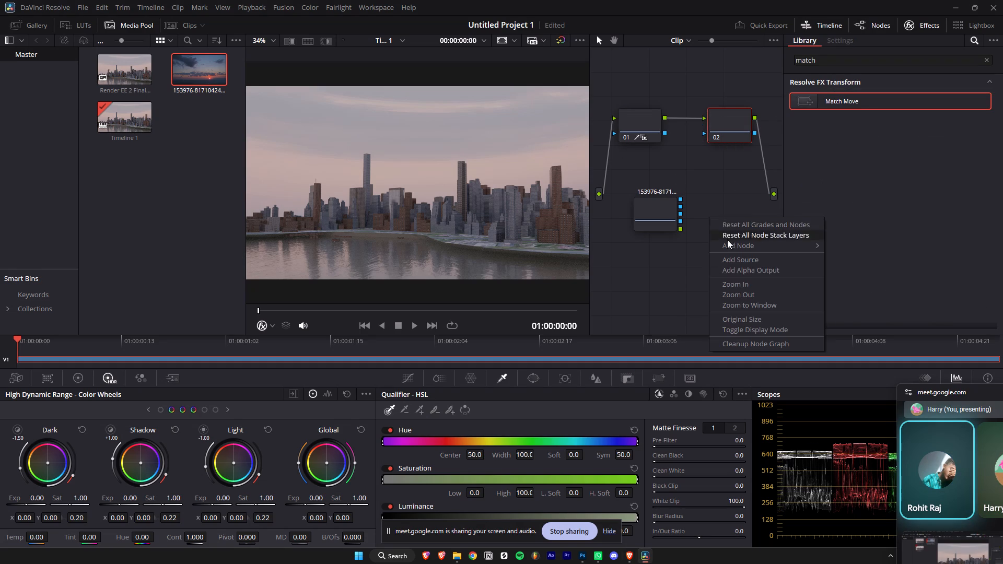
Dismiss the node graph options and bring up the options for node 02 instead.
{"action": "key", "text": "Escape"}
{"action": "right_click", "coordinate": [725, 115]}
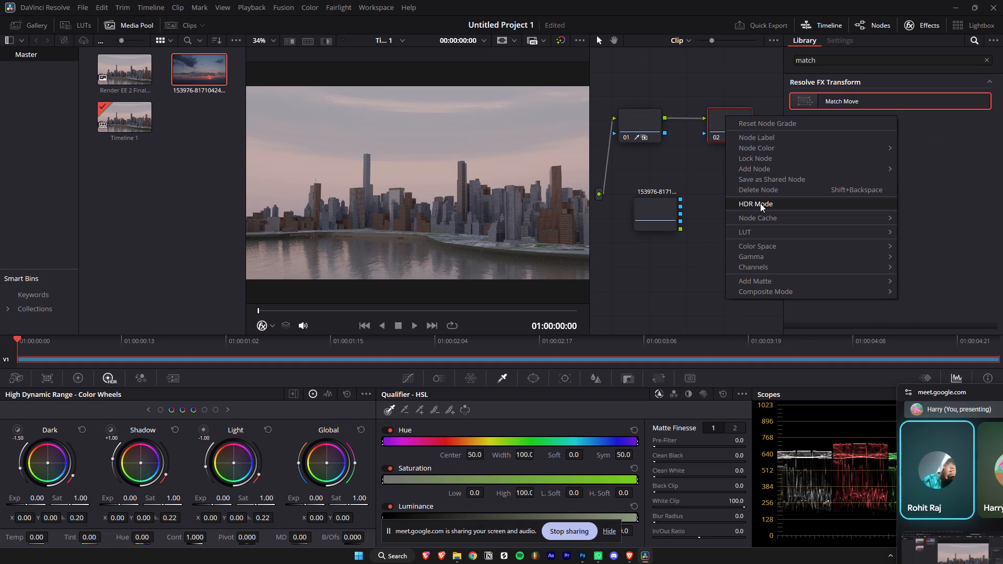
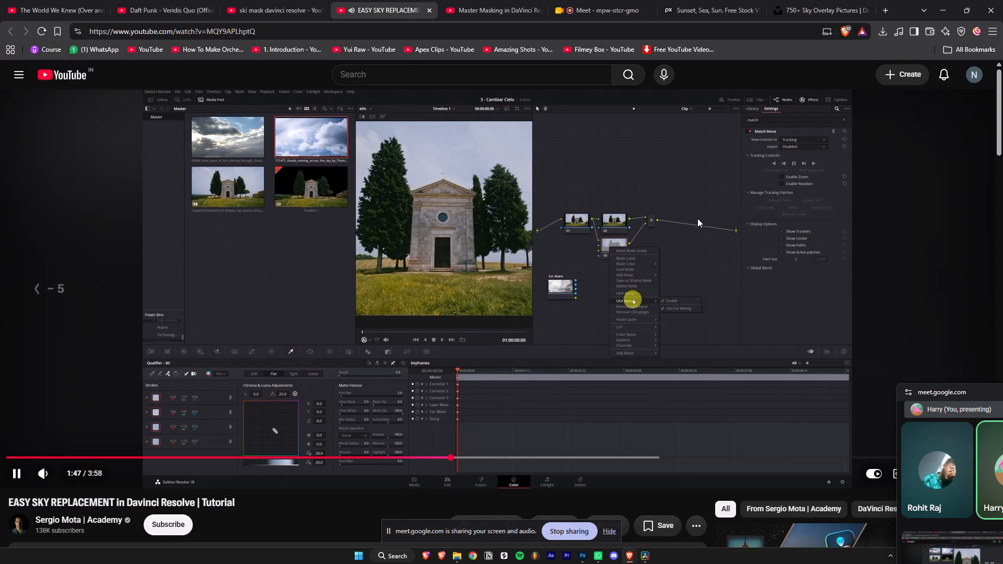
Rewind the sky replacement tutorial to its opening and review how the layer node is added to the node graph.
{"action": "key", "text": "Left"}
{"action": "key", "text": "Left"}
{"action": "key", "text": "Left"}
{"action": "key", "text": "Left"}
{"action": "key", "text": "Left"}
{"action": "key", "text": "Left"}
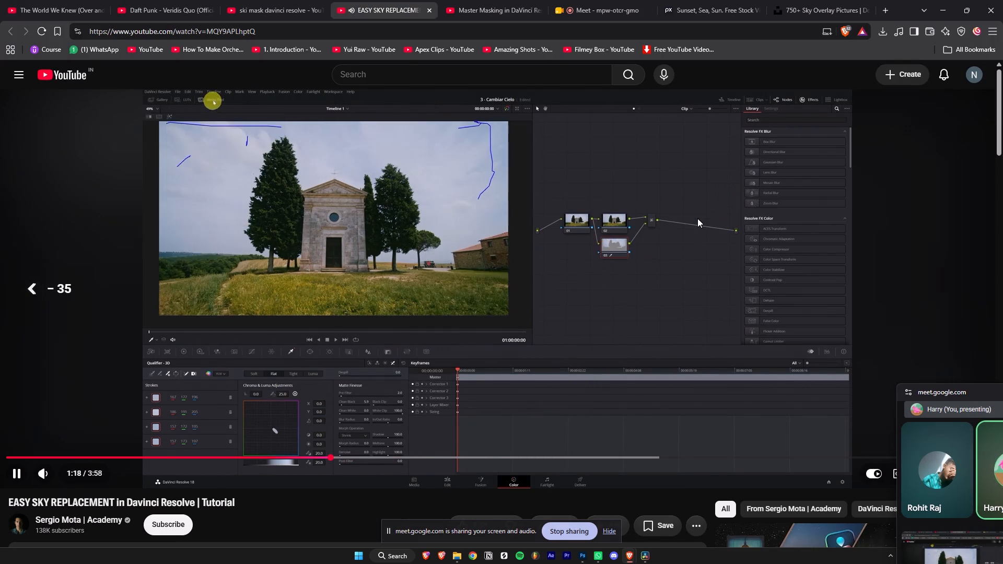
{"action": "key", "text": "Left"}
{"action": "key", "text": "Left"}
{"action": "key", "text": "Left"}
{"action": "key", "text": "Left"}
{"action": "key", "text": "Left"}
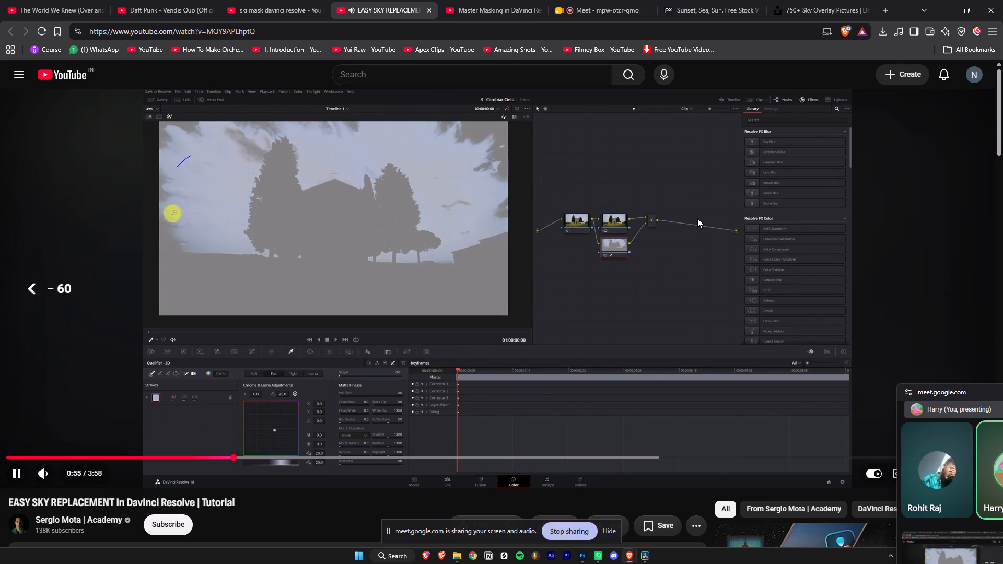
{"action": "key", "text": "Left"}
{"action": "key", "text": "Left"}
{"action": "key", "text": "Left"}
{"action": "key", "text": "Left"}
{"action": "key", "text": "Left"}
{"action": "key", "text": "Left"}
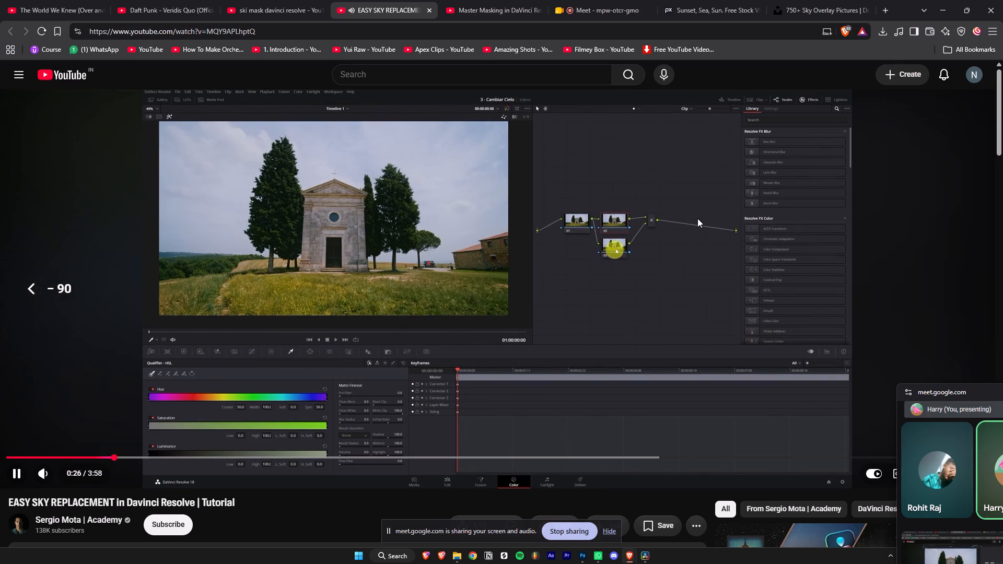
{"action": "key", "text": "Left"}
{"action": "key", "text": "Left"}
{"action": "key", "text": "Left"}
{"action": "key", "text": "Left"}
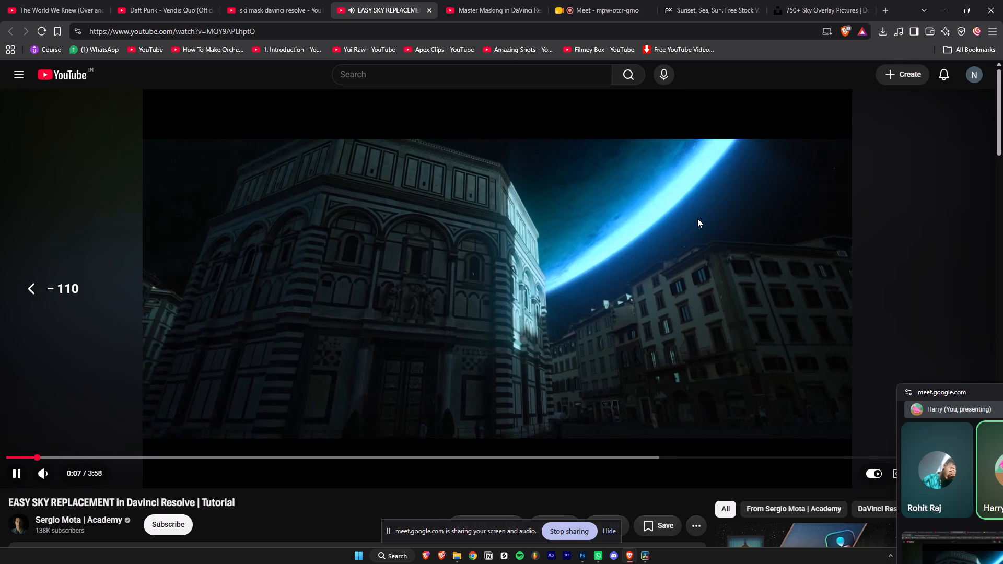
{"action": "key", "text": "Right"}
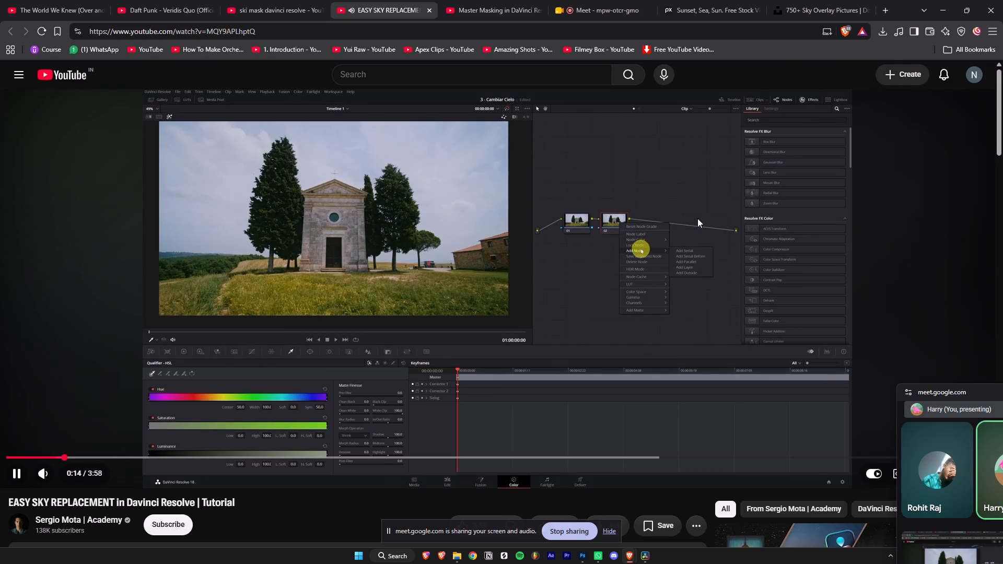
{"action": "left_click", "coordinate": [670, 225]}
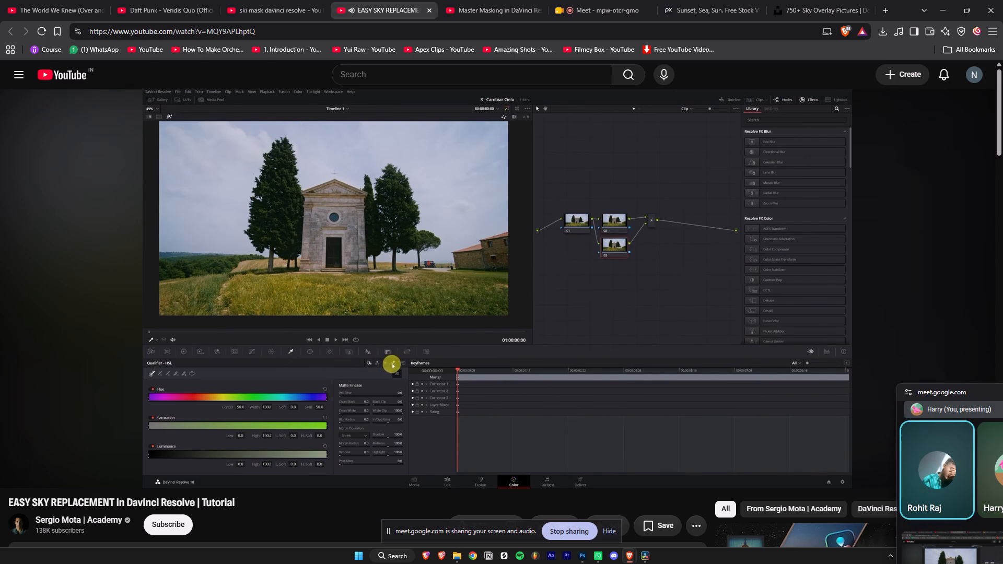
Skip ahead through the tutorial's sky qualifier section and review the part where the media pool is opened for the sky clip.
{"action": "key", "text": "Right"}
{"action": "key", "text": "Right"}
{"action": "key", "text": "Right"}
{"action": "key", "text": "Right"}
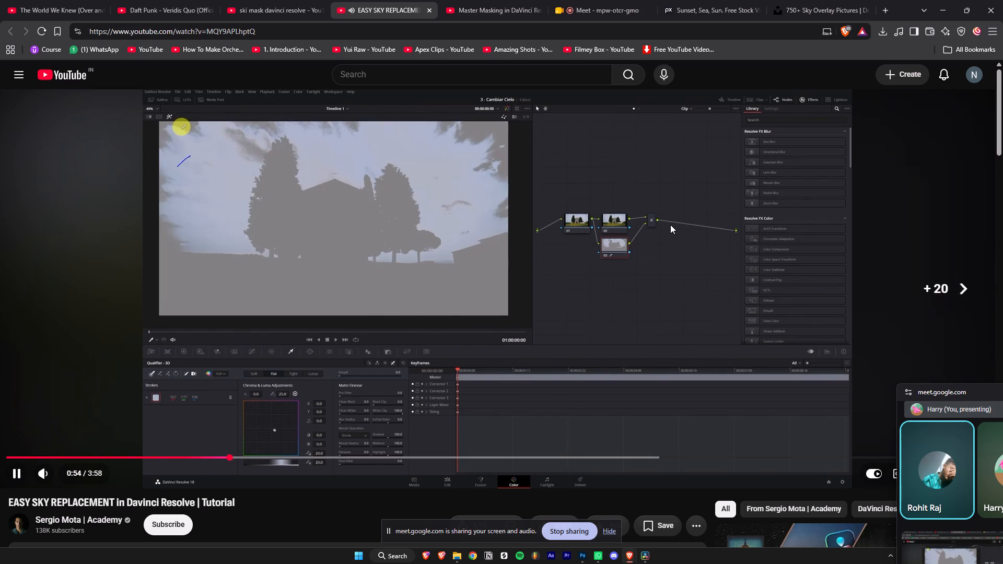
{"action": "key", "text": "Right"}
{"action": "key", "text": "Right"}
{"action": "key", "text": "Right"}
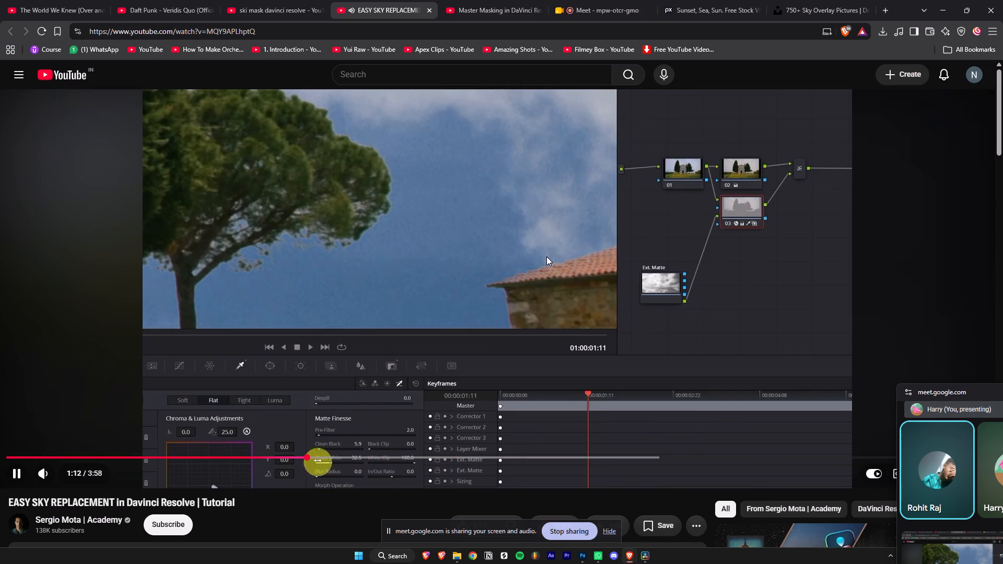
{"action": "key", "text": "Right"}
{"action": "key", "text": "space"}
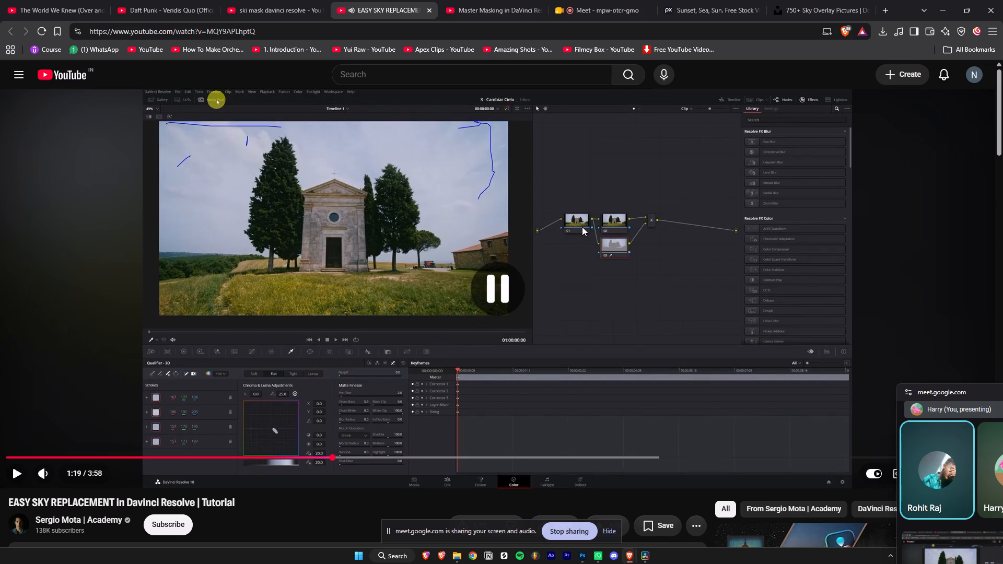
{"action": "key", "text": "Right"}
{"action": "key", "text": "space"}
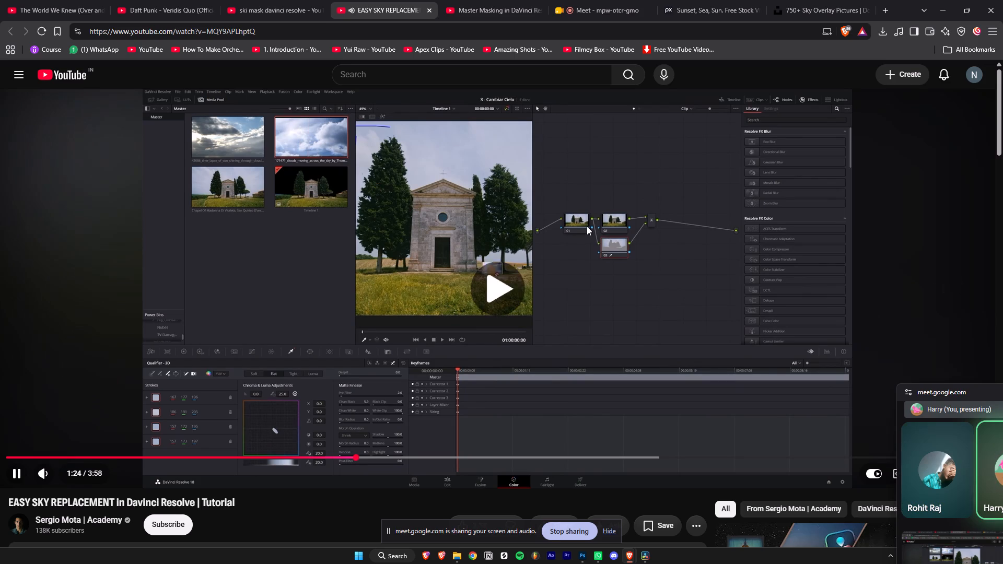
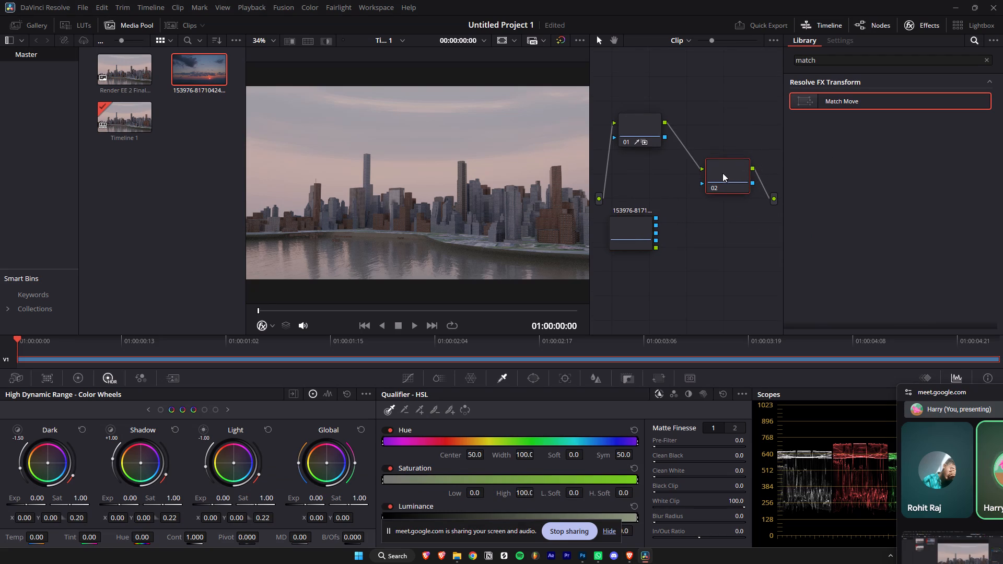
Select node 02 in the node graph and bring up its node options.
{"action": "left_click", "coordinate": [725, 181]}
{"action": "right_click", "coordinate": [727, 167]}
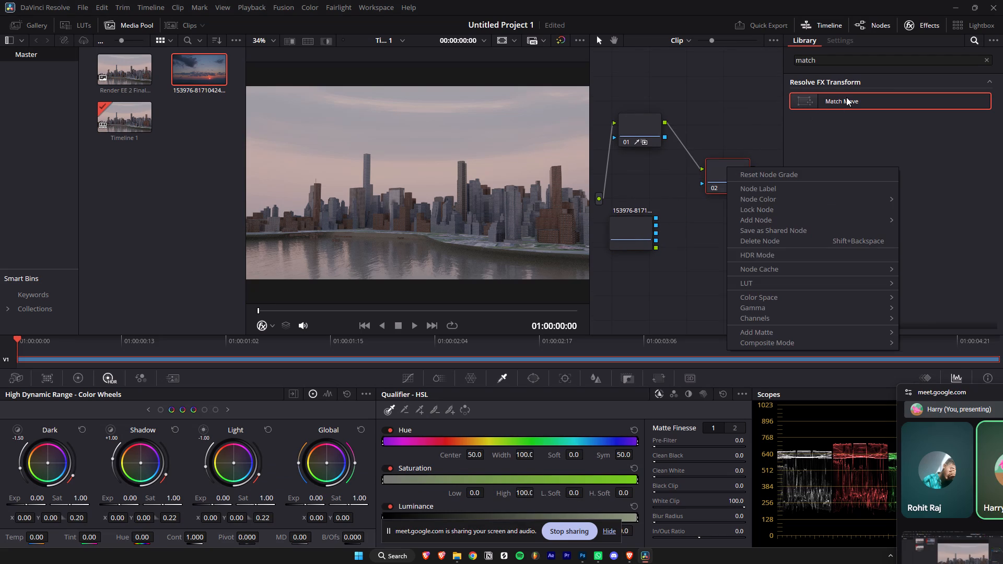
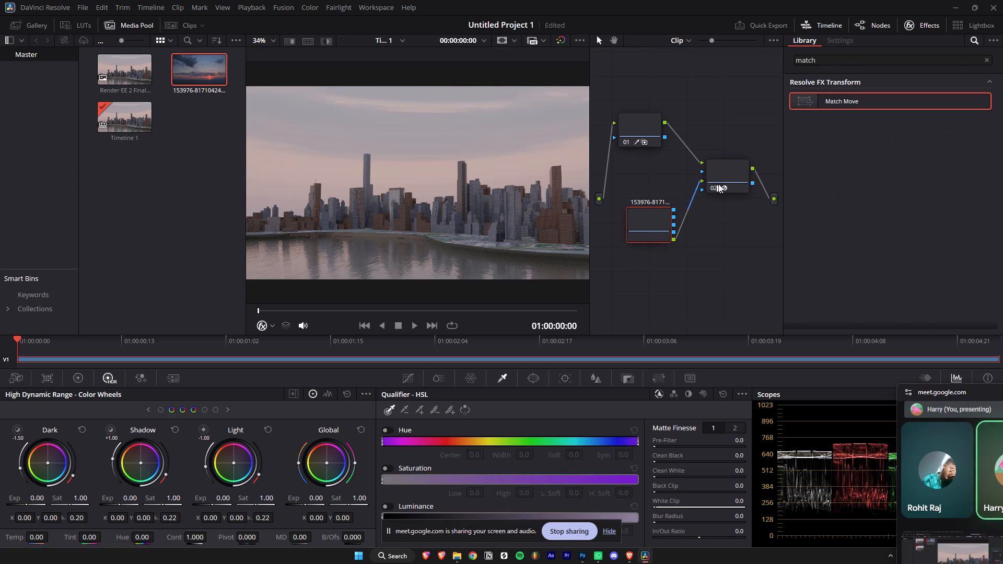
On node 02, sample the sky with the 3D qualifier by drawing one long stroke across it above the skyline.
{"action": "left_click", "coordinate": [734, 178]}
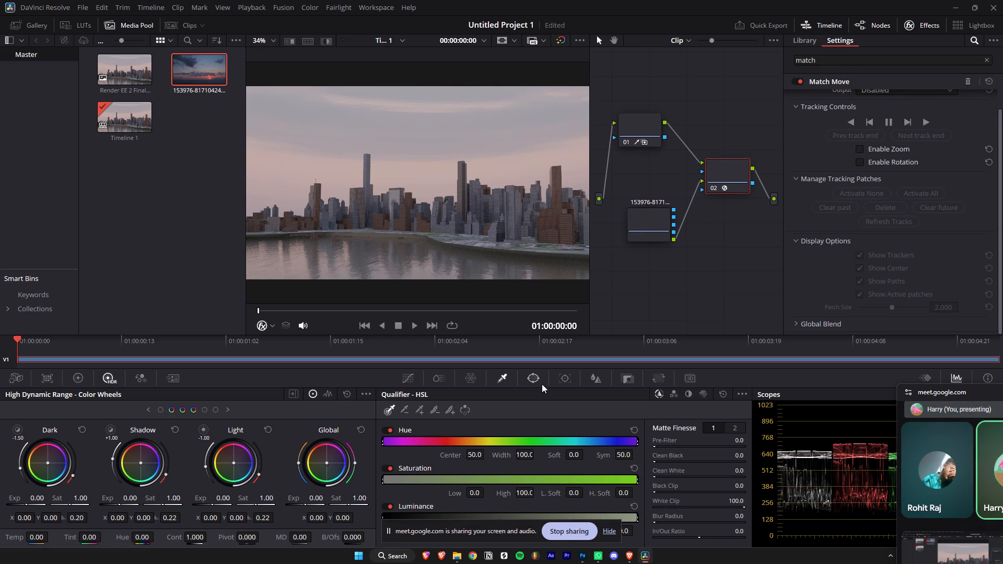
{"action": "left_click", "coordinate": [494, 379]}
{"action": "left_click", "coordinate": [512, 382]}
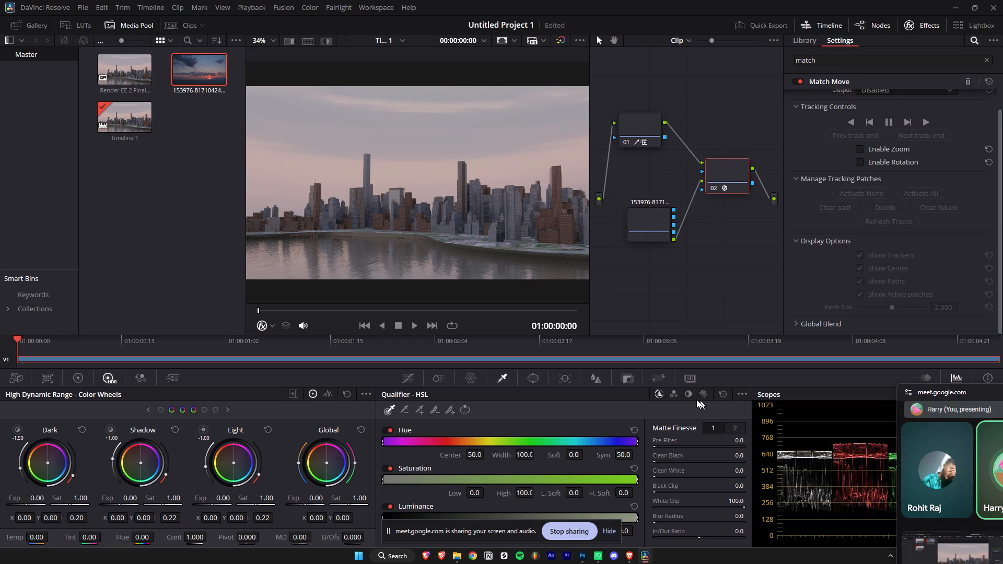
{"action": "left_click", "coordinate": [705, 392]}
{"action": "left_click_drag", "start_coordinate": [276, 171], "coordinate": [293, 154]}
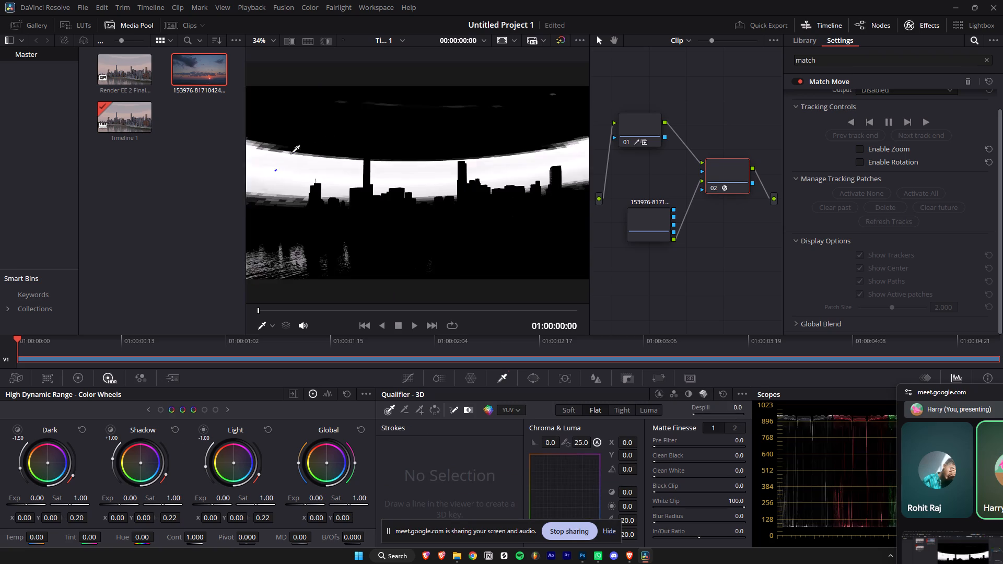
{"action": "left_click_drag", "start_coordinate": [293, 154], "coordinate": [574, 112]}
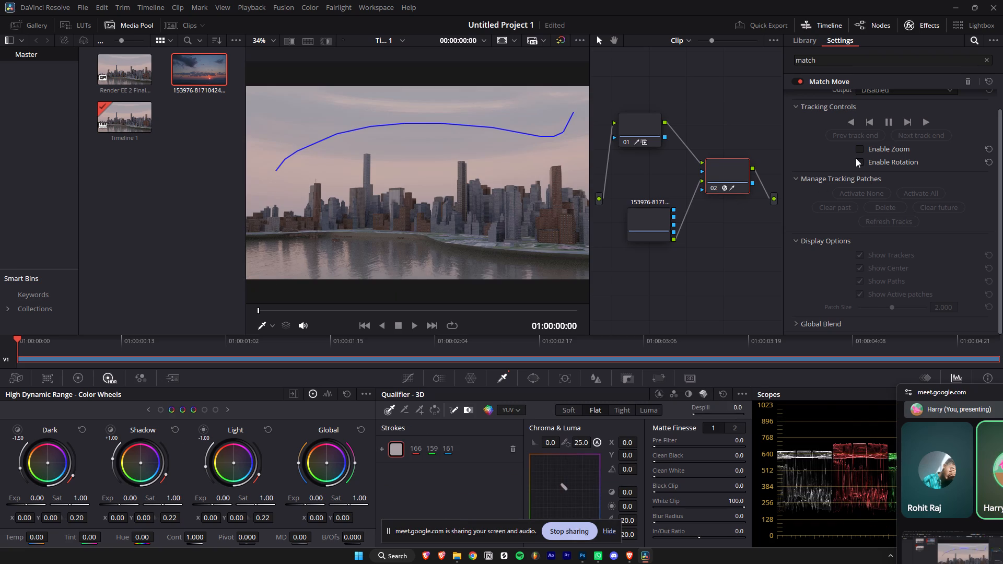
Switch to the browser, play the sky replacement tutorial briefly to check its node setup, and return to DaVinci Resolve.
{"action": "scroll", "coordinate": [871, 184], "scroll_direction": "up", "scroll_amount": 8}
{"action": "key", "text": "alt+Tab"}
{"action": "key", "text": "alt+Tab"}
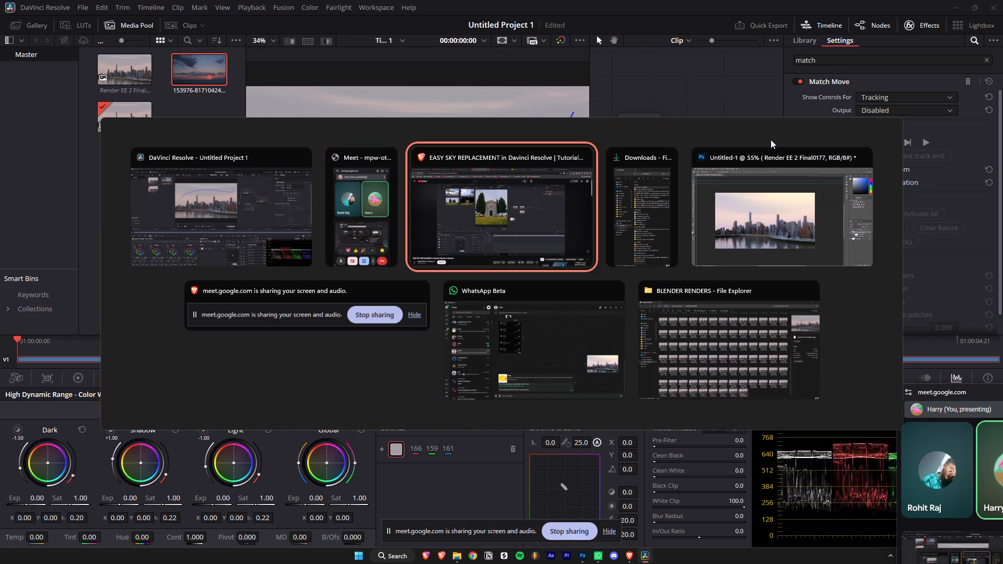
{"action": "left_click", "coordinate": [657, 197]}
{"action": "left_click", "coordinate": [655, 199]}
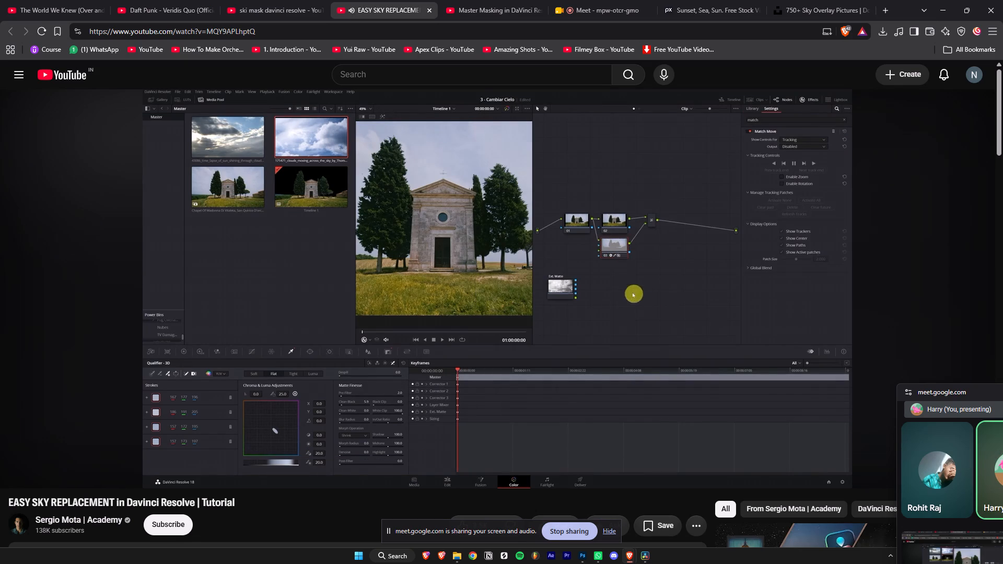
{"action": "left_click", "coordinate": [655, 199]}
{"action": "key", "text": "alt+Tab"}
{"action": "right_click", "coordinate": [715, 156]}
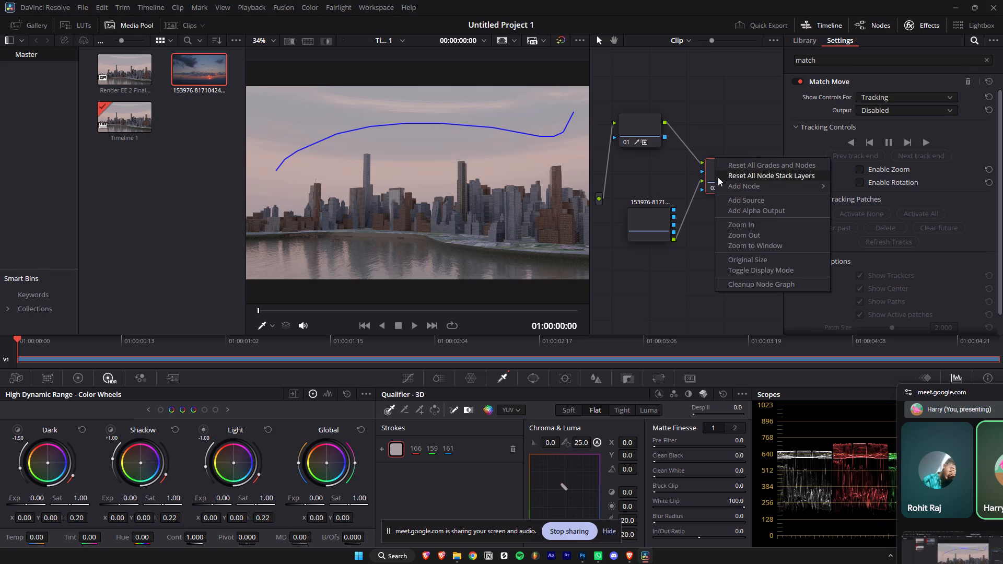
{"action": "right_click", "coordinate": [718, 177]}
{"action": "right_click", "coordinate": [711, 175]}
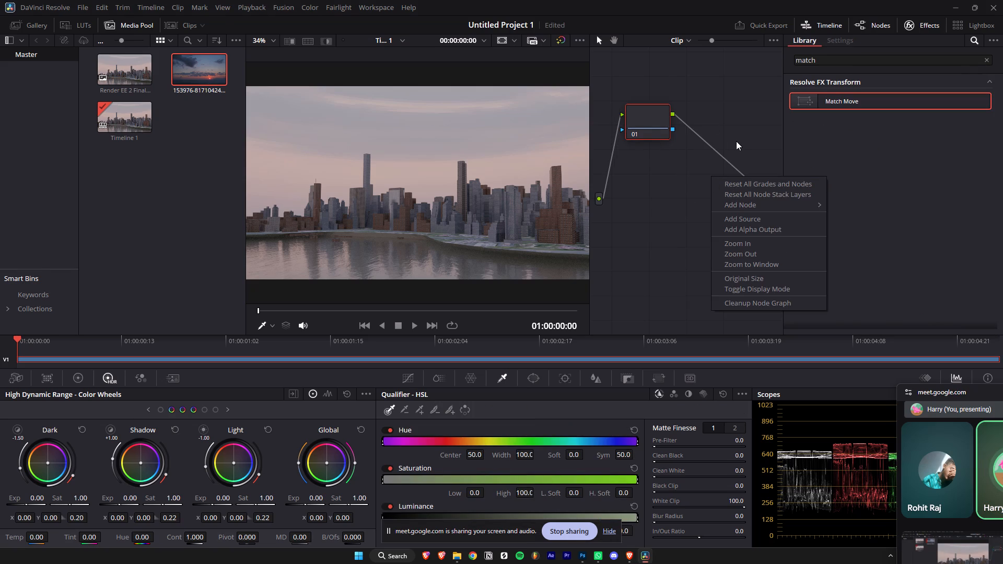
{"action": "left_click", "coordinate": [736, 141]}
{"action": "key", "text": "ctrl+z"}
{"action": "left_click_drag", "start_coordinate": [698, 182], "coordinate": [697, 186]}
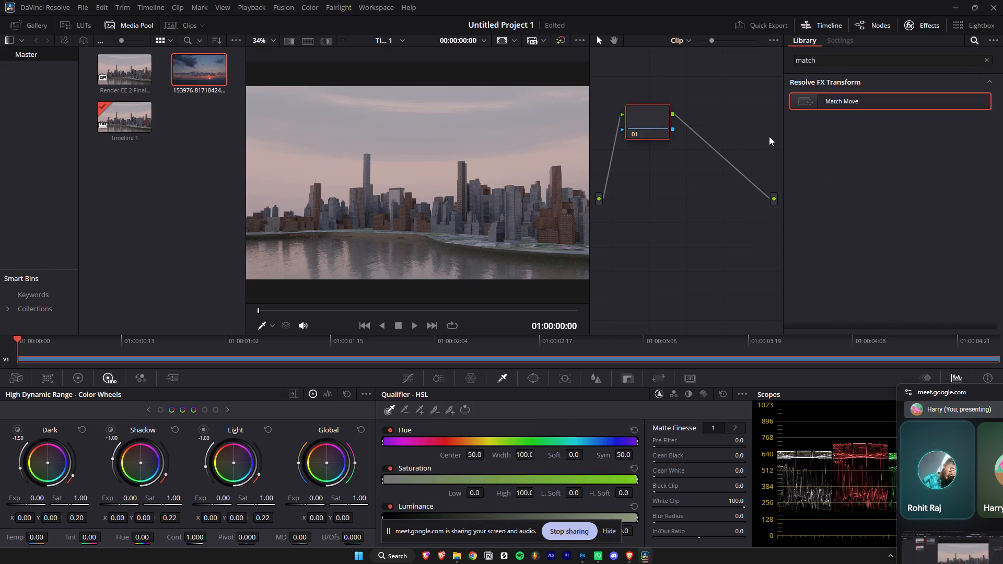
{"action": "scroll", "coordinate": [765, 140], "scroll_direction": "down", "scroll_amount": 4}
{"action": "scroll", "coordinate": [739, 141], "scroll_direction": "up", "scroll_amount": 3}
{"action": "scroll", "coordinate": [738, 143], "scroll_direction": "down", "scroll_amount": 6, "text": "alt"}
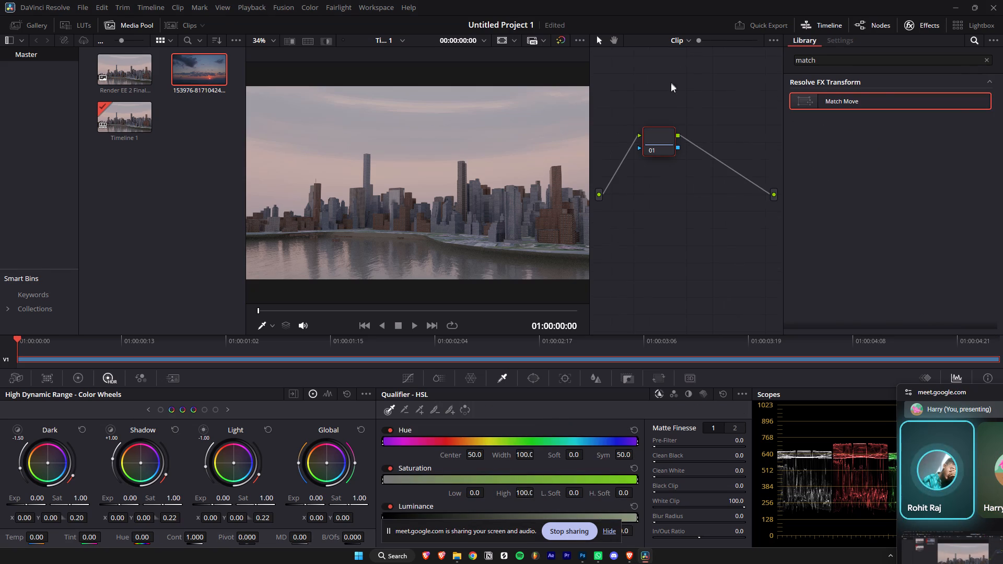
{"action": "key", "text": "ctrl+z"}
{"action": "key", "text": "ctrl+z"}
Toggle the Enable option of OFX Alpha on node 02.
{"action": "right_click", "coordinate": [711, 180]}
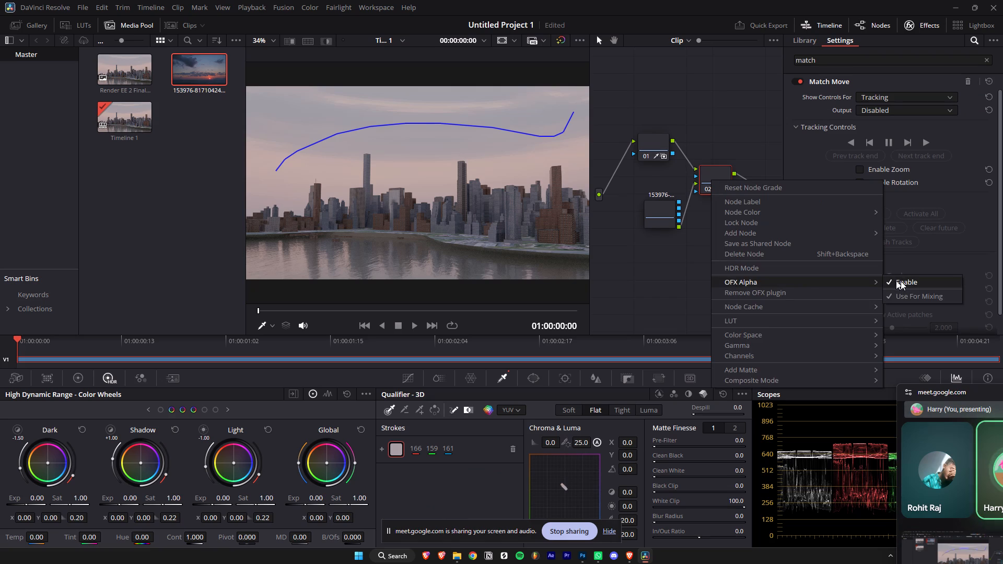
{"action": "left_click", "coordinate": [901, 281]}
Check the browser tutorial's compositing part and, back in DaVinci Resolve, set Match Move's Show Controls For to Compositing on node 02.
{"action": "key", "text": "alt+Tab"}
{"action": "left_click", "coordinate": [698, 239]}
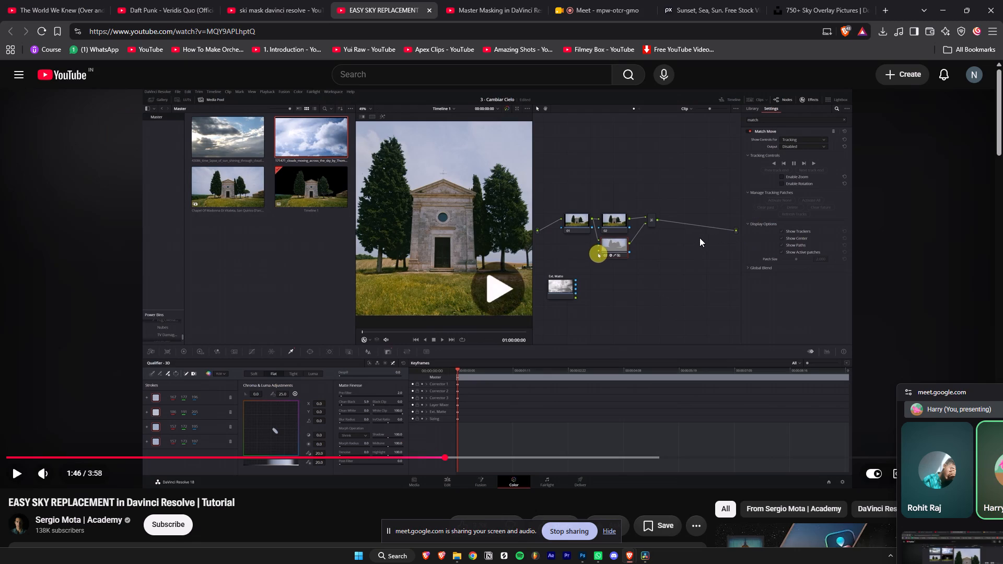
{"action": "left_click", "coordinate": [700, 237]}
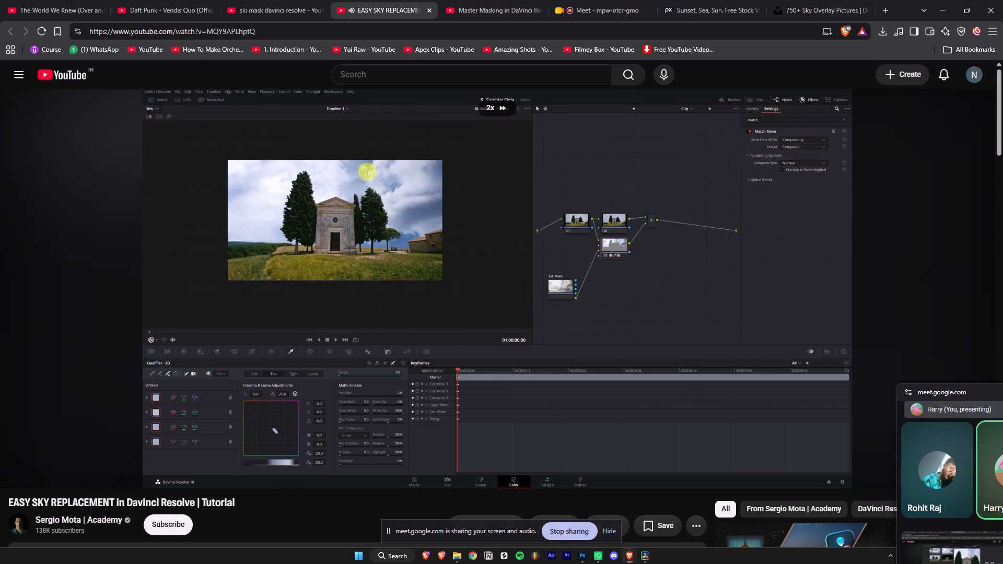
{"action": "left_click", "coordinate": [700, 237]}
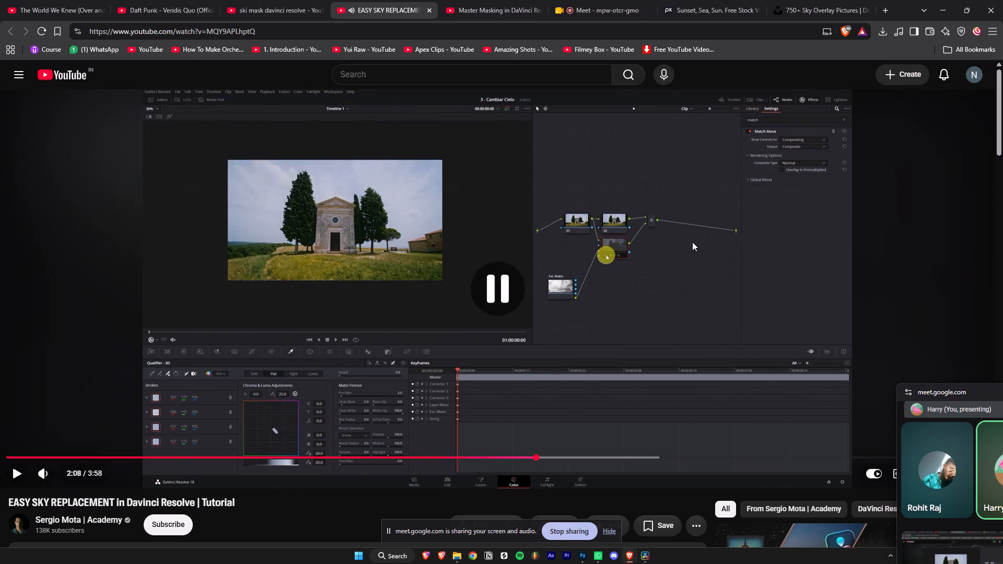
{"action": "key", "text": "alt+Tab"}
{"action": "left_click", "coordinate": [886, 95]}
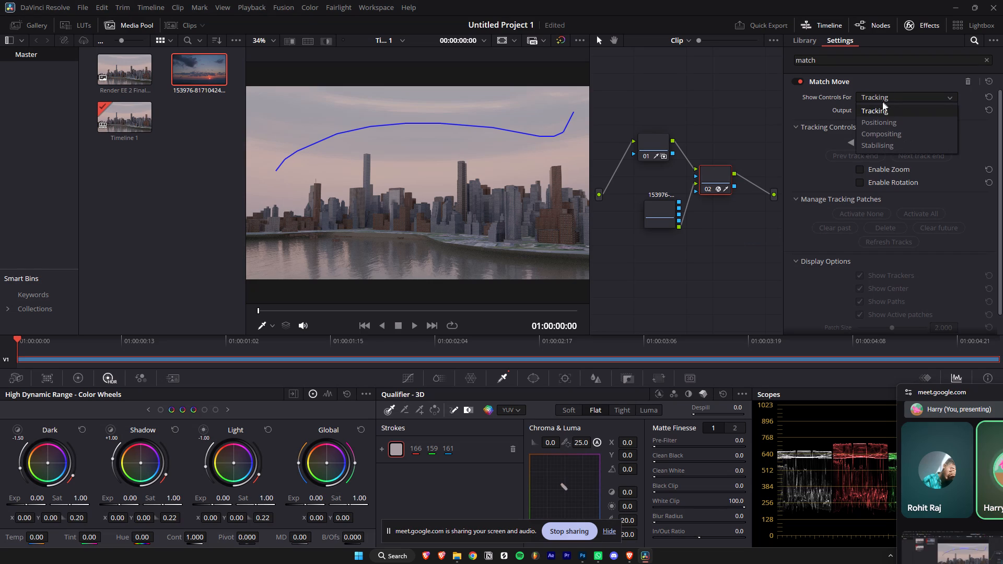
{"action": "left_click", "coordinate": [880, 138]}
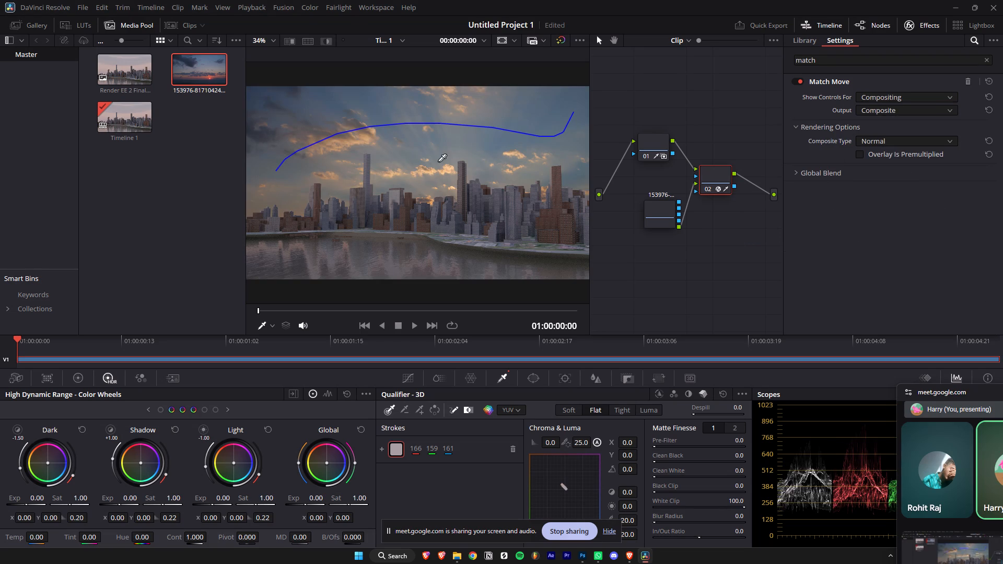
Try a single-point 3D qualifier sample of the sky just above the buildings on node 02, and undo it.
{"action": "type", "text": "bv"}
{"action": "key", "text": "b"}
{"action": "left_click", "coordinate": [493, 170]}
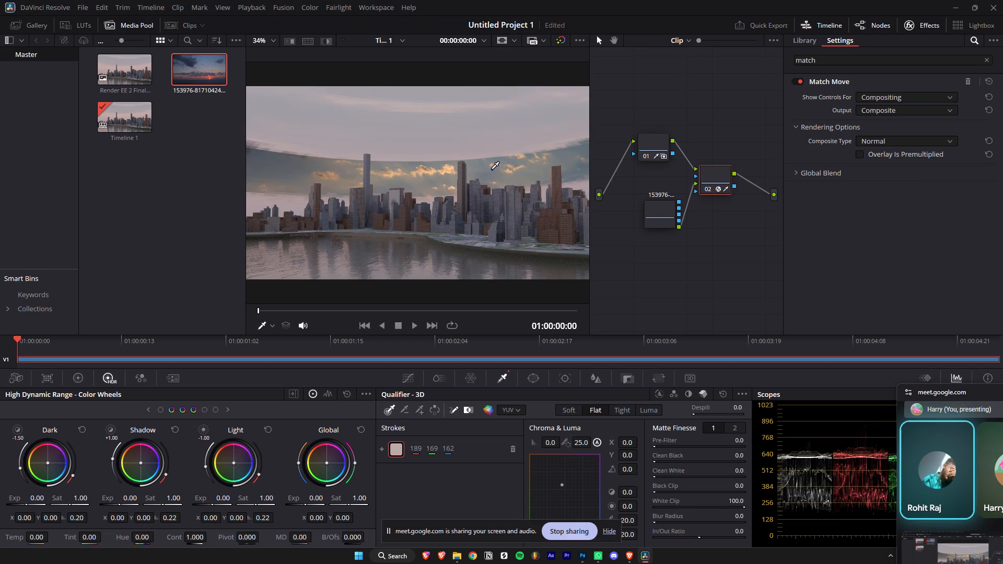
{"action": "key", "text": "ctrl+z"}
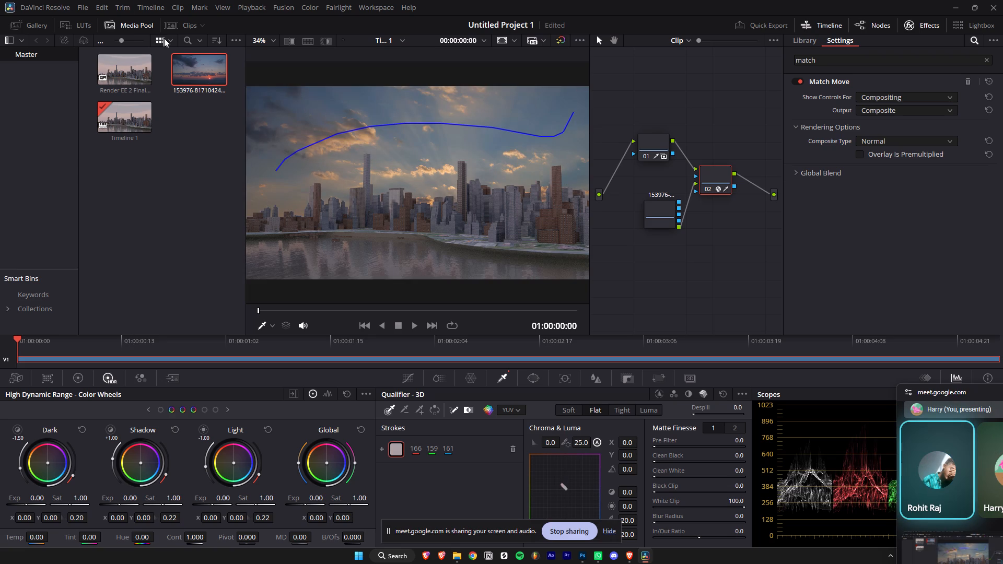
Brighten node 02 by lifting the middle of its custom curve, and preview the result in playback.
{"action": "left_click", "coordinate": [407, 380]}
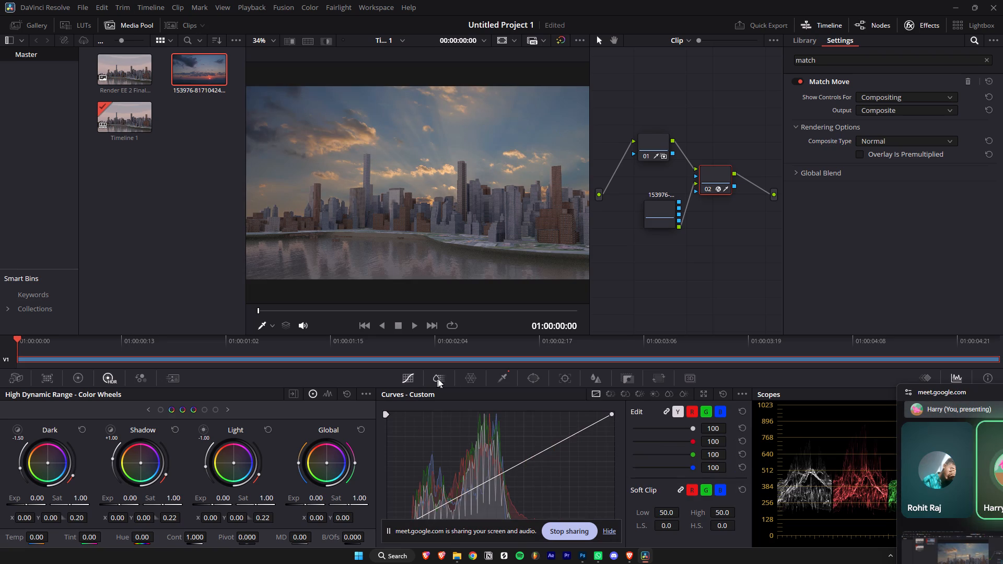
{"action": "left_click_drag", "start_coordinate": [495, 476], "coordinate": [484, 460]}
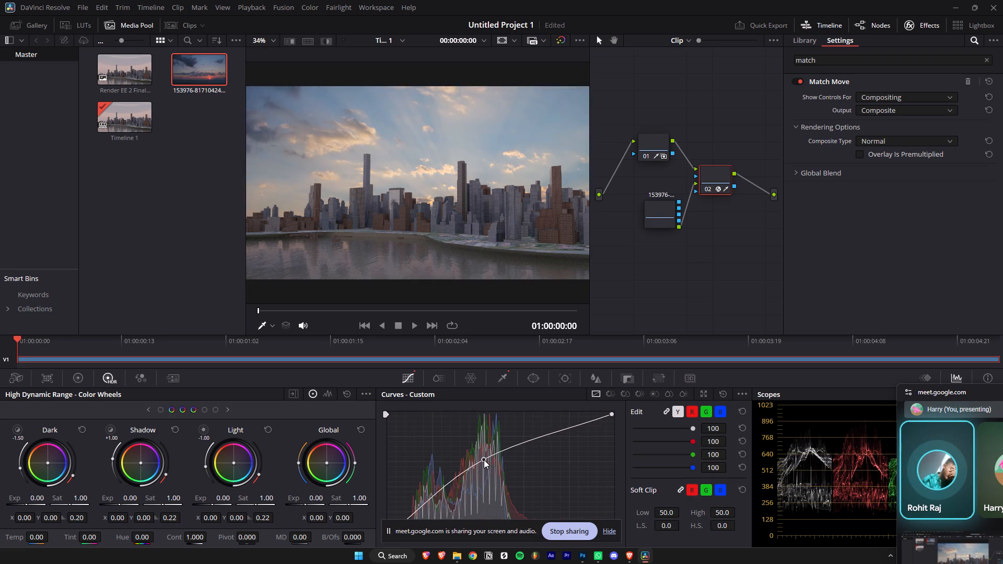
{"action": "left_click_drag", "start_coordinate": [484, 460], "coordinate": [475, 443]}
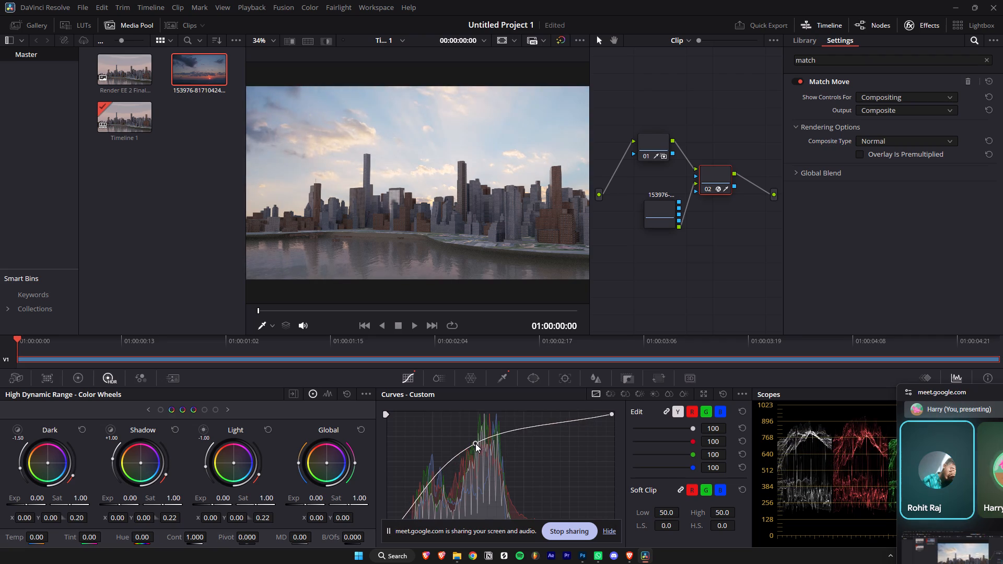
{"action": "left_click_drag", "start_coordinate": [475, 443], "coordinate": [478, 451]}
{"action": "key", "text": "space"}
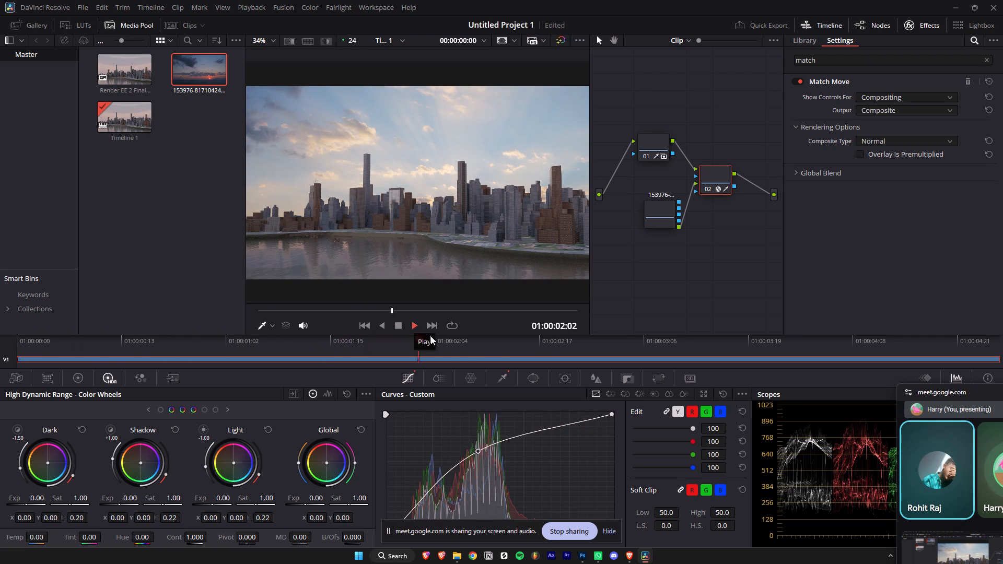
{"action": "key", "text": "space"}
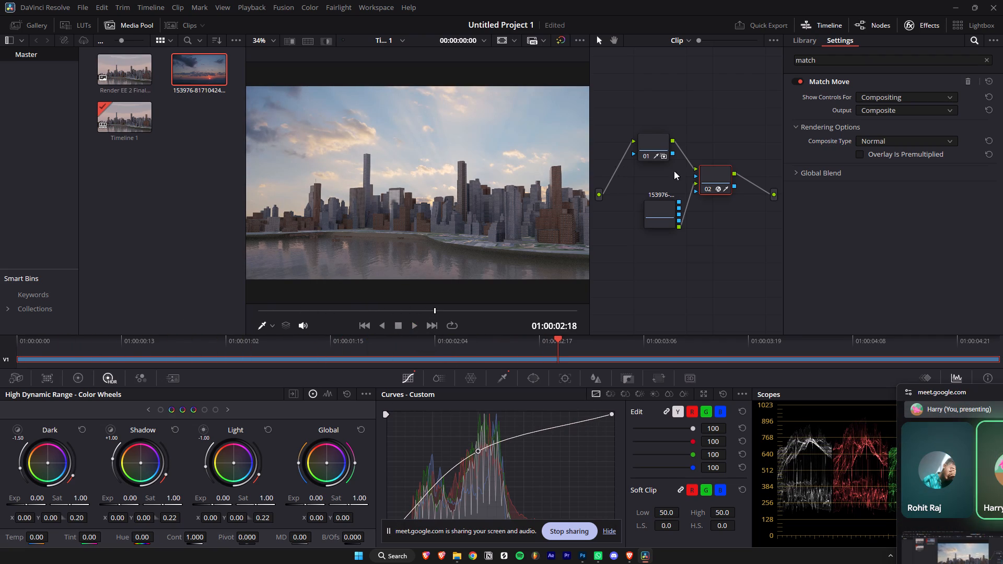
In the browser, watch the sky replacement tutorial full screen to examine its Match Move positioning settings, and return to DaVinci Resolve.
{"action": "key", "text": "alt+Tab"}
{"action": "left_click", "coordinate": [511, 231]}
{"action": "key", "text": "f"}
{"action": "key", "text": "space"}
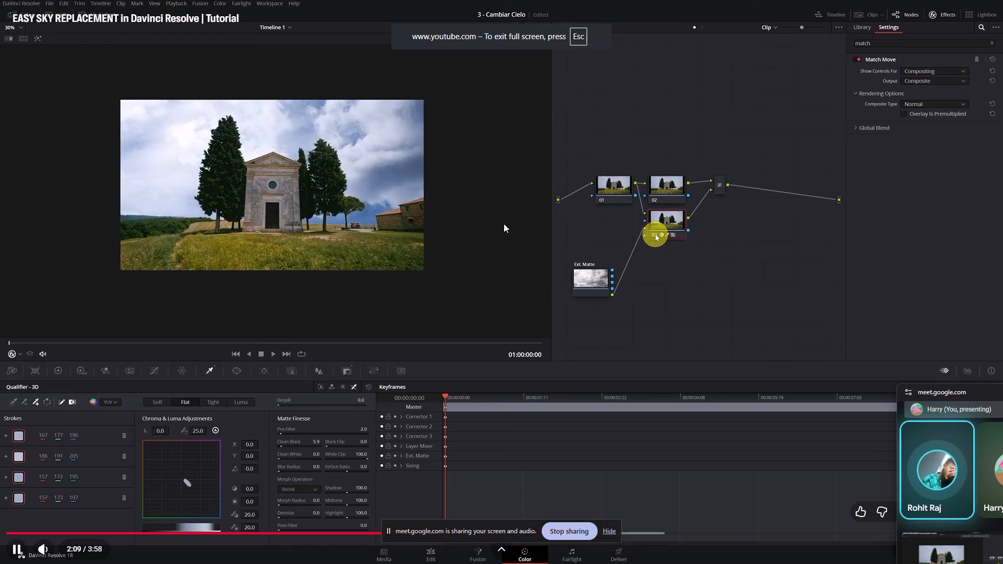
{"action": "key", "text": "alt+Tab"}
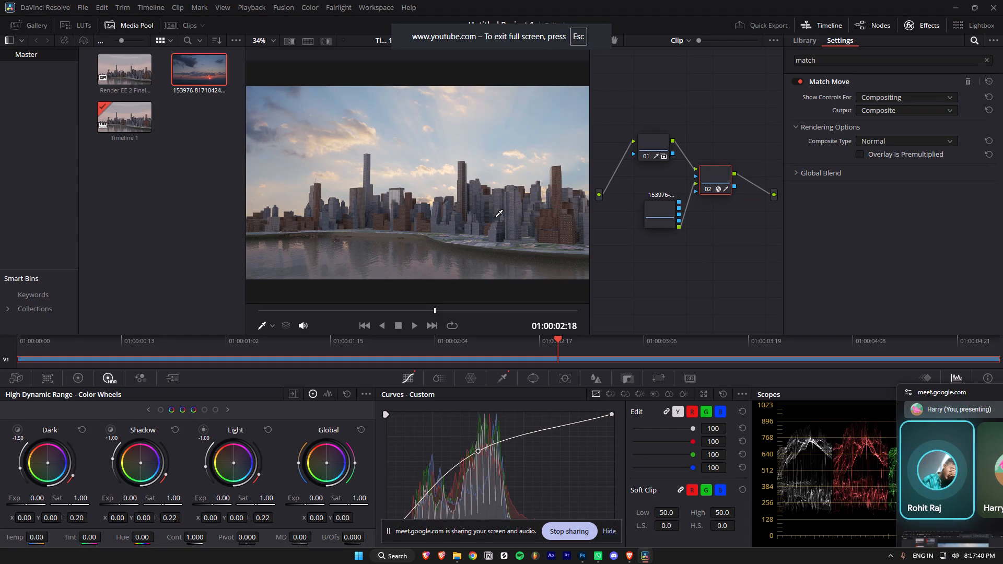
{"action": "key", "text": "alt+Tab"}
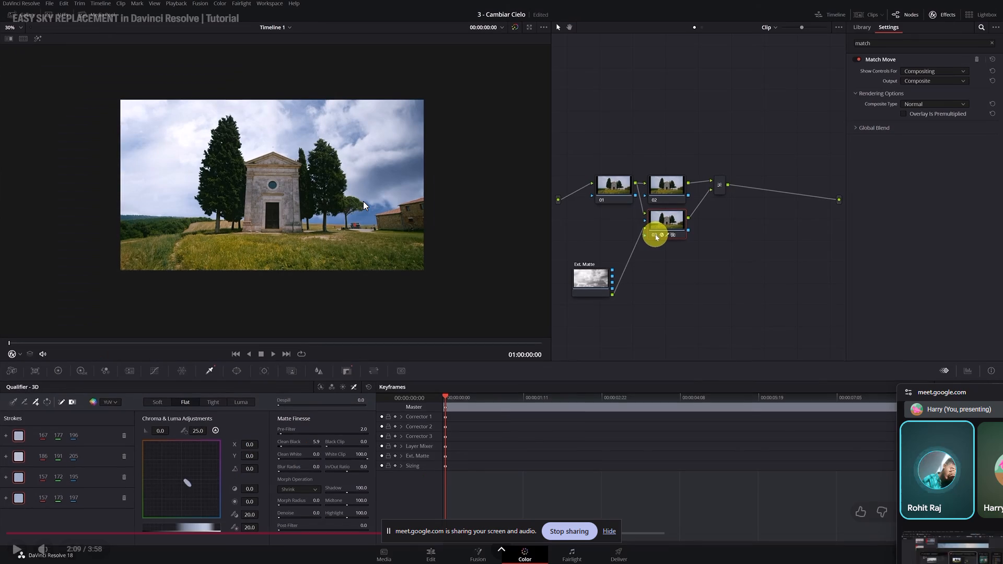
{"action": "left_click", "coordinate": [363, 201]}
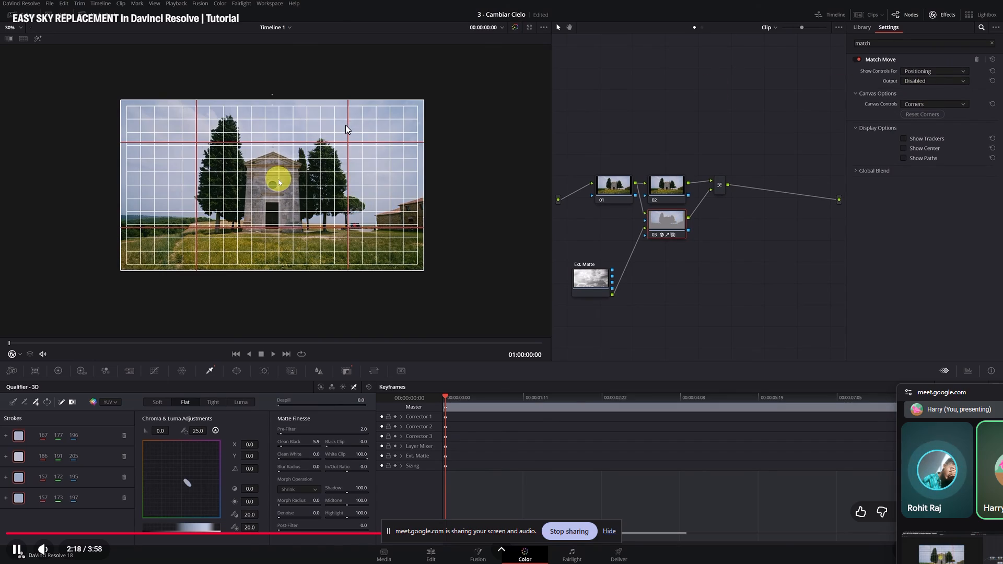
{"action": "key", "text": "space"}
{"action": "key", "text": "alt+Tab"}
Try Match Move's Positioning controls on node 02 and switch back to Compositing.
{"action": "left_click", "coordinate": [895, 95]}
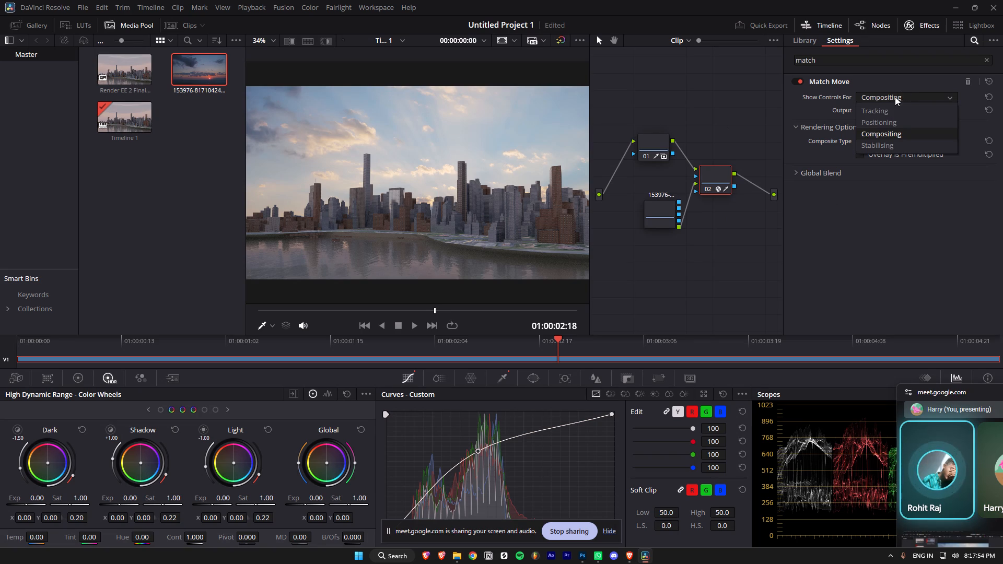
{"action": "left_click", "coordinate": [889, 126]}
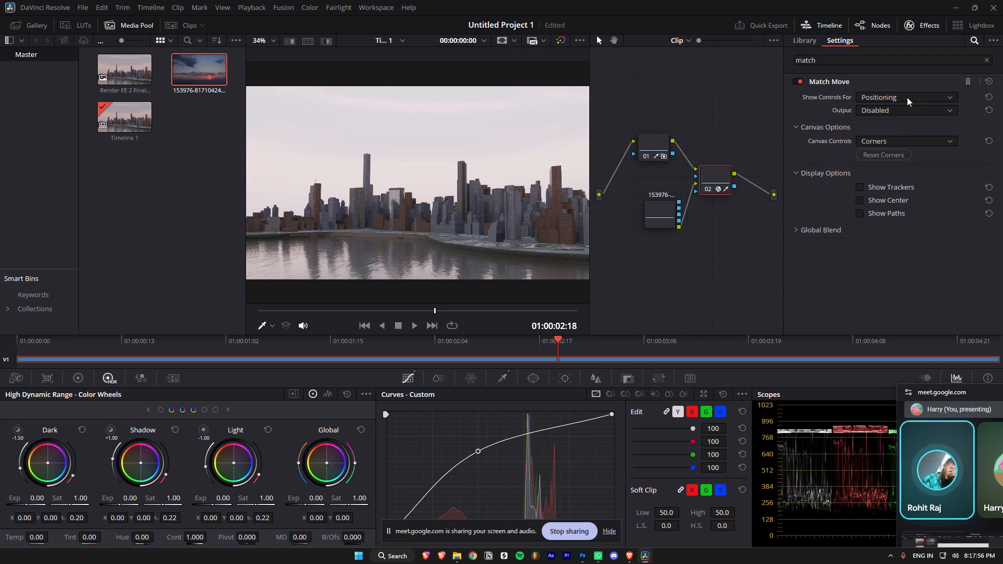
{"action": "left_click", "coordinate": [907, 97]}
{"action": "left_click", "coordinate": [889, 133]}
Switch to the browser and continue watching the tutorial's sky positioning and tracking part, leaving full screen.
{"action": "key", "text": "alt+Tab"}
{"action": "left_click", "coordinate": [745, 177]}
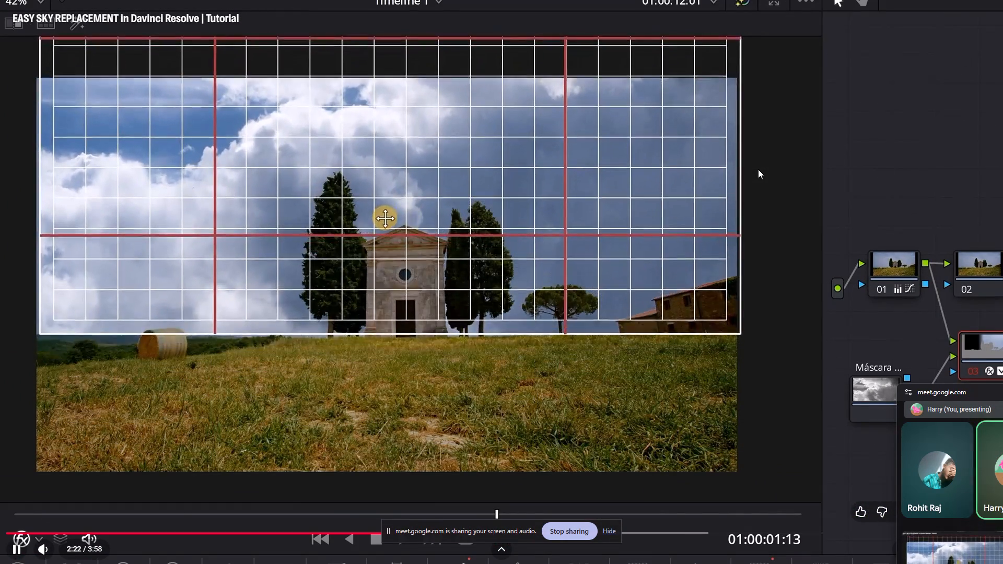
{"action": "scroll", "coordinate": [718, 186], "scroll_direction": "down", "scroll_amount": 1}
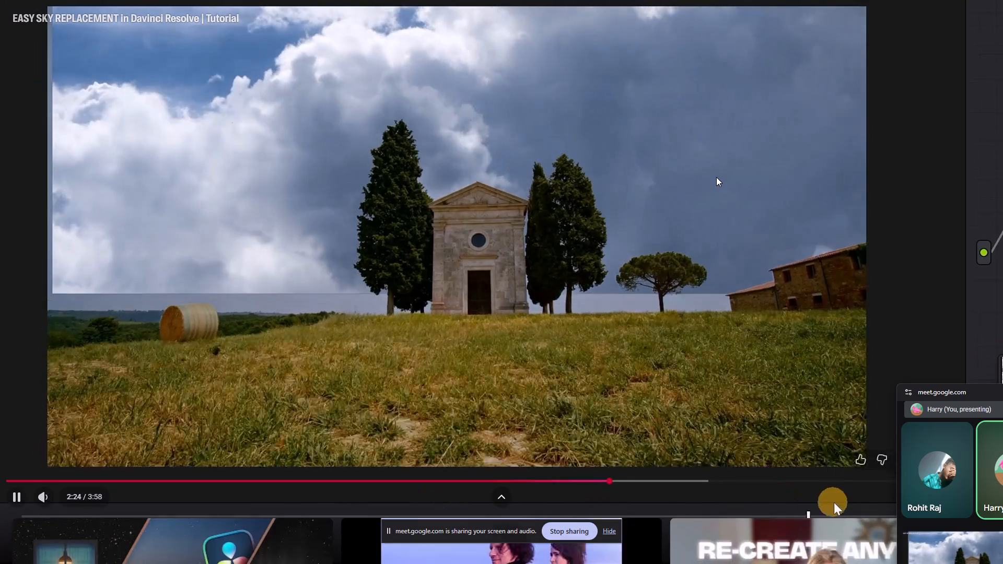
{"action": "key", "text": "Escape"}
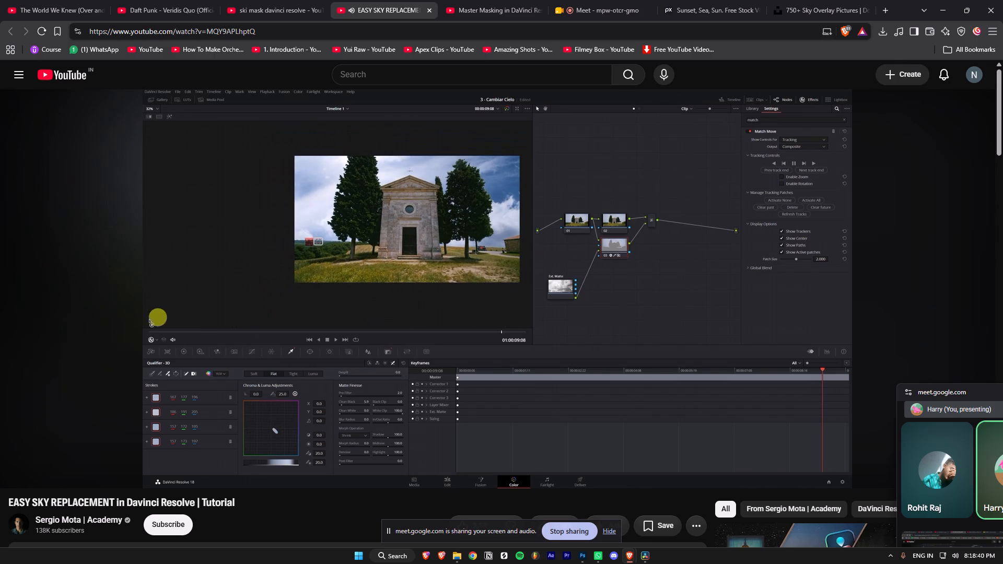
{"action": "left_click_drag", "start_coordinate": [764, 158], "coordinate": [775, 161]}
On Pixabay, leave the previous sunset clip for the sky video results and download the red sunset-over-sea video to Downloads as 206272.mp4.
{"action": "left_click", "coordinate": [691, 0]}
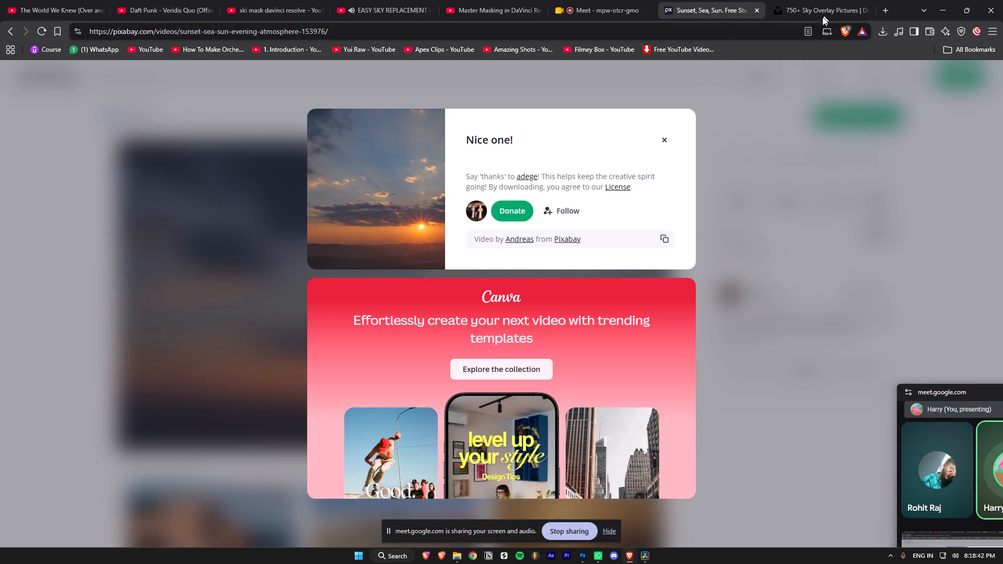
{"action": "left_click", "coordinate": [731, 180]}
{"action": "scroll", "coordinate": [491, 182], "scroll_direction": "down", "scroll_amount": 7}
{"action": "scroll", "coordinate": [487, 190], "scroll_direction": "up", "scroll_amount": 4}
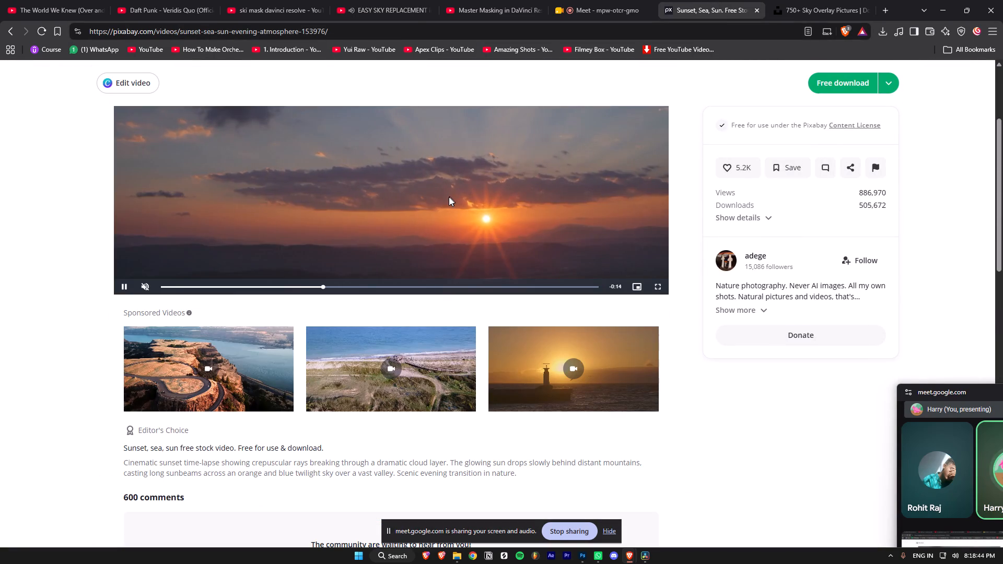
{"action": "left_click_drag", "start_coordinate": [441, 207], "coordinate": [450, 198]}
{"action": "scroll", "coordinate": [519, 216], "scroll_direction": "up", "scroll_amount": 1}
{"action": "scroll", "coordinate": [310, 201], "scroll_direction": "up", "scroll_amount": 6}
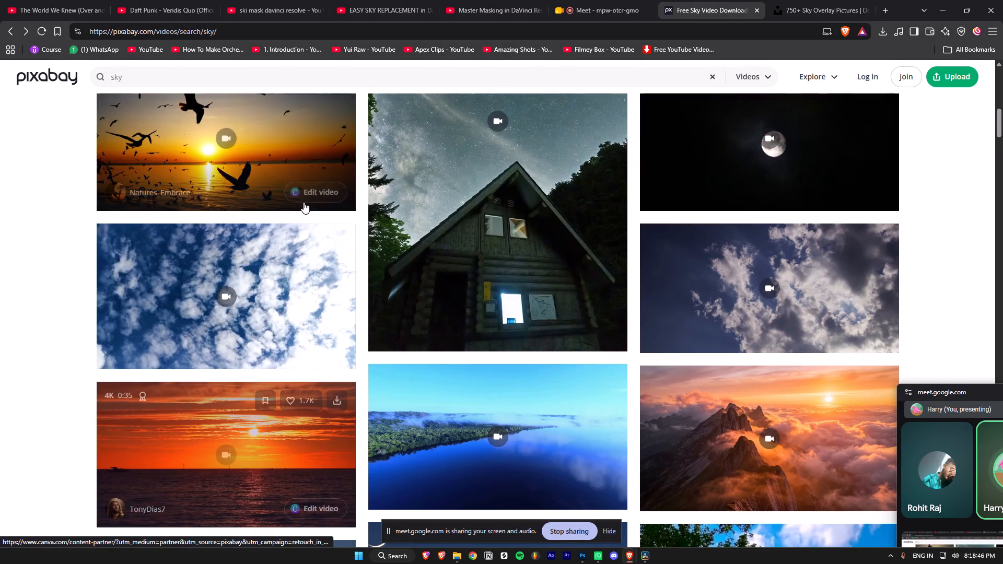
{"action": "scroll", "coordinate": [342, 214], "scroll_direction": "down", "scroll_amount": 4}
{"action": "left_click", "coordinate": [280, 233]}
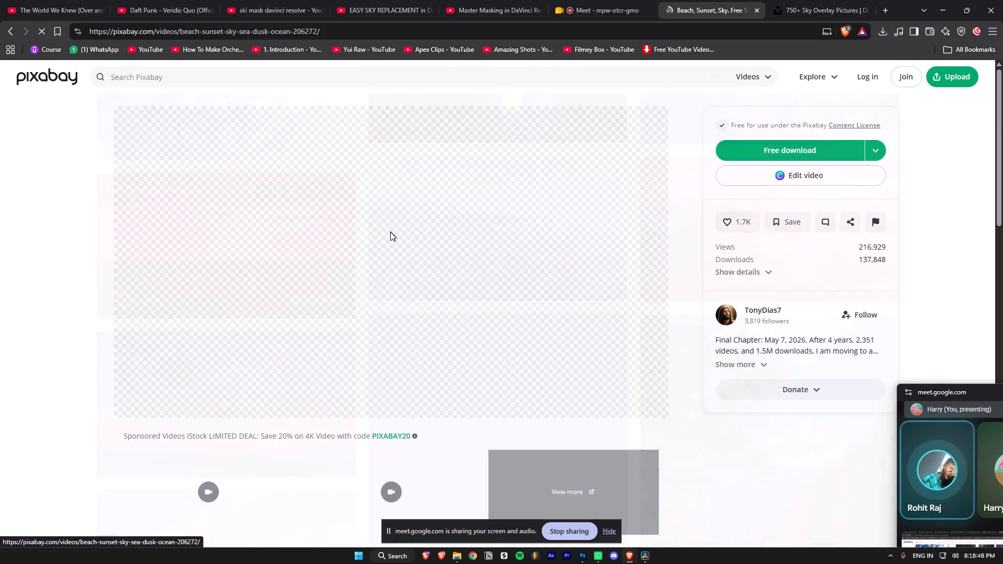
{"action": "left_click", "coordinate": [829, 122]}
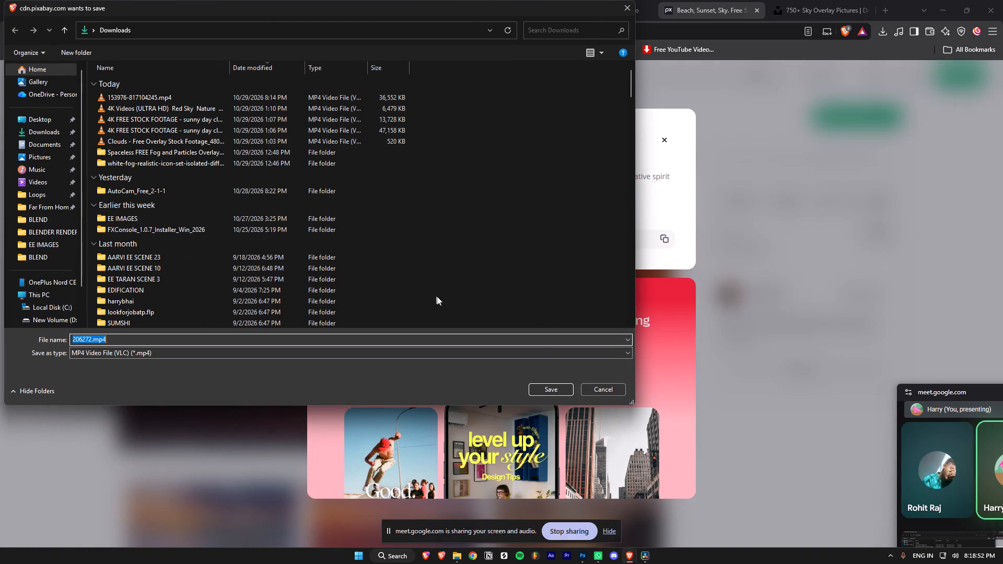
{"action": "left_click", "coordinate": [559, 389]}
{"action": "left_click", "coordinate": [889, 32]}
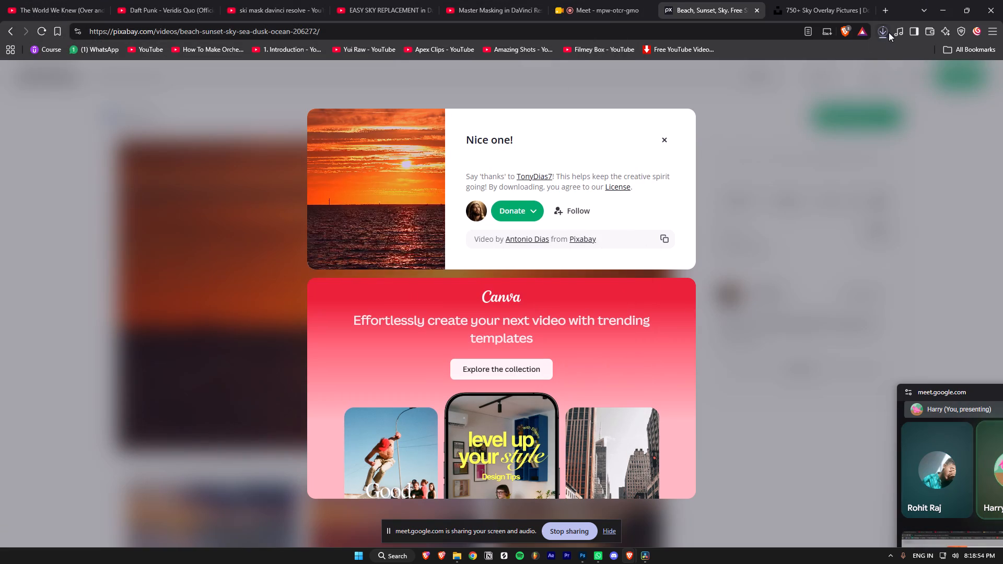
Return to Pixabay's sky video results and browse them for other sky clips that could suit the skyline.
{"action": "left_click", "coordinate": [501, 138]}
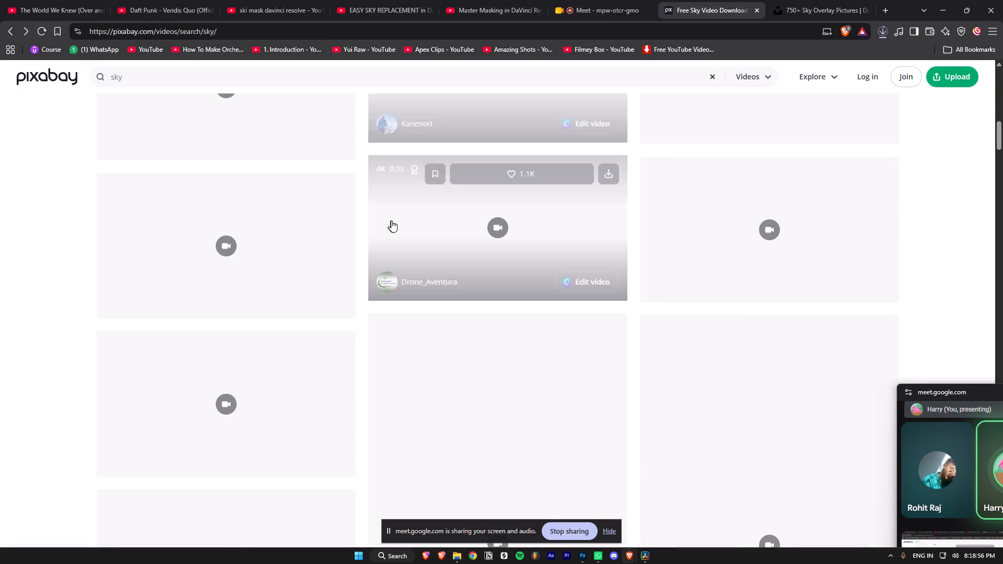
{"action": "scroll", "coordinate": [632, 228], "scroll_direction": "down", "scroll_amount": 4}
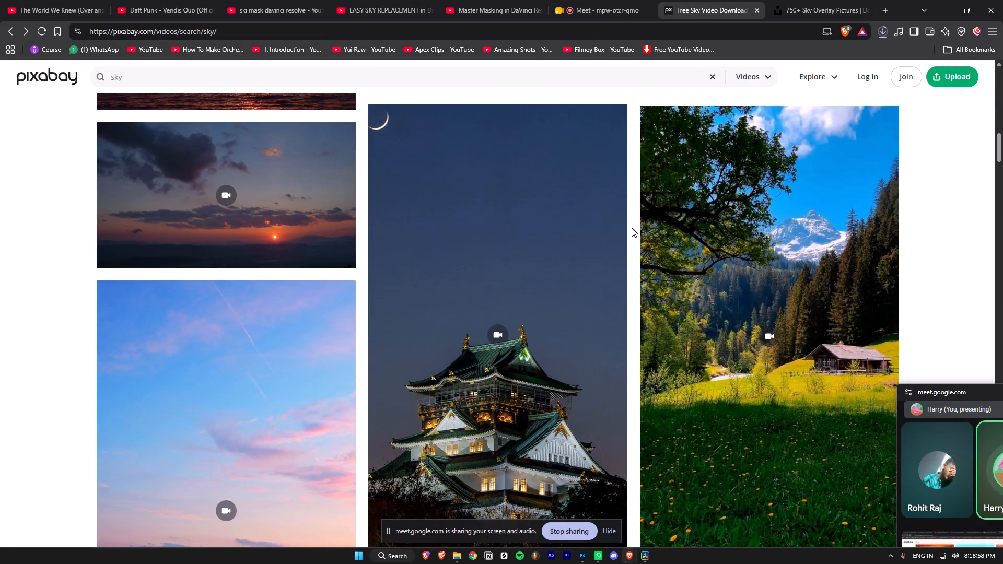
{"action": "scroll", "coordinate": [630, 228], "scroll_direction": "down", "scroll_amount": 12}
{"action": "scroll", "coordinate": [631, 226], "scroll_direction": "up", "scroll_amount": 2}
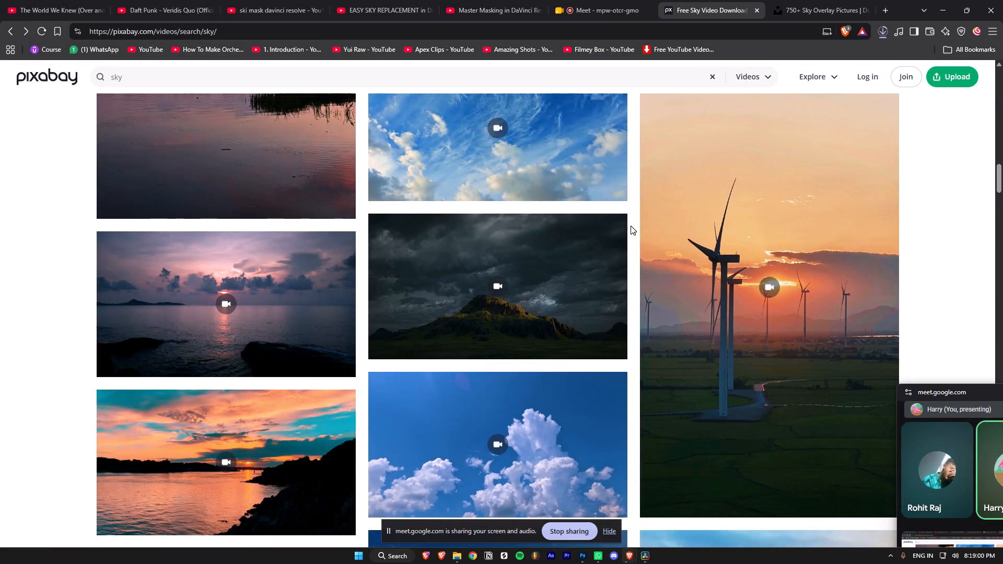
{"action": "scroll", "coordinate": [631, 226], "scroll_direction": "down", "scroll_amount": 8}
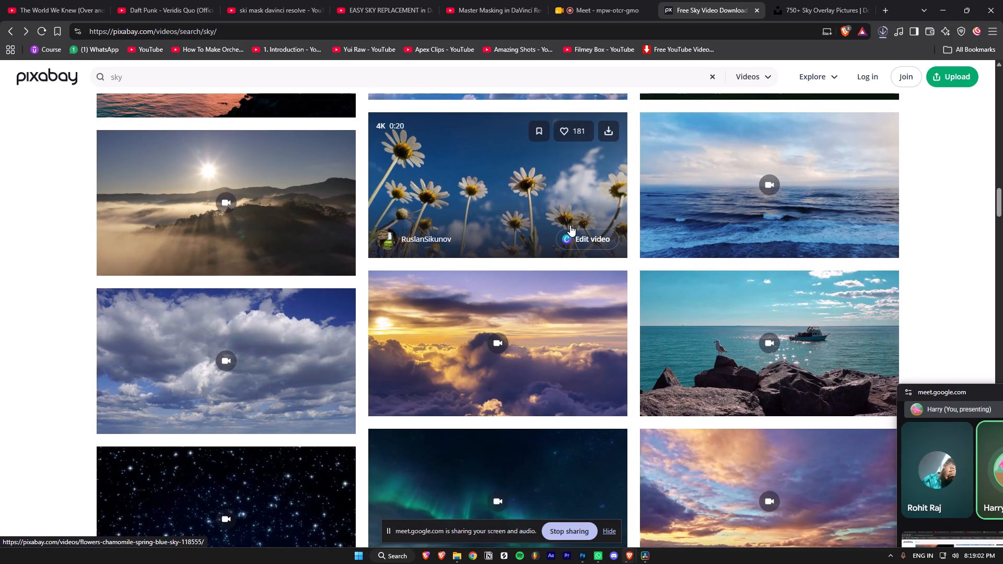
{"action": "scroll", "coordinate": [570, 225], "scroll_direction": "down", "scroll_amount": 5}
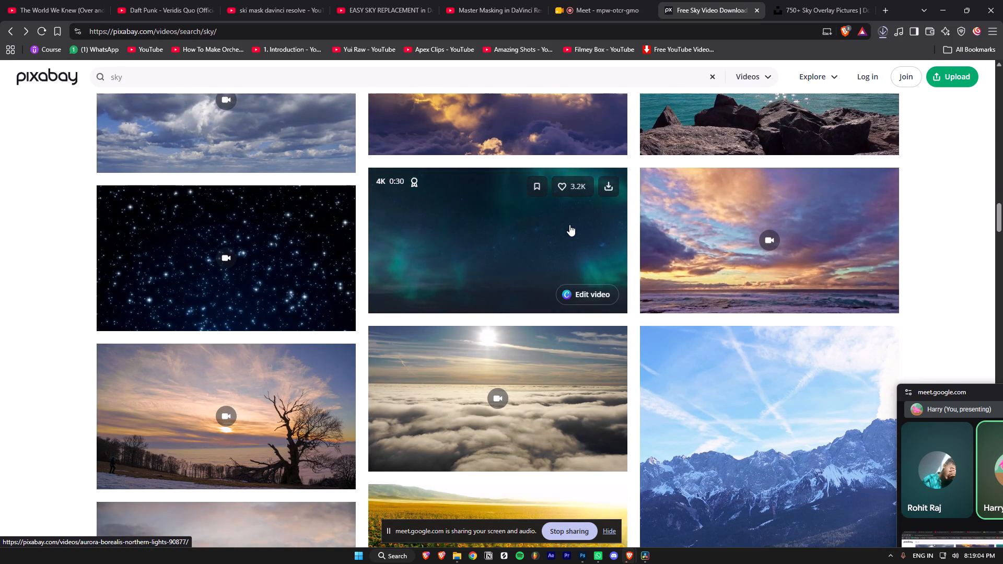
{"action": "scroll", "coordinate": [569, 225], "scroll_direction": "down", "scroll_amount": 9}
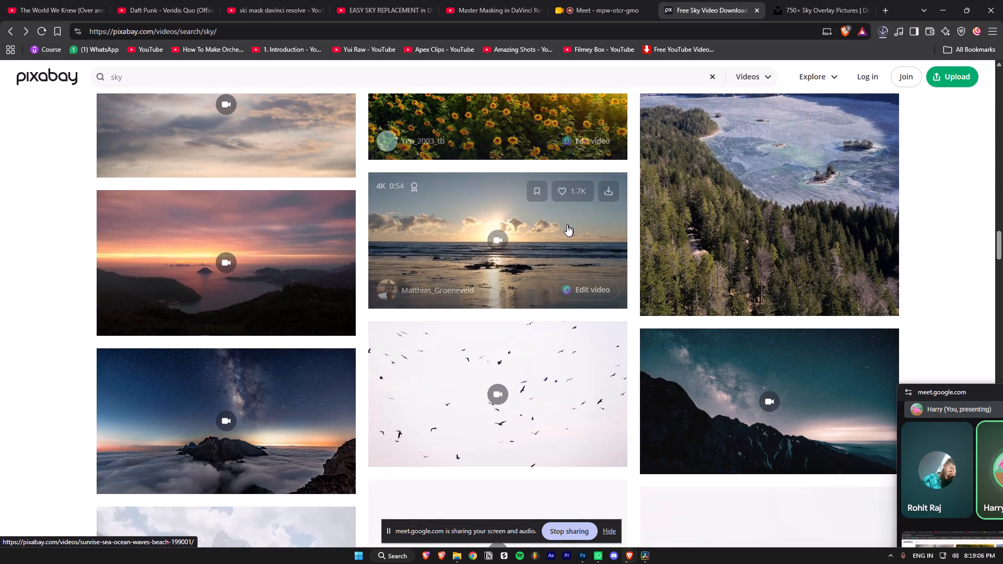
Glance at the skyline composite in DaVinci Resolve, return to Pixabay, check the download's progress and keep browsing the sky videos.
{"action": "key", "text": "alt+Tab"}
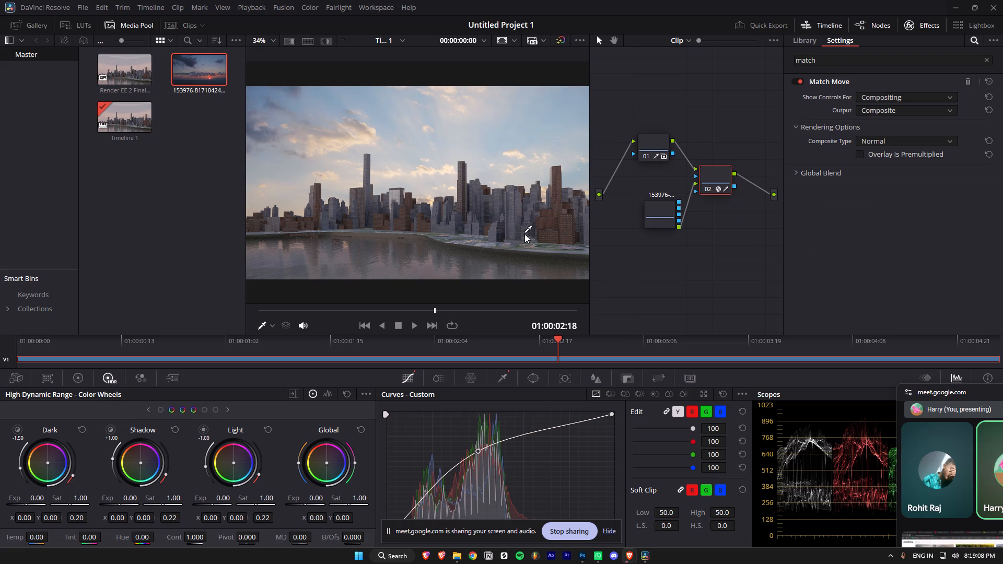
{"action": "key", "text": "alt+Tab"}
{"action": "scroll", "coordinate": [636, 249], "scroll_direction": "down", "scroll_amount": 3}
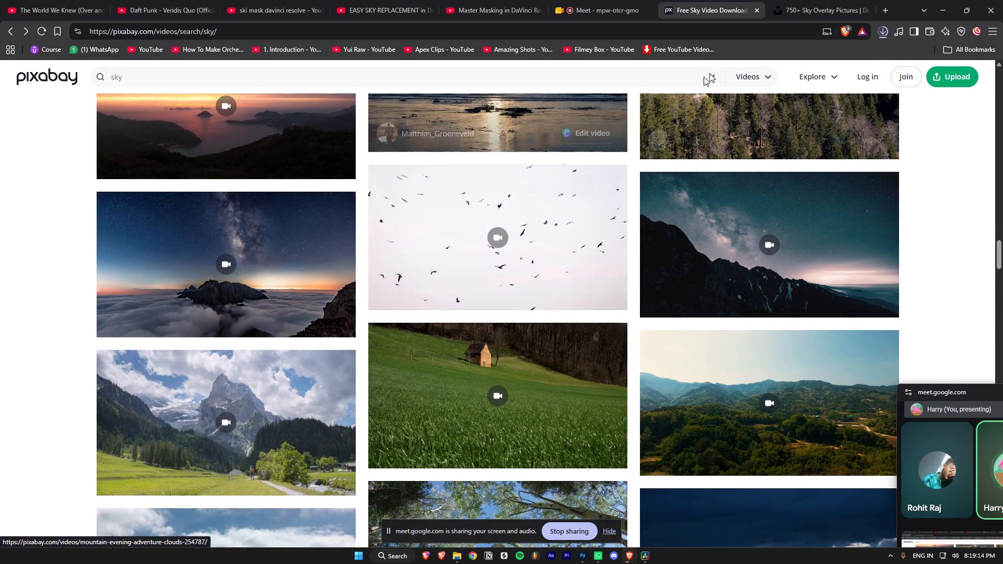
{"action": "left_click", "coordinate": [882, 36]}
{"action": "scroll", "coordinate": [532, 185], "scroll_direction": "down", "scroll_amount": 2}
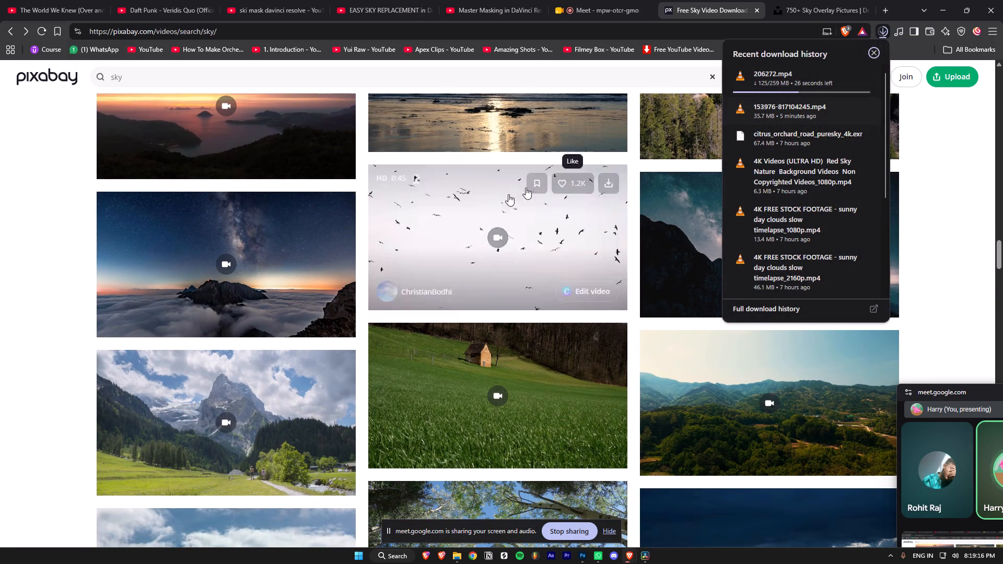
{"action": "scroll", "coordinate": [508, 194], "scroll_direction": "down", "scroll_amount": 2}
{"action": "scroll", "coordinate": [552, 251], "scroll_direction": "down", "scroll_amount": 4}
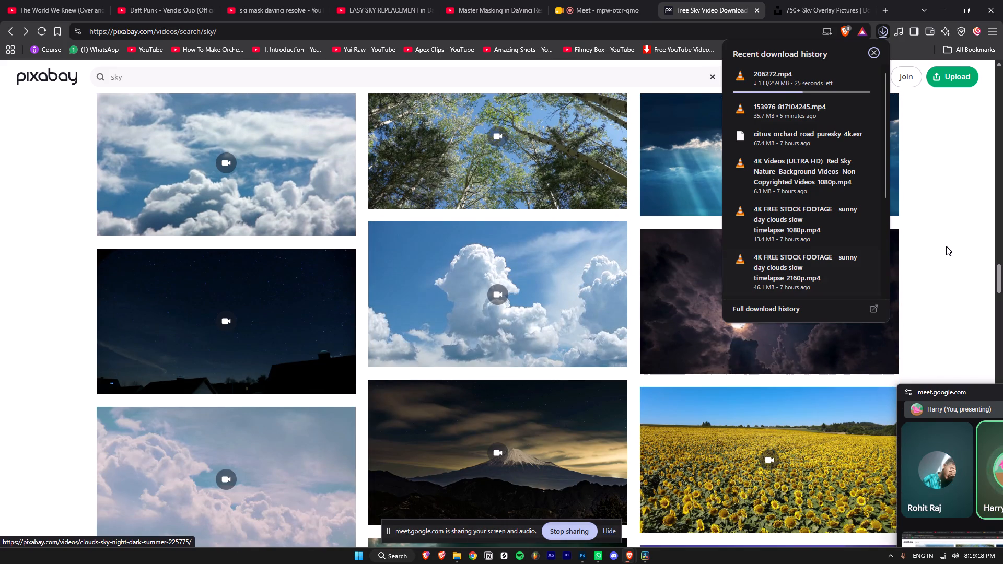
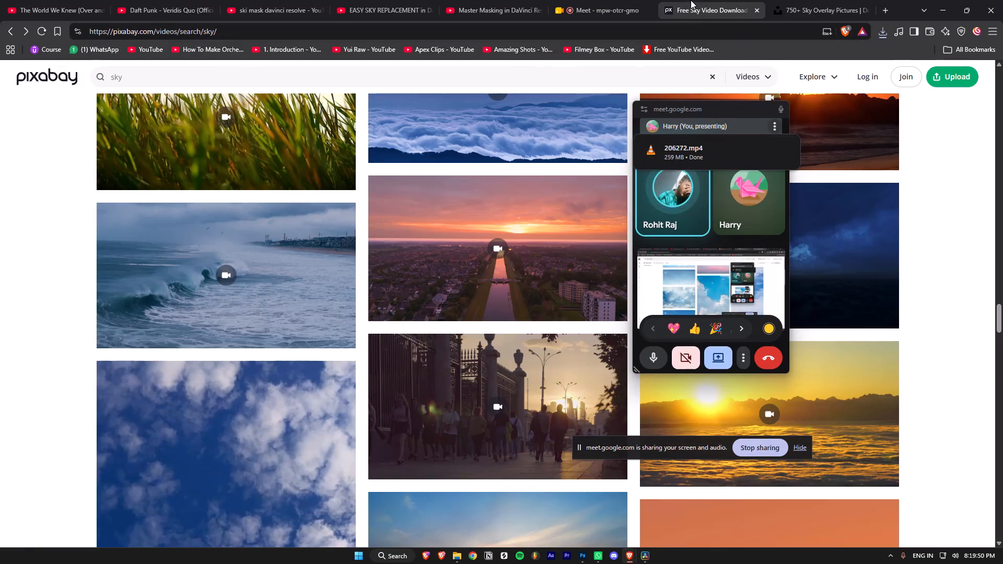
Bring the downloaded 206272.mp4 clip from the browser's recent downloads over to the media pool in DaVinci Resolve.
{"action": "left_click", "coordinate": [880, 33]}
{"action": "left_click_drag", "start_coordinate": [784, 76], "coordinate": [791, 282]}
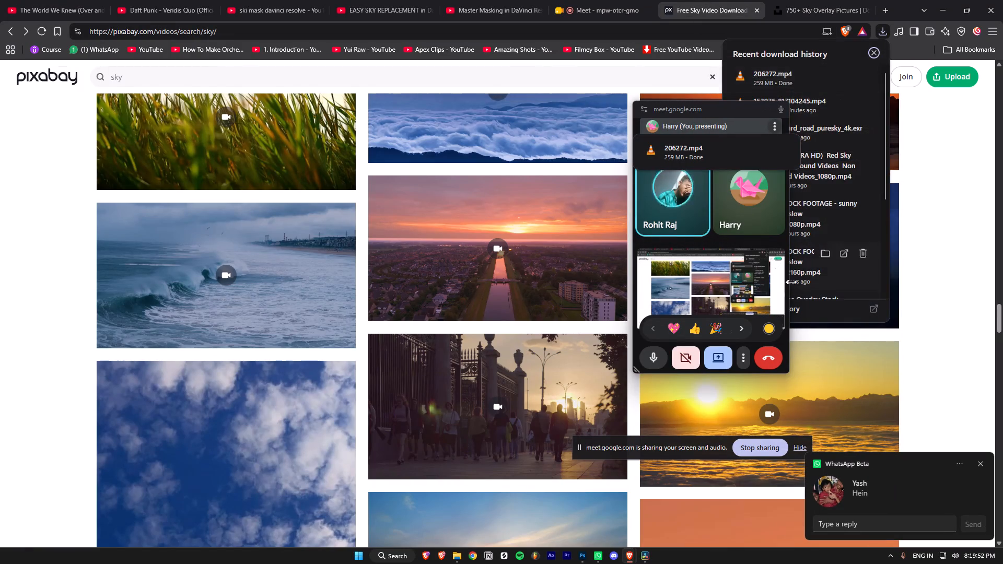
{"action": "key", "text": "alt+Tab"}
{"action": "left_click_drag", "start_coordinate": [791, 282], "coordinate": [762, 287]}
{"action": "key", "text": "alt+Tab"}
{"action": "key", "text": "alt+Tab"}
{"action": "key", "text": "alt+Tab"}
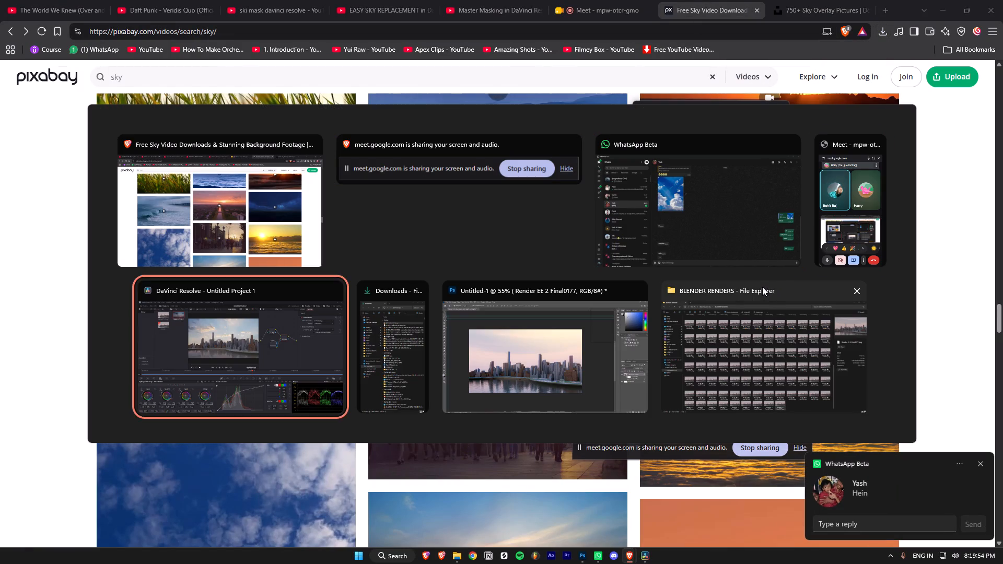
{"action": "left_click_drag", "start_coordinate": [762, 287], "coordinate": [761, 287]}
{"action": "key", "text": "alt+Tab"}
{"action": "key", "text": "alt+Tab"}
{"action": "key", "text": "alt+Tab"}
{"action": "key", "text": "alt+Tab"}
{"action": "key", "text": "alt+Tab"}
{"action": "key", "text": "alt+Tab"}
{"action": "key", "text": "alt+Tab"}
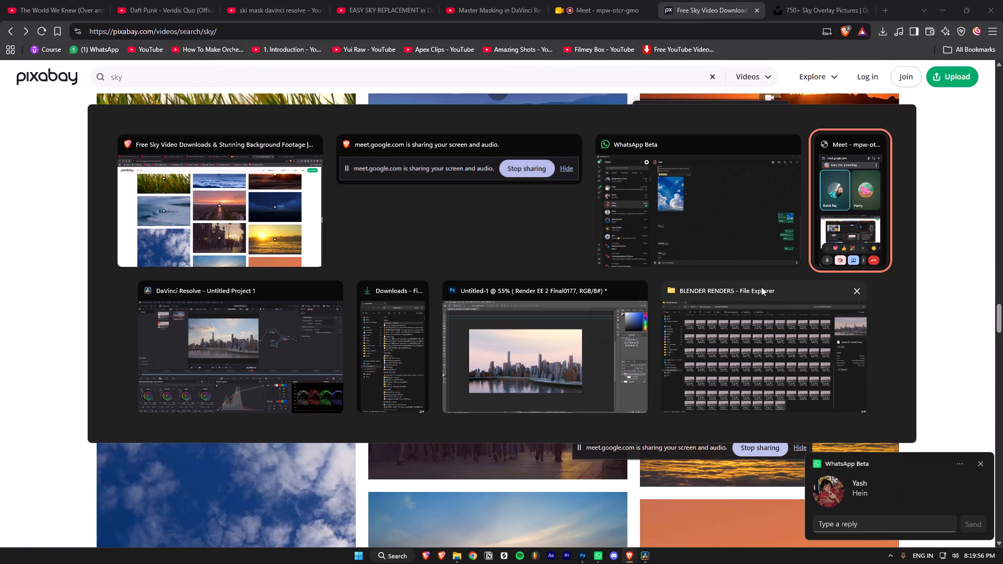
{"action": "left_click_drag", "start_coordinate": [761, 287], "coordinate": [173, 216]}
{"action": "key", "text": "alt+Tab"}
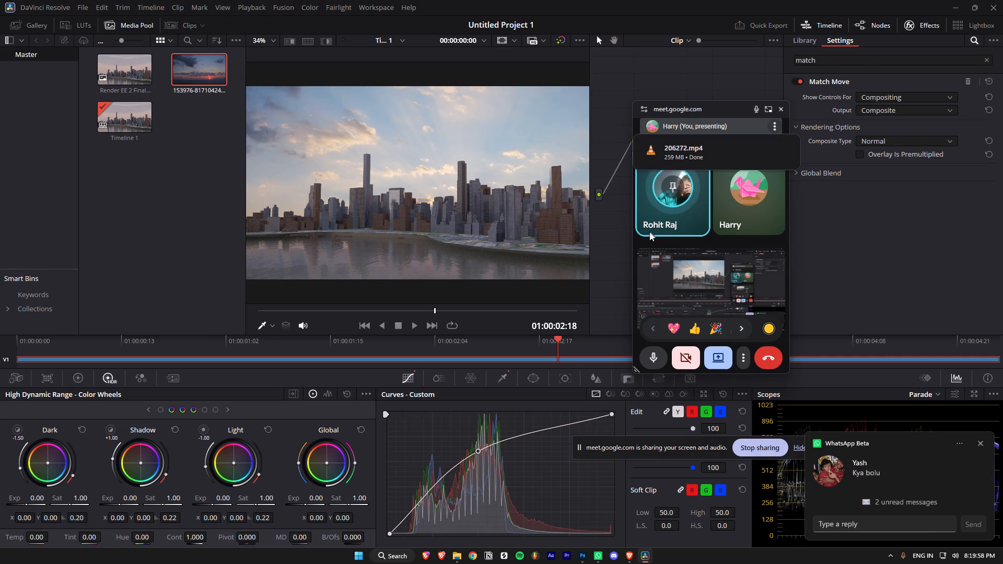
Switch from DaVinci Resolve back to the browser showing Pixabay's sky video results.
{"action": "key", "text": "alt+Tab"}
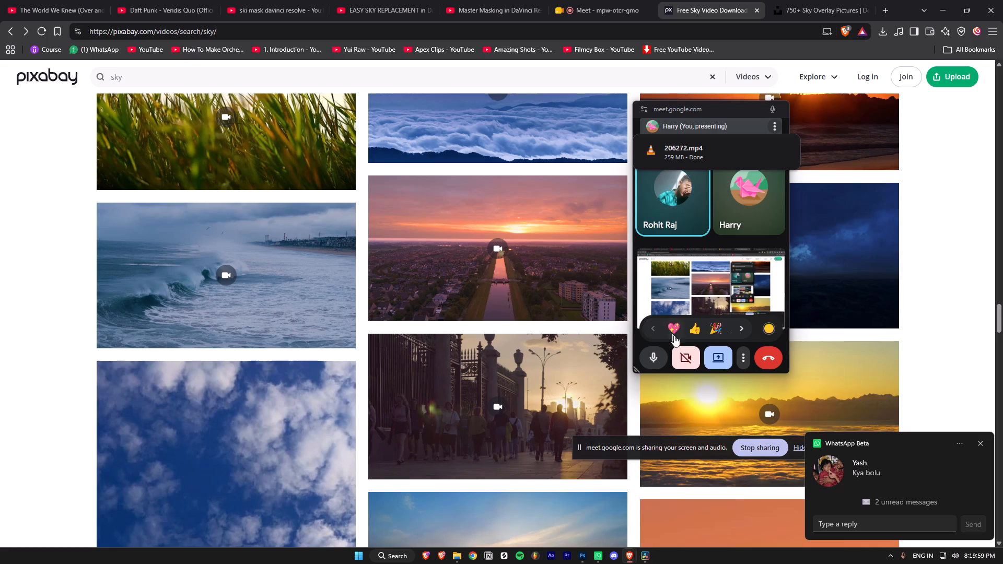
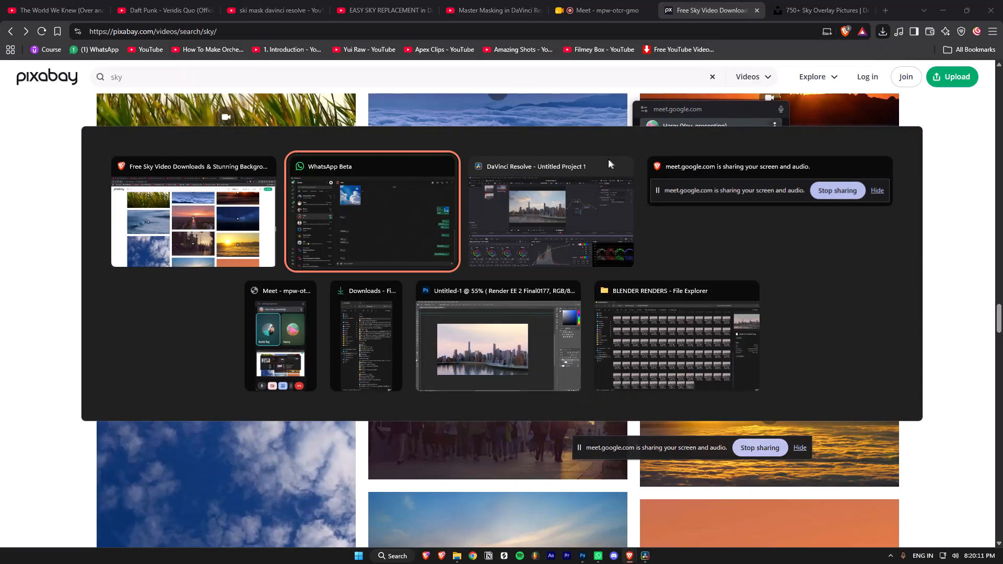
Return to the browser and show the downloaded sky clip 206272.mp4 in its folder from the recent download history.
{"action": "key", "text": "alt+Tab"}
{"action": "key", "text": "alt+Tab"}
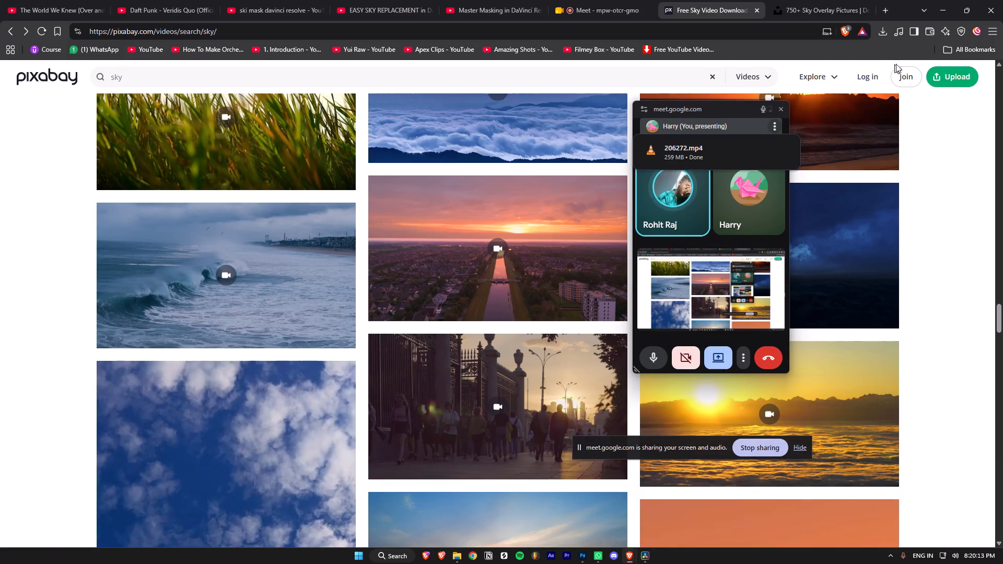
{"action": "left_click", "coordinate": [879, 34]}
{"action": "left_click", "coordinate": [825, 74]}
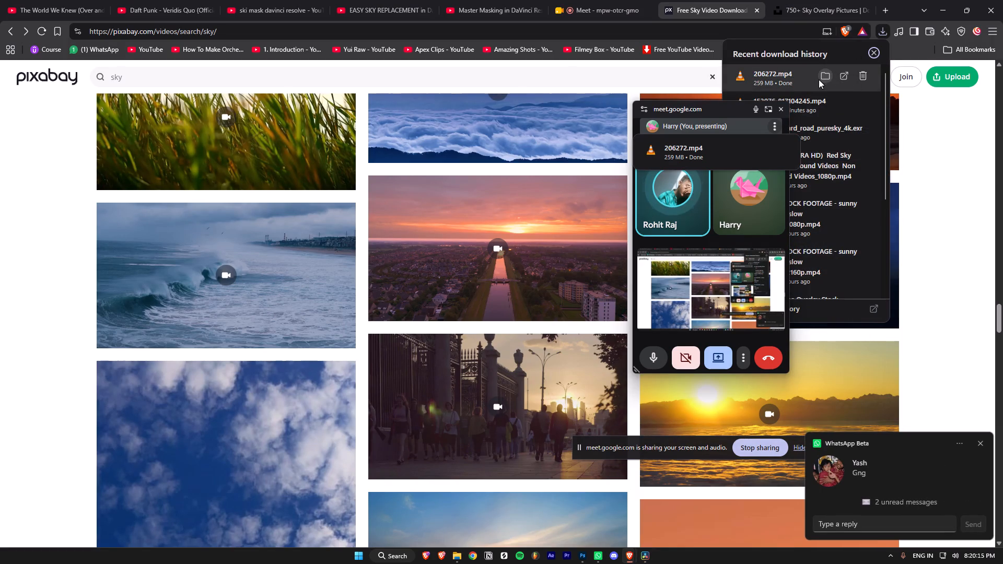
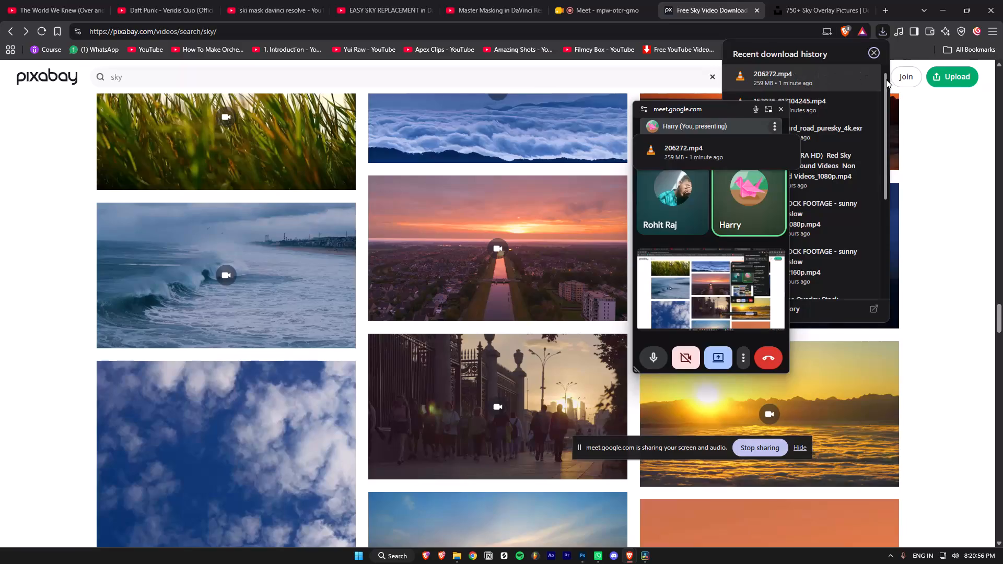
Try to open the downloaded sky clip 206272.mp4 from the recent download history.
{"action": "left_click", "coordinate": [823, 76]}
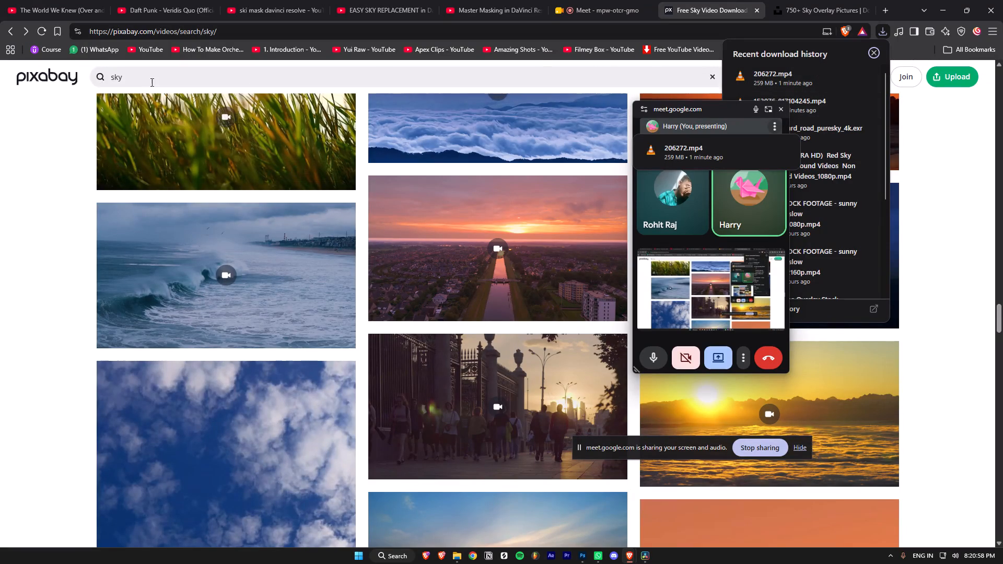
{"action": "left_click", "coordinate": [824, 77]}
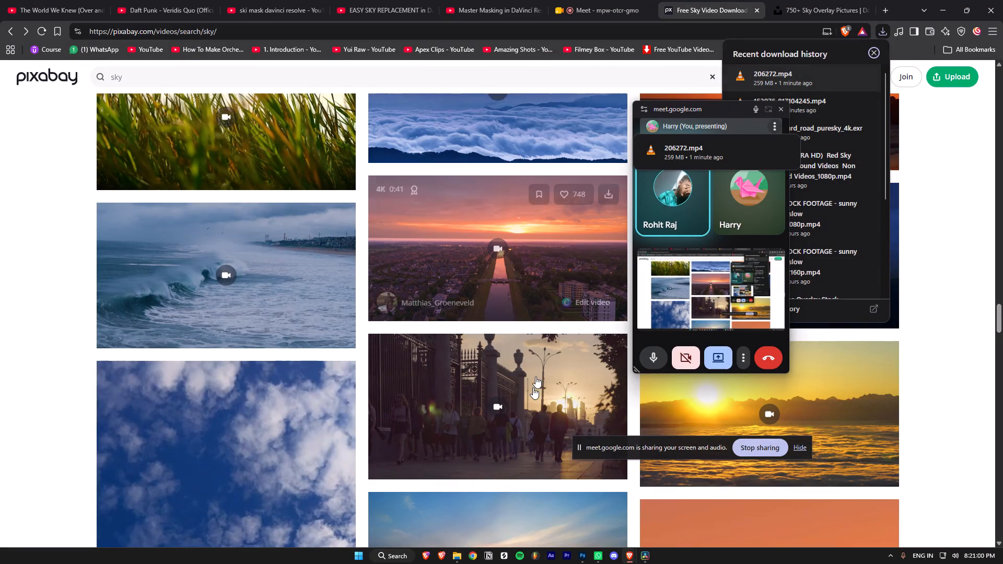
Carry the downloaded sky clip 206272.mp4 from the Downloads folder in File Explorer over to the DaVinci Resolve project.
{"action": "left_click", "coordinate": [454, 557]}
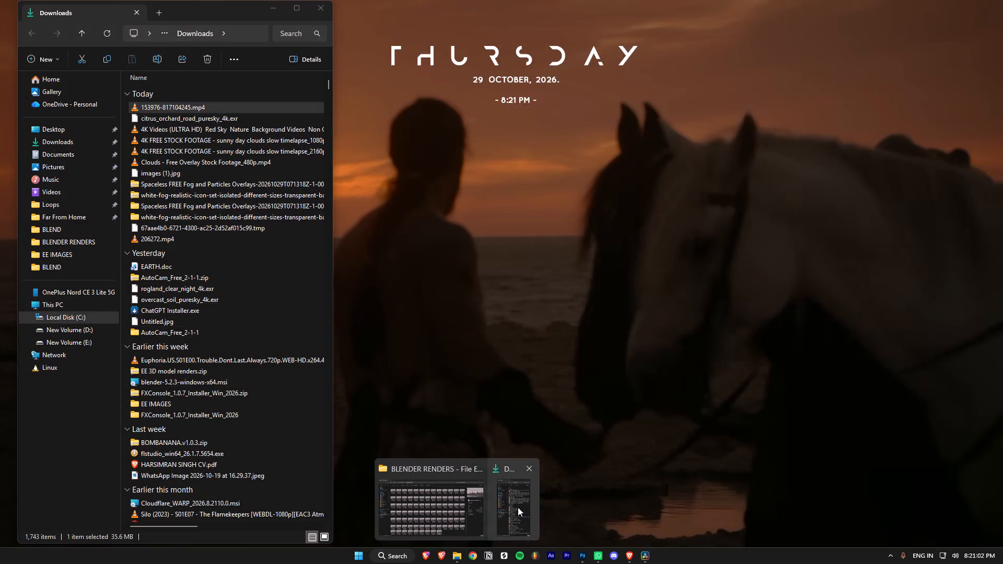
{"action": "left_click", "coordinate": [518, 507]}
{"action": "left_click", "coordinate": [67, 144]}
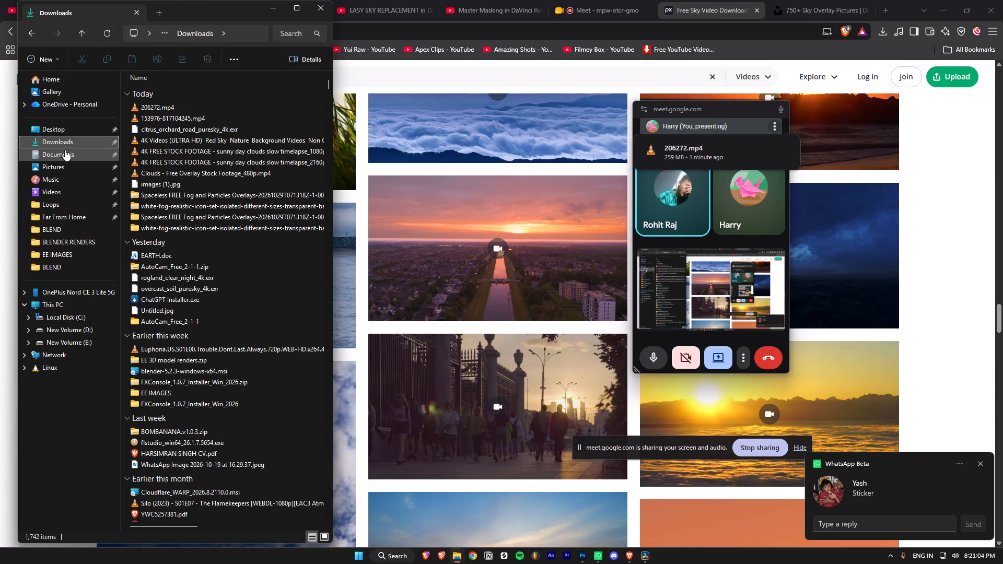
{"action": "left_click_drag", "start_coordinate": [169, 107], "coordinate": [322, 134]}
{"action": "key", "text": "alt+Tab"}
{"action": "key", "text": "alt+Tab"}
{"action": "key", "text": "alt+Tab"}
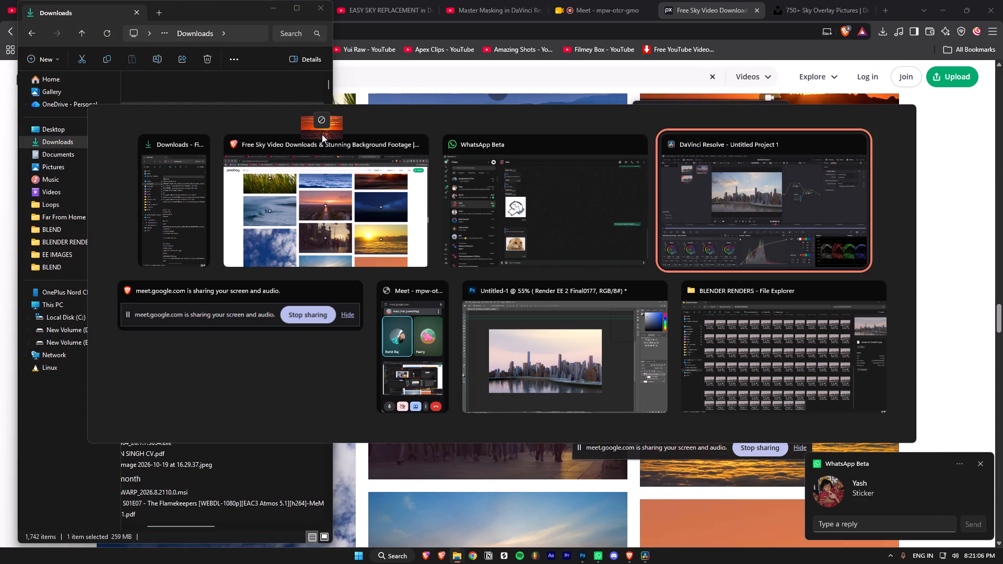
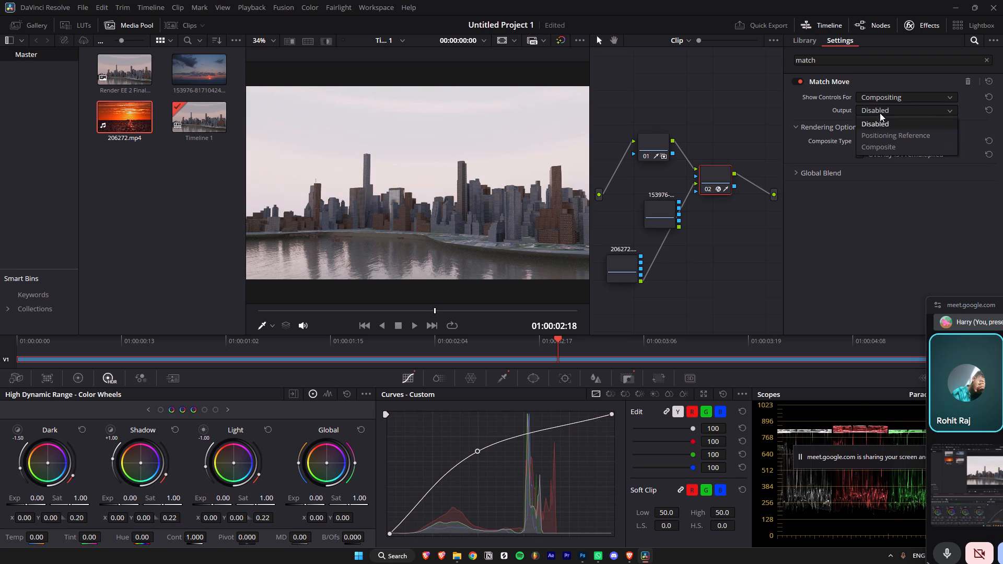
Set Match Move on node 02 to show the Positioning controls and output Composite.
{"action": "left_click", "coordinate": [880, 146]}
{"action": "left_click", "coordinate": [884, 92]}
{"action": "left_click", "coordinate": [881, 110]}
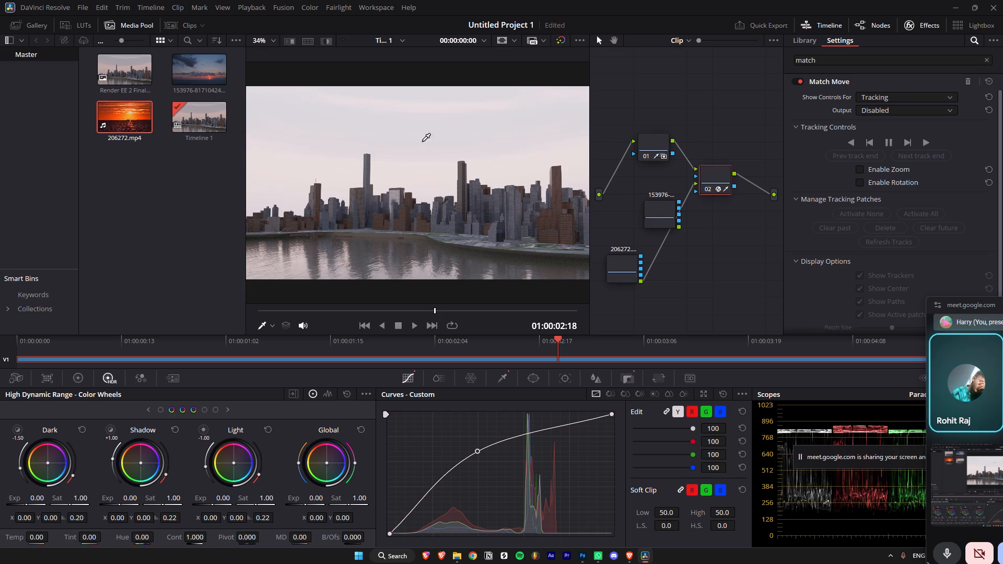
{"action": "left_click_drag", "start_coordinate": [950, 97], "coordinate": [935, 96]}
{"action": "left_click", "coordinate": [877, 125]}
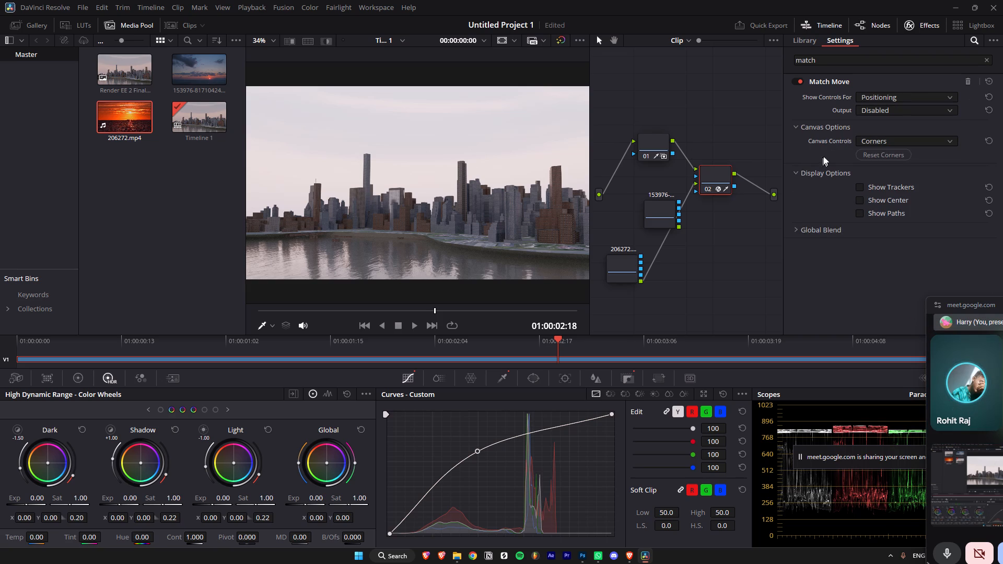
{"action": "left_click", "coordinate": [892, 107]}
{"action": "left_click", "coordinate": [880, 150]}
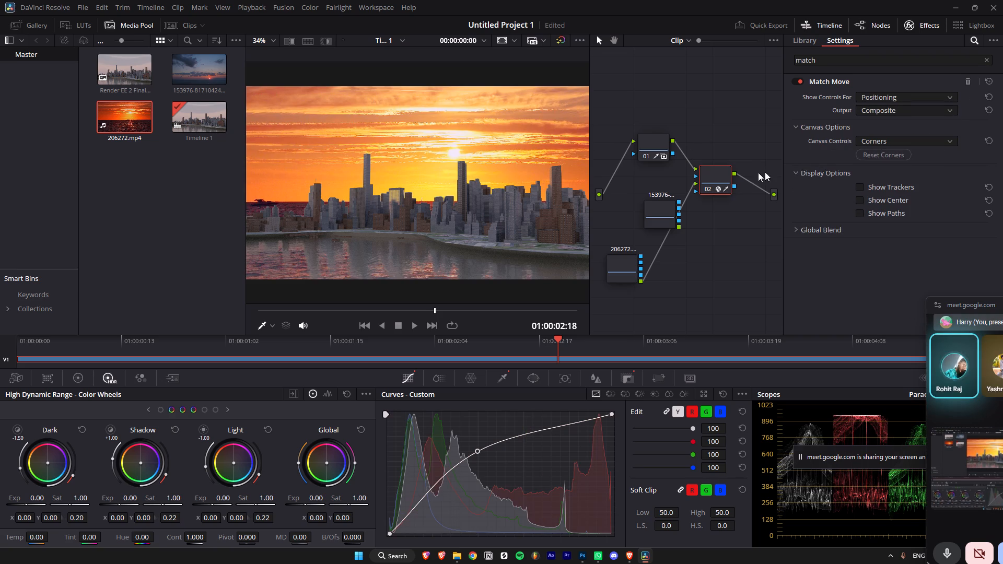
{"action": "left_click_drag", "start_coordinate": [499, 151], "coordinate": [494, 110]}
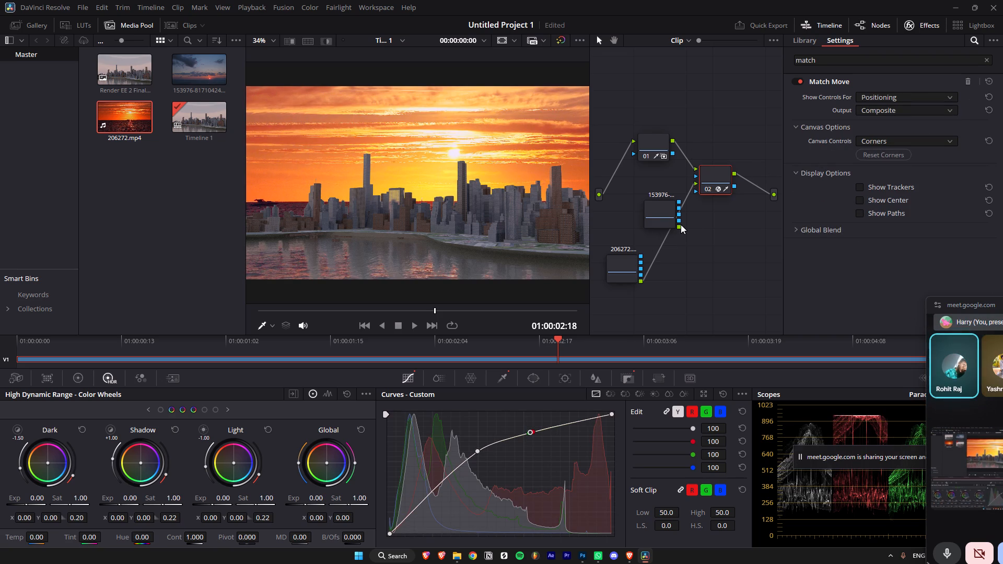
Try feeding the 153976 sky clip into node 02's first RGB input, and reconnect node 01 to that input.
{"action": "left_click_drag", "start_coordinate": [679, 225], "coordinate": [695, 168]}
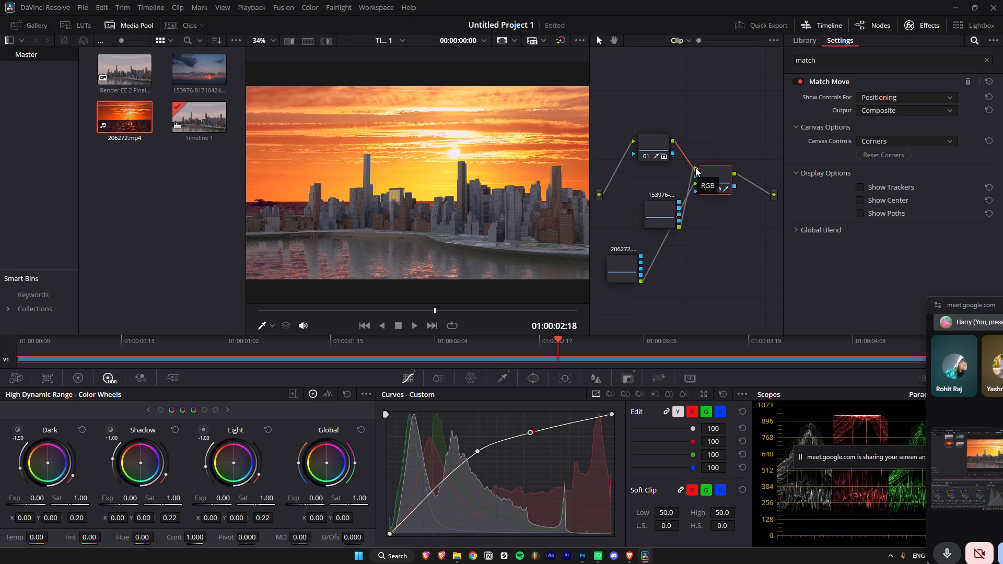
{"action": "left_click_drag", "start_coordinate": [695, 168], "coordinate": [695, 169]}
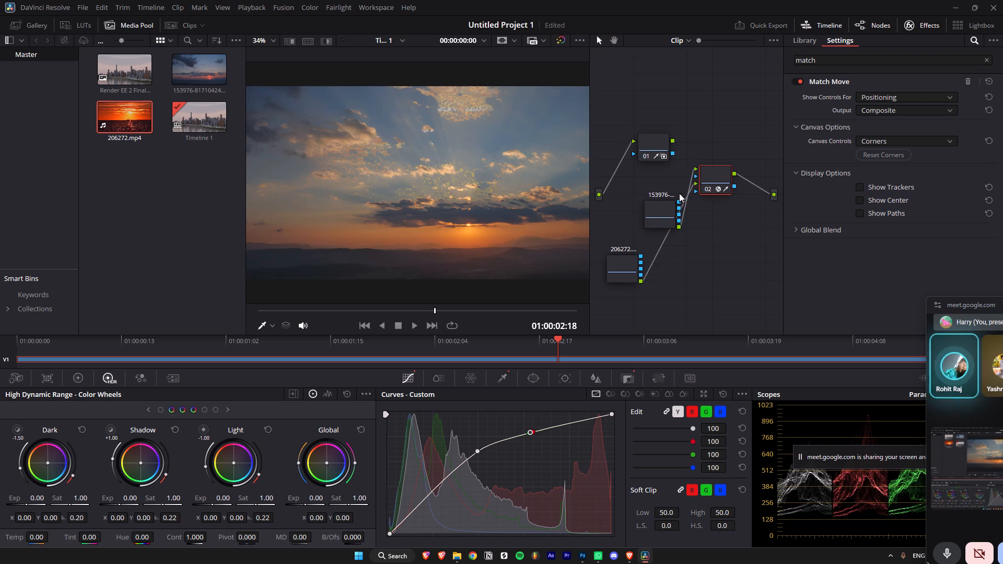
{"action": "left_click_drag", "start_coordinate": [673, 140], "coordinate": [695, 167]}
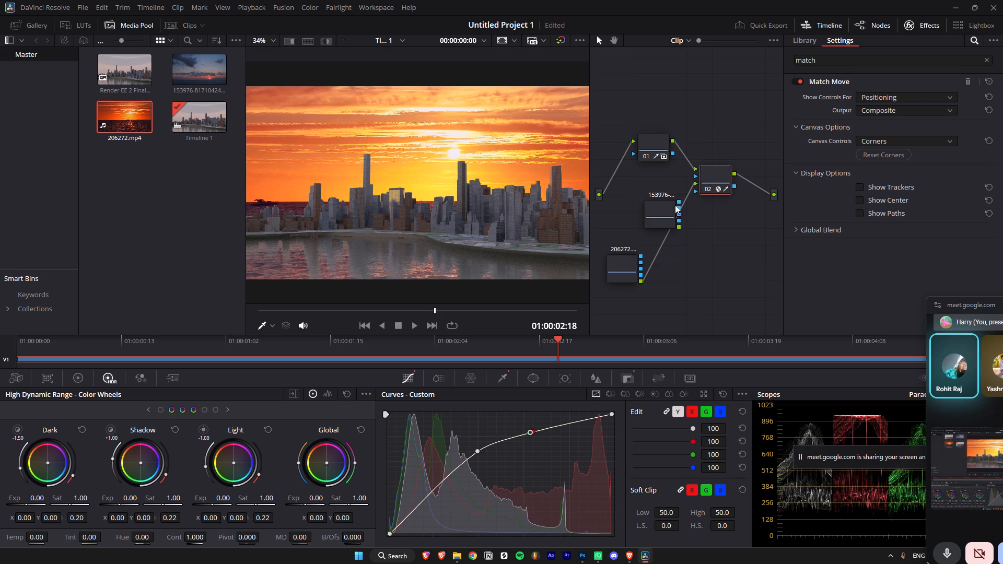
Move the 153976 clip node clear of the wires and connect its output to node 02's second RGB input, replacing 206272.
{"action": "left_click_drag", "start_coordinate": [660, 203], "coordinate": [621, 194]}
{"action": "left_click_drag", "start_coordinate": [642, 281], "coordinate": [687, 185]}
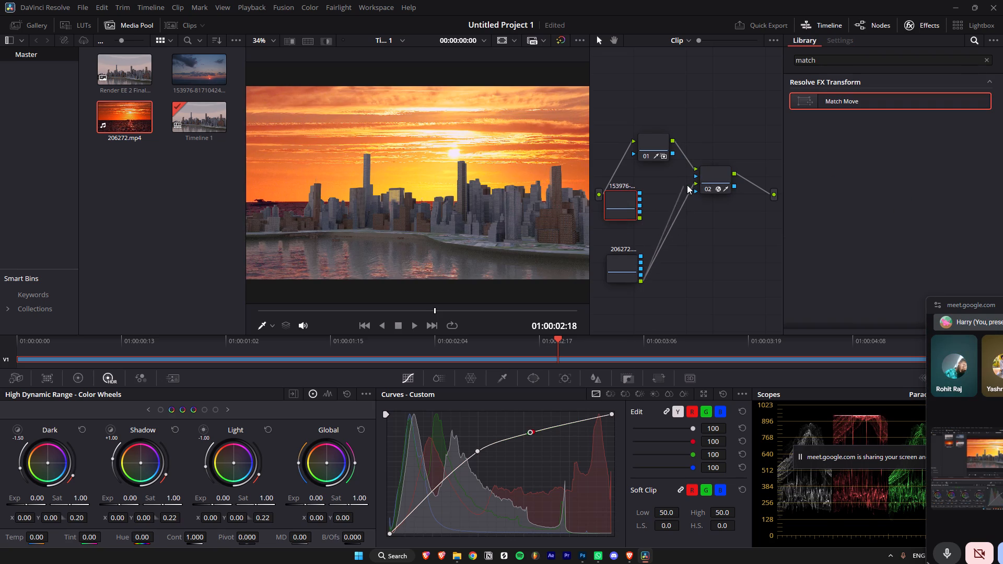
{"action": "left_click_drag", "start_coordinate": [687, 185], "coordinate": [697, 183]}
{"action": "left_click_drag", "start_coordinate": [638, 220], "coordinate": [697, 191]}
{"action": "left_click_drag", "start_coordinate": [697, 191], "coordinate": [697, 182]}
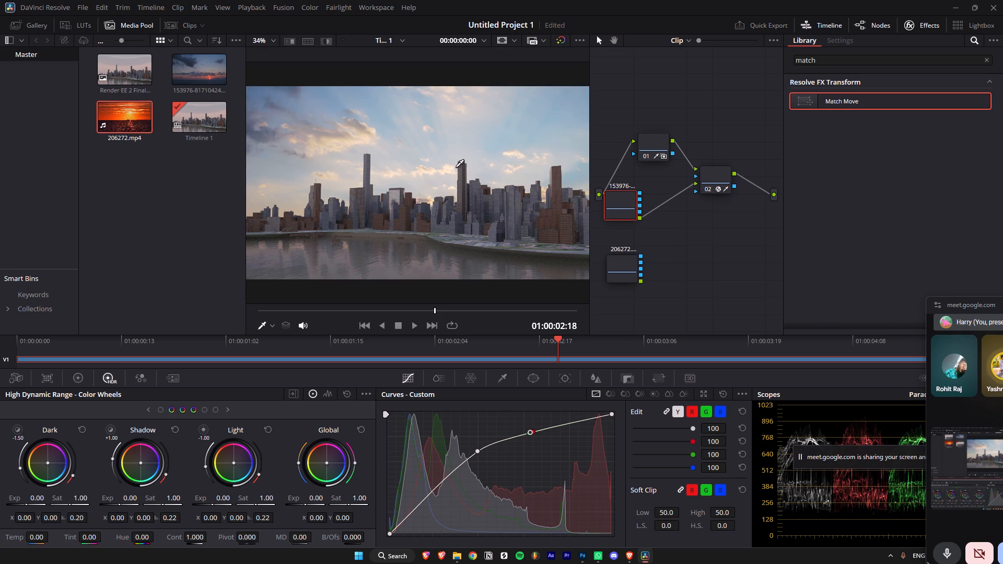
Fit the composite in the viewer at 33% and return the playhead to the clip's start at 01:00:00:00.
{"action": "scroll", "coordinate": [403, 159], "scroll_direction": "down", "scroll_amount": 2}
{"action": "scroll", "coordinate": [403, 159], "scroll_direction": "up", "scroll_amount": 4}
{"action": "scroll", "coordinate": [403, 159], "scroll_direction": "down", "scroll_amount": 3}
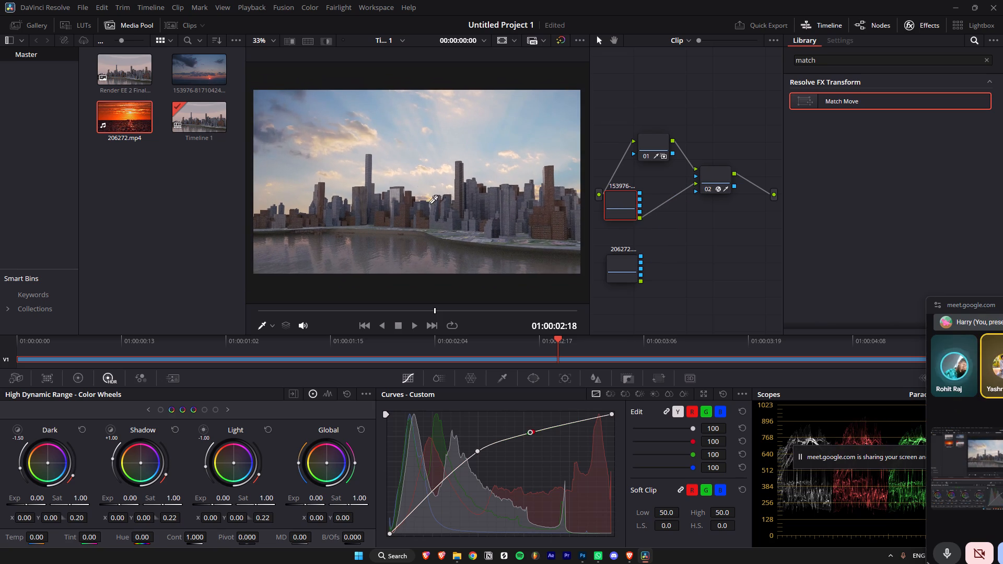
{"action": "left_click_drag", "start_coordinate": [437, 310], "coordinate": [235, 297]}
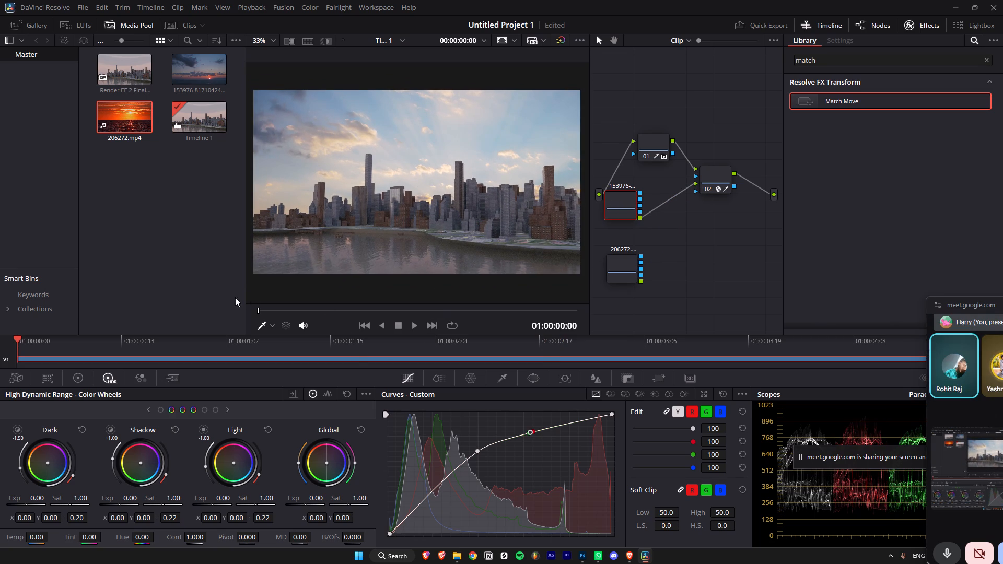
{"action": "left_click_drag", "start_coordinate": [235, 297], "coordinate": [241, 297]}
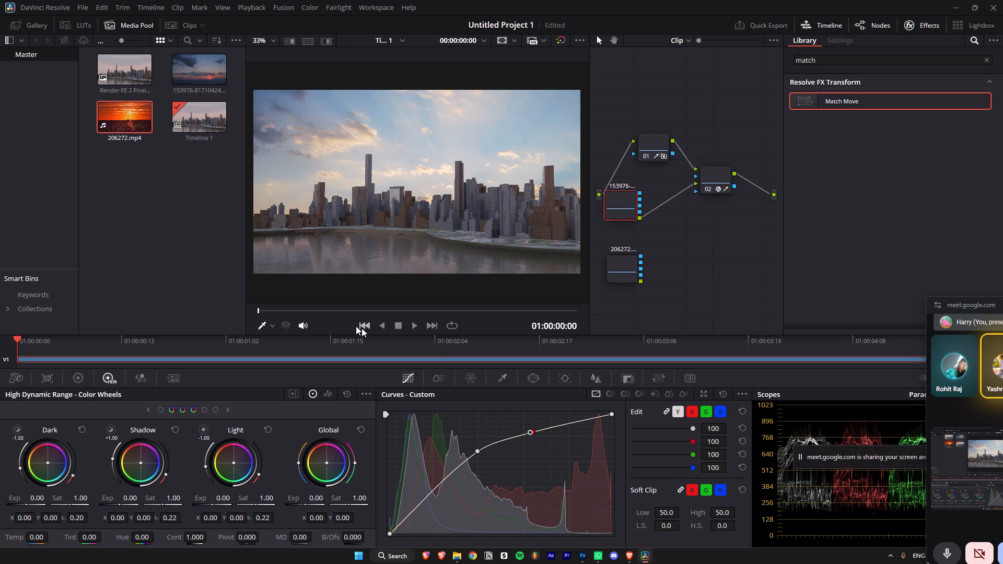
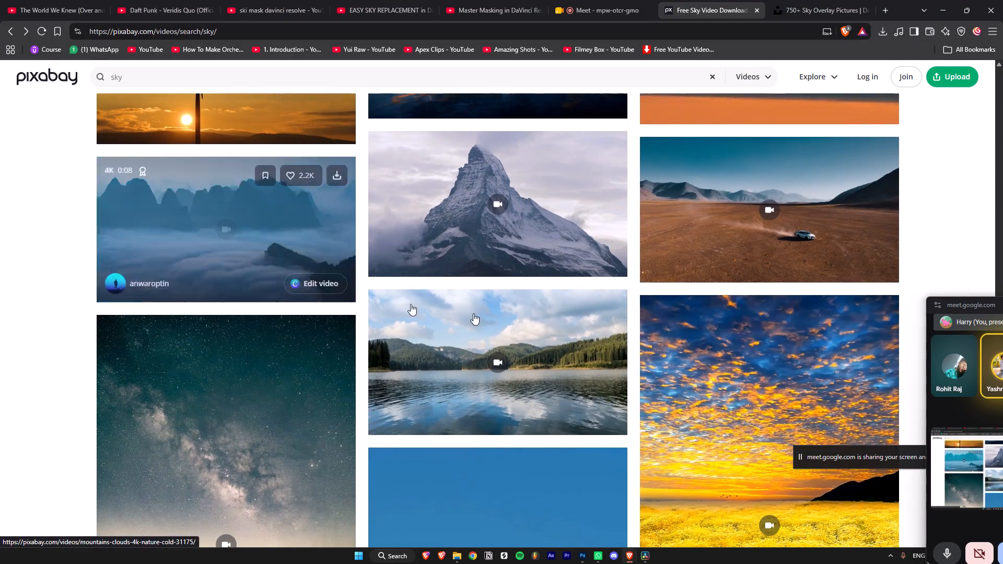
Find the sunset clouds sky video on Pixabay and download it as 8451-209292190.mp4 to the Downloads folder.
{"action": "scroll", "coordinate": [569, 325], "scroll_direction": "down", "scroll_amount": 5}
{"action": "scroll", "coordinate": [273, 285], "scroll_direction": "down", "scroll_amount": 8}
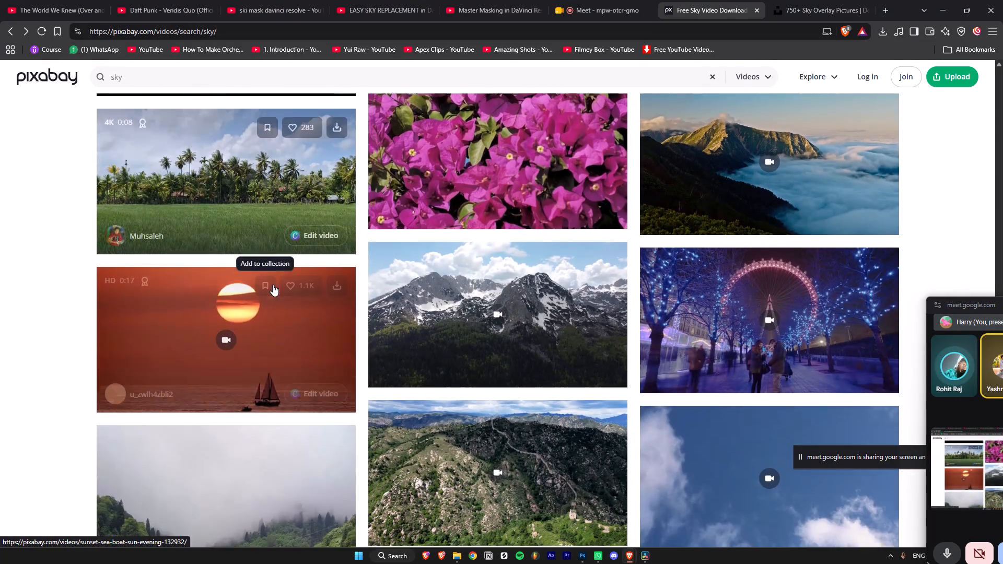
{"action": "scroll", "coordinate": [273, 285], "scroll_direction": "down", "scroll_amount": 13}
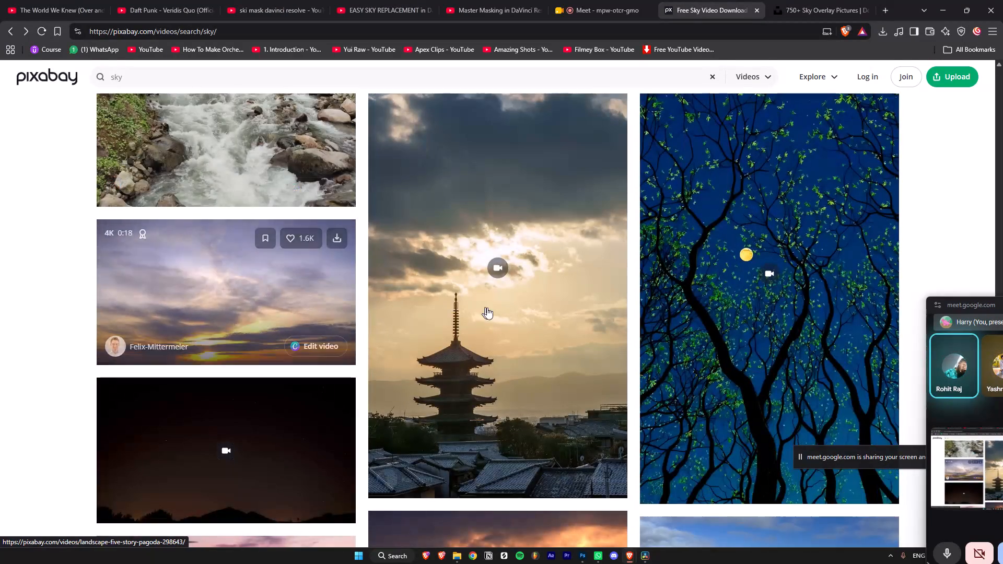
{"action": "left_click", "coordinate": [154, 309]}
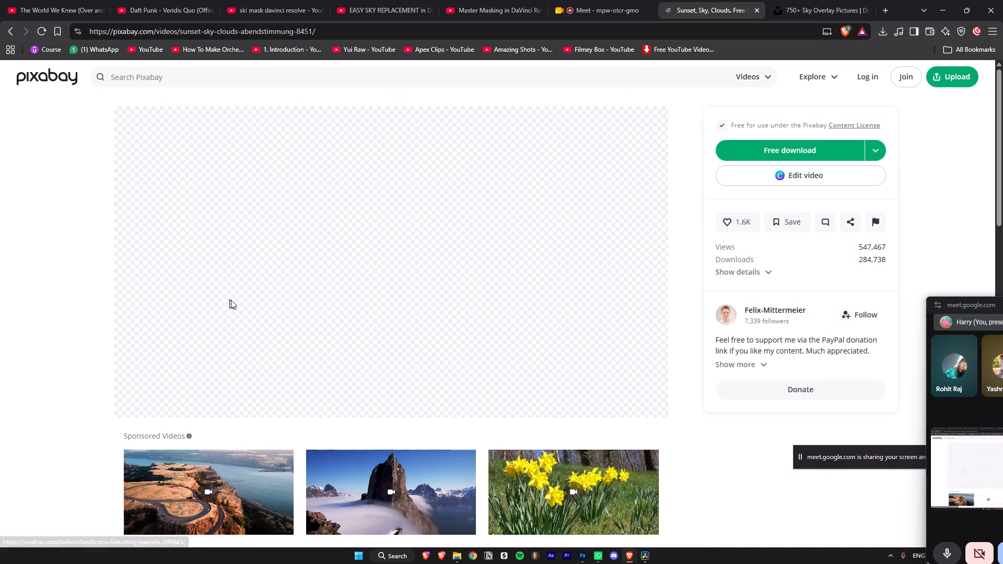
{"action": "left_click", "coordinate": [783, 145]}
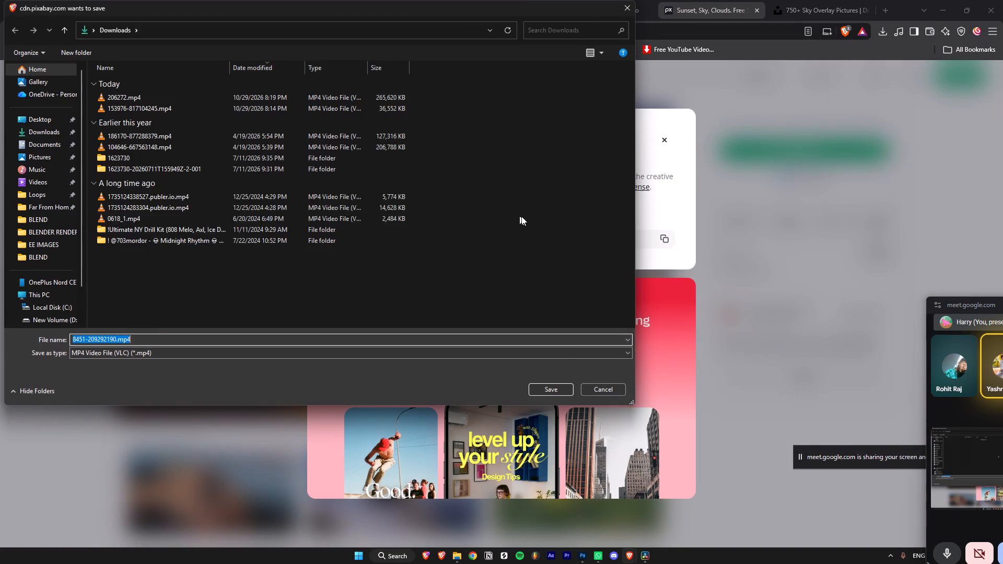
{"action": "left_click", "coordinate": [551, 389]}
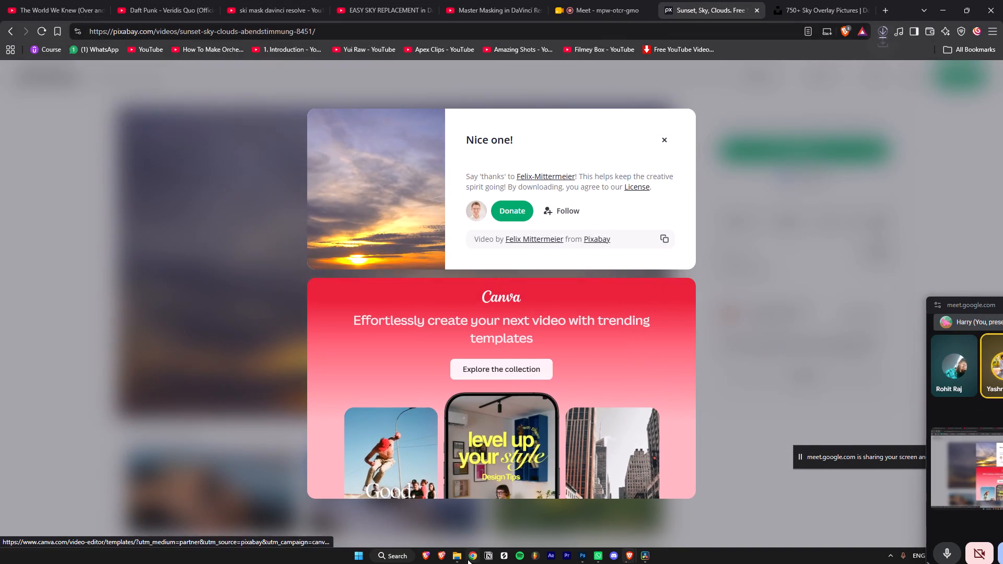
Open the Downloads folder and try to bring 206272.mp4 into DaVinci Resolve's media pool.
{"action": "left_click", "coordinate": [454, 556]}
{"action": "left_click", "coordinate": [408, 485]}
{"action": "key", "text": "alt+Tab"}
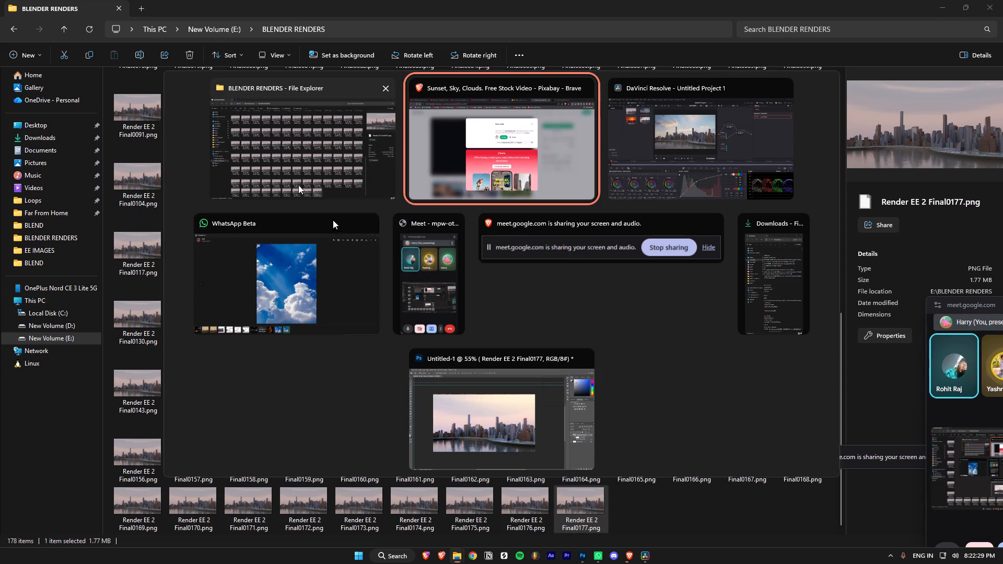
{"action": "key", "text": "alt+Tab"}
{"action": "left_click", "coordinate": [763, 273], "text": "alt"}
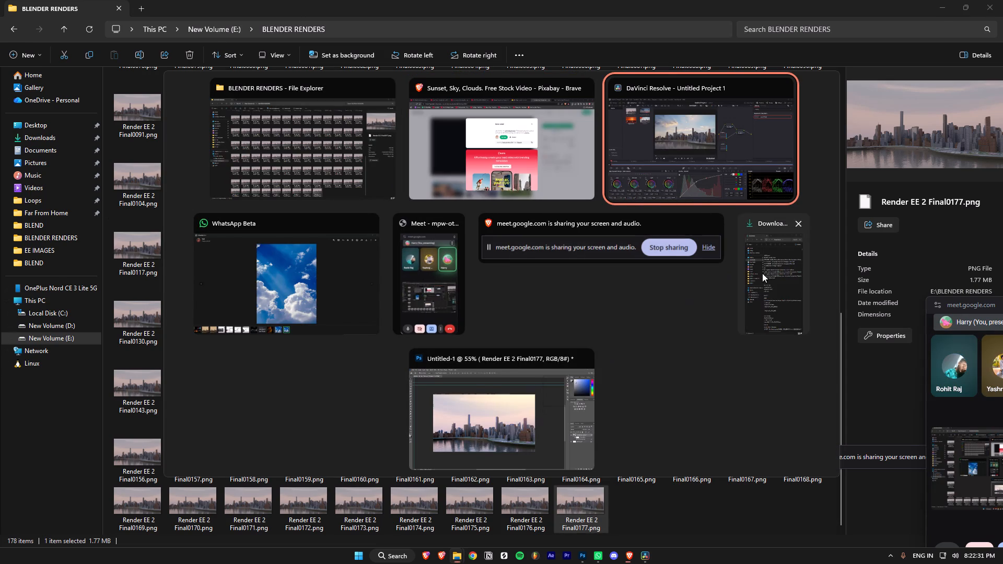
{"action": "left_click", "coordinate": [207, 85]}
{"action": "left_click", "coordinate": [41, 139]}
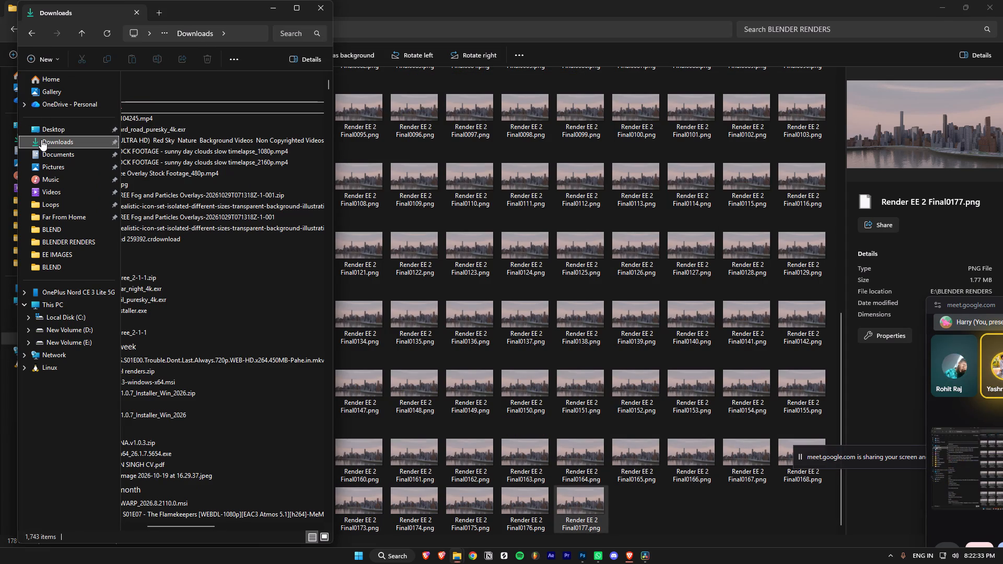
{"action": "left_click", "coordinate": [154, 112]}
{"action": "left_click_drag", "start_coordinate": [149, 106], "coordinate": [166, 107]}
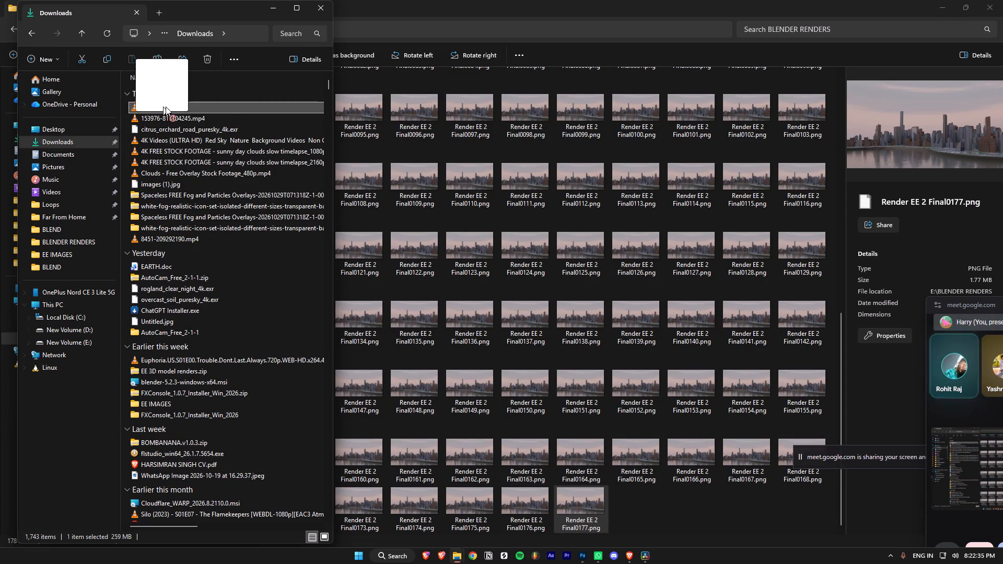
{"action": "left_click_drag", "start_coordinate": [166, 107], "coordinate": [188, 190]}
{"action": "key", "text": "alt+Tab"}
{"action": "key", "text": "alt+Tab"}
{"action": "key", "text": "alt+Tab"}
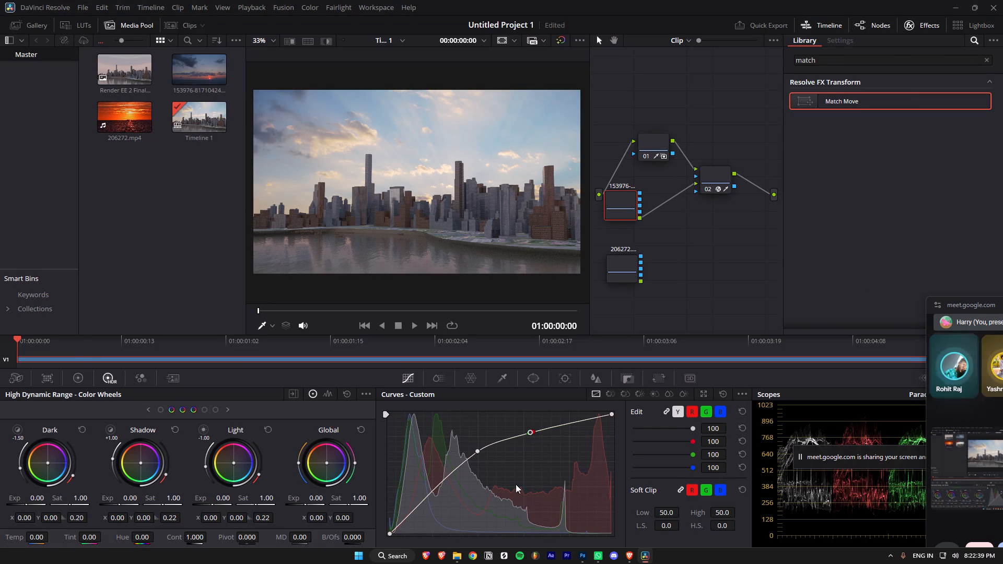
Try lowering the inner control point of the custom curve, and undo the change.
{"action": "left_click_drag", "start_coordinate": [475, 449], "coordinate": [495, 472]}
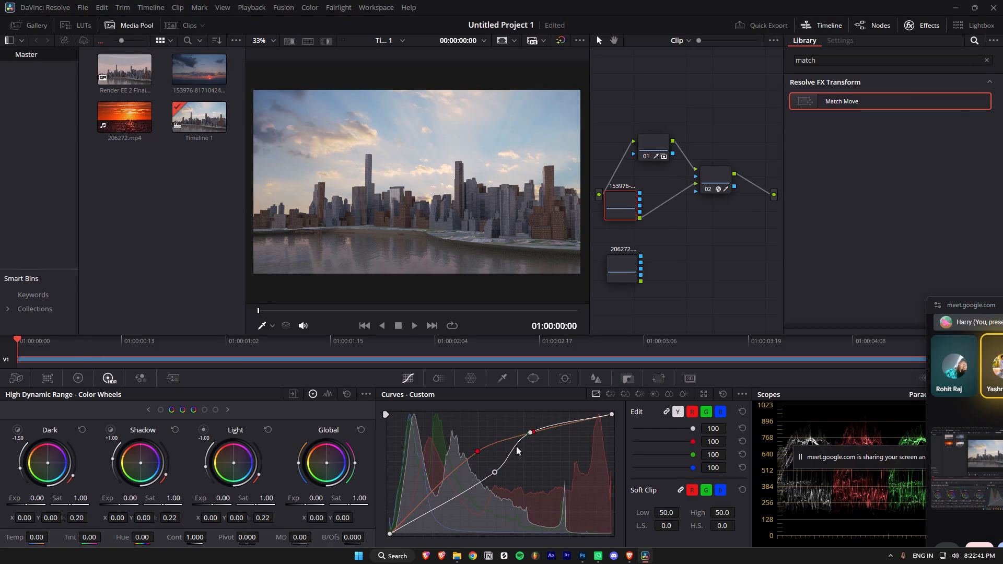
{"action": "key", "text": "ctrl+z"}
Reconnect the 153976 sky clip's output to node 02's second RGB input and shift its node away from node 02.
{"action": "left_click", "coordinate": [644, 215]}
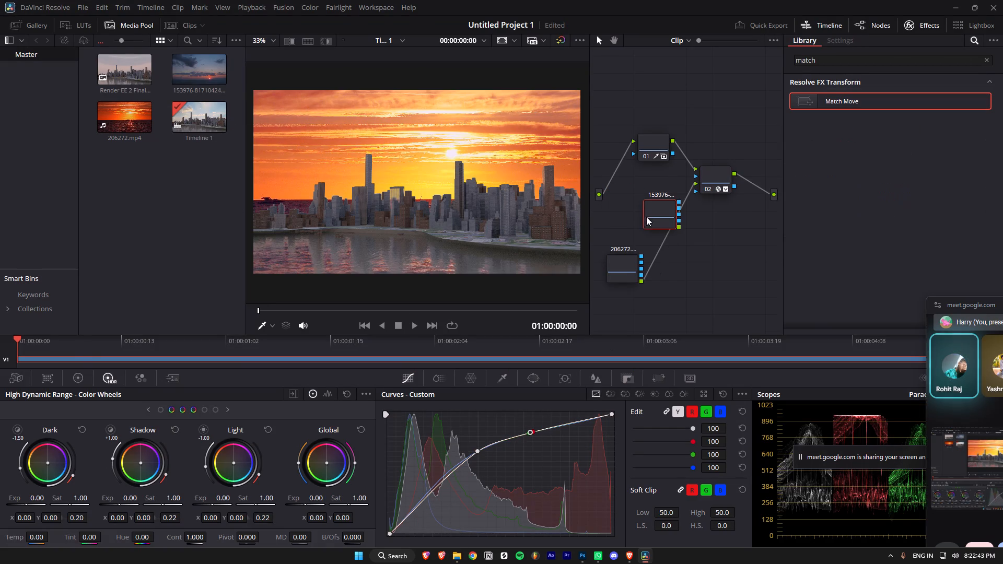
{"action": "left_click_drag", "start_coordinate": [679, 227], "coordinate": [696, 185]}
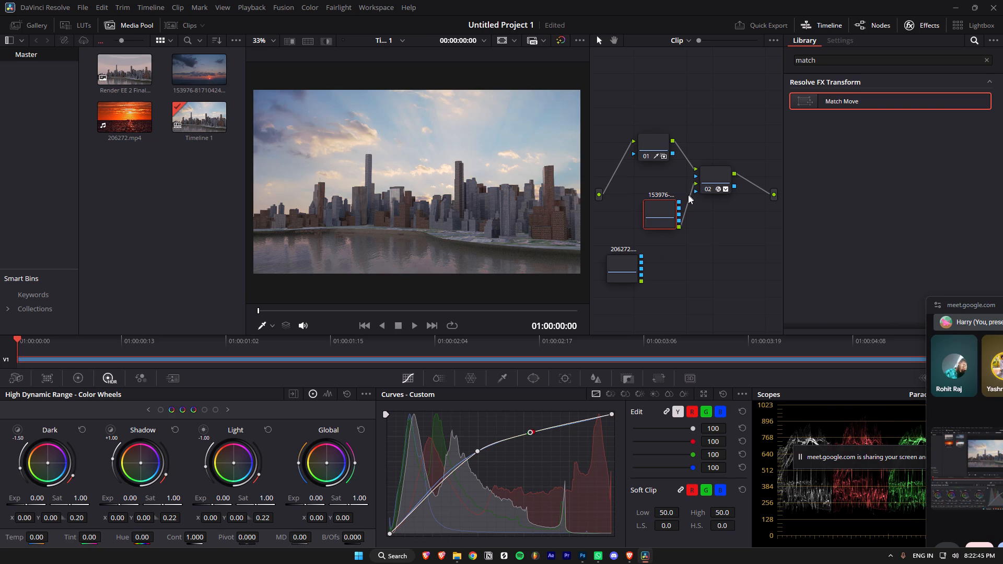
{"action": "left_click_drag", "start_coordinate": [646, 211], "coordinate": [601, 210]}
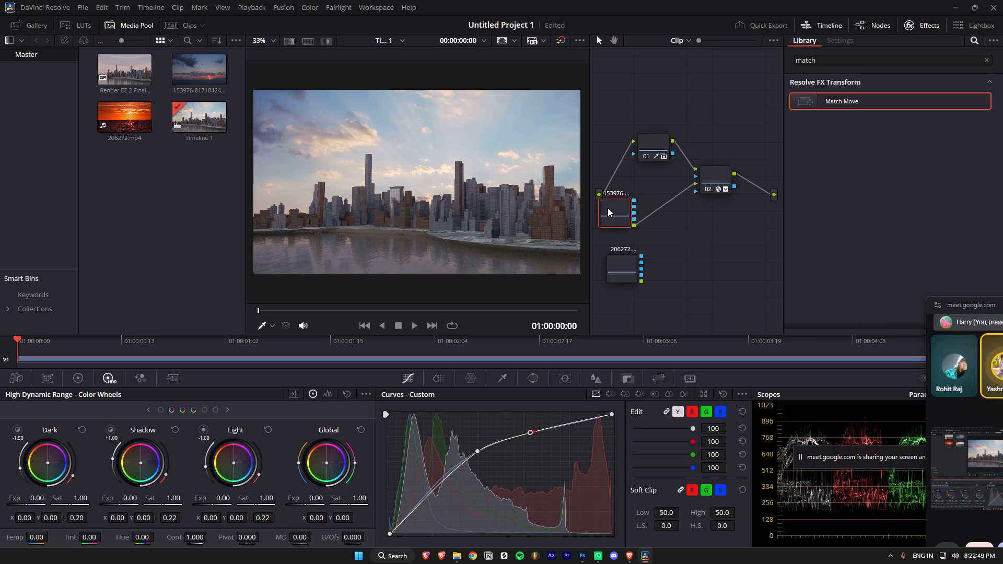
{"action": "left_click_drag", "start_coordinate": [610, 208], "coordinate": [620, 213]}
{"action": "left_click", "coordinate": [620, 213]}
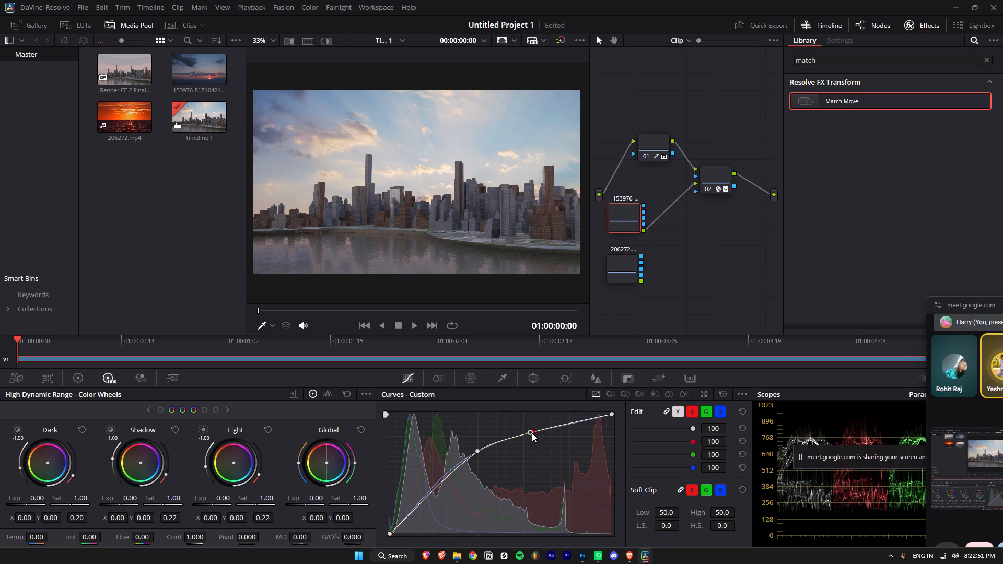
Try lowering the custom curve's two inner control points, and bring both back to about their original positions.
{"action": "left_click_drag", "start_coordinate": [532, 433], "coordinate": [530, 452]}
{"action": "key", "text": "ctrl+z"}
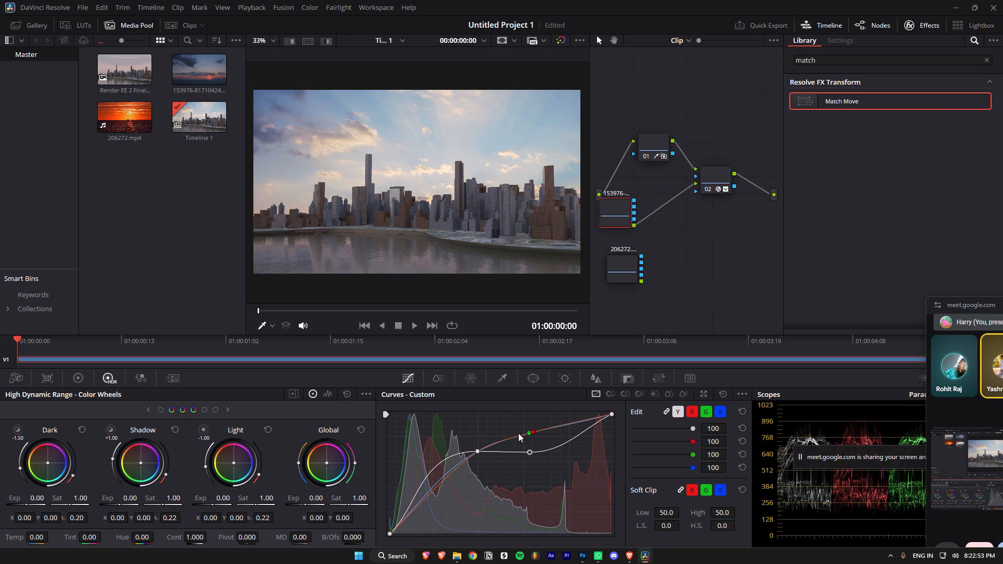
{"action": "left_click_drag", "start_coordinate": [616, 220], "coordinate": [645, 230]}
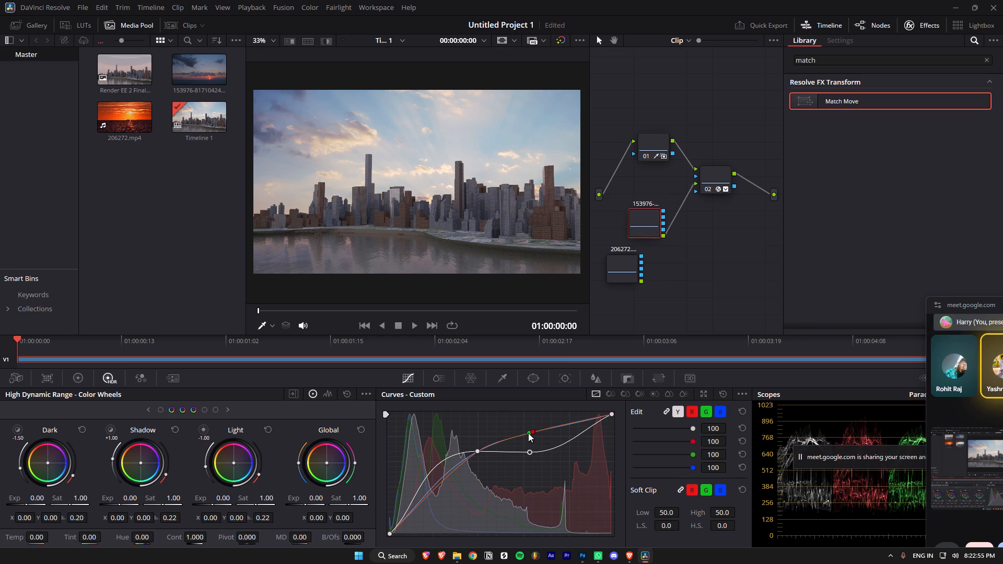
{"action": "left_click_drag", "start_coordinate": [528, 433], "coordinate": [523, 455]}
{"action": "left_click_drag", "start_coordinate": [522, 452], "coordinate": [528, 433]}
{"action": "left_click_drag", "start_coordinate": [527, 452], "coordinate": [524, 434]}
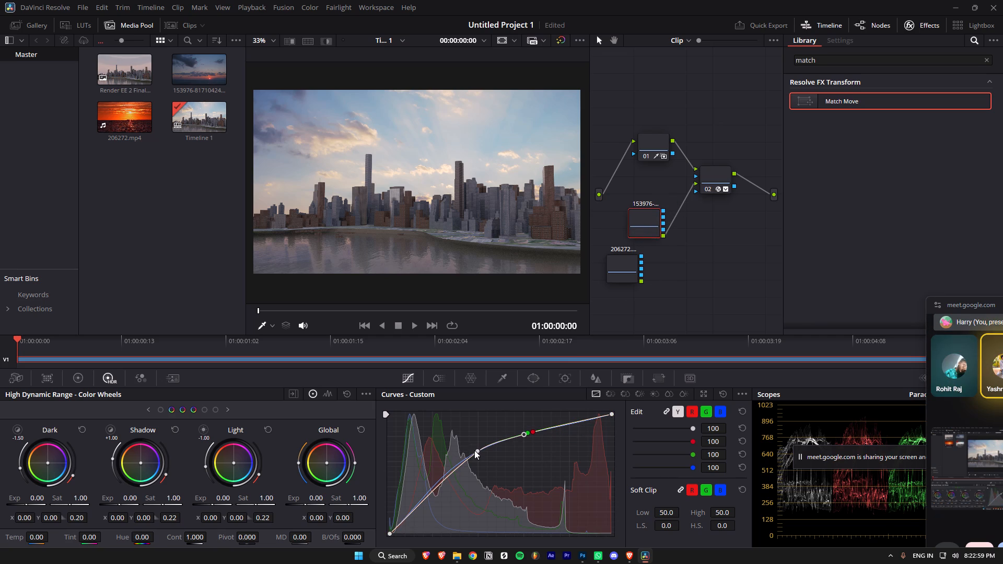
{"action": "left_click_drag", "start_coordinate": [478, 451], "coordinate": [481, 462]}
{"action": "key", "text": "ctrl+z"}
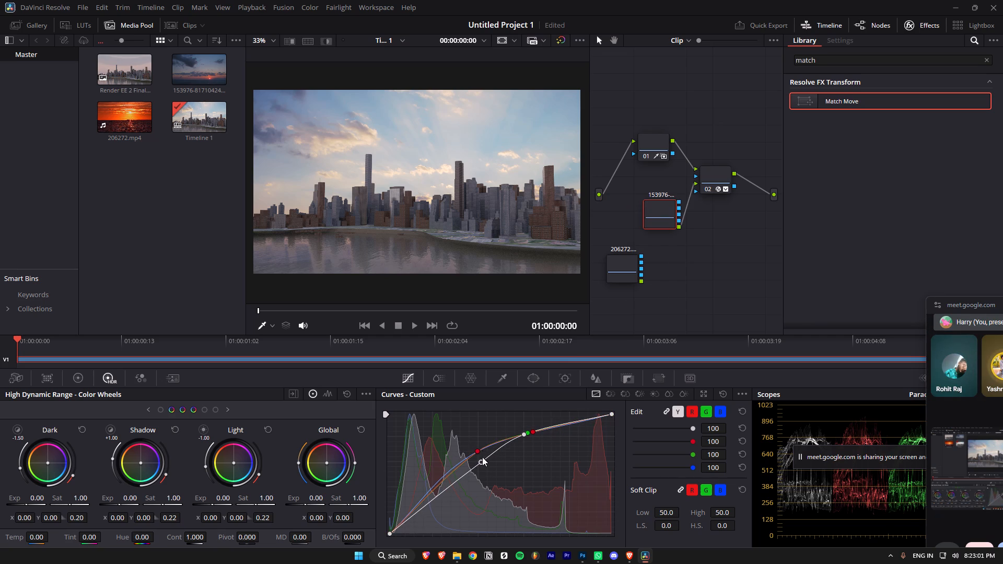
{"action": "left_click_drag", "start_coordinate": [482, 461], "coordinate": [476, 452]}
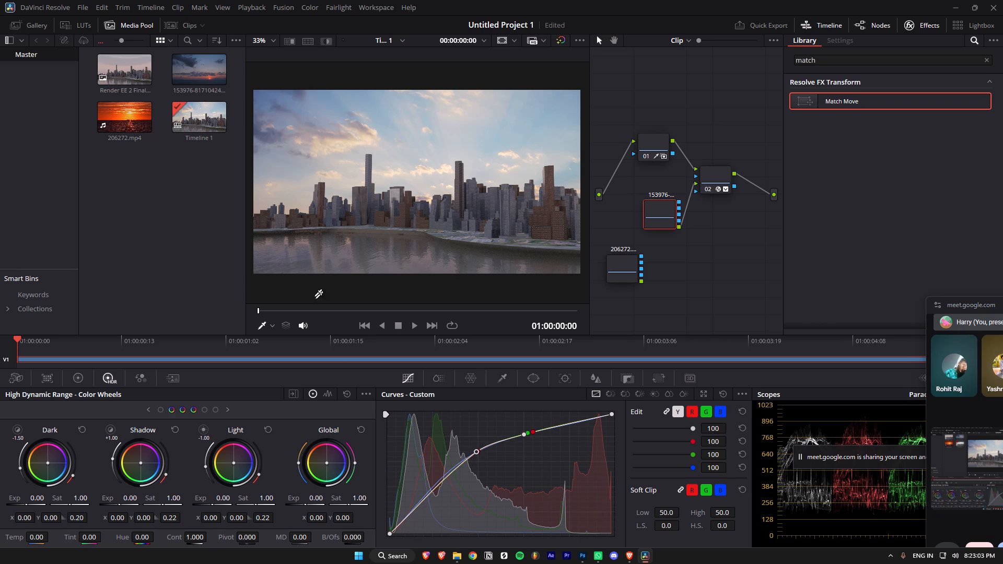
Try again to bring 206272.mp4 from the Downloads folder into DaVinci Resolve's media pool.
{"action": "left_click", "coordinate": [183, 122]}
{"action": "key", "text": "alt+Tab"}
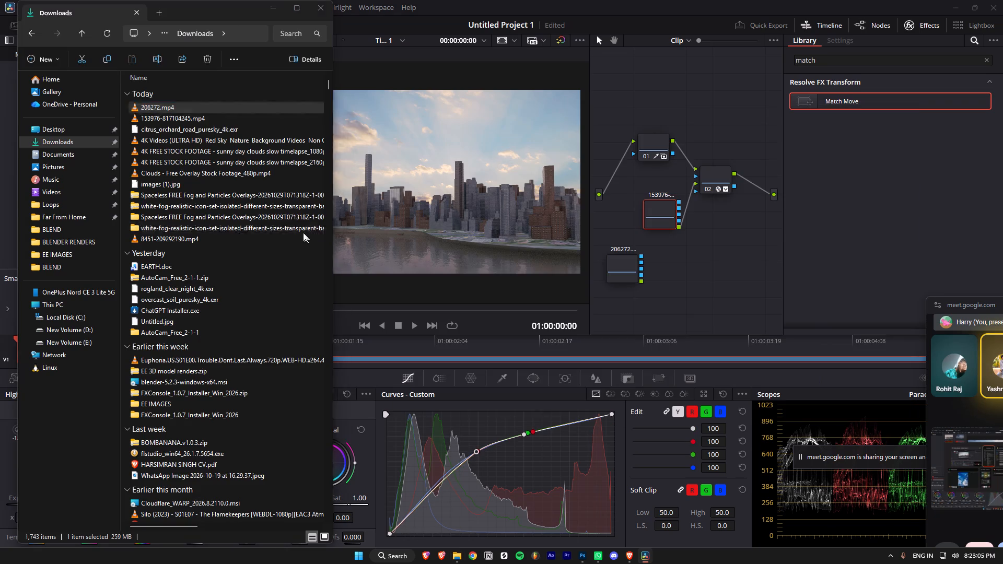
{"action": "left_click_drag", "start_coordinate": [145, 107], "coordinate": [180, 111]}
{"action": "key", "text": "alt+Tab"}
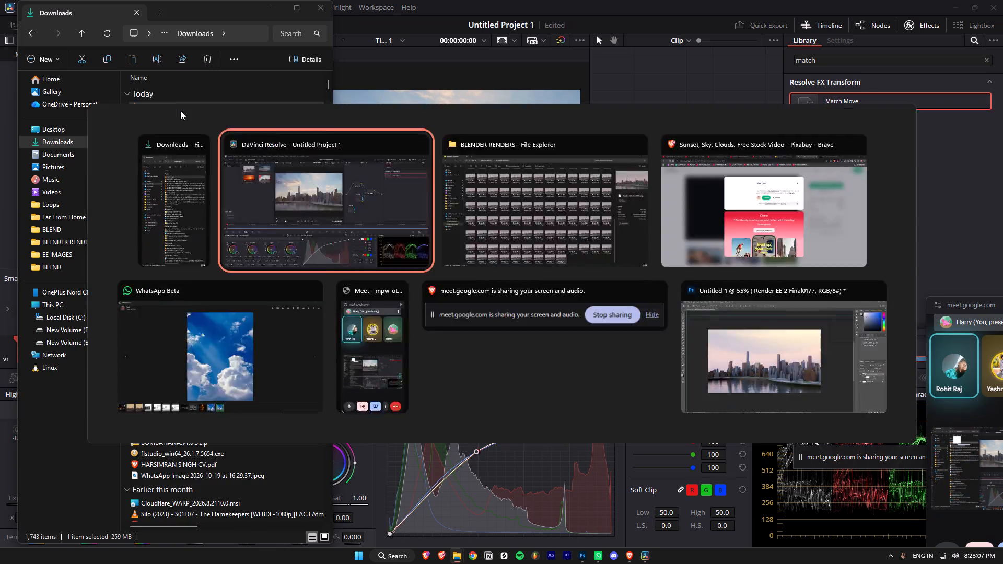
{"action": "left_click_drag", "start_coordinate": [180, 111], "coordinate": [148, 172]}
Refresh the Downloads folder and import 8451-209292190.mp4 into DaVinci Resolve's media pool.
{"action": "key", "text": "alt+Tab"}
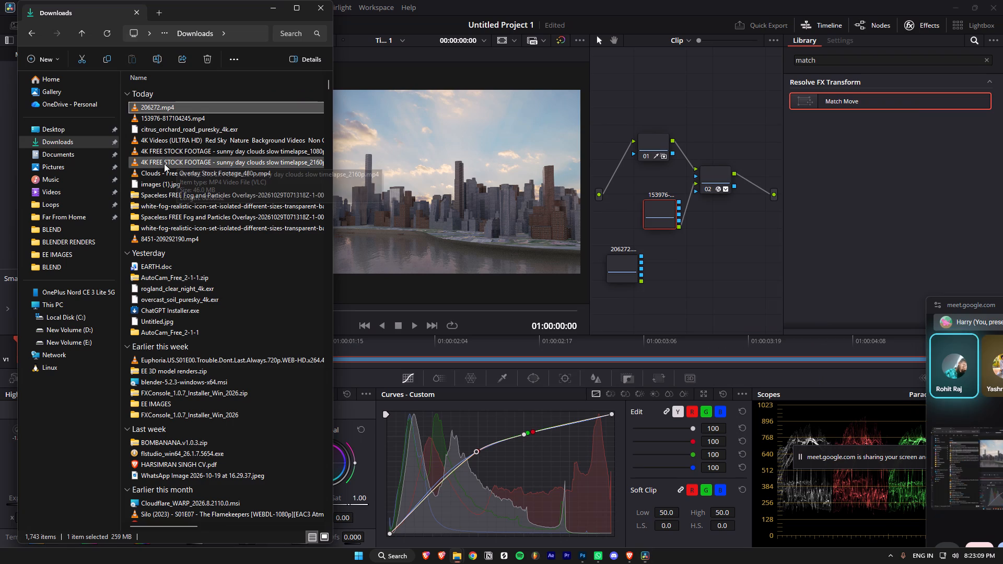
{"action": "double_click", "coordinate": [61, 144]}
{"action": "left_click", "coordinate": [167, 110]}
{"action": "left_click_drag", "start_coordinate": [147, 107], "coordinate": [154, 107]}
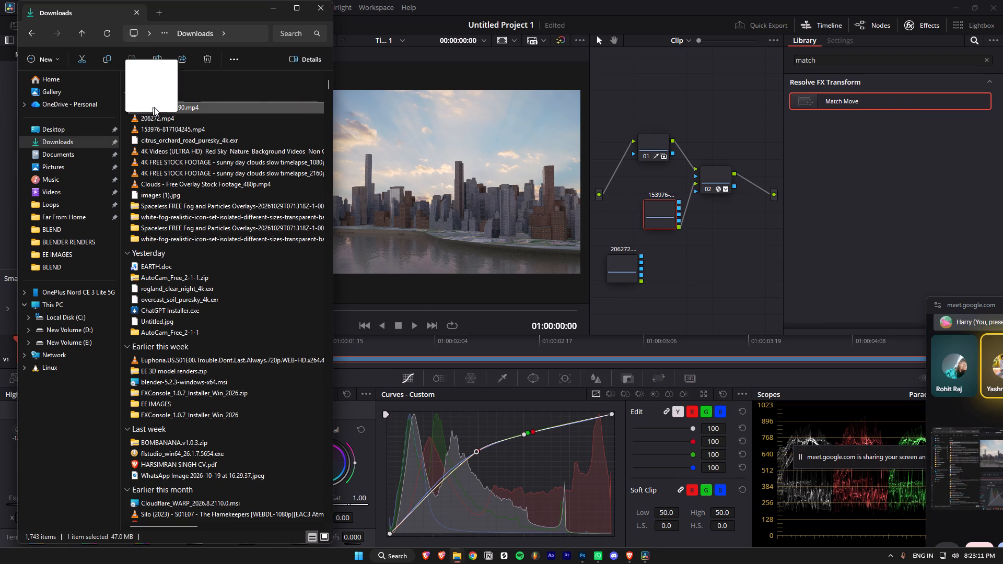
{"action": "left_click_drag", "start_coordinate": [154, 107], "coordinate": [159, 150]}
{"action": "key", "text": "alt+Tab"}
{"action": "left_click", "coordinate": [115, 166]}
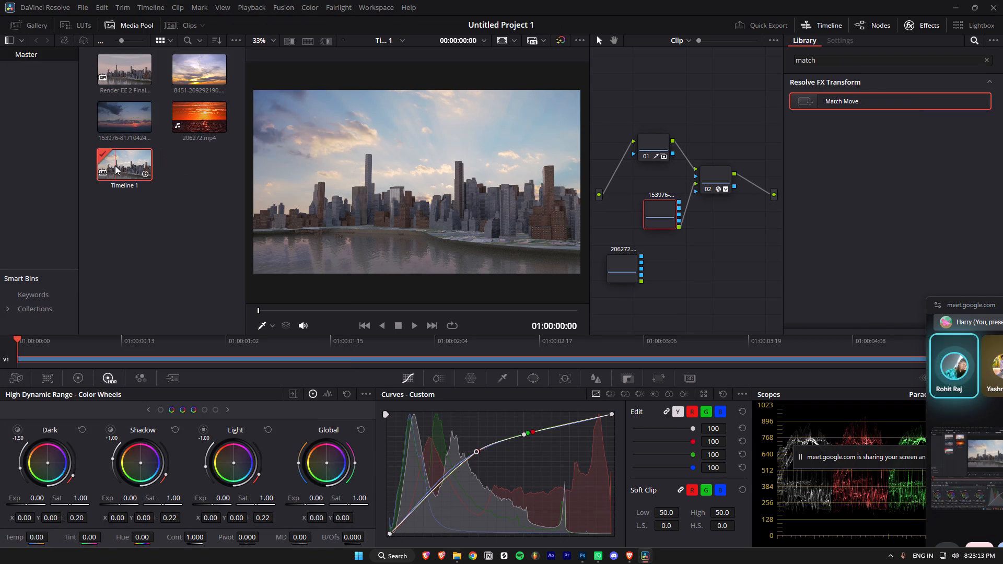
Add the 8451 sky clip to the node graph and connect its output to node 02's second RGB input, replacing 153976.
{"action": "left_click_drag", "start_coordinate": [186, 69], "coordinate": [644, 241]}
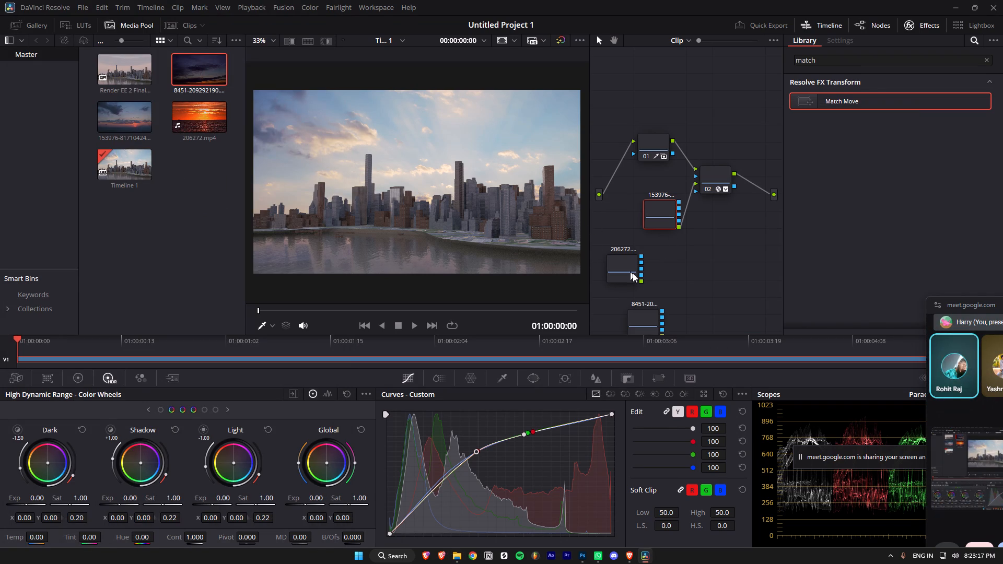
{"action": "left_click_drag", "start_coordinate": [645, 318], "coordinate": [679, 268]}
{"action": "left_click_drag", "start_coordinate": [699, 284], "coordinate": [703, 215]}
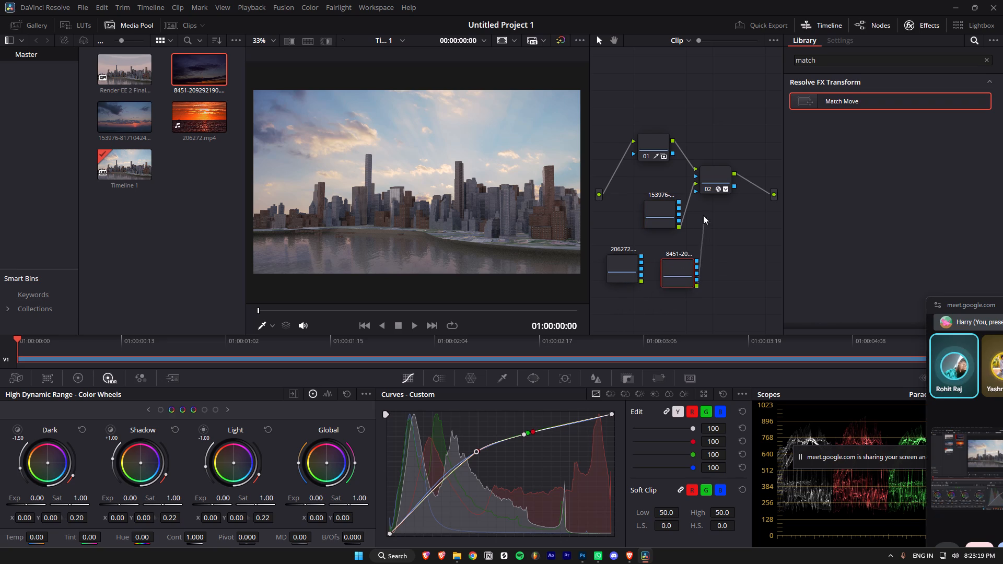
{"action": "left_click_drag", "start_coordinate": [703, 215], "coordinate": [694, 182]}
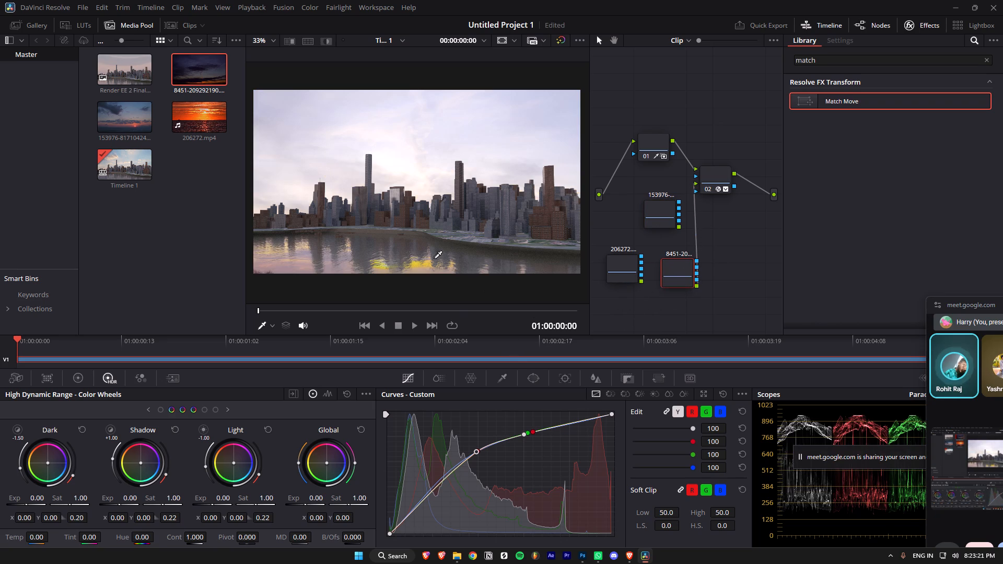
Clear the effects library search.
{"action": "left_click", "coordinate": [993, 57]}
{"action": "left_click", "coordinate": [987, 57]}
{"action": "scroll", "coordinate": [373, 187], "scroll_direction": "down", "scroll_amount": 2}
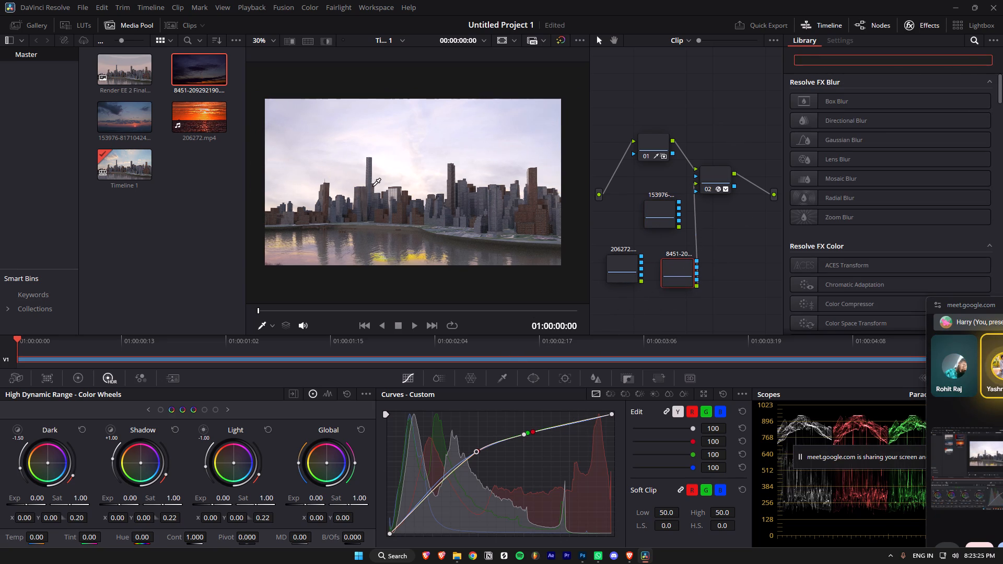
{"action": "scroll", "coordinate": [372, 188], "scroll_direction": "up", "scroll_amount": 3}
Rearrange the node graph with 153976 set aside, the 8451 clip beneath node 01, and node 02 closer to the output.
{"action": "left_click_drag", "start_coordinate": [672, 277], "coordinate": [655, 252]}
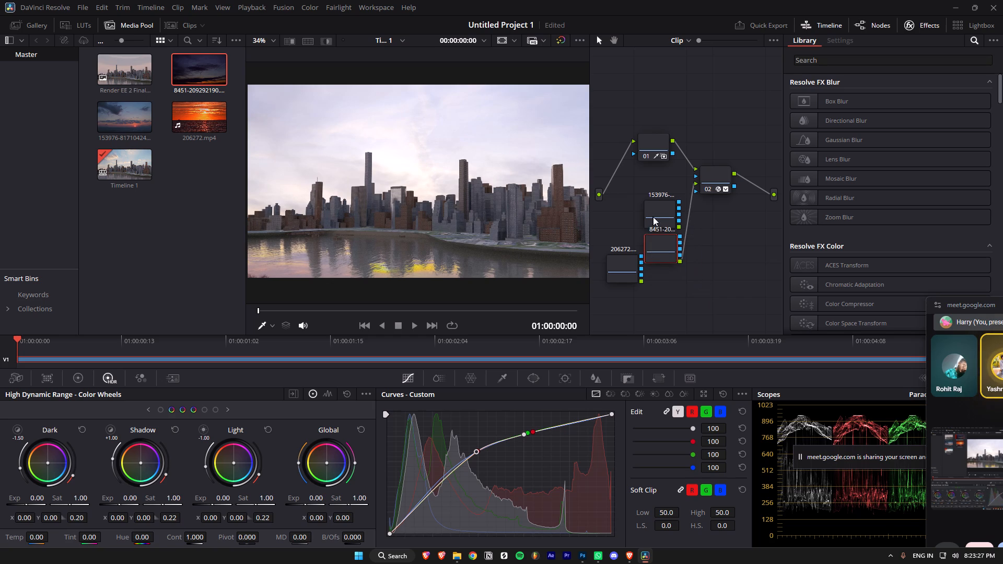
{"action": "left_click_drag", "start_coordinate": [655, 210], "coordinate": [614, 206]}
{"action": "left_click_drag", "start_coordinate": [660, 242], "coordinate": [641, 195]}
{"action": "left_click_drag", "start_coordinate": [718, 173], "coordinate": [724, 173]}
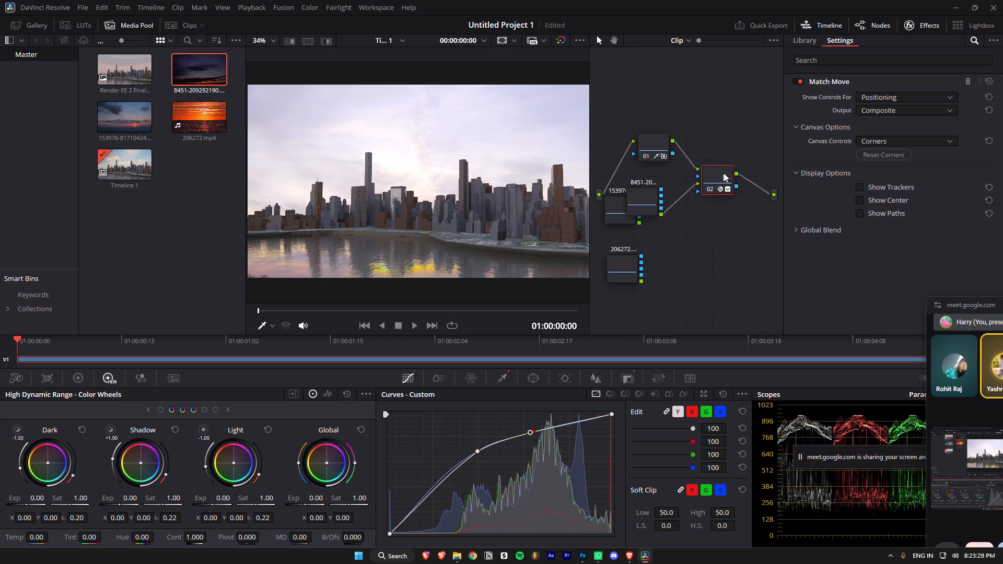
{"action": "left_click_drag", "start_coordinate": [724, 173], "coordinate": [756, 174]}
{"action": "left_click_drag", "start_coordinate": [636, 191], "coordinate": [658, 182]}
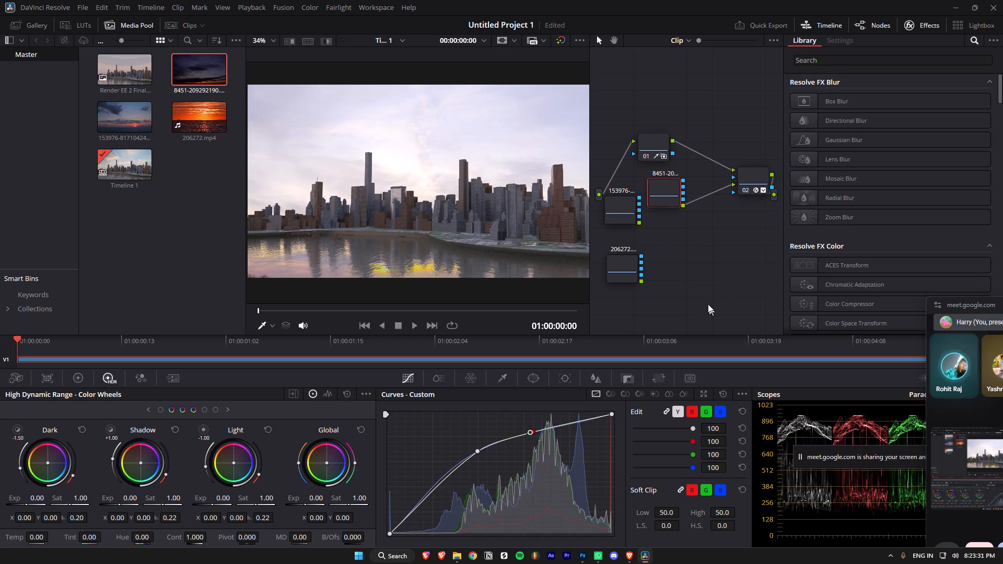
Disconnect the 8451 sky clip from node 02's second RGB input.
{"action": "left_click_drag", "start_coordinate": [682, 203], "coordinate": [691, 203]}
{"action": "left_click_drag", "start_coordinate": [733, 186], "coordinate": [696, 207]}
Spread out the nodes, raising node 01, placing 153976 just above 206272, and moving 8451 down into empty space.
{"action": "left_click_drag", "start_coordinate": [662, 141], "coordinate": [673, 130]}
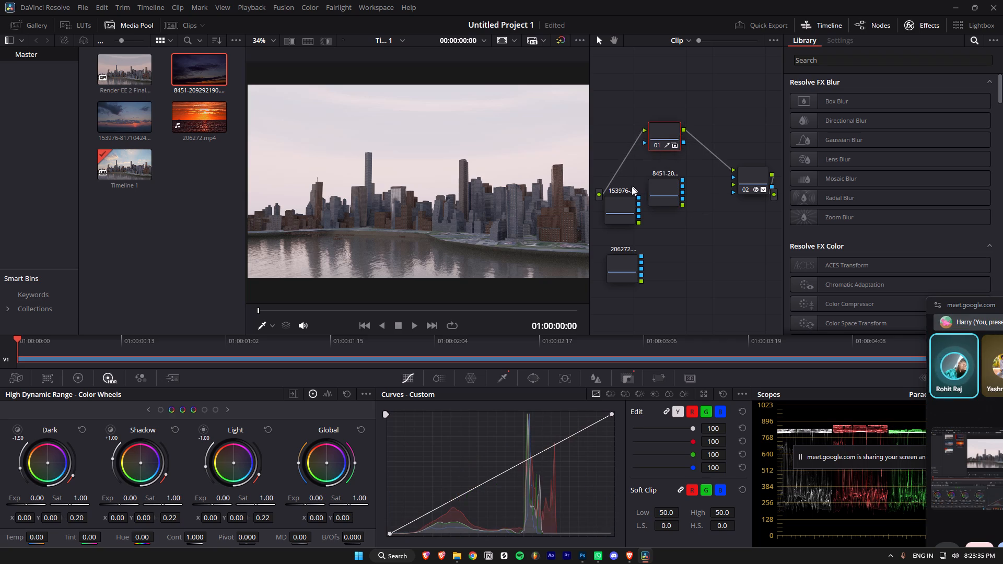
{"action": "left_click_drag", "start_coordinate": [622, 205], "coordinate": [631, 249]}
{"action": "left_click", "coordinate": [666, 173]}
{"action": "left_click_drag", "start_coordinate": [666, 183], "coordinate": [694, 254]}
{"action": "left_click_drag", "start_coordinate": [658, 183], "coordinate": [693, 273]}
{"action": "left_click", "coordinate": [693, 272]}
{"action": "left_click", "coordinate": [695, 283]}
{"action": "left_click", "coordinate": [700, 252]}
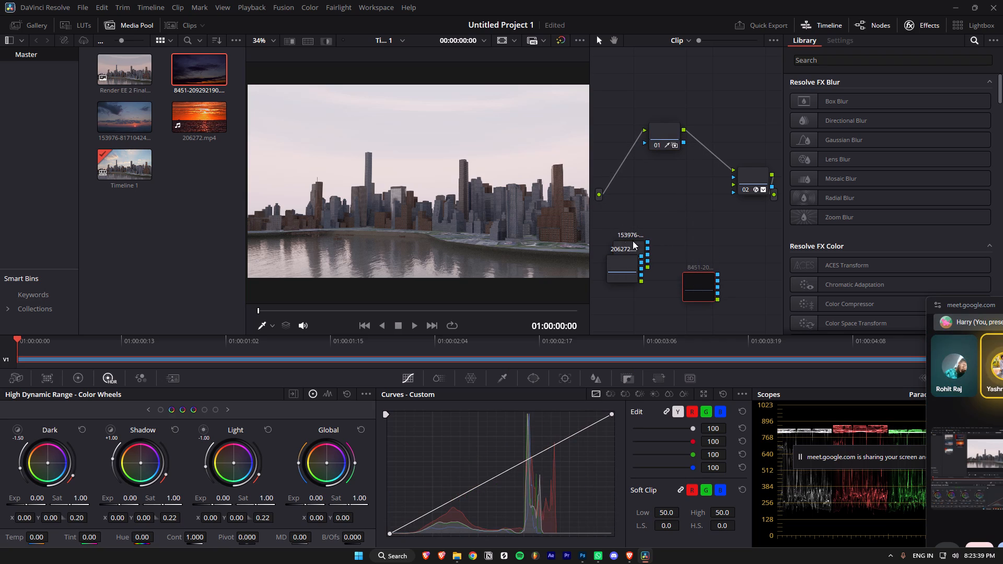
{"action": "left_click_drag", "start_coordinate": [620, 243], "coordinate": [628, 210]}
{"action": "left_click", "coordinate": [696, 291]}
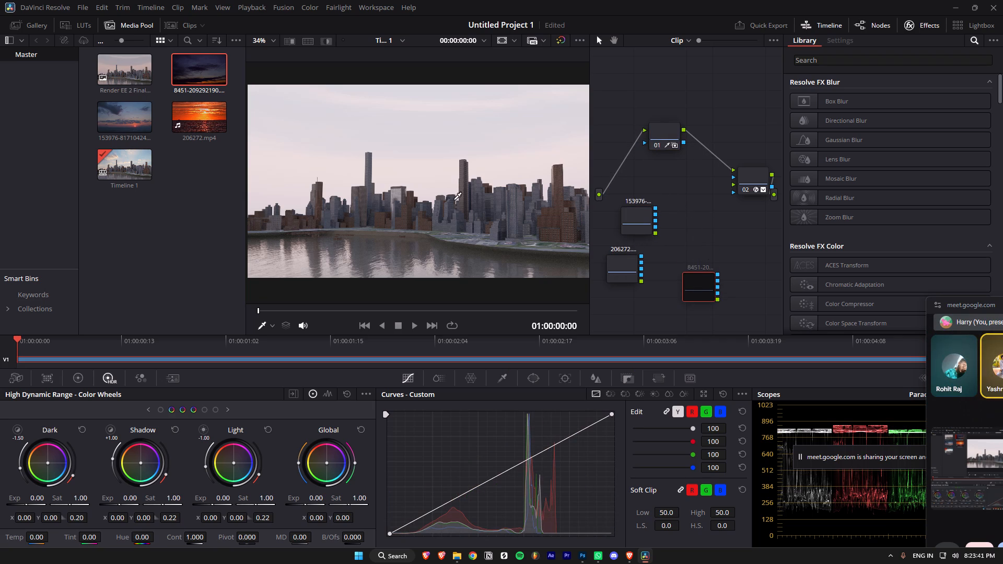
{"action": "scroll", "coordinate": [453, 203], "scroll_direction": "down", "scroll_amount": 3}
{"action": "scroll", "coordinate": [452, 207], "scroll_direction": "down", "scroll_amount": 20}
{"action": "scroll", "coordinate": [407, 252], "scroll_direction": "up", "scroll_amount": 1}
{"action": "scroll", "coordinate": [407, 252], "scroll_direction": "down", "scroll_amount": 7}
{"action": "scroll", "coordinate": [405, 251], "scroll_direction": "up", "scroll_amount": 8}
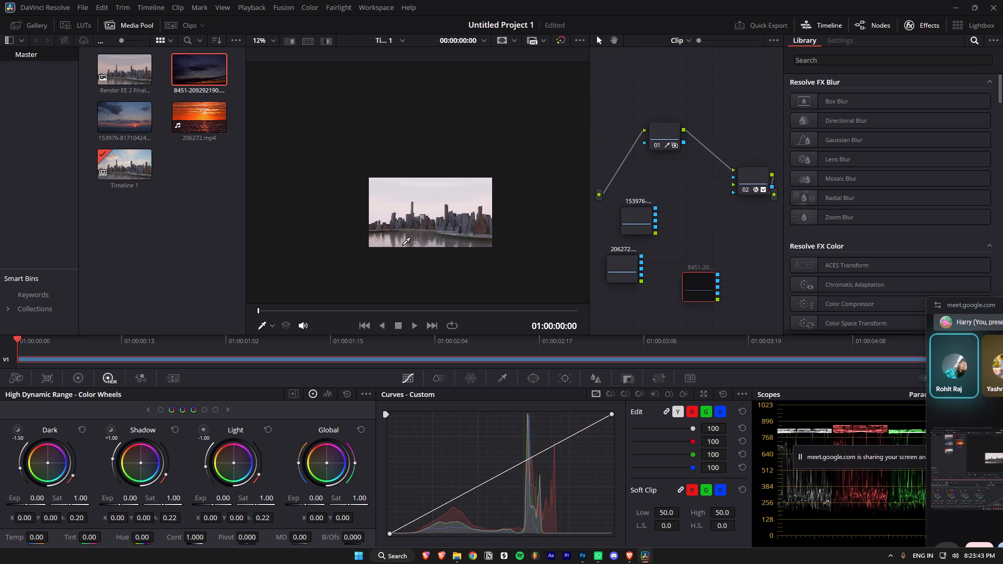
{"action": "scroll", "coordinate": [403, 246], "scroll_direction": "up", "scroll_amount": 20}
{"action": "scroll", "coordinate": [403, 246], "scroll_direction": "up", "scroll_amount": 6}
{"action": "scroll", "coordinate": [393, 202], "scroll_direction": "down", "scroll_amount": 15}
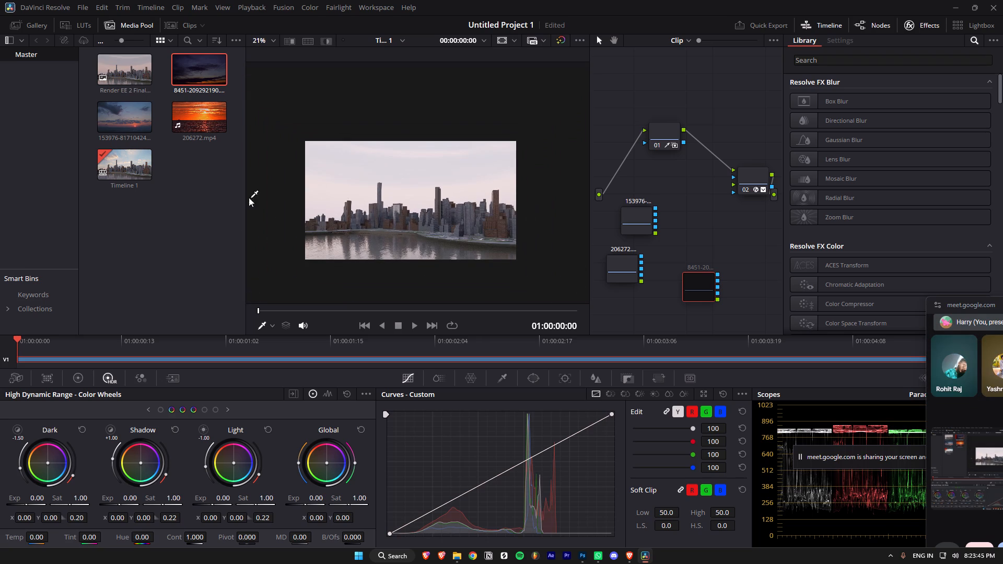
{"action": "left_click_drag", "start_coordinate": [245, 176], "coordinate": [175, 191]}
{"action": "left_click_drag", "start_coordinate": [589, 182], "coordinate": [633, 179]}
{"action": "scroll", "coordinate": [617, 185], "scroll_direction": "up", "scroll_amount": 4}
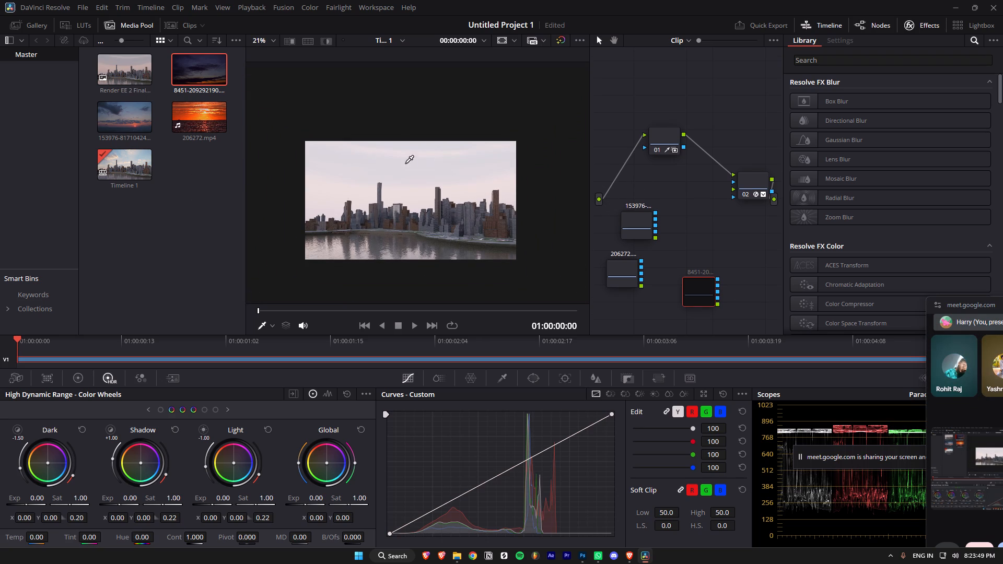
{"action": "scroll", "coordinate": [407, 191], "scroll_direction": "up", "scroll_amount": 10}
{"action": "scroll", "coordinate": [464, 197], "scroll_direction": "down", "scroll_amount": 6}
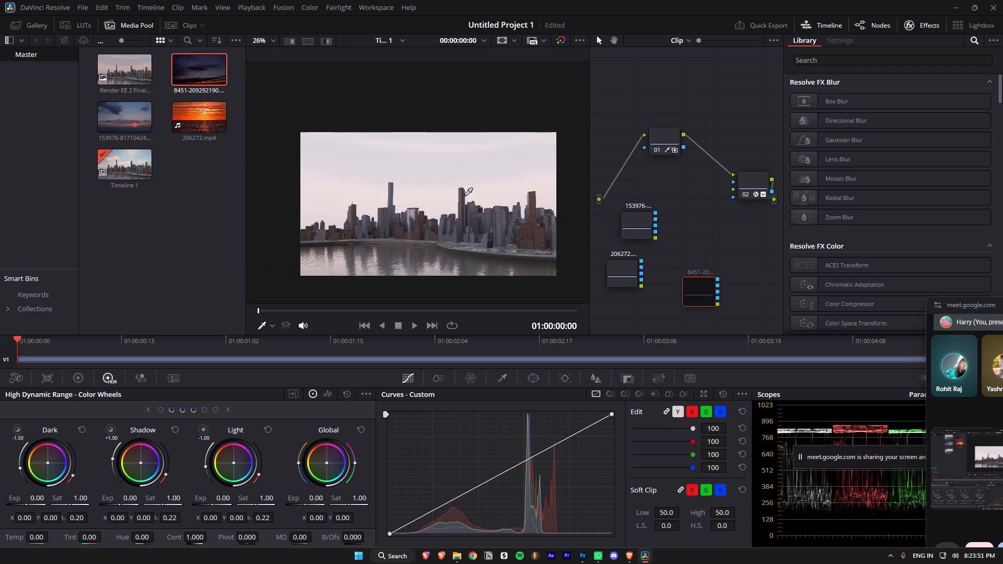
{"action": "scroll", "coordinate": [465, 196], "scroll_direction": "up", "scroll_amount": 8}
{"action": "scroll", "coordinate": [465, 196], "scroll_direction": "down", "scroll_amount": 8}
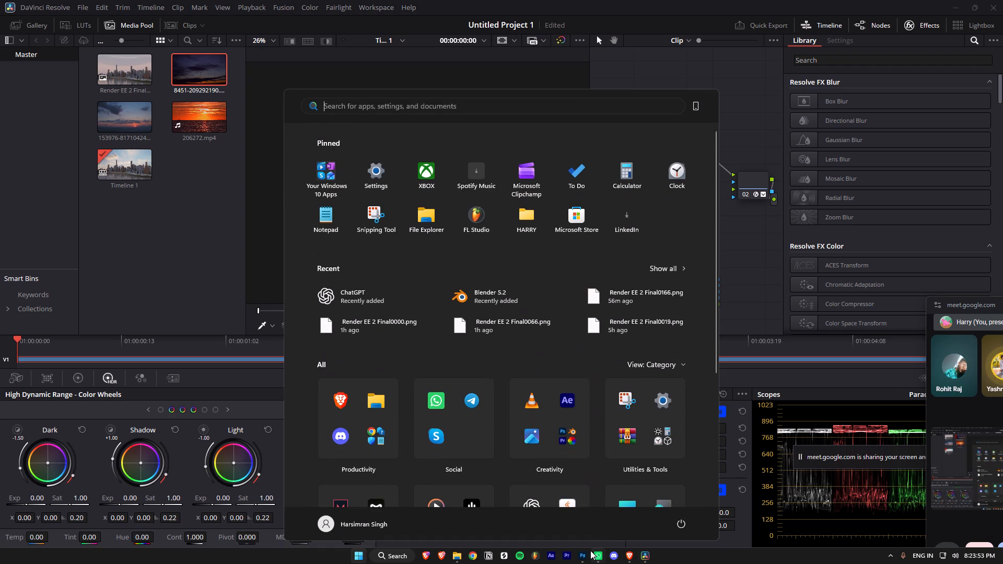
Switch to Photoshop and examine the graded skyline image's sky as a reference.
{"action": "left_click", "coordinate": [579, 556]}
{"action": "scroll", "coordinate": [422, 296], "scroll_direction": "down", "scroll_amount": 2}
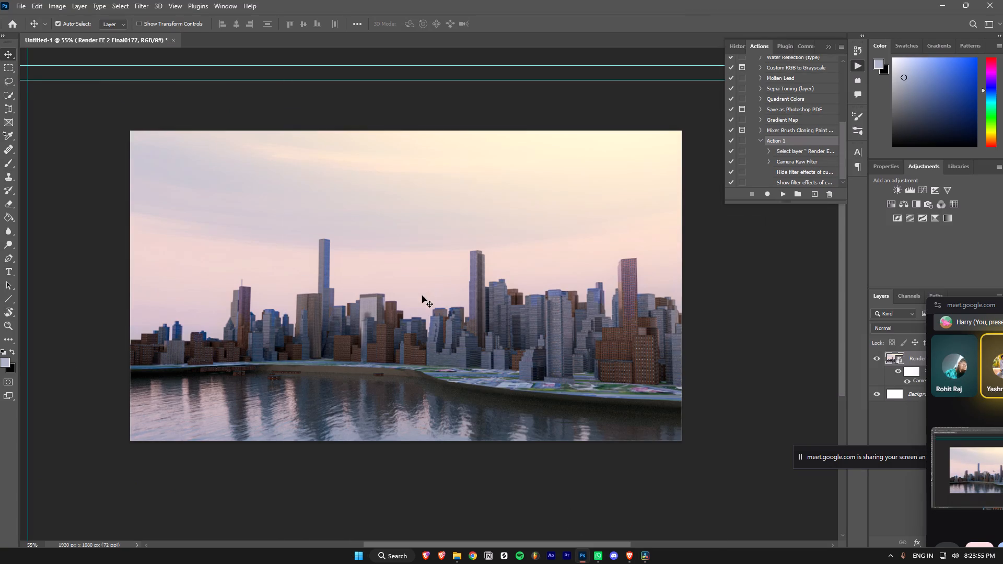
{"action": "scroll", "coordinate": [422, 296], "scroll_direction": "down", "scroll_amount": 1}
{"action": "scroll", "coordinate": [742, 287], "scroll_direction": "down", "scroll_amount": 4, "text": "alt"}
{"action": "scroll", "coordinate": [523, 282], "scroll_direction": "up", "scroll_amount": 4, "text": "alt"}
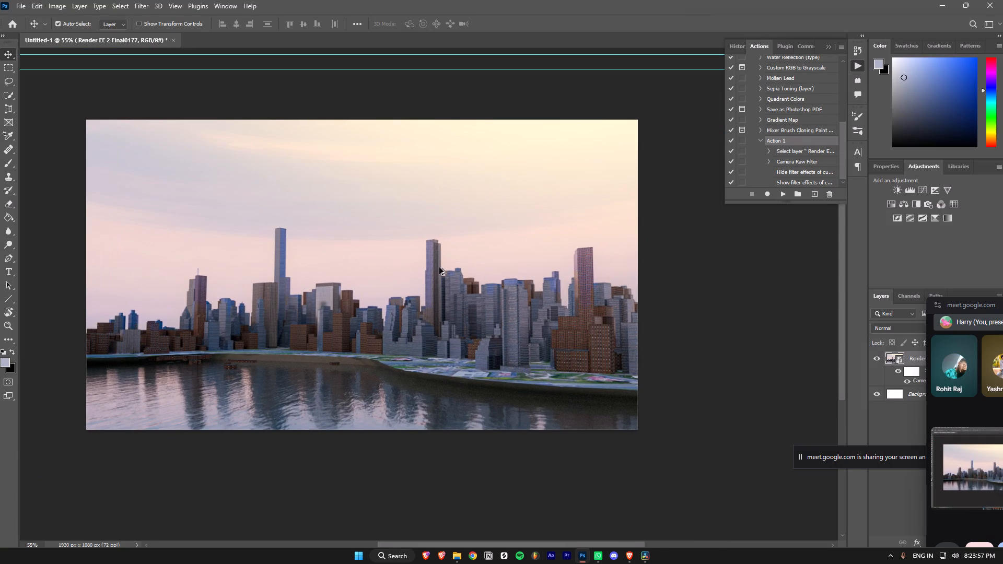
{"action": "scroll", "coordinate": [492, 260], "scroll_direction": "down", "scroll_amount": 4, "text": "alt"}
{"action": "scroll", "coordinate": [475, 227], "scroll_direction": "up", "scroll_amount": 4, "text": "alt"}
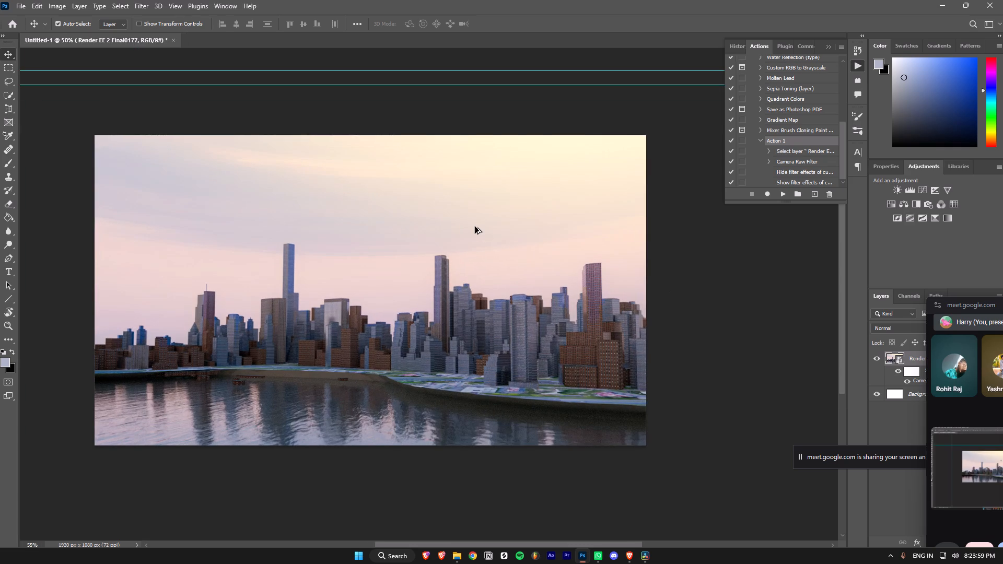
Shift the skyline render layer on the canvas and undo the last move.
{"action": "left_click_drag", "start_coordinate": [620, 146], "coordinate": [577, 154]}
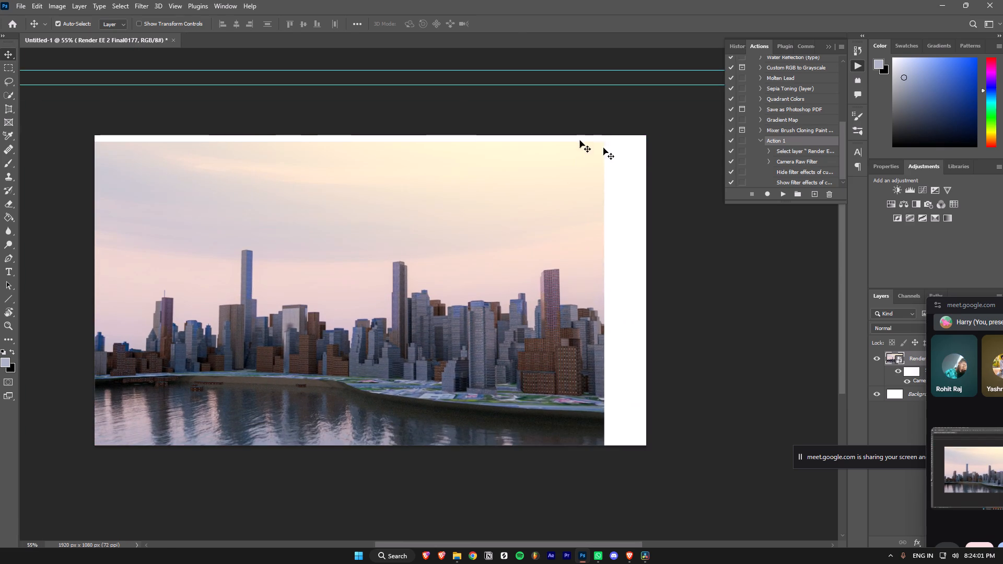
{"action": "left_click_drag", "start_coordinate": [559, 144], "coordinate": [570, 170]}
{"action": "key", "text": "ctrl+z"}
Back in DaVinci Resolve, search the effects library for sky and add Sky Replacement as a standalone node between nodes 01 and 02.
{"action": "key", "text": "alt+Tab"}
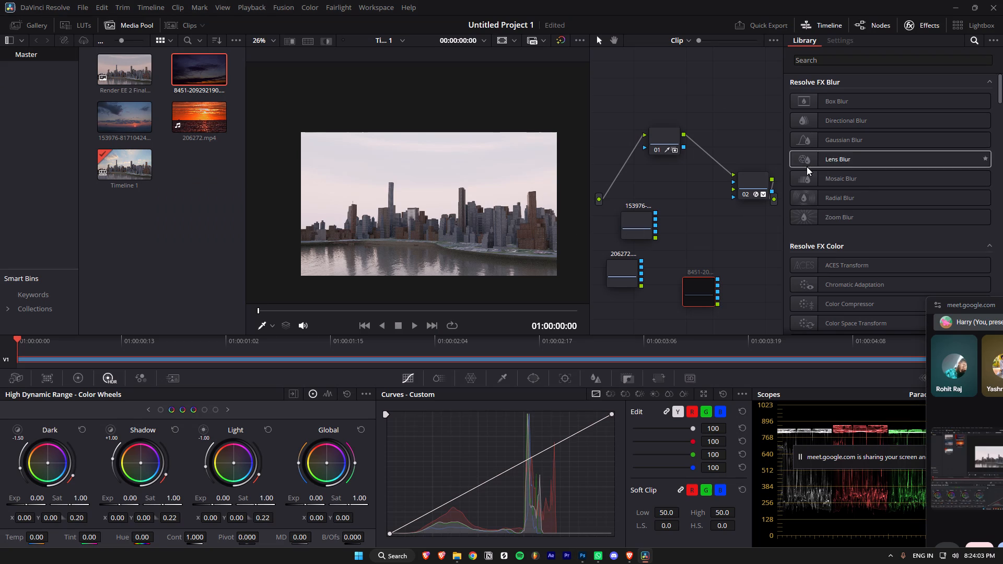
{"action": "left_click", "coordinate": [855, 66]}
{"action": "left_click", "coordinate": [857, 61]}
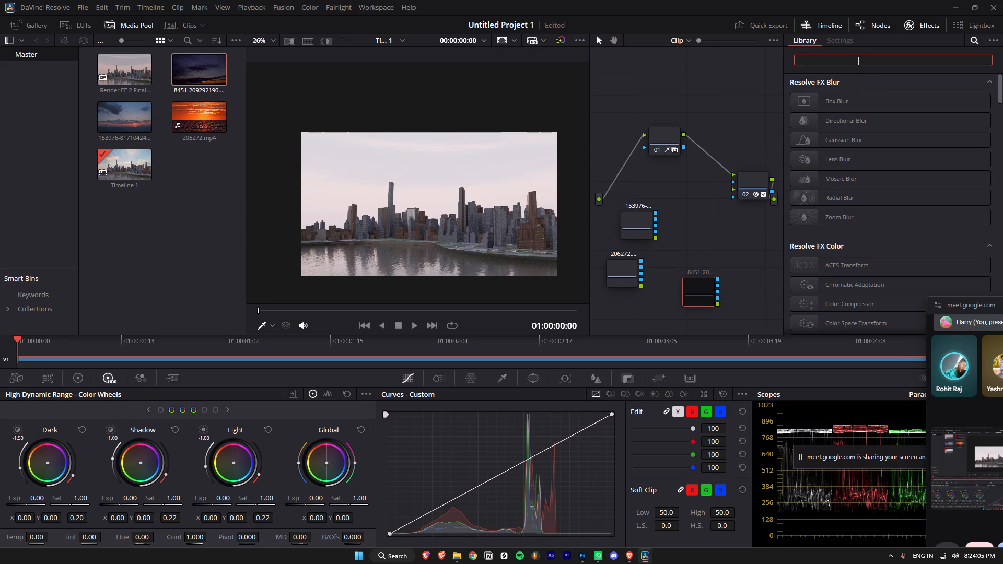
{"action": "type", "text": "fx"}
{"action": "key", "text": "BackSpace"}
{"action": "key", "text": "BackSpace"}
{"action": "key", "text": "s"}
{"action": "key", "text": "BackSpace"}
{"action": "type", "text": "sky"}
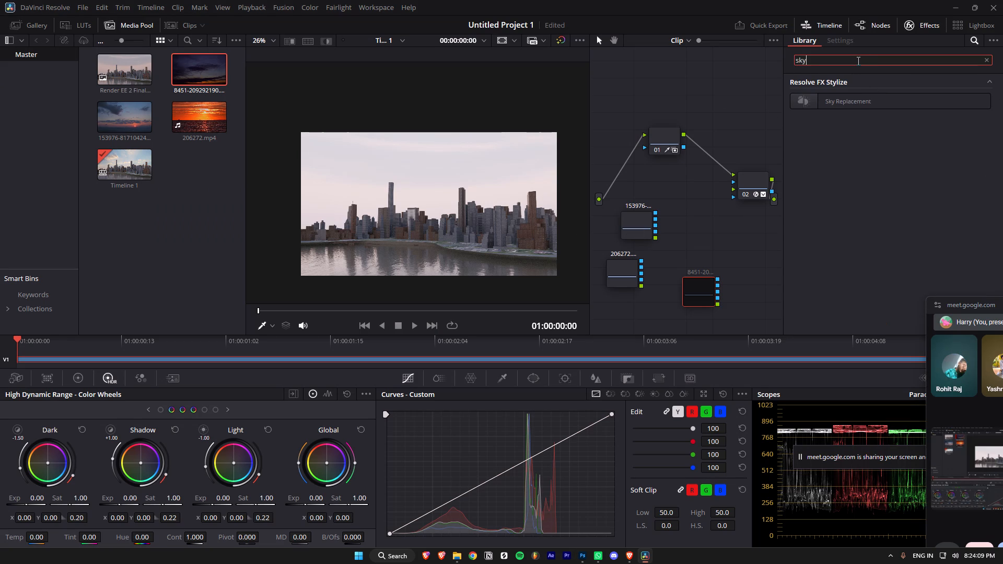
{"action": "left_click_drag", "start_coordinate": [848, 102], "coordinate": [706, 185]}
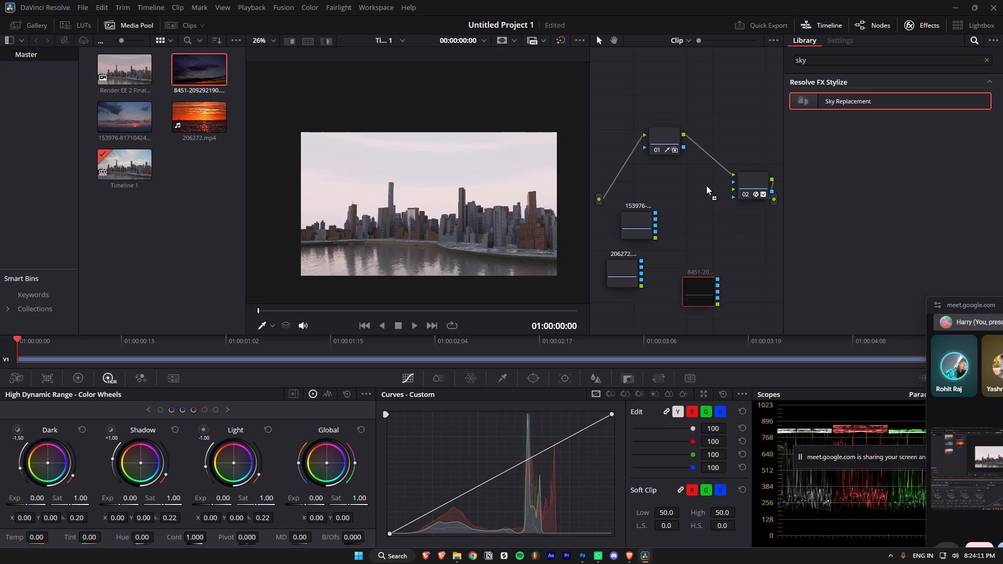
{"action": "left_click_drag", "start_coordinate": [706, 185], "coordinate": [705, 181]}
{"action": "left_click", "coordinate": [703, 183]}
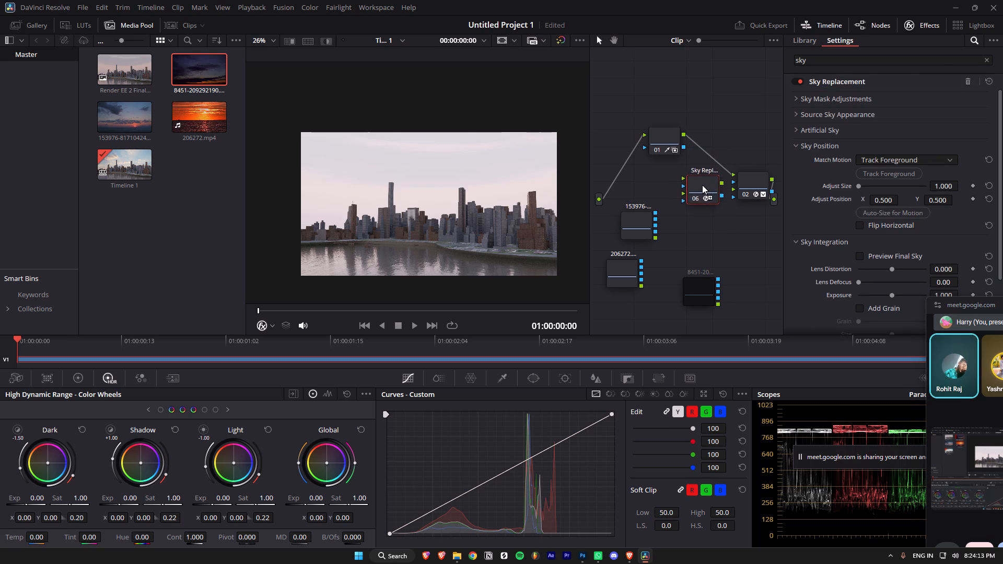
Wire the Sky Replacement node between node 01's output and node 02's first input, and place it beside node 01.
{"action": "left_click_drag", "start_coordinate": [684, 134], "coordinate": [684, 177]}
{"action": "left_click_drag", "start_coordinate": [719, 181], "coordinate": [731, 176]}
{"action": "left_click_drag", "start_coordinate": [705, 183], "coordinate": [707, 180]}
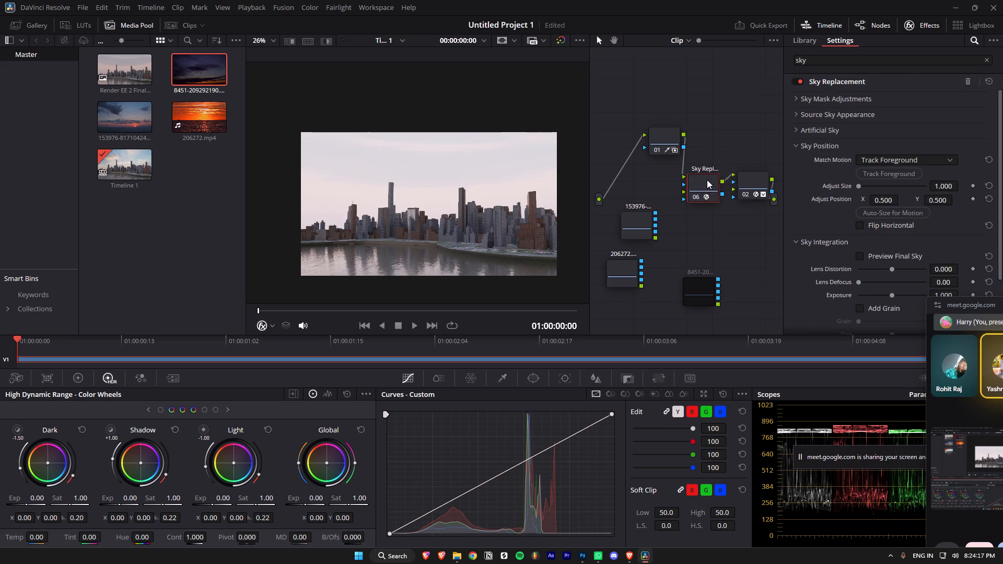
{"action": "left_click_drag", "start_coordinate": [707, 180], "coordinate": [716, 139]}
Enable Artificial Sun in the Sky Replacement settings and move its hotspot toward the upper-right corner of the sky.
{"action": "scroll", "coordinate": [858, 201], "scroll_direction": "down", "scroll_amount": 10}
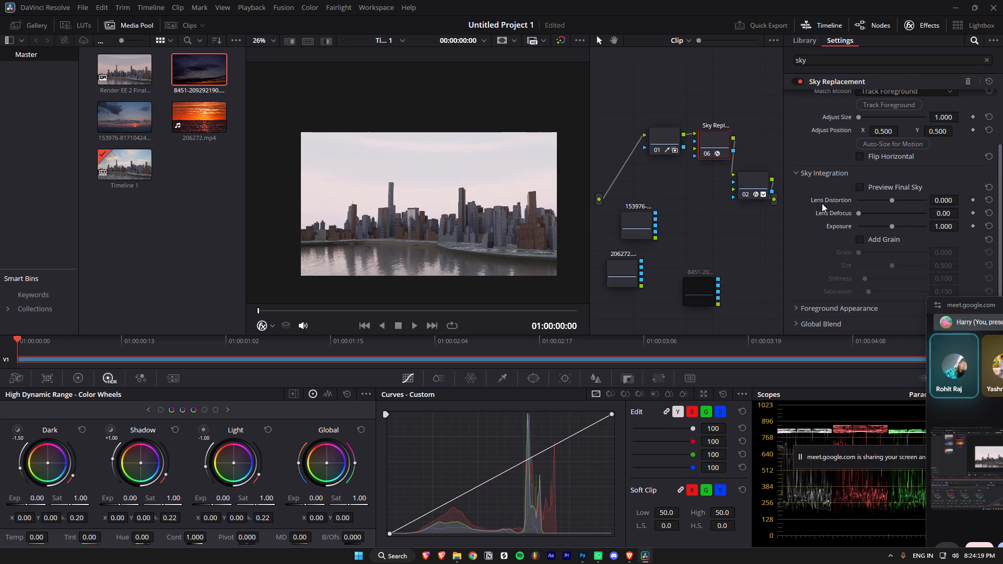
{"action": "scroll", "coordinate": [845, 178], "scroll_direction": "up", "scroll_amount": 4}
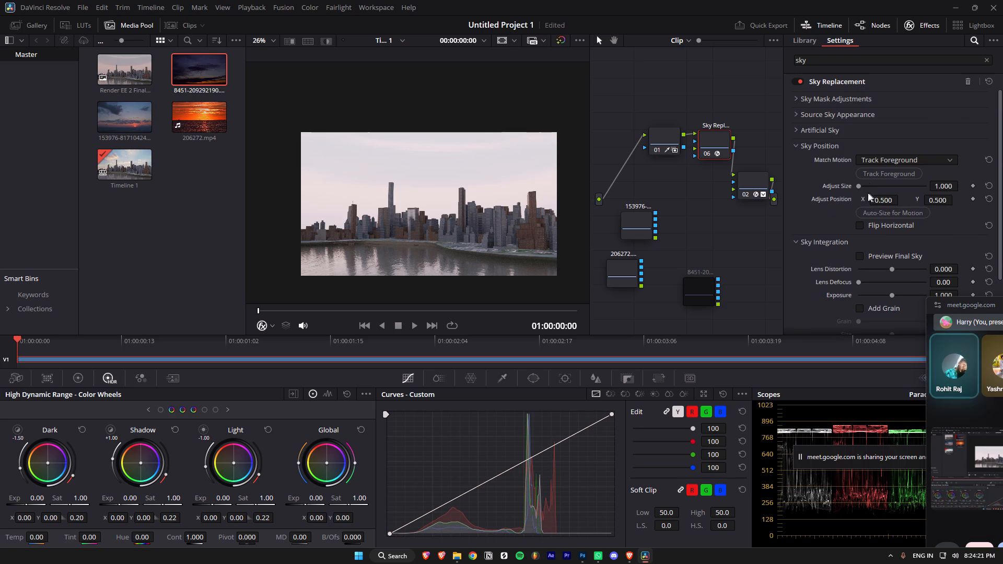
{"action": "scroll", "coordinate": [845, 180], "scroll_direction": "down", "scroll_amount": 4}
{"action": "scroll", "coordinate": [837, 187], "scroll_direction": "up", "scroll_amount": 5}
{"action": "left_click", "coordinate": [797, 146]}
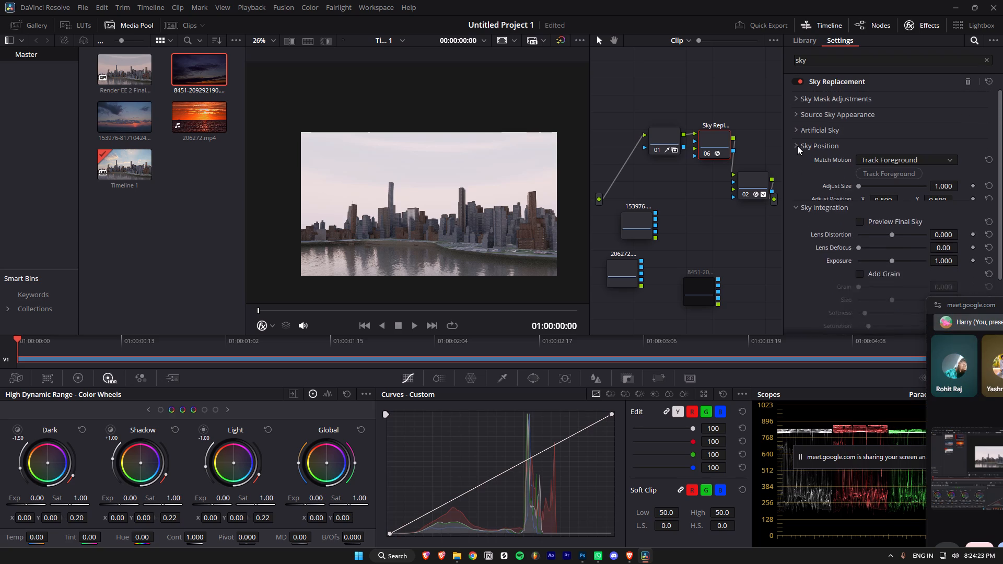
{"action": "left_click", "coordinate": [796, 158]}
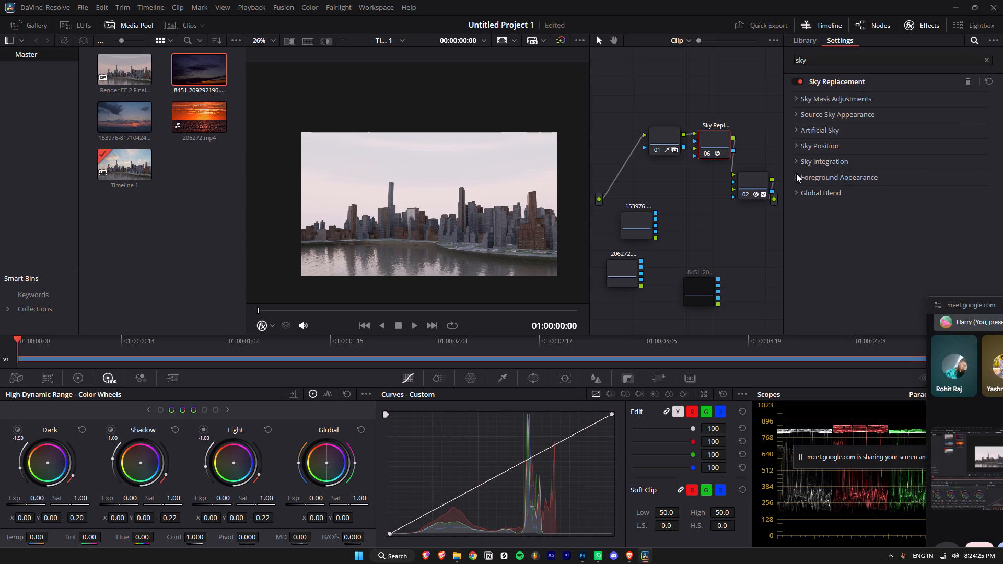
{"action": "left_click", "coordinate": [796, 127]}
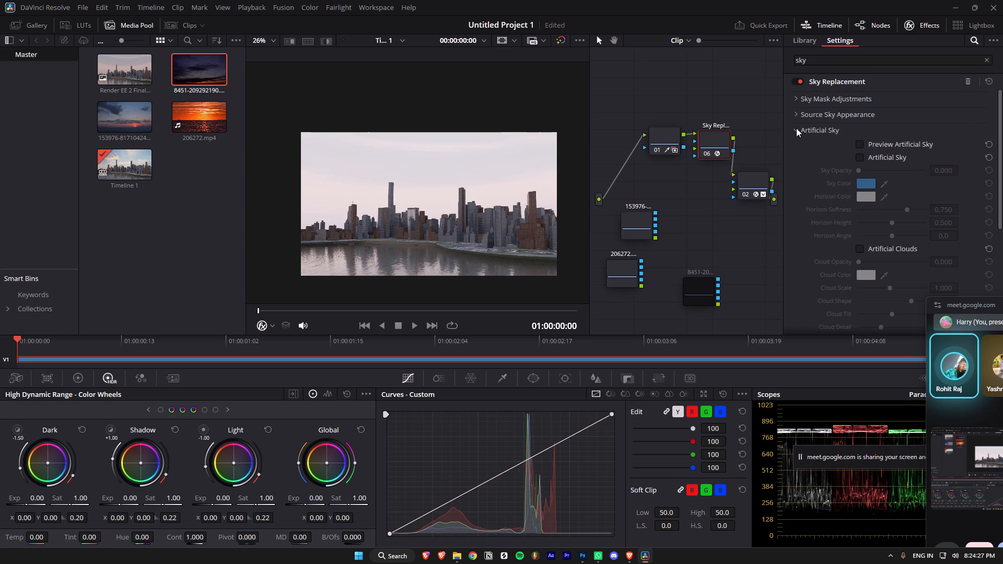
{"action": "left_click", "coordinate": [796, 128]}
{"action": "left_click", "coordinate": [796, 128]}
{"action": "scroll", "coordinate": [844, 261], "scroll_direction": "down", "scroll_amount": 5}
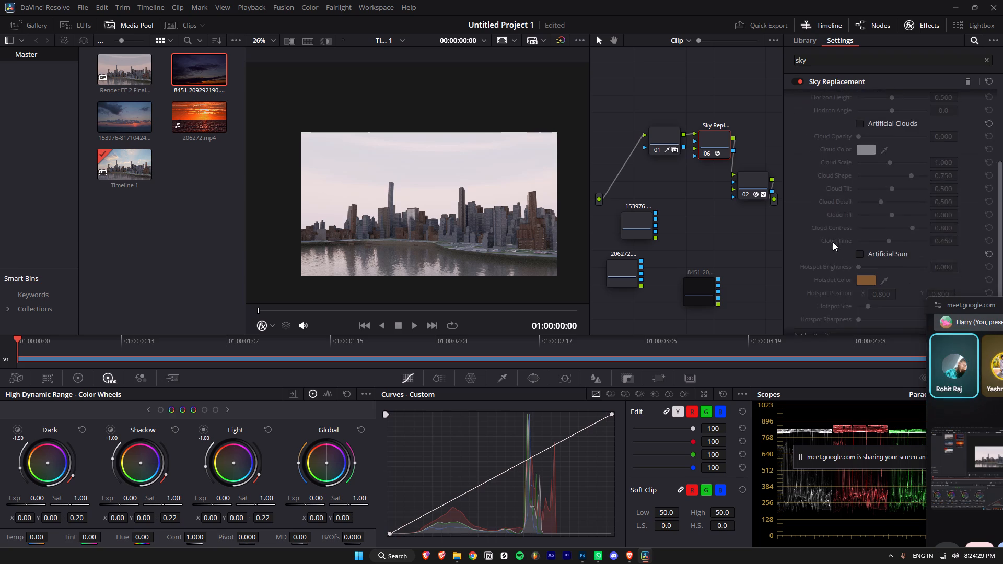
{"action": "scroll", "coordinate": [833, 238], "scroll_direction": "down", "scroll_amount": 4}
{"action": "left_click", "coordinate": [857, 196]}
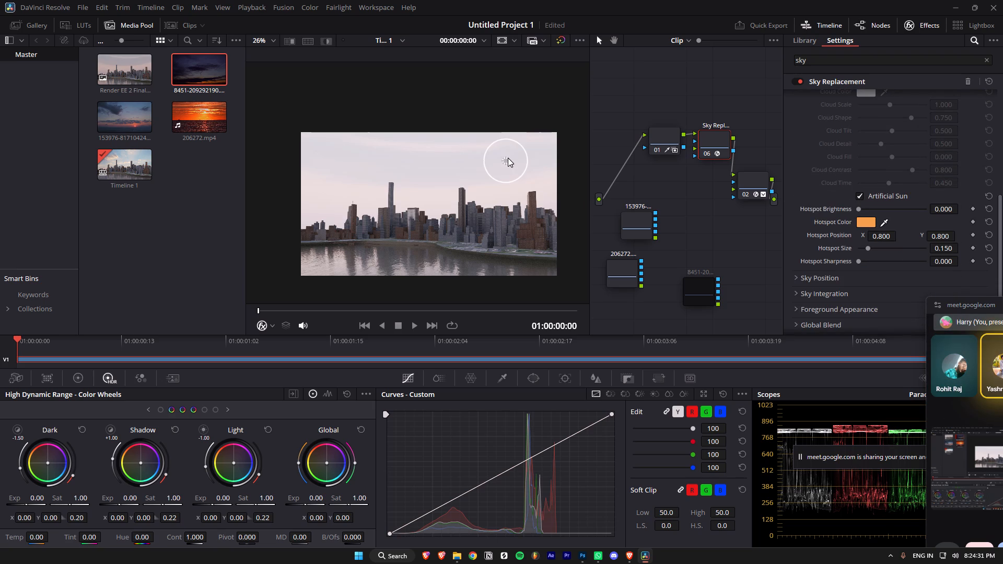
{"action": "left_click_drag", "start_coordinate": [508, 158], "coordinate": [547, 139]}
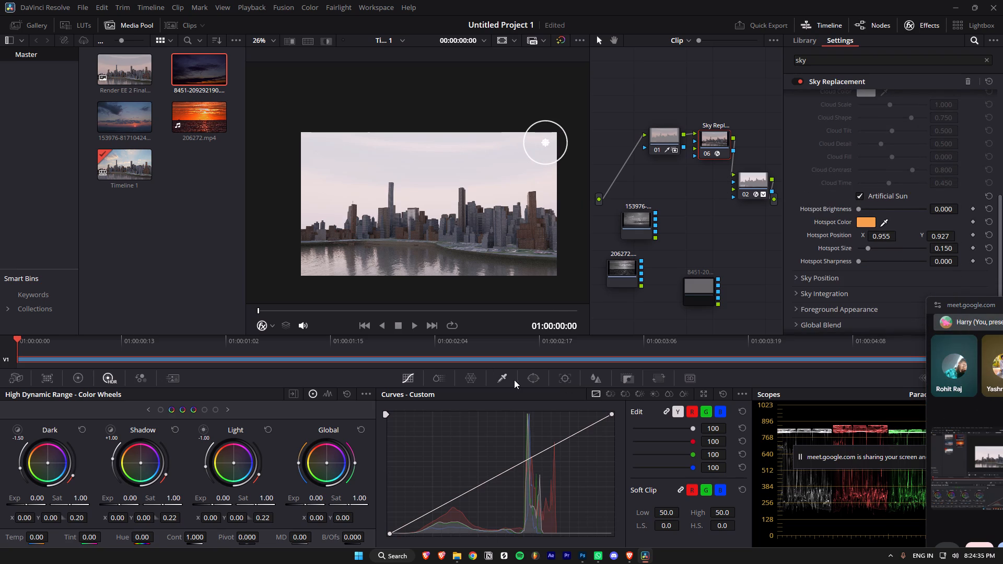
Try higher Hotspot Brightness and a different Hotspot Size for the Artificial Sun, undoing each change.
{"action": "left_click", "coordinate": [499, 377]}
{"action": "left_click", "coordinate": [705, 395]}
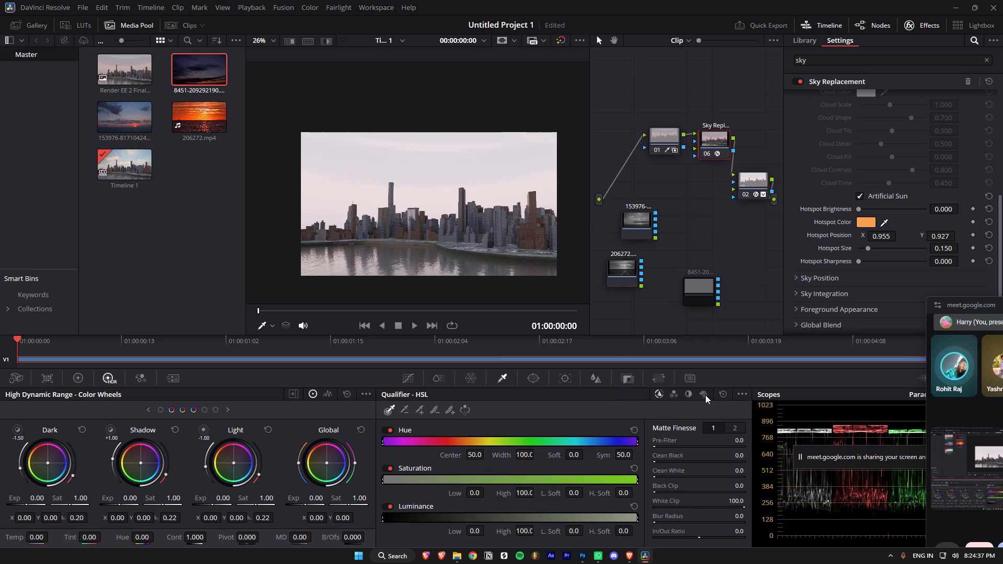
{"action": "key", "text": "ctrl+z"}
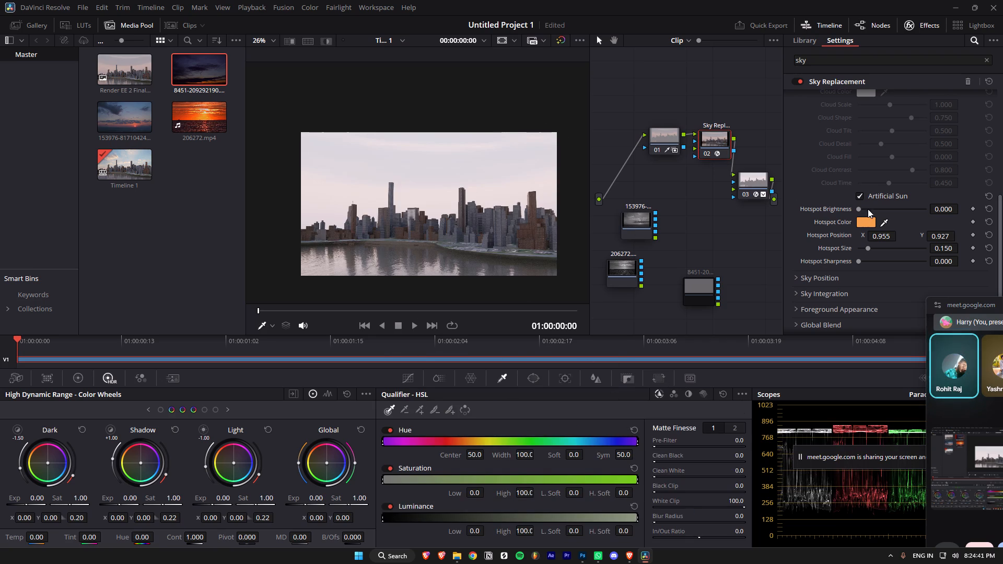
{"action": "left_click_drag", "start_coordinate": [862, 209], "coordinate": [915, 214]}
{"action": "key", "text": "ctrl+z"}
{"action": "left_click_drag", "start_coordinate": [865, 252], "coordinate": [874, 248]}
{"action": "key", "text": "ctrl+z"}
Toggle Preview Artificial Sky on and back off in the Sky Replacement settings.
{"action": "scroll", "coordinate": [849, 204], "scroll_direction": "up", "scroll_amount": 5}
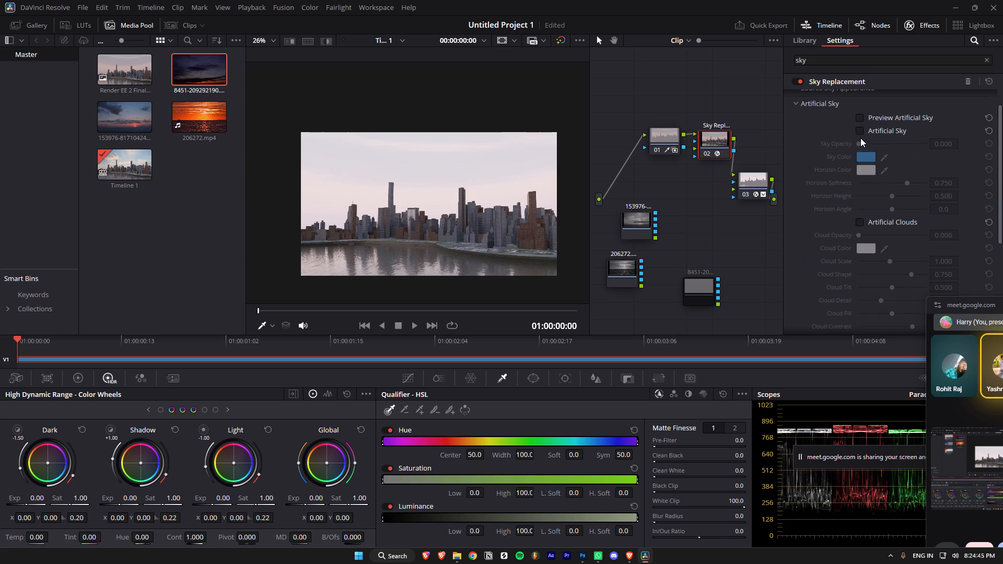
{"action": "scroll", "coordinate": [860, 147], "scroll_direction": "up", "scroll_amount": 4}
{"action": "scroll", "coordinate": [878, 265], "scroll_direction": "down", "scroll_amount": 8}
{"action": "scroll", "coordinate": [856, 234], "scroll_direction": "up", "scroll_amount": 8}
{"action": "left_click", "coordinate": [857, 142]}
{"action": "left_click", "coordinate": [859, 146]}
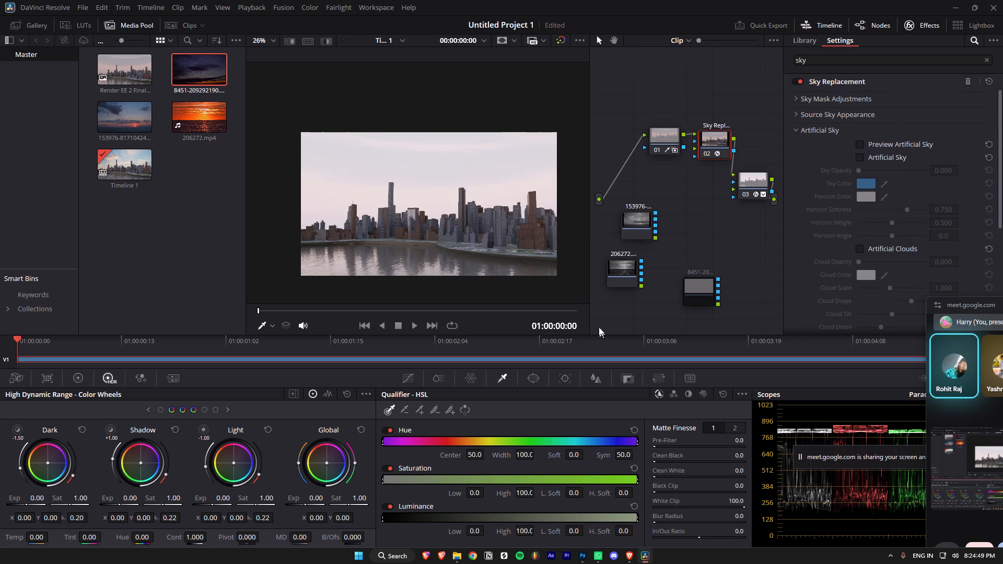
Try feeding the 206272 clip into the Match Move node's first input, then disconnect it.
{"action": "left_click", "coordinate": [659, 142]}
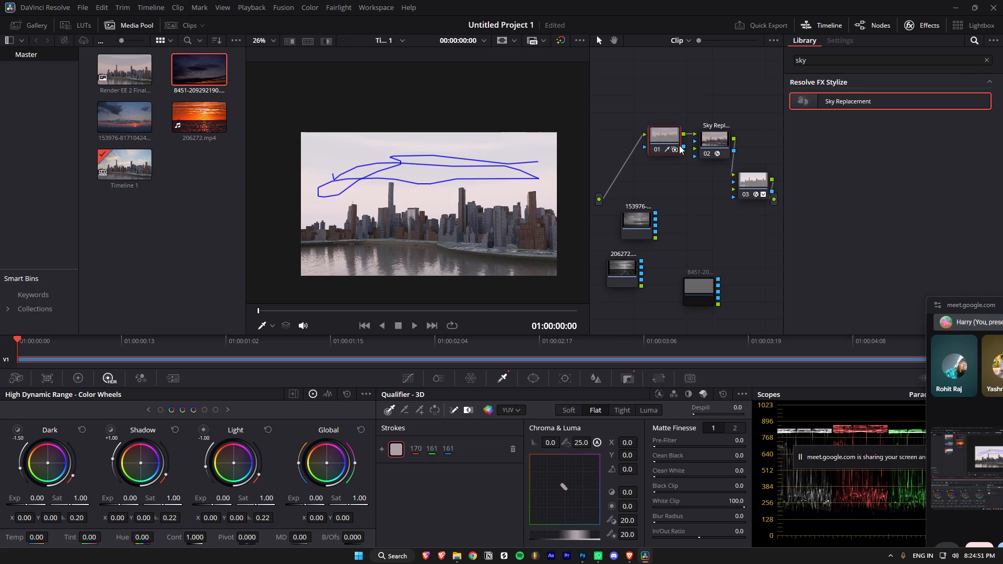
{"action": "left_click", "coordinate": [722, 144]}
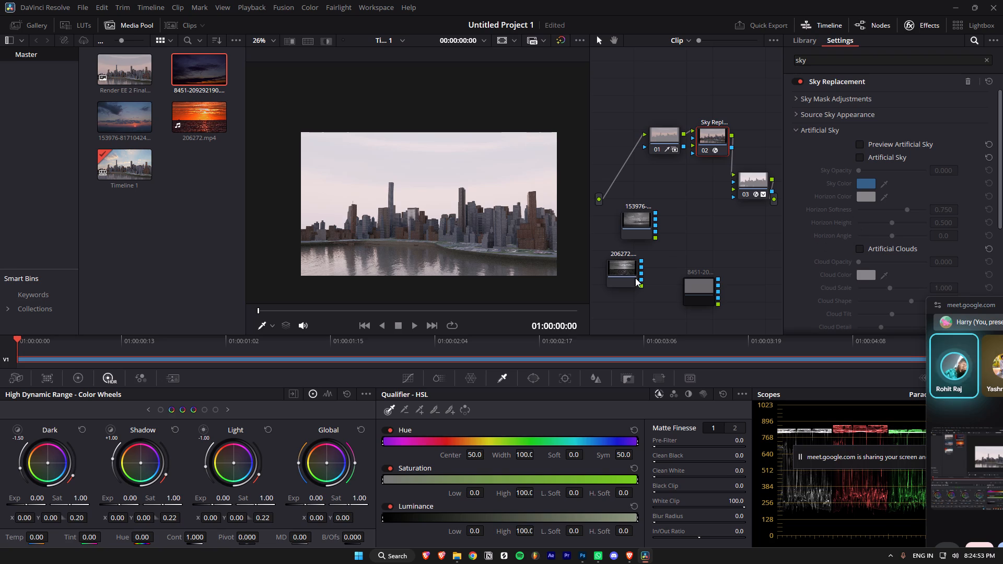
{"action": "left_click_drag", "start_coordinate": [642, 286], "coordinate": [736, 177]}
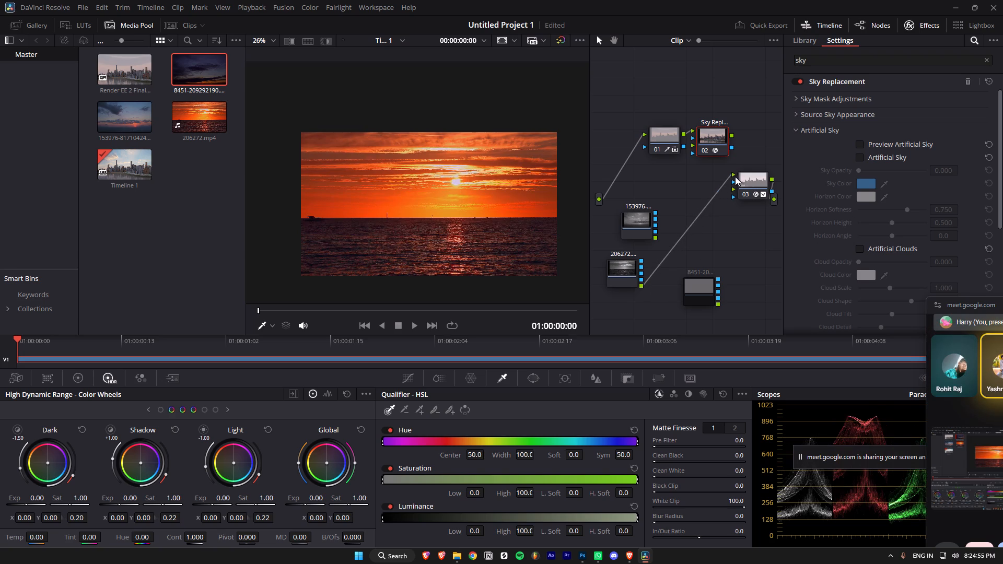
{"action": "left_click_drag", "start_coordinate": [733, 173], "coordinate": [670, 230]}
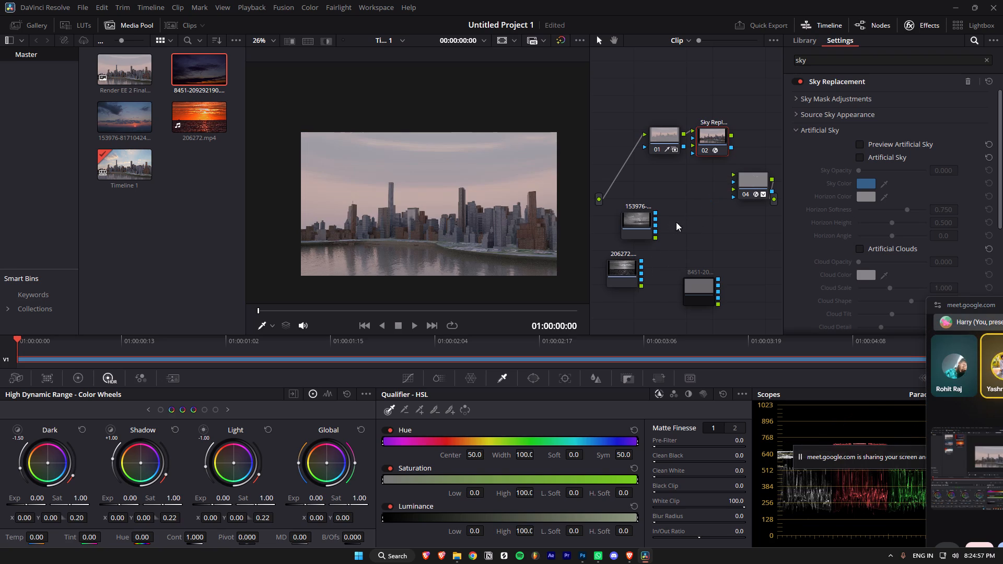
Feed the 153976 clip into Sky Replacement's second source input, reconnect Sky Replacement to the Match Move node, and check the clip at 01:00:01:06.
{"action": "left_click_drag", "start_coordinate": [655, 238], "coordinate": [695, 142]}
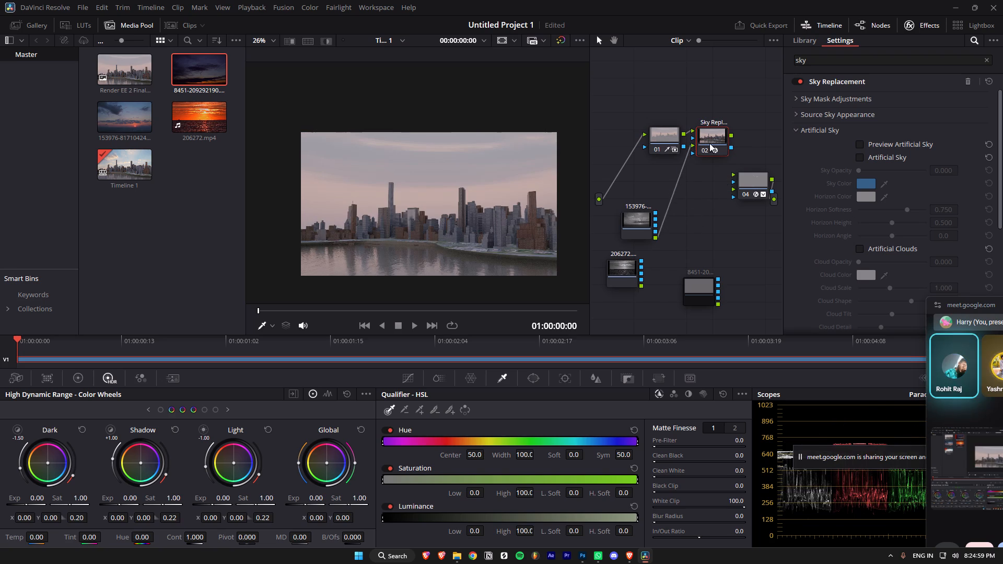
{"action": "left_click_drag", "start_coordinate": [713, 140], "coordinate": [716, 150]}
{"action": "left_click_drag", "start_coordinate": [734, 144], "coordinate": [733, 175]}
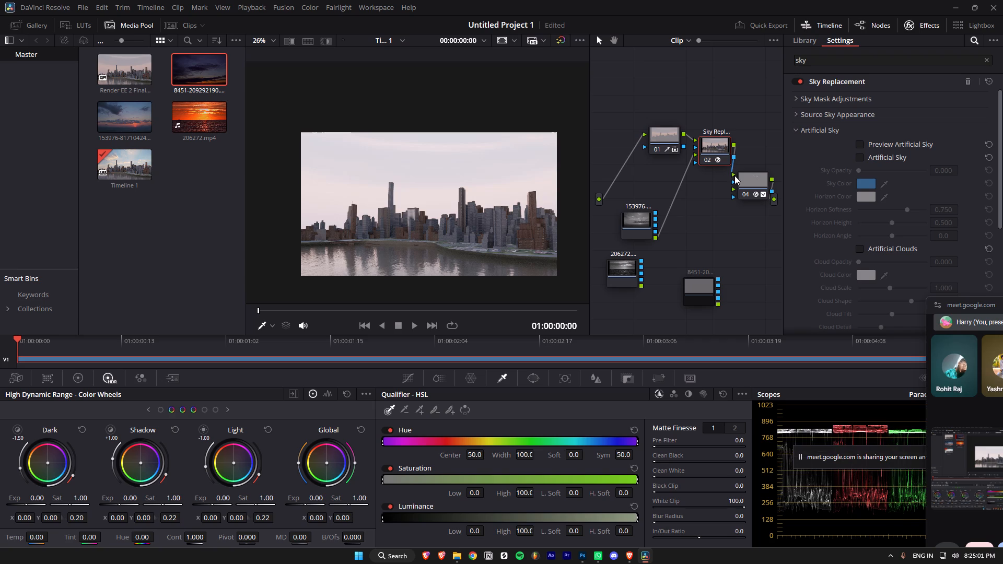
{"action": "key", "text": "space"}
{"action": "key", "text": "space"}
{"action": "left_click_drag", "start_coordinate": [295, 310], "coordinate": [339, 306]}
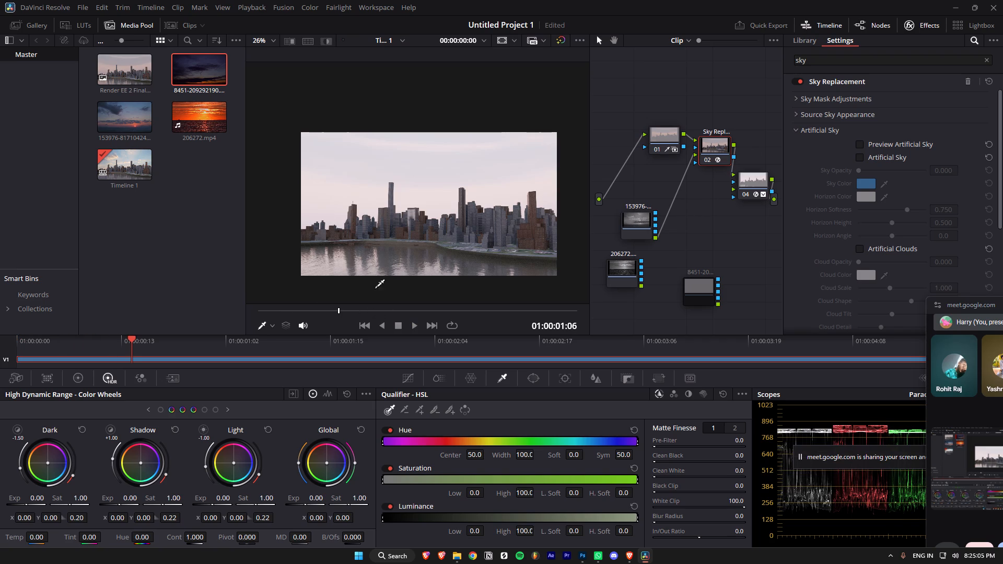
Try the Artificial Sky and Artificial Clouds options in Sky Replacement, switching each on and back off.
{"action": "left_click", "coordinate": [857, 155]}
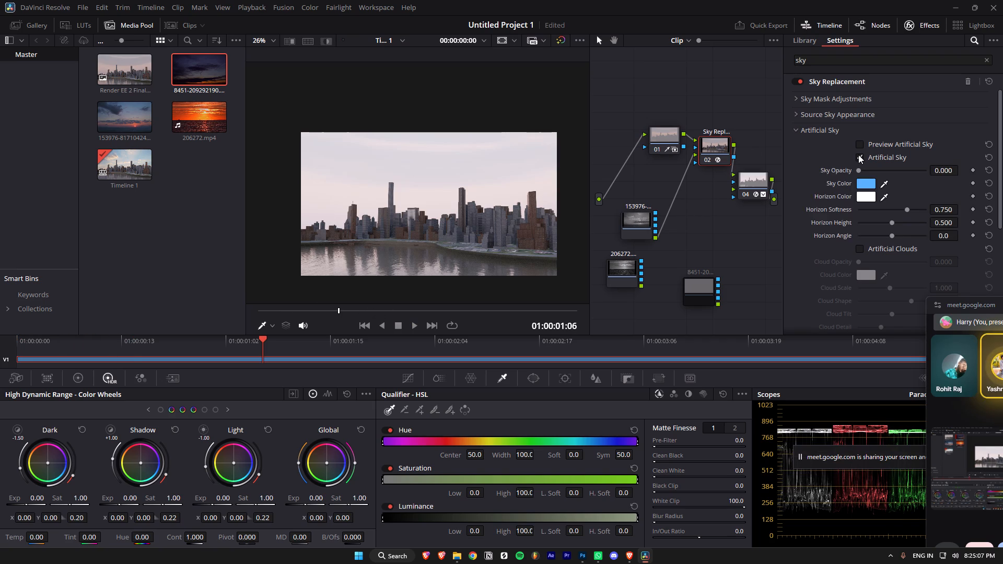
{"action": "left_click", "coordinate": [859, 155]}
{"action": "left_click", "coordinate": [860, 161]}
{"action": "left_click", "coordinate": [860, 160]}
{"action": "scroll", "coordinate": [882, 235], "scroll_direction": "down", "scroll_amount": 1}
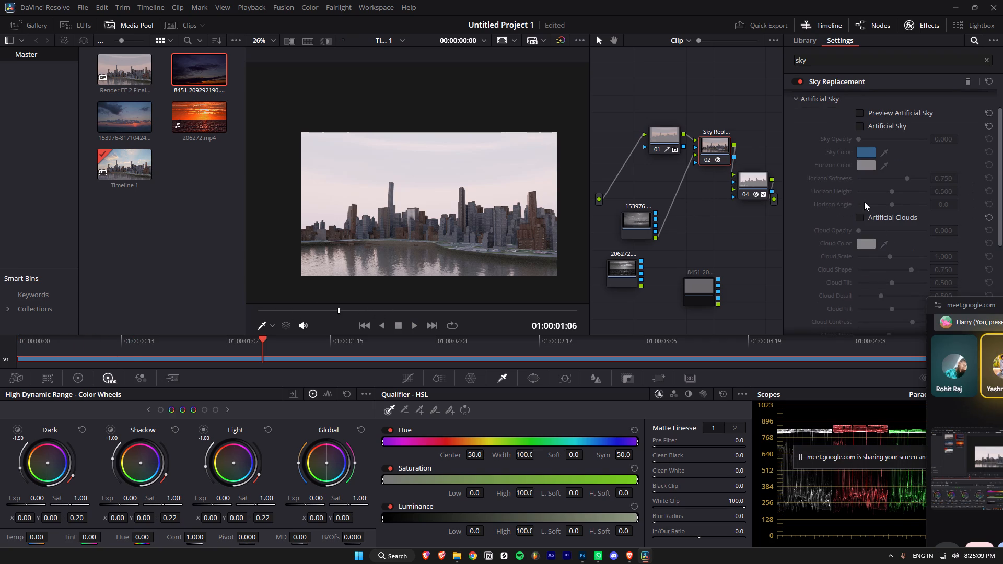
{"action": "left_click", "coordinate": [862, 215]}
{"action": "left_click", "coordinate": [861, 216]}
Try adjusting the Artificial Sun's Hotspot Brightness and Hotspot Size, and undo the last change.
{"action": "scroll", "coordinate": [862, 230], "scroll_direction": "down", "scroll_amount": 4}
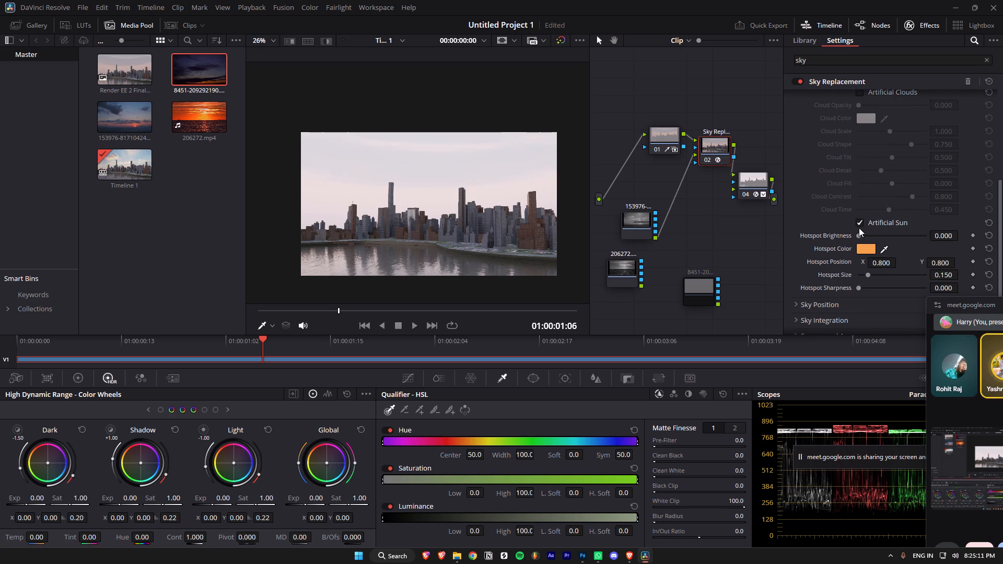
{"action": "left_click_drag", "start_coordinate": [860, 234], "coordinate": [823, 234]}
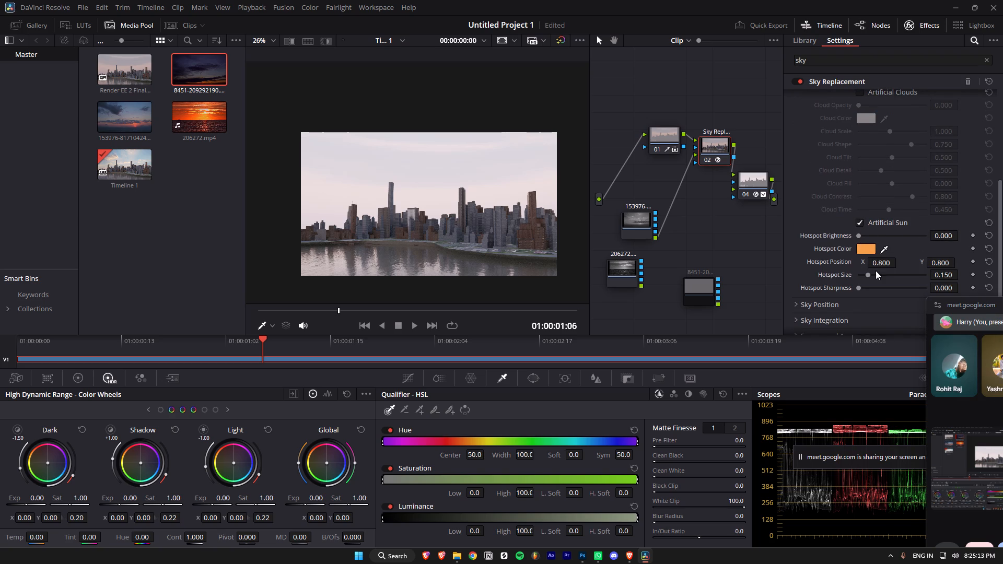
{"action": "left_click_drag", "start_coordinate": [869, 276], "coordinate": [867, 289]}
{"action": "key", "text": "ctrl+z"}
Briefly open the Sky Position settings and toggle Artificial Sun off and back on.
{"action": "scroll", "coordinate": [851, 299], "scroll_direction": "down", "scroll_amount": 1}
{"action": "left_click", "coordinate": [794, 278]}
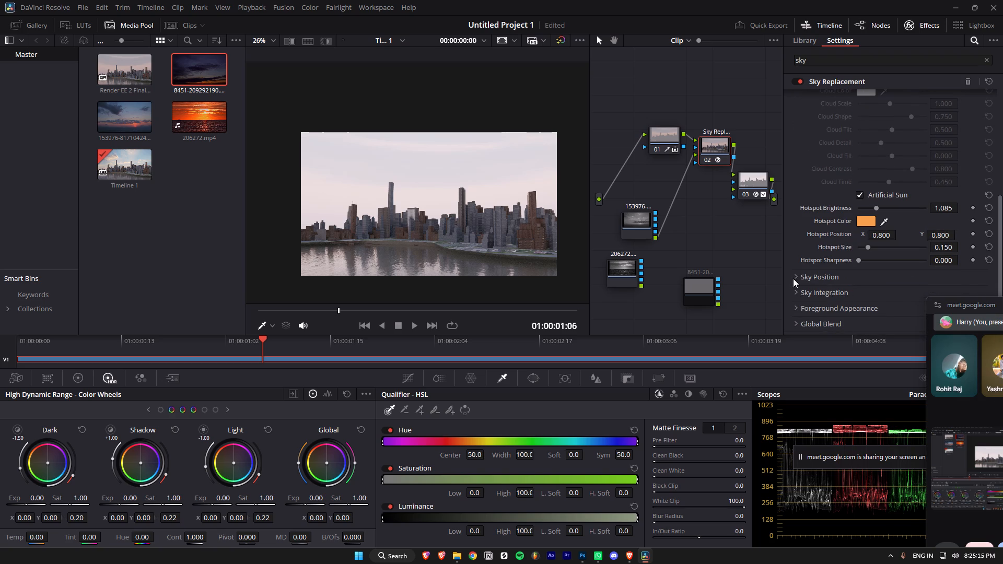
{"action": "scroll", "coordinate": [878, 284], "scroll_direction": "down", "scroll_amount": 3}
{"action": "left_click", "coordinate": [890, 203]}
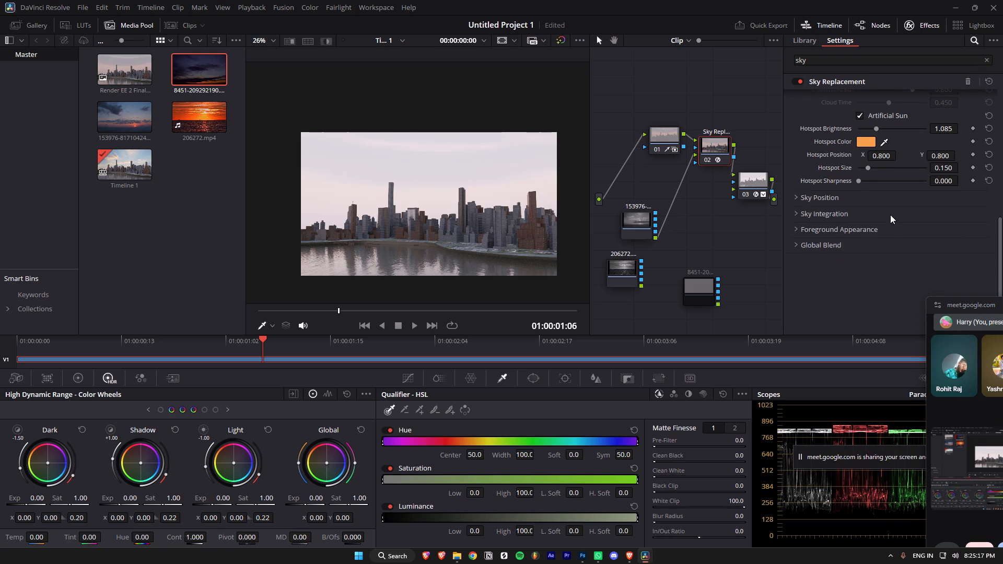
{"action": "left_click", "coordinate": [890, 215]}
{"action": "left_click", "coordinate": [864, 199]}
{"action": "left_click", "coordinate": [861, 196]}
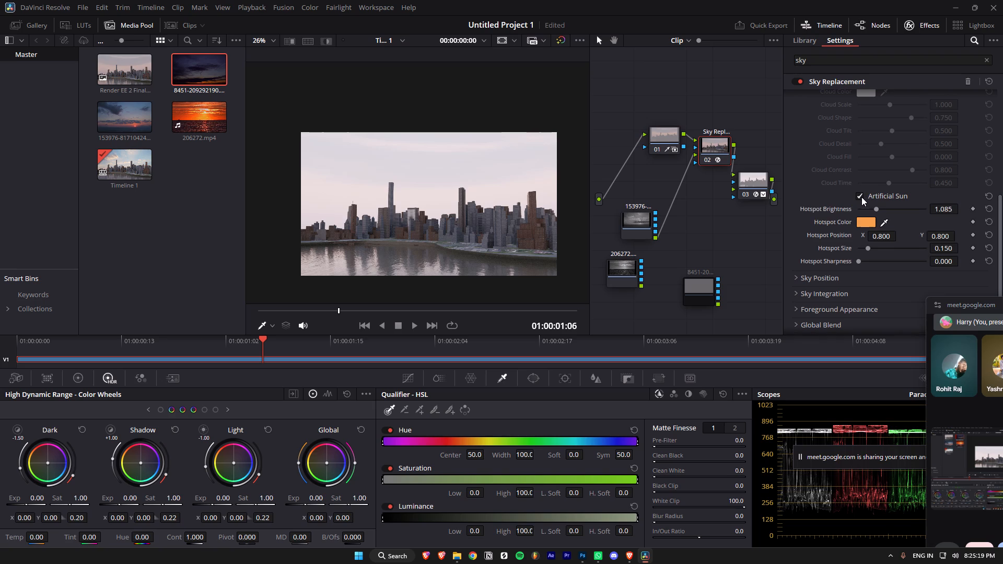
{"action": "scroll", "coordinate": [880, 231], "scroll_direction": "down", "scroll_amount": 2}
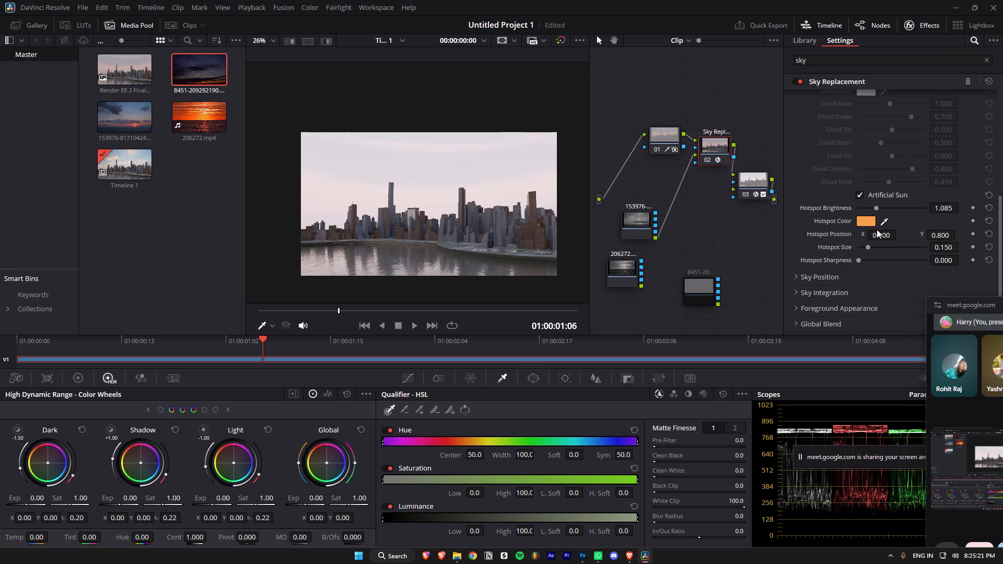
Set the Artificial Sun's Hotspot Brightness to 3.907 and its Hotspot Size to 0.010.
{"action": "left_click_drag", "start_coordinate": [879, 208], "coordinate": [924, 209]}
{"action": "left_click_drag", "start_coordinate": [879, 247], "coordinate": [873, 246]}
{"action": "left_click_drag", "start_coordinate": [873, 246], "coordinate": [848, 233]}
Disconnect the Sky Replacement node from the 153976 clip, node 01 and the Match Move node, and set it aside above the chain.
{"action": "left_click_drag", "start_coordinate": [693, 154], "coordinate": [674, 202]}
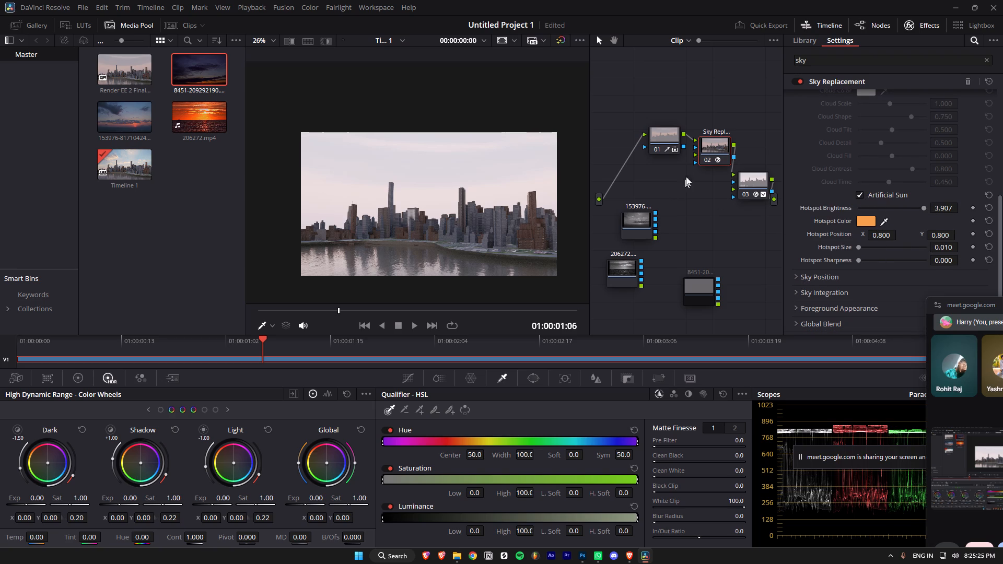
{"action": "left_click_drag", "start_coordinate": [696, 140], "coordinate": [690, 141]}
{"action": "left_click_drag", "start_coordinate": [714, 140], "coordinate": [717, 132]}
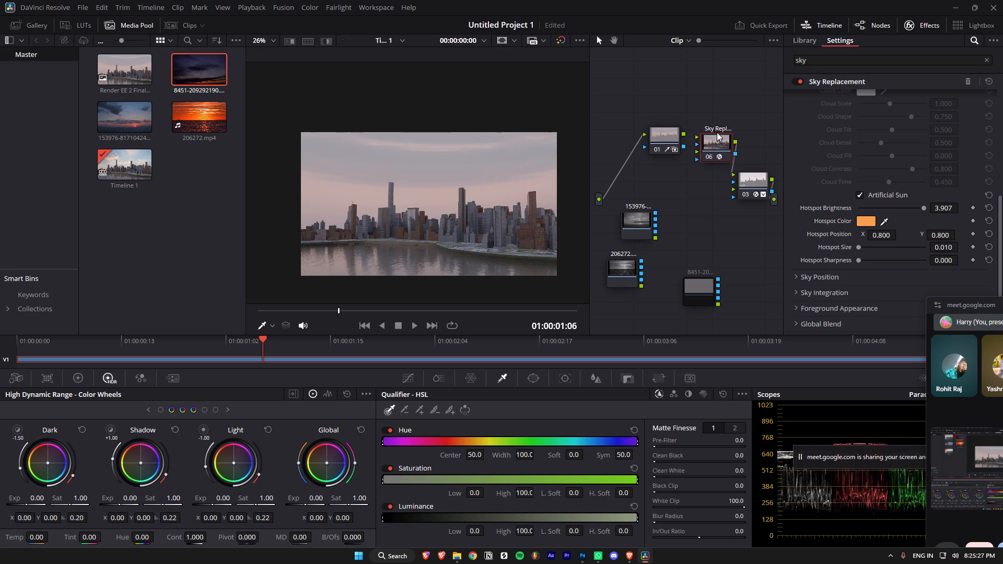
{"action": "left_click_drag", "start_coordinate": [717, 132], "coordinate": [723, 98]}
{"action": "left_click_drag", "start_coordinate": [744, 101], "coordinate": [756, 108]}
{"action": "left_click_drag", "start_coordinate": [734, 178], "coordinate": [732, 178]}
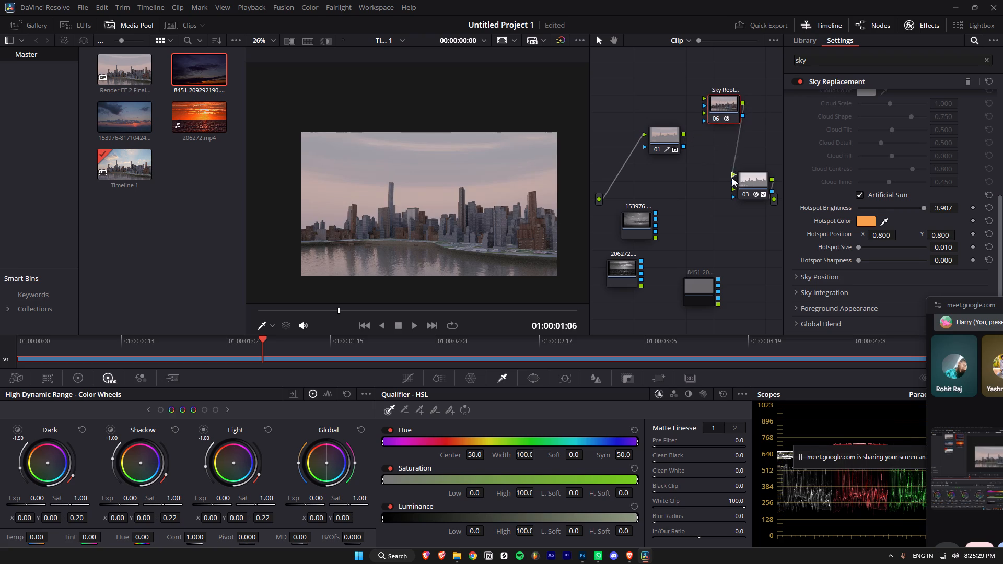
{"action": "left_click_drag", "start_coordinate": [732, 178], "coordinate": [717, 167]}
Connect node 01 and the 153976 sky clip to the Match Move node's two source inputs, and place that node beside node 01.
{"action": "left_click_drag", "start_coordinate": [681, 132], "coordinate": [736, 175]}
{"action": "left_click_drag", "start_coordinate": [757, 181], "coordinate": [716, 168]}
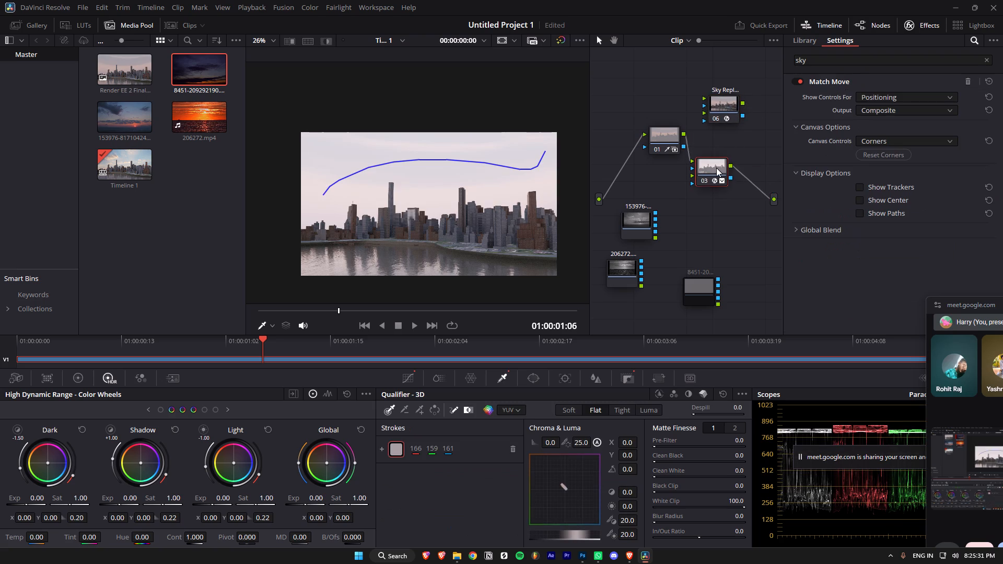
{"action": "left_click_drag", "start_coordinate": [716, 168], "coordinate": [730, 171]}
{"action": "left_click_drag", "start_coordinate": [657, 235], "coordinate": [698, 183]}
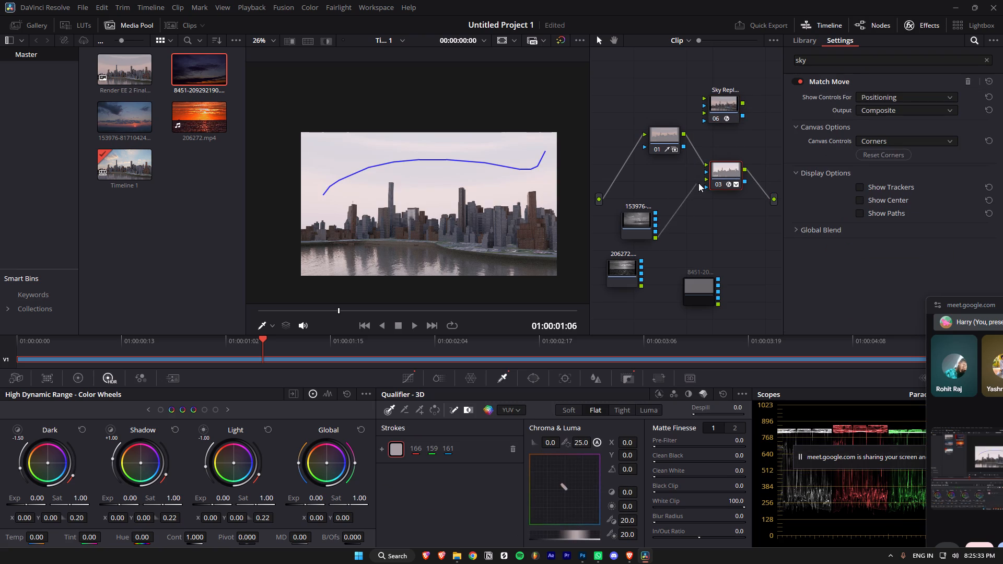
{"action": "left_click_drag", "start_coordinate": [698, 183], "coordinate": [705, 179]}
{"action": "left_click_drag", "start_coordinate": [731, 178], "coordinate": [715, 172]}
{"action": "left_click_drag", "start_coordinate": [723, 102], "coordinate": [730, 113]}
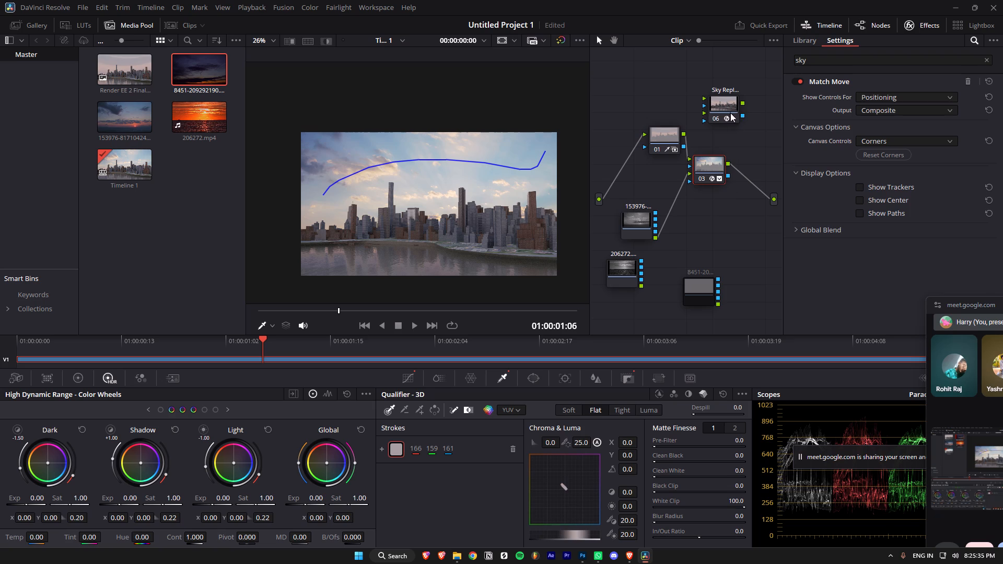
Connect the Sky Replacement node between Match Move node 03 and the graph output, and place it below node 03.
{"action": "left_click_drag", "start_coordinate": [730, 113], "coordinate": [752, 153]}
{"action": "left_click_drag", "start_coordinate": [728, 163], "coordinate": [732, 144]}
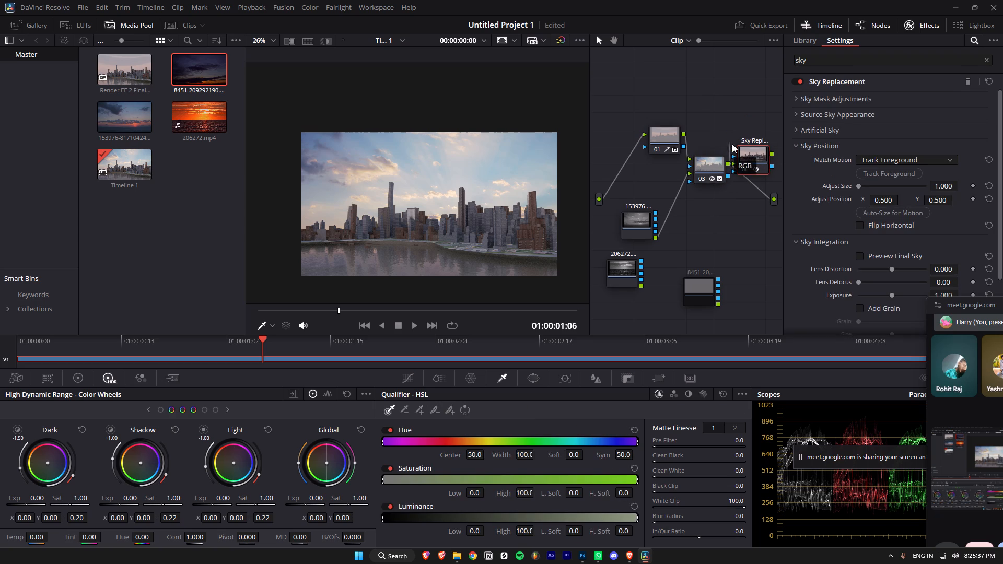
{"action": "left_click_drag", "start_coordinate": [732, 144], "coordinate": [736, 148]}
{"action": "left_click_drag", "start_coordinate": [744, 160], "coordinate": [738, 174]}
{"action": "left_click_drag", "start_coordinate": [765, 164], "coordinate": [772, 197]}
{"action": "left_click_drag", "start_coordinate": [743, 165], "coordinate": [736, 234]}
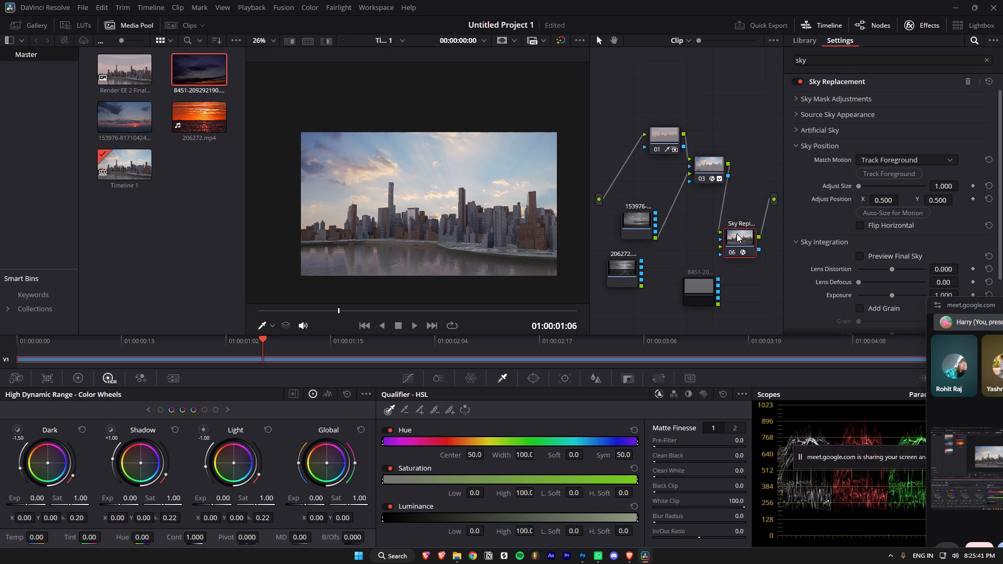
Examine the Sky Replacement node's Sky Position and Sky Integration options, toggling Preview Final Sky.
{"action": "scroll", "coordinate": [895, 235], "scroll_direction": "down", "scroll_amount": 3}
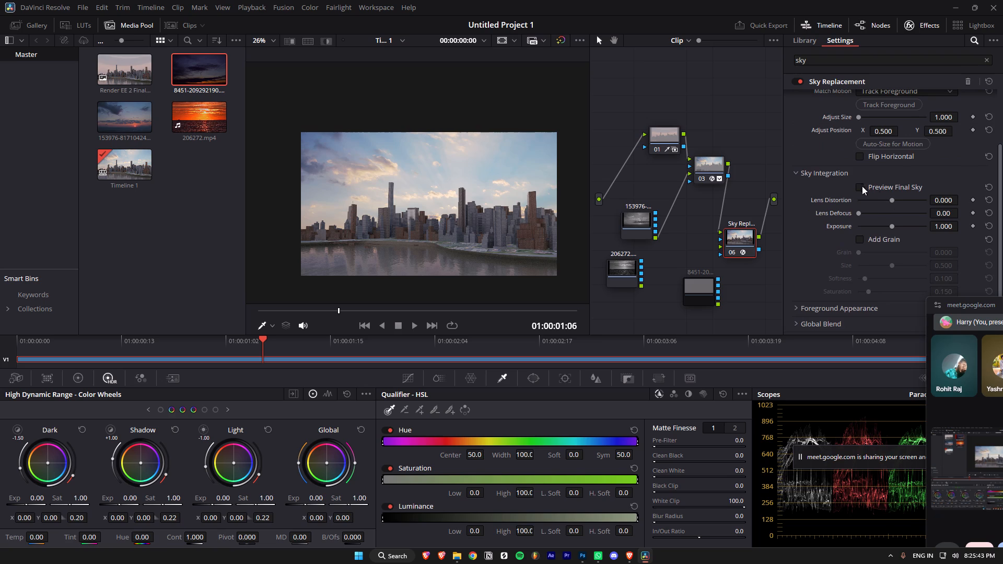
{"action": "scroll", "coordinate": [869, 187], "scroll_direction": "up", "scroll_amount": 2}
{"action": "scroll", "coordinate": [865, 195], "scroll_direction": "down", "scroll_amount": 7}
{"action": "scroll", "coordinate": [869, 208], "scroll_direction": "up", "scroll_amount": 2}
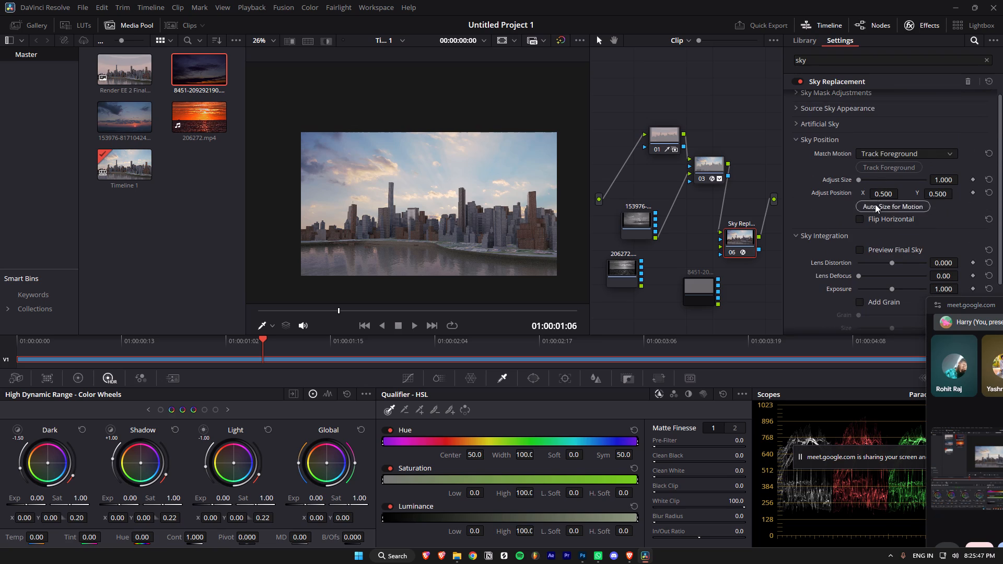
{"action": "scroll", "coordinate": [860, 217], "scroll_direction": "up", "scroll_amount": 5}
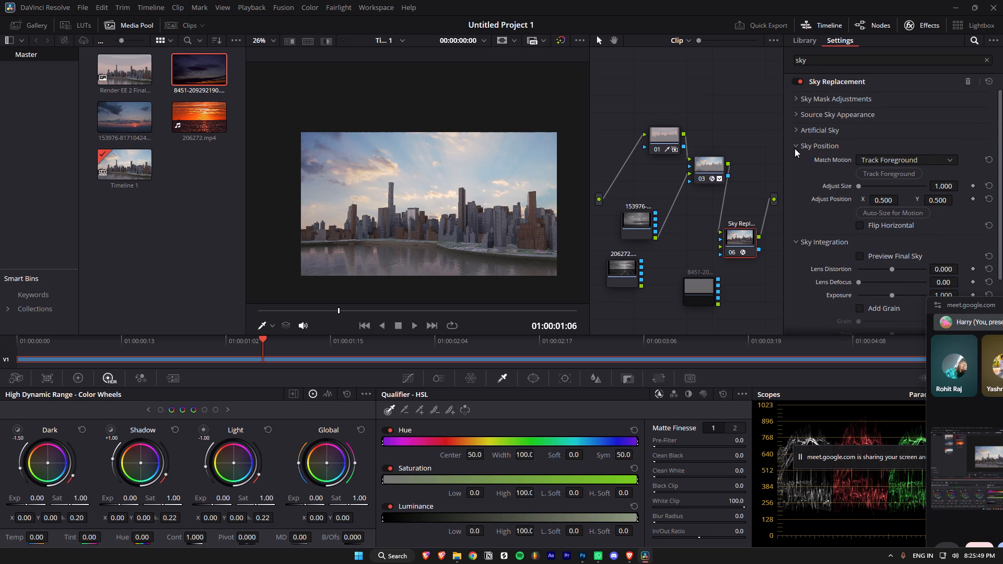
{"action": "scroll", "coordinate": [865, 238], "scroll_direction": "down", "scroll_amount": 5}
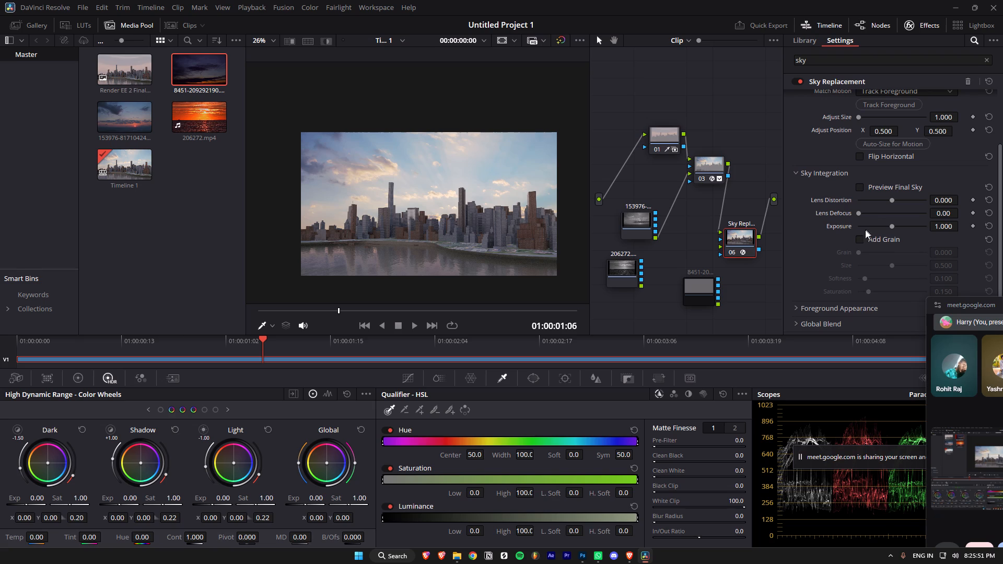
{"action": "left_click", "coordinate": [856, 181]}
{"action": "left_click", "coordinate": [859, 187]}
{"action": "left_click", "coordinate": [860, 188]}
In the Sky Replacement's Artificial Sky settings, raise the artificial sun's Hotspot Size to about 0.85.
{"action": "scroll", "coordinate": [860, 188], "scroll_direction": "up", "scroll_amount": 4}
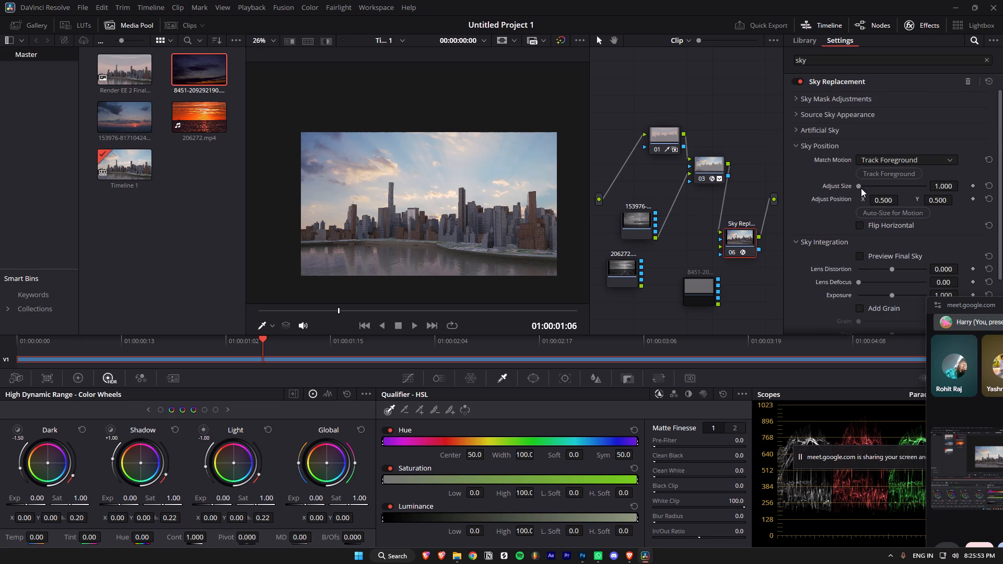
{"action": "left_click", "coordinate": [796, 147]}
{"action": "left_click", "coordinate": [800, 132]}
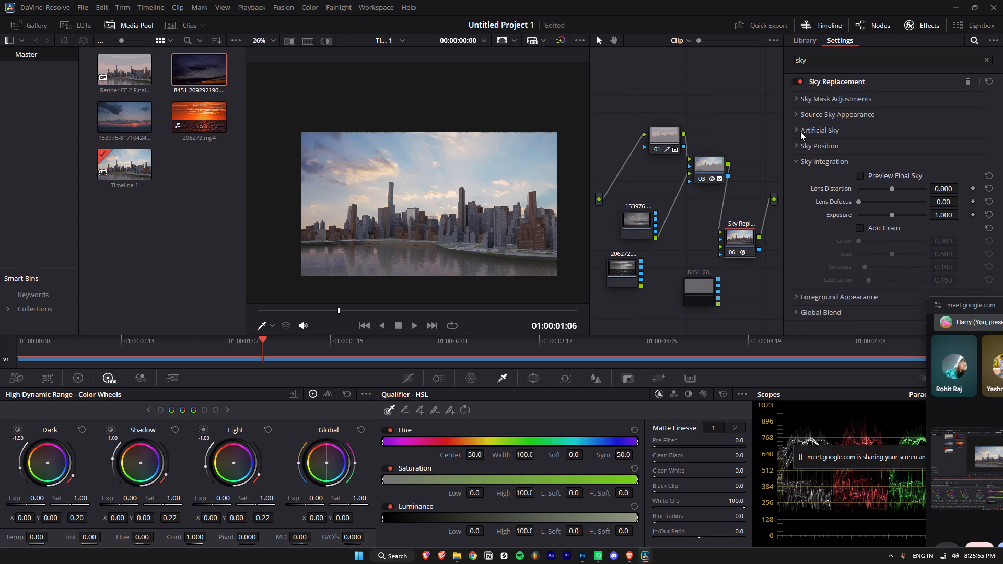
{"action": "scroll", "coordinate": [906, 209], "scroll_direction": "down", "scroll_amount": 4}
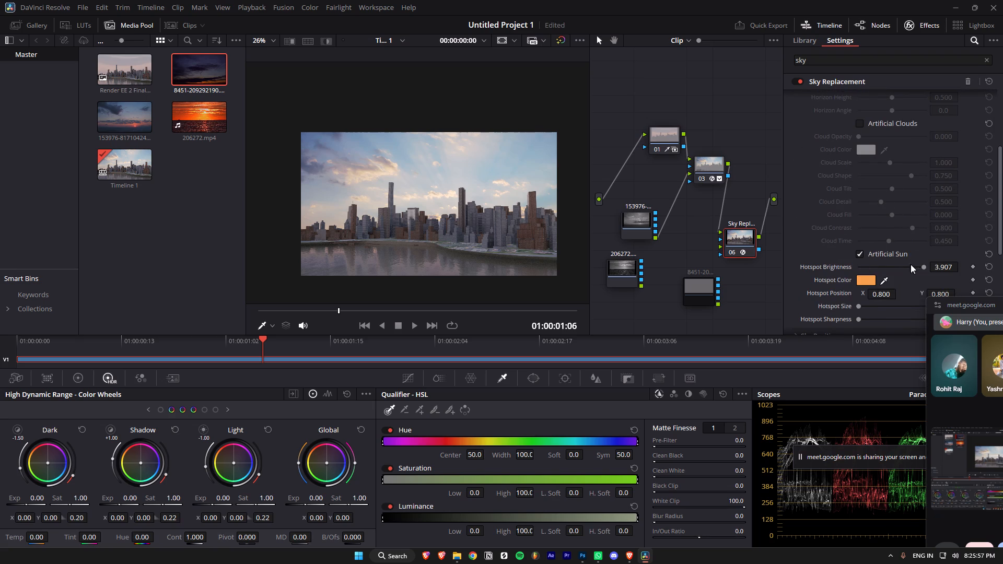
{"action": "scroll", "coordinate": [867, 260], "scroll_direction": "down", "scroll_amount": 2}
{"action": "left_click_drag", "start_coordinate": [859, 244], "coordinate": [909, 245]}
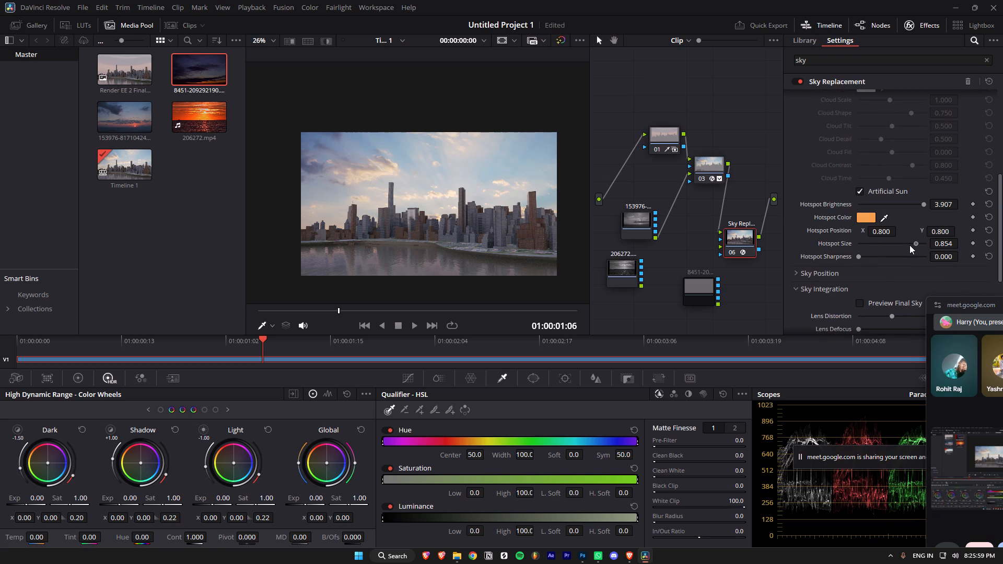
{"action": "left_click_drag", "start_coordinate": [909, 245], "coordinate": [909, 245]}
Disable node 01, which feeds the Match Move node.
{"action": "left_click", "coordinate": [706, 169]}
{"action": "right_click", "coordinate": [706, 169]}
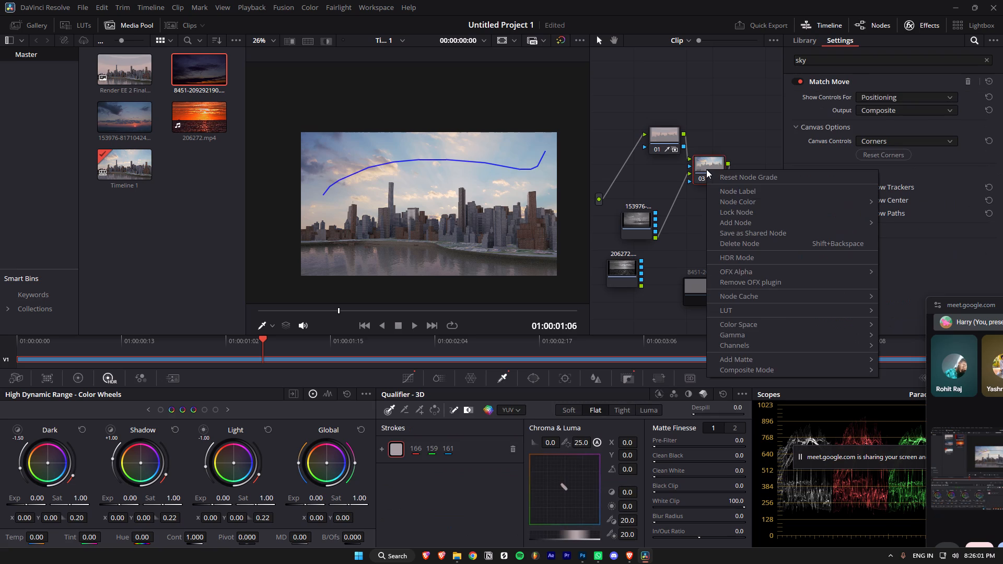
{"action": "key", "text": "Escape"}
{"action": "right_click", "coordinate": [658, 130]}
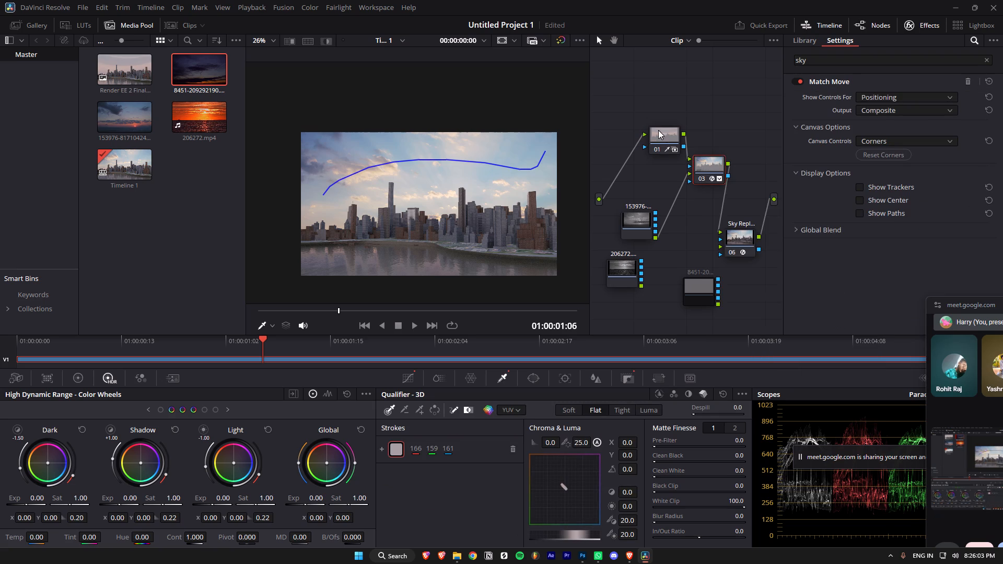
{"action": "left_click", "coordinate": [649, 133]}
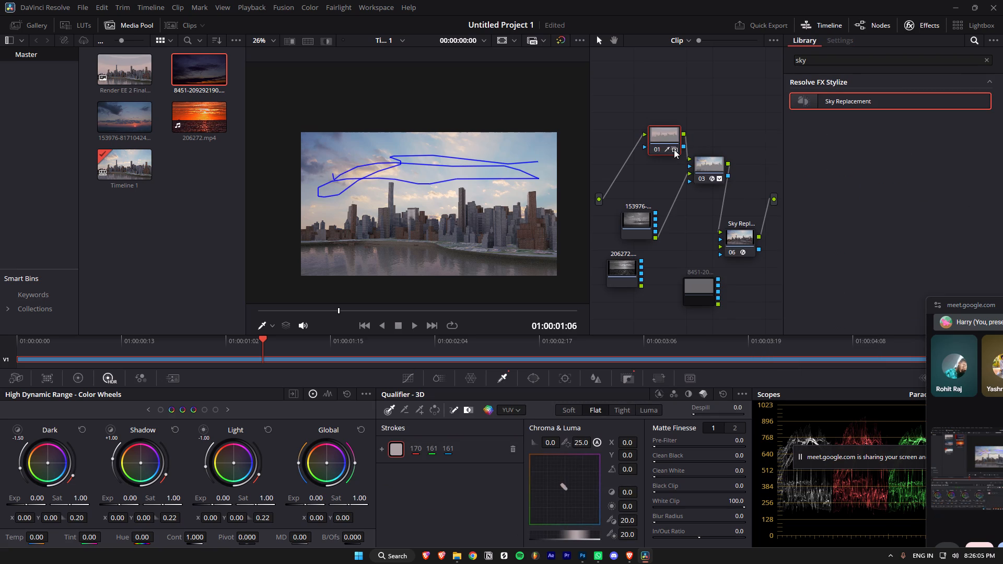
{"action": "left_click", "coordinate": [674, 149]}
{"action": "left_click", "coordinate": [666, 149]}
{"action": "left_click", "coordinate": [654, 148]}
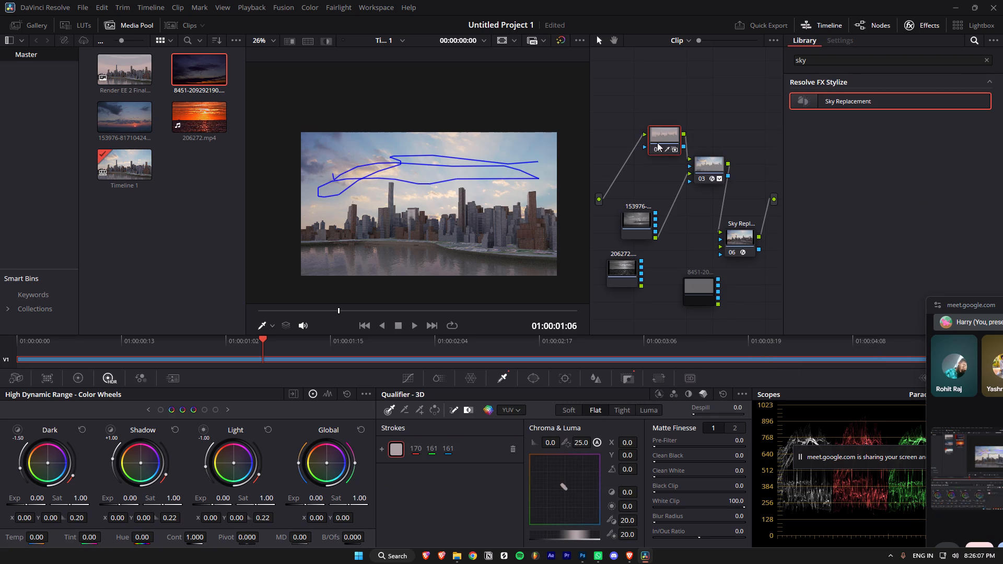
{"action": "left_click", "coordinate": [656, 134]}
{"action": "left_click", "coordinate": [666, 151]}
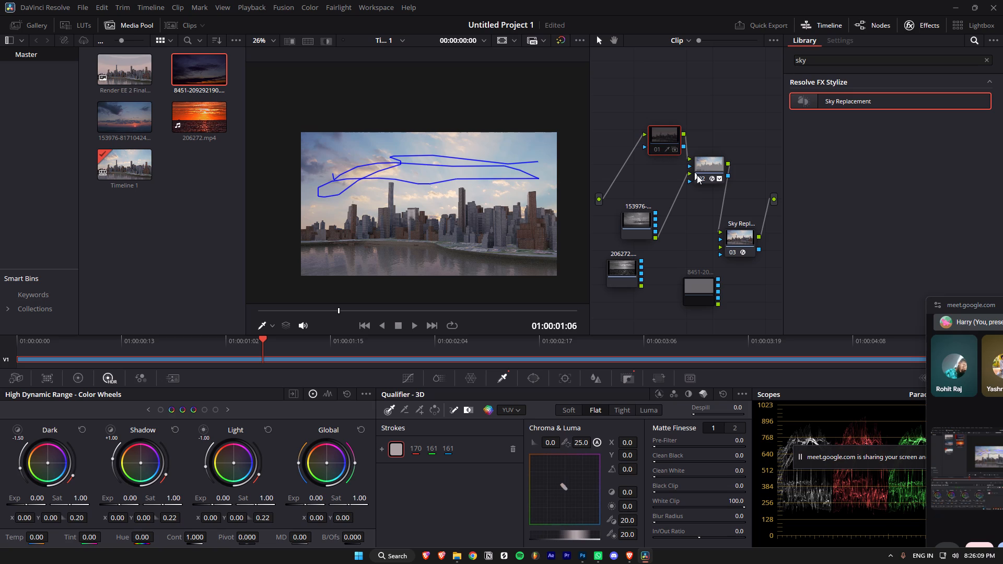
Examine the settings of node 01, the Match Move node and the Sky Replacement node, clearing the effects search.
{"action": "left_click", "coordinate": [713, 179]}
{"action": "double_click", "coordinate": [713, 179]}
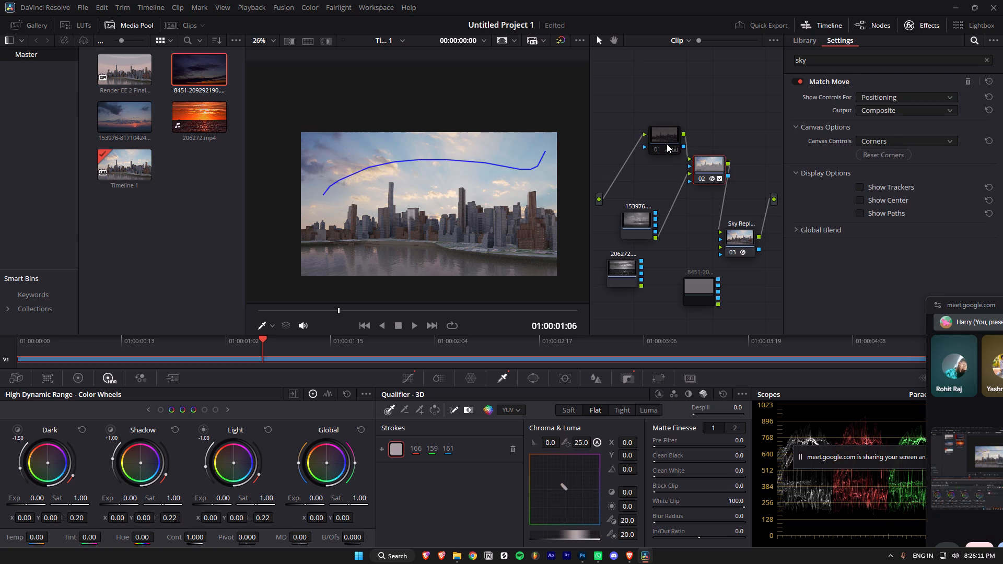
{"action": "double_click", "coordinate": [667, 143]}
{"action": "left_click", "coordinate": [705, 161]}
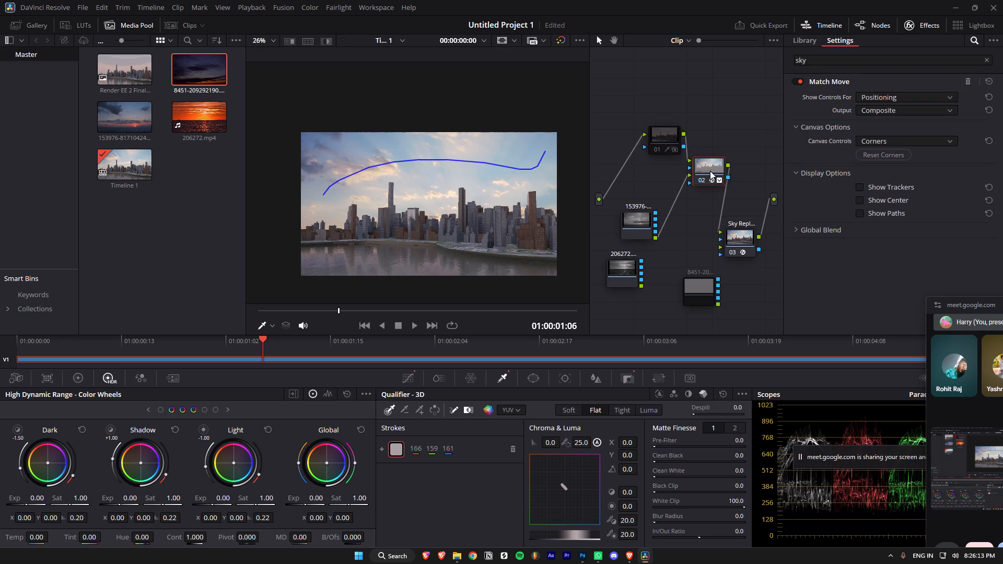
{"action": "left_click", "coordinate": [741, 236]}
{"action": "left_click_drag", "start_coordinate": [741, 237], "coordinate": [743, 186]}
{"action": "left_click", "coordinate": [656, 128]}
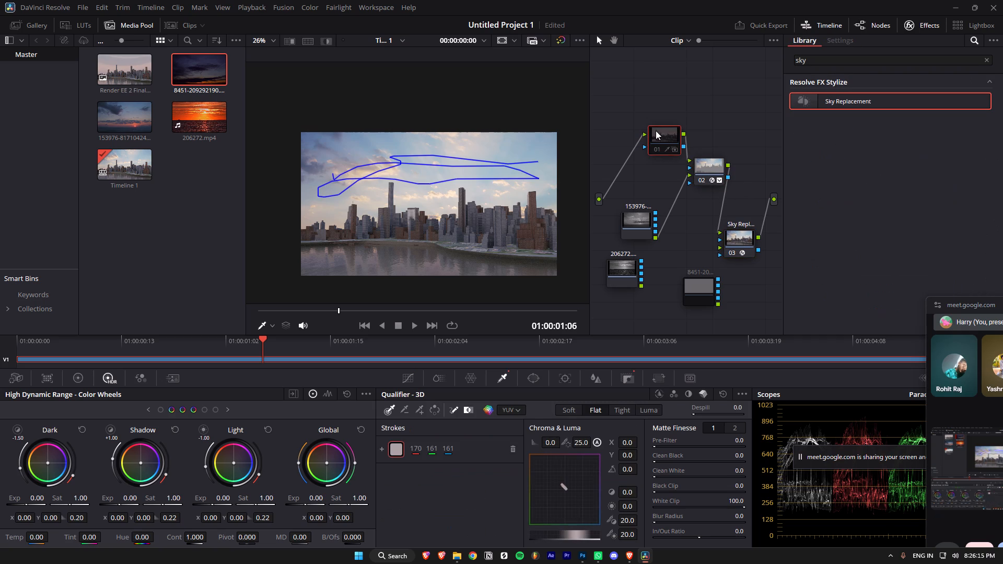
{"action": "left_click", "coordinate": [988, 59]}
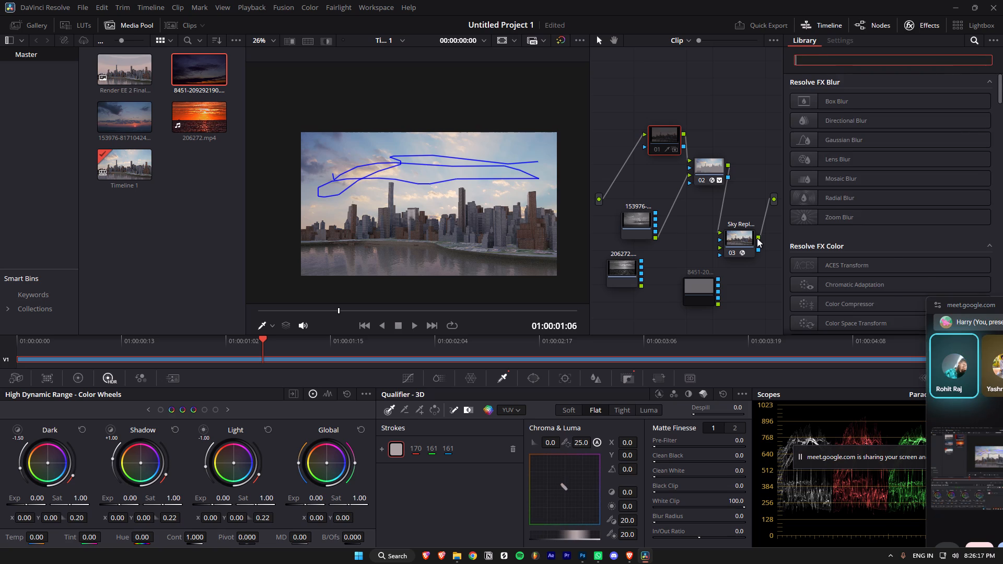
{"action": "left_click", "coordinate": [741, 234]}
{"action": "left_click", "coordinate": [710, 167]}
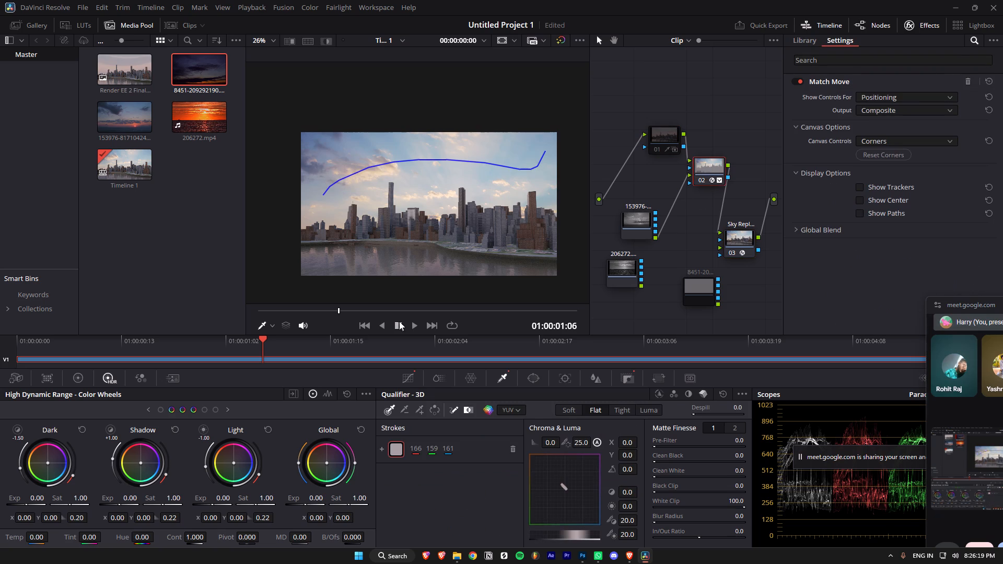
{"action": "left_click", "coordinate": [704, 173]}
Play the timeline from the first frame to review the composited sky.
{"action": "left_click_drag", "start_coordinate": [258, 339], "coordinate": [121, 359]}
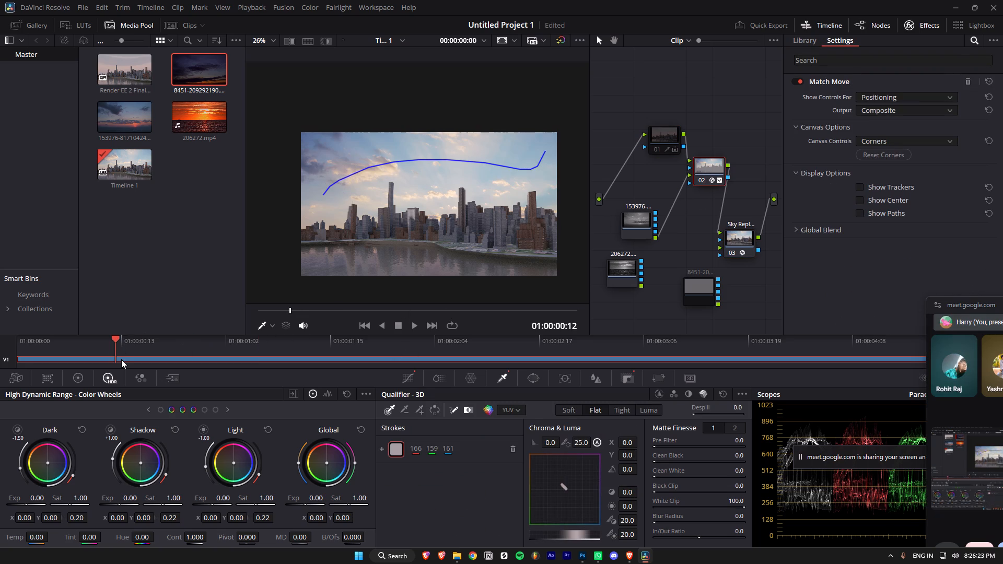
{"action": "left_click_drag", "start_coordinate": [121, 359], "coordinate": [18, 345]}
{"action": "key", "text": "space"}
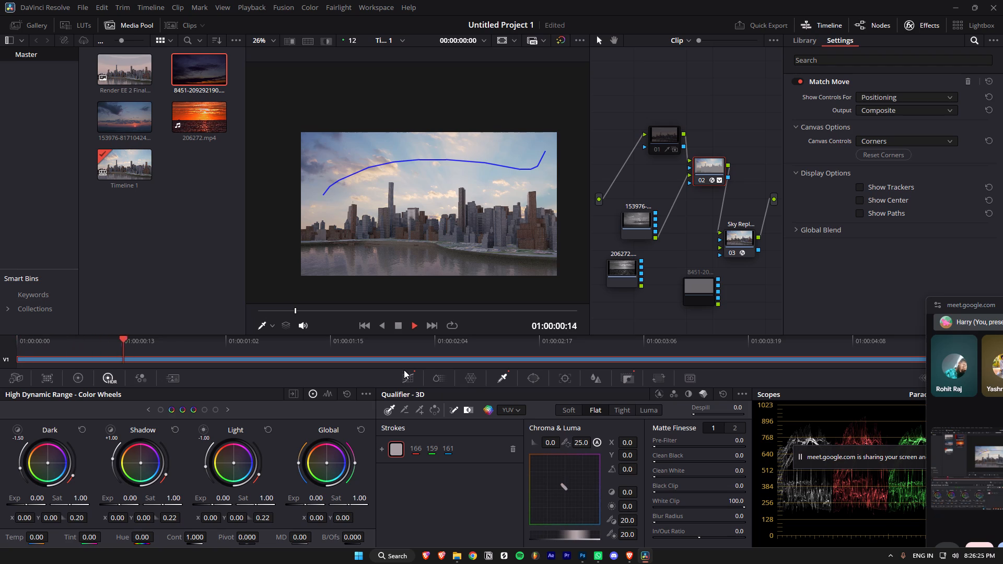
{"action": "key", "text": "space"}
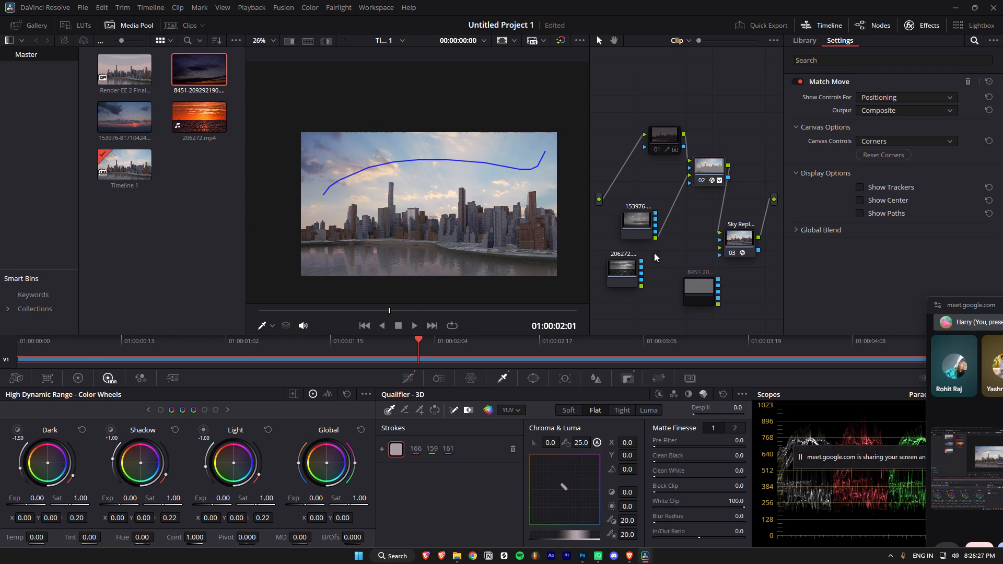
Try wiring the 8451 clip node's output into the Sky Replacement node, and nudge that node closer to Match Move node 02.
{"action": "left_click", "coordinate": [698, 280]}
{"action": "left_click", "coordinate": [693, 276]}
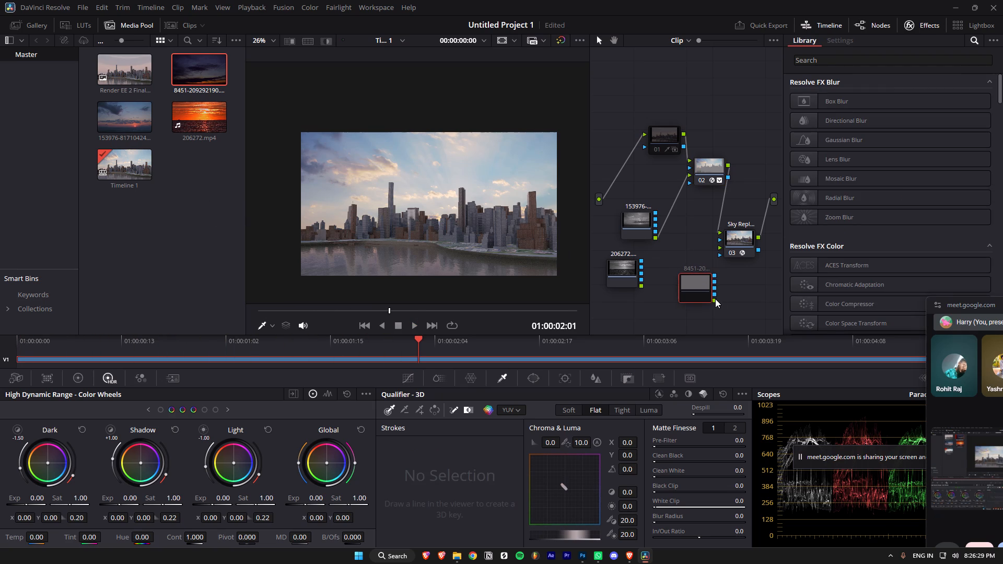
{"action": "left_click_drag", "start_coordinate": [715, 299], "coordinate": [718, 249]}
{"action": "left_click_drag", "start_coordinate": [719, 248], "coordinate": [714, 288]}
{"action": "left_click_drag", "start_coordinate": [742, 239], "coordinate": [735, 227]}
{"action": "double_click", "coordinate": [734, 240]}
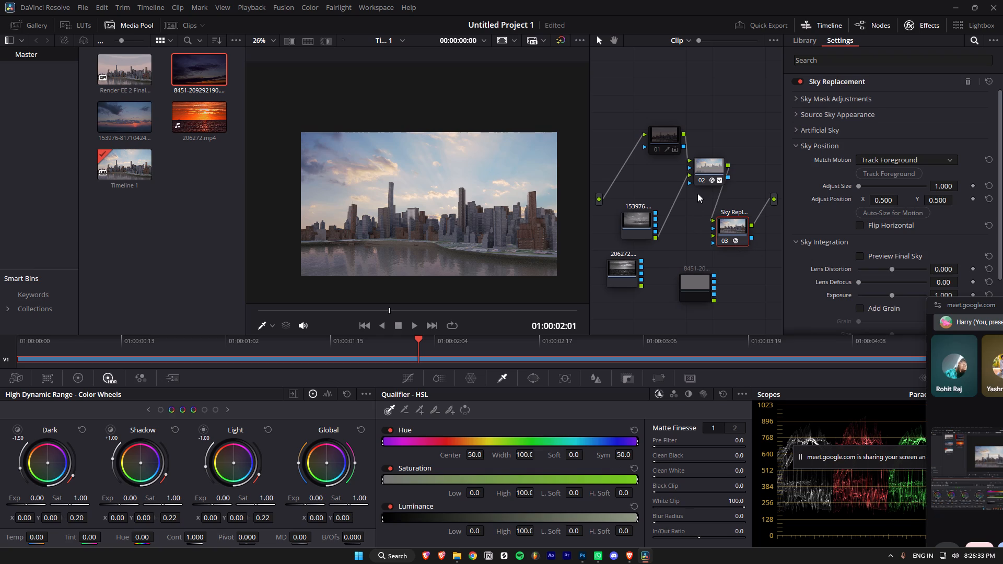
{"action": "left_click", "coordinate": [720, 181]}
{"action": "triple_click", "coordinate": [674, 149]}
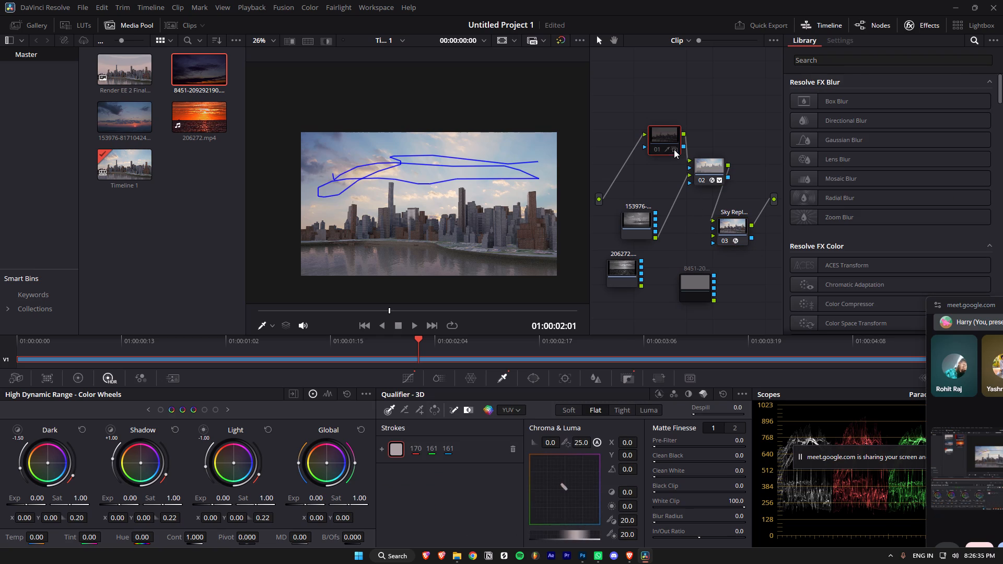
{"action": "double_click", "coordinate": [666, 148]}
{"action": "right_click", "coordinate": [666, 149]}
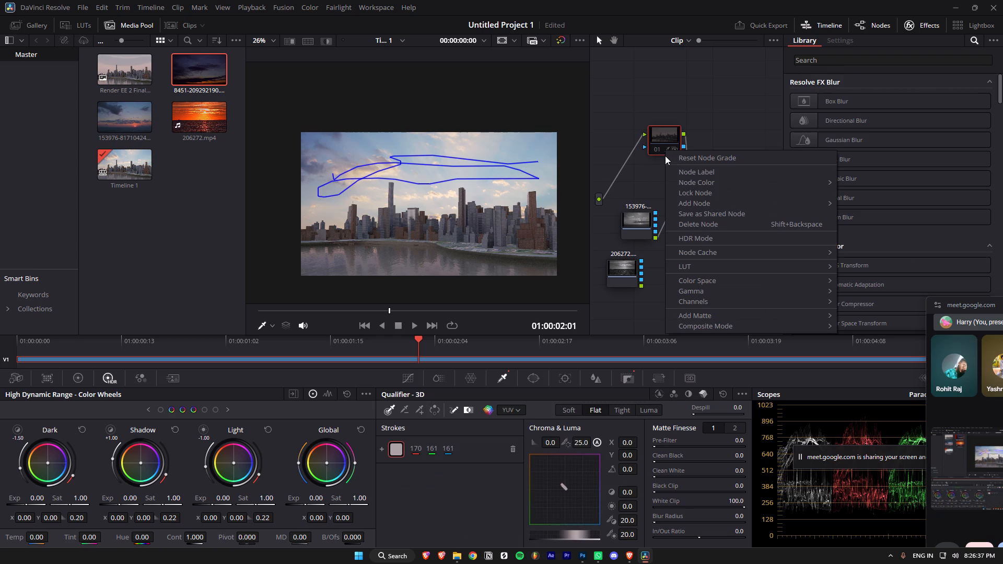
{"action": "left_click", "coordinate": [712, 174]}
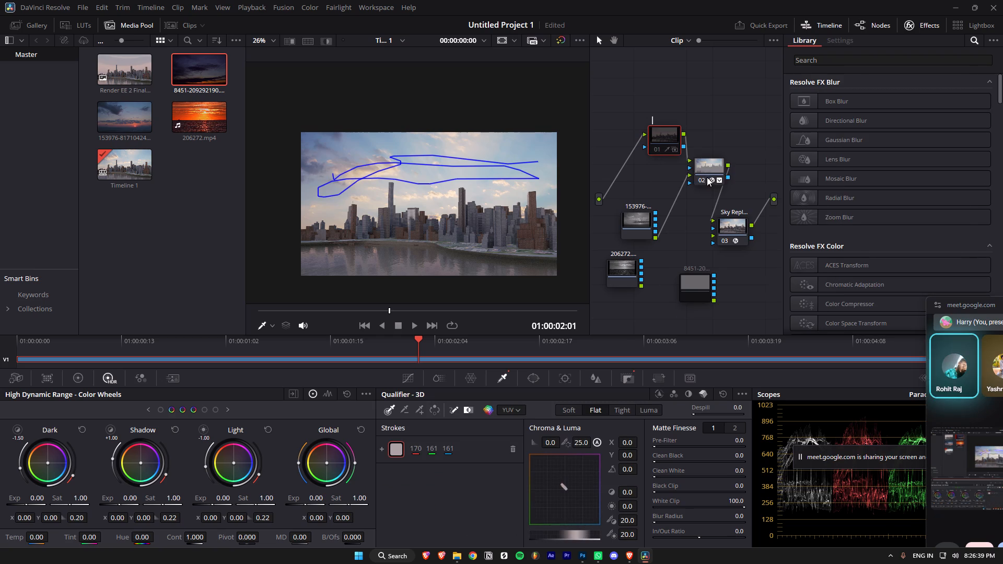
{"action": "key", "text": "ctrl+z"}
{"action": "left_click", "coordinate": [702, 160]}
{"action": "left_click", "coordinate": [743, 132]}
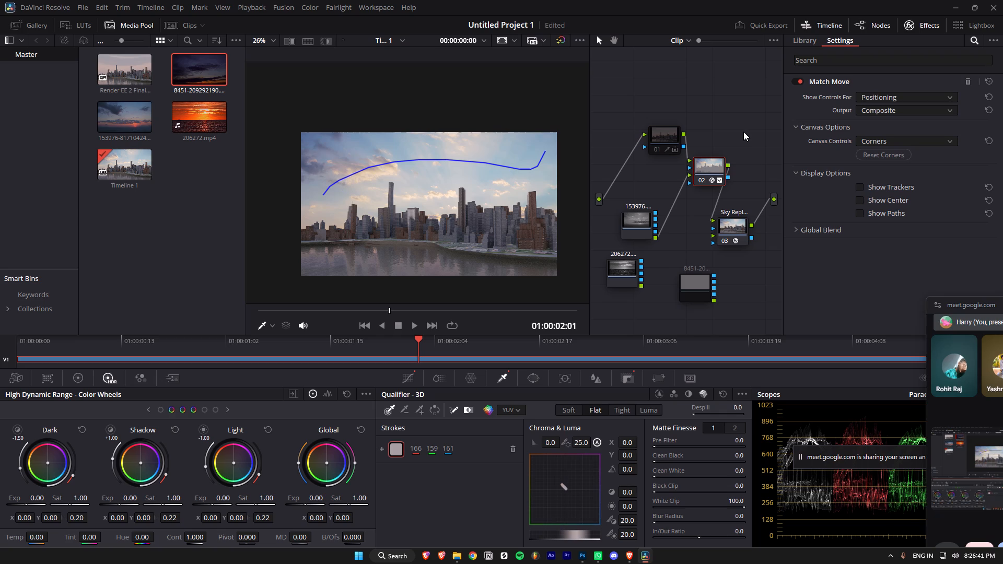
Place the unused 8451 clip node directly beside the 206272 clip node.
{"action": "left_click", "coordinate": [634, 216]}
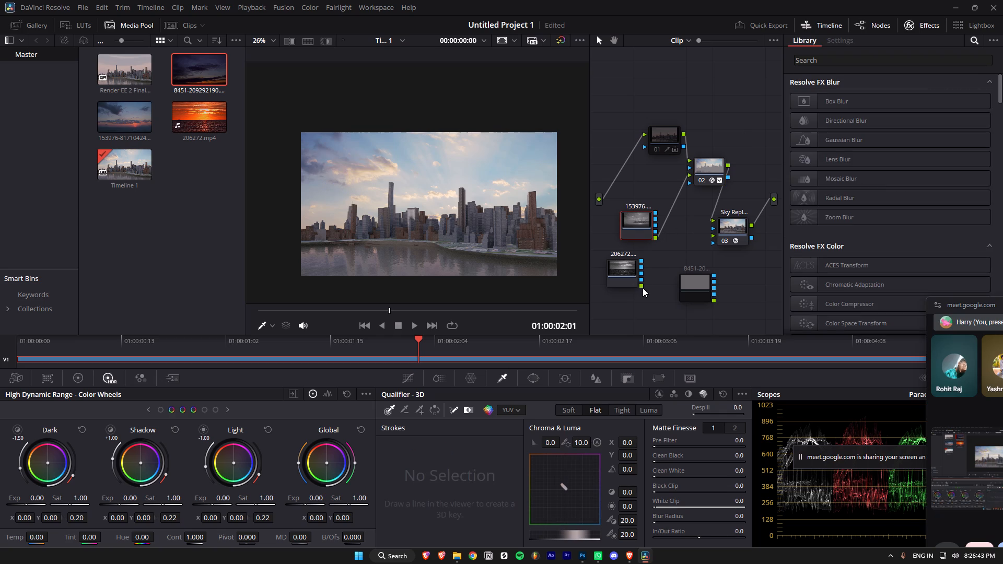
{"action": "left_click_drag", "start_coordinate": [643, 288], "coordinate": [658, 238]}
{"action": "left_click_drag", "start_coordinate": [697, 286], "coordinate": [663, 274]}
Enable Add Grain in the Sky Replacement's Sky Integration settings and set Grain to about 0.110.
{"action": "left_click", "coordinate": [739, 232]}
{"action": "scroll", "coordinate": [890, 234], "scroll_direction": "down", "scroll_amount": 5}
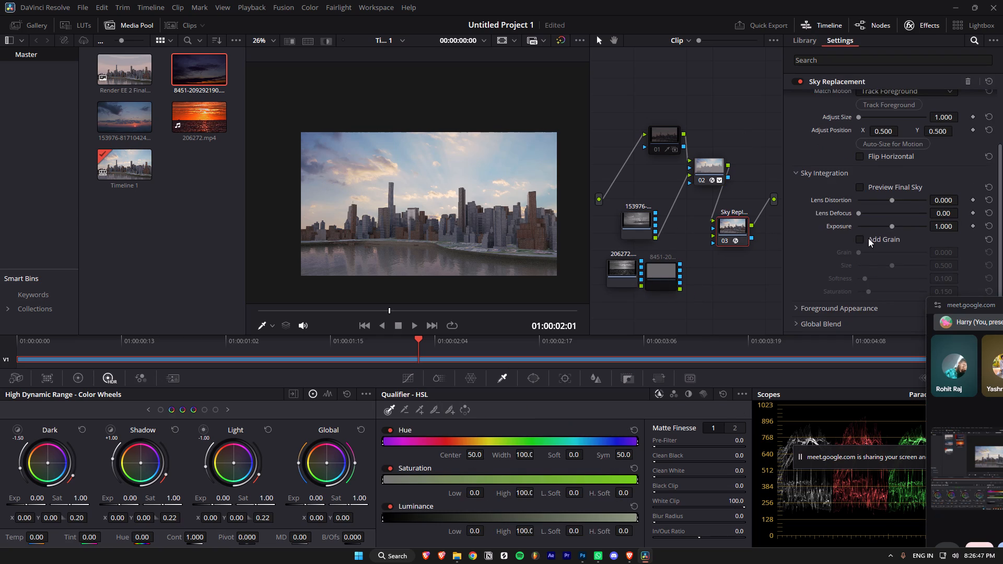
{"action": "left_click", "coordinate": [860, 240]}
{"action": "left_click_drag", "start_coordinate": [865, 250], "coordinate": [908, 252]}
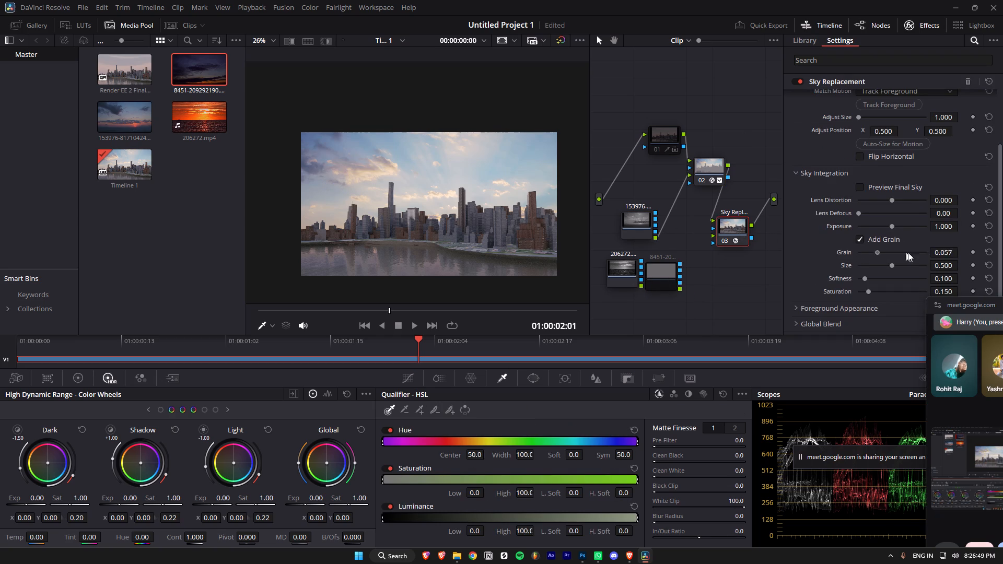
{"action": "left_click_drag", "start_coordinate": [908, 252], "coordinate": [896, 255]}
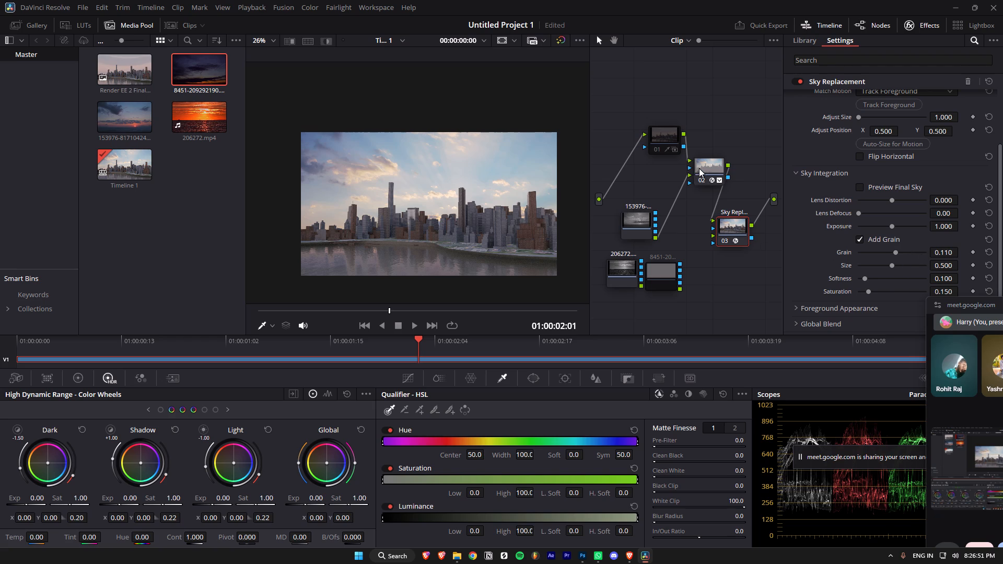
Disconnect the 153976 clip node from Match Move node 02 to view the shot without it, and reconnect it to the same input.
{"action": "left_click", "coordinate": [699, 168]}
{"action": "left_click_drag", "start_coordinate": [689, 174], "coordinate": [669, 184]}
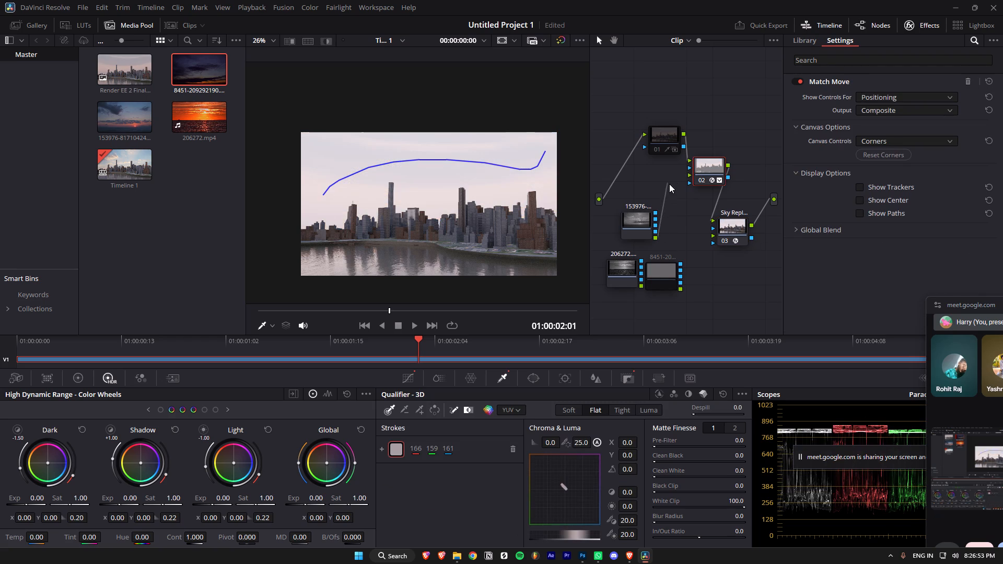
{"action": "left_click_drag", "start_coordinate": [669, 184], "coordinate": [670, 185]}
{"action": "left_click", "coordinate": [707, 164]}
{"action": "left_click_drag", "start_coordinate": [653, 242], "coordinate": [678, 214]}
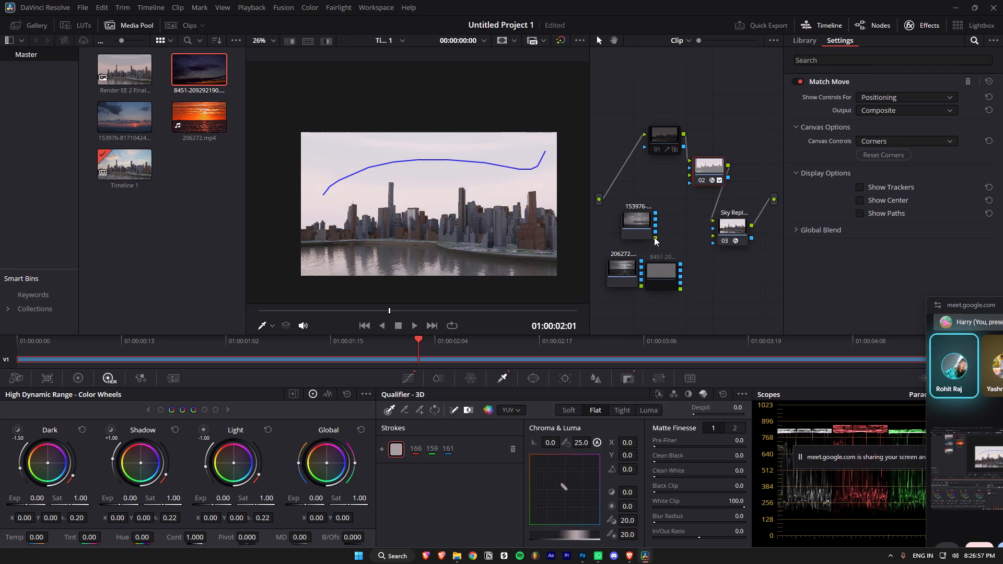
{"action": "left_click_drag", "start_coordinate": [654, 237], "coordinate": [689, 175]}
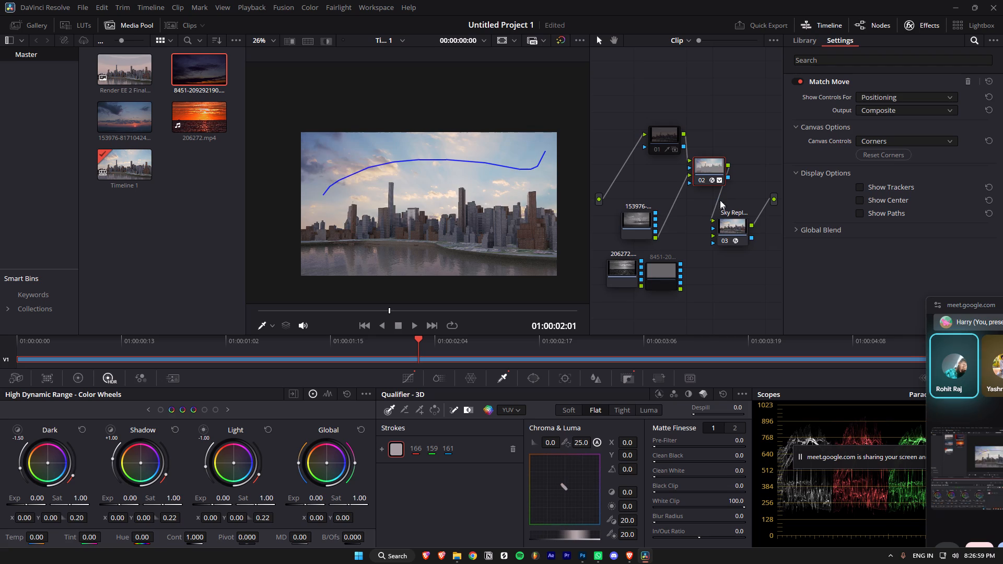
Move Match Move node 02 up beside node 01 and place Sky Replacement node 03 next to the graph output.
{"action": "left_click_drag", "start_coordinate": [709, 173], "coordinate": [717, 134]}
{"action": "left_click_drag", "start_coordinate": [728, 238], "coordinate": [742, 222]}
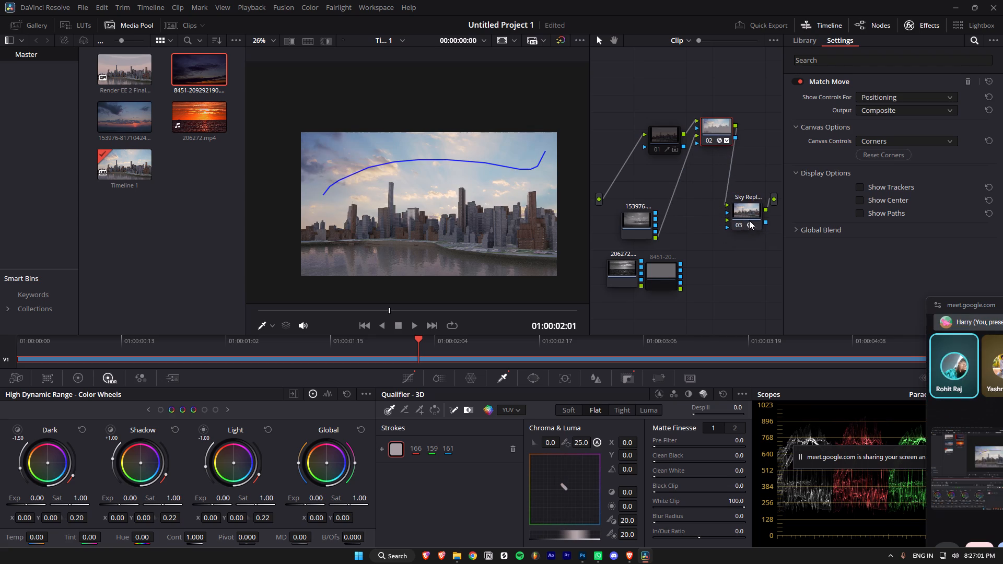
{"action": "left_click", "coordinate": [764, 208]}
{"action": "scroll", "coordinate": [476, 191], "scroll_direction": "down", "scroll_amount": 3}
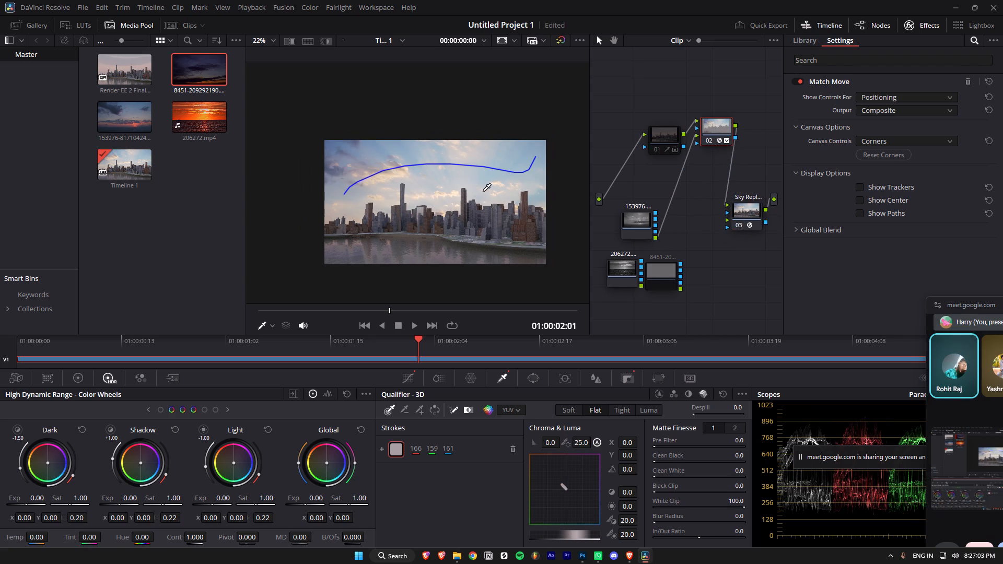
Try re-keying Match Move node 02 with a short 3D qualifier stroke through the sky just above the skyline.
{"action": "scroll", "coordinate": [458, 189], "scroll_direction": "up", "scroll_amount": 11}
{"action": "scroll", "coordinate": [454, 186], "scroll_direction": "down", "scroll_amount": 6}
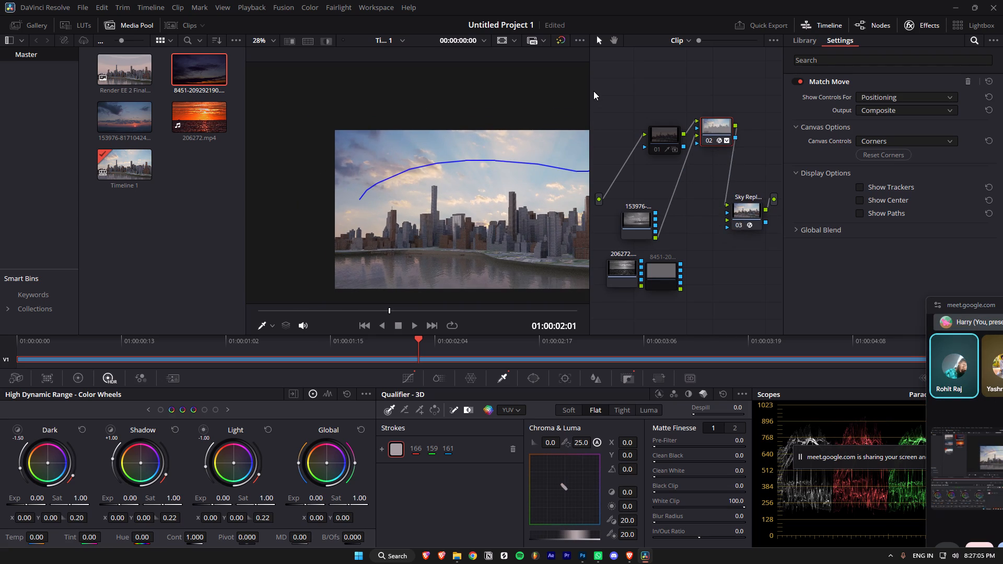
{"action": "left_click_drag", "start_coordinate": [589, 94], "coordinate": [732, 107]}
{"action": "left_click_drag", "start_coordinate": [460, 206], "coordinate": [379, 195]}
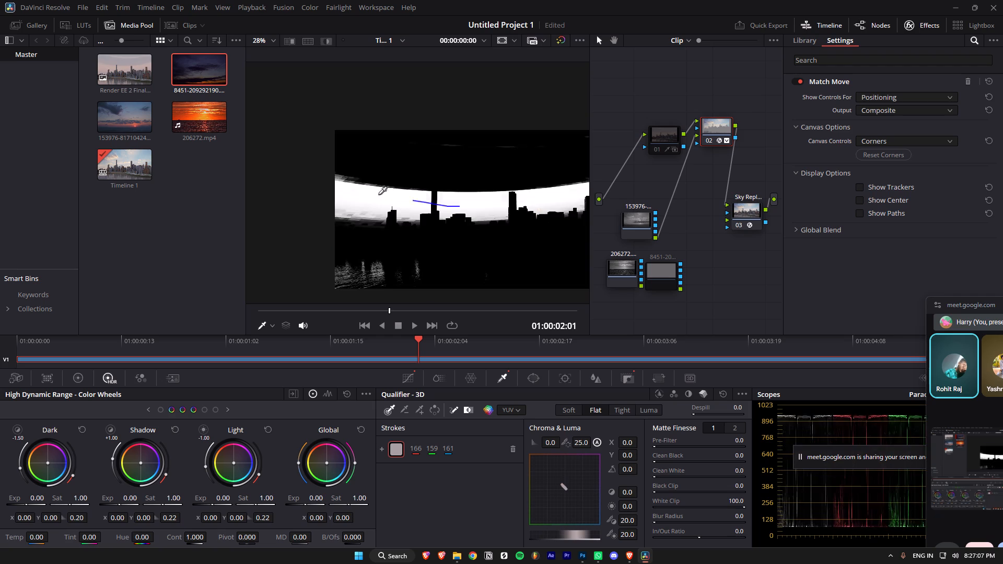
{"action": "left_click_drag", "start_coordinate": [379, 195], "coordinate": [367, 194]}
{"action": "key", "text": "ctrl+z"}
Re-sample the sky on Match Move node 02 with one long arched 3D qualifier stroke from the sky's left edge to its right edge.
{"action": "left_click_drag", "start_coordinate": [348, 198], "coordinate": [594, 171]}
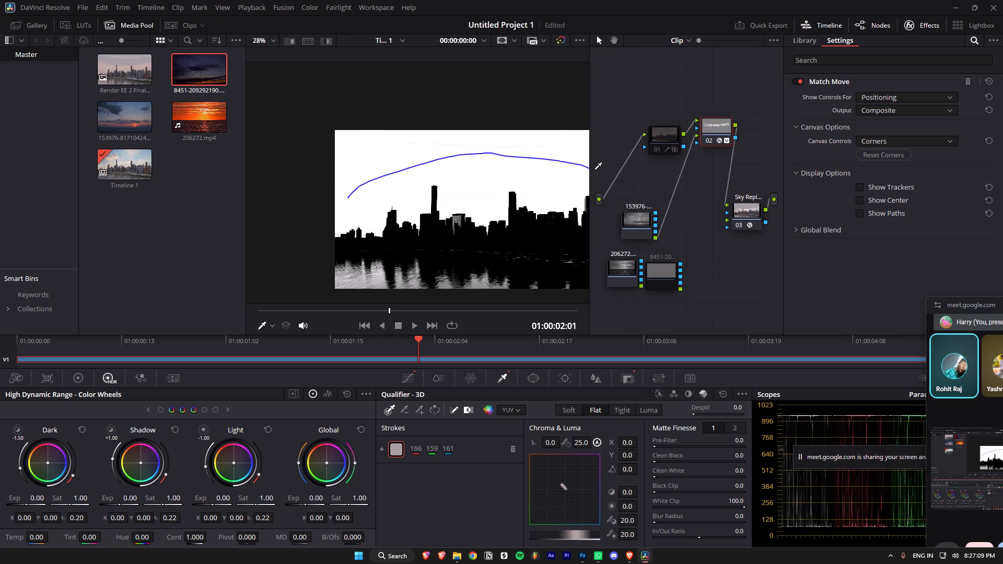
{"action": "left_click_drag", "start_coordinate": [594, 171], "coordinate": [595, 172]}
Play the shot from 01:00:03:12 onwards to check the sky key over the skyline.
{"action": "left_click_drag", "start_coordinate": [391, 310], "coordinate": [484, 311]}
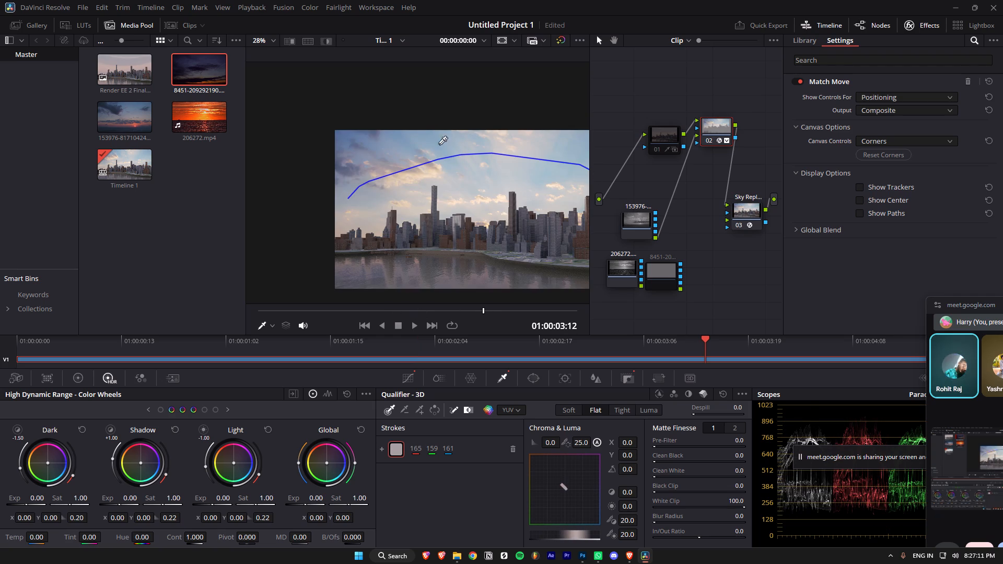
{"action": "key", "text": "space"}
{"action": "key", "text": "space"}
{"action": "left_click", "coordinate": [419, 187]}
{"action": "key", "text": "space"}
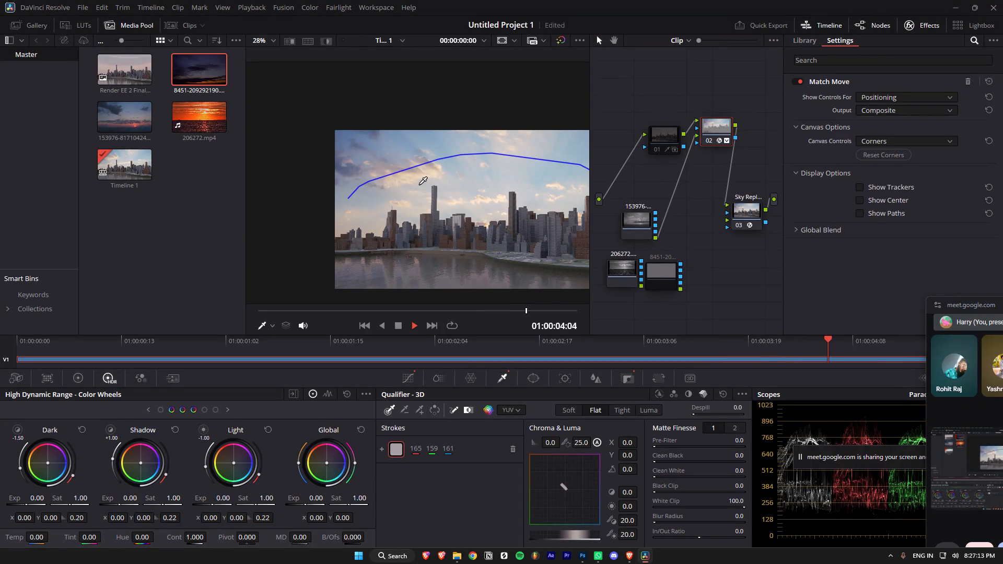
{"action": "key", "text": "space"}
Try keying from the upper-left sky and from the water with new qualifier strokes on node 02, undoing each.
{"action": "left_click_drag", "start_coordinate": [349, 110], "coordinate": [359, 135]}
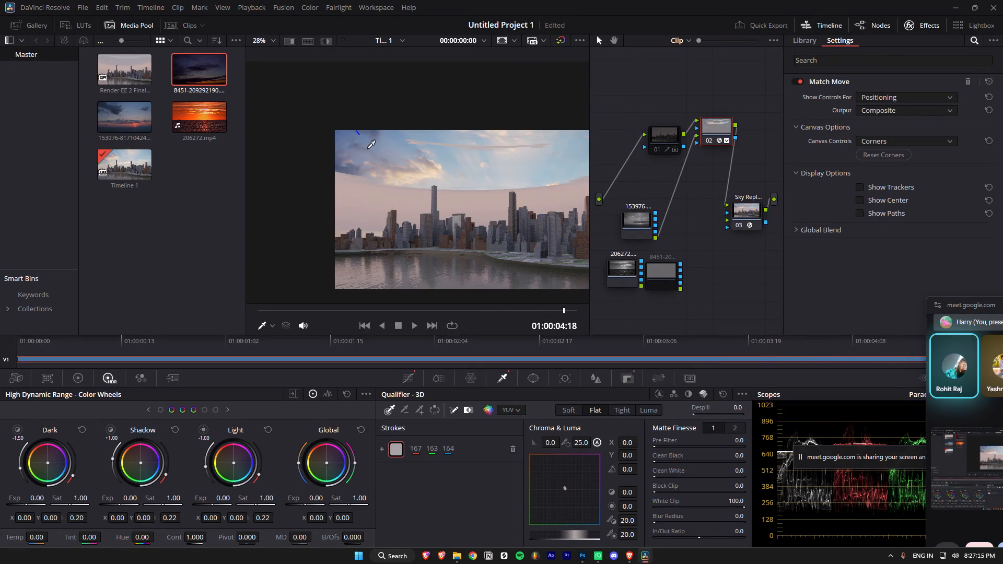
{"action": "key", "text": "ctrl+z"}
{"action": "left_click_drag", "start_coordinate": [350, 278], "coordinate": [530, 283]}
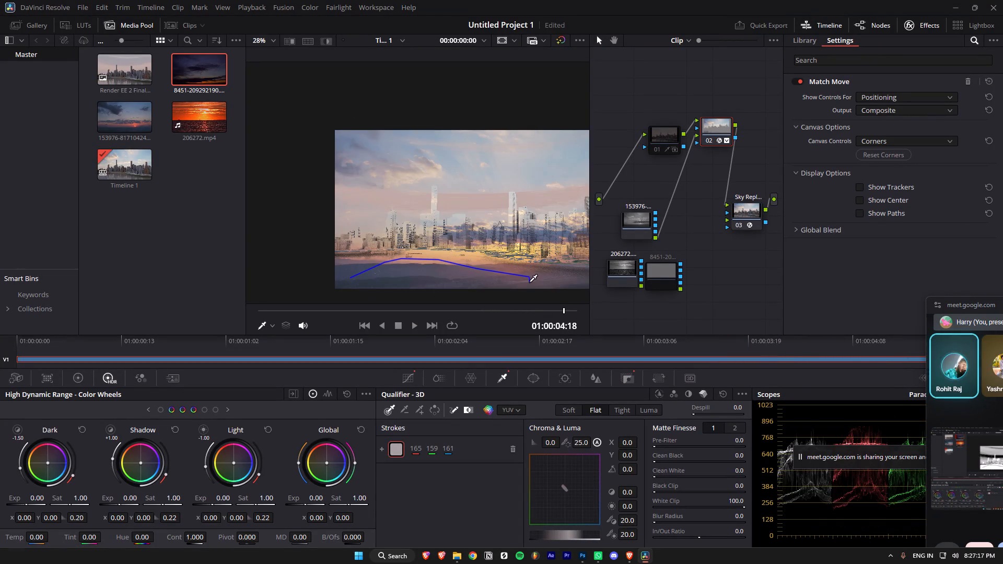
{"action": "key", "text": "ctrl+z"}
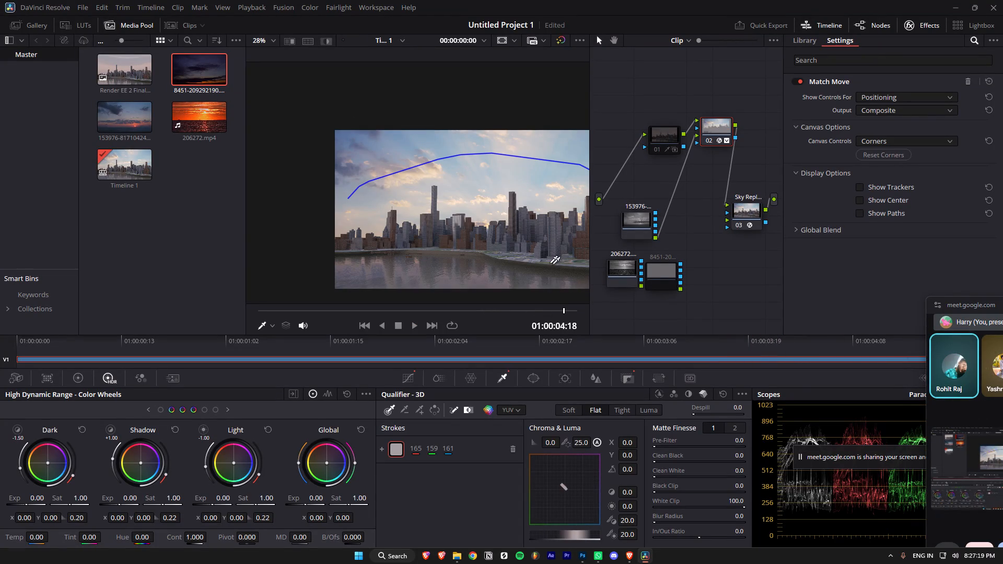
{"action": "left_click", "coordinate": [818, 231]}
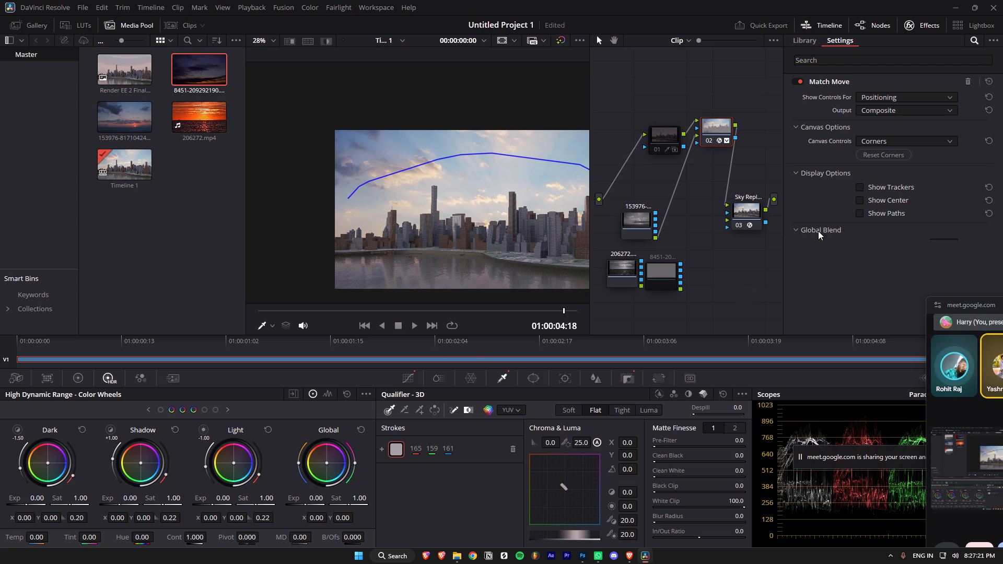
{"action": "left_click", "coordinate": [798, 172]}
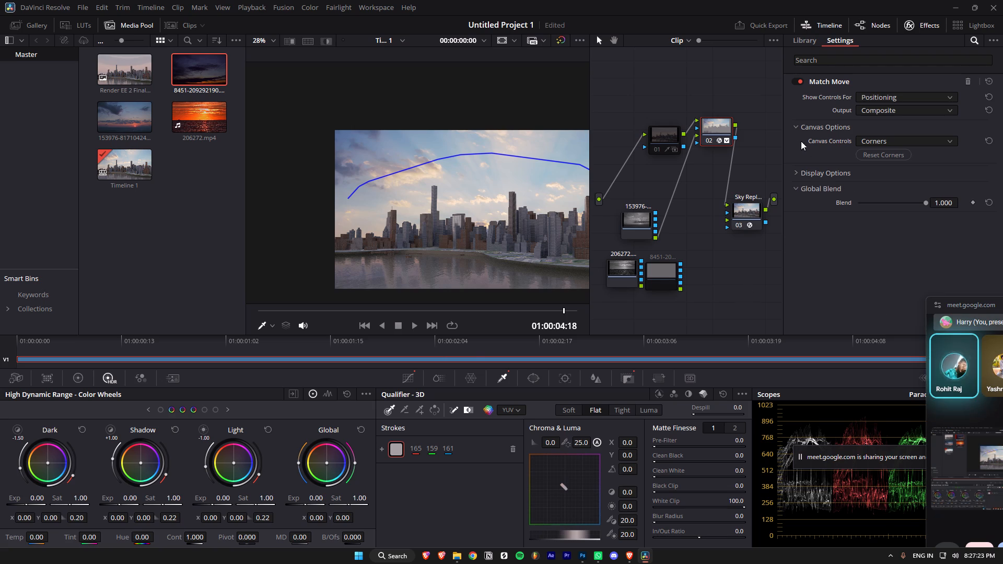
Switch the Sky Replacement effect on node 03 off and on to compare the shot with and without it.
{"action": "left_click", "coordinate": [744, 209]}
{"action": "scroll", "coordinate": [888, 236], "scroll_direction": "down", "scroll_amount": 4}
{"action": "scroll", "coordinate": [881, 242], "scroll_direction": "up", "scroll_amount": 4}
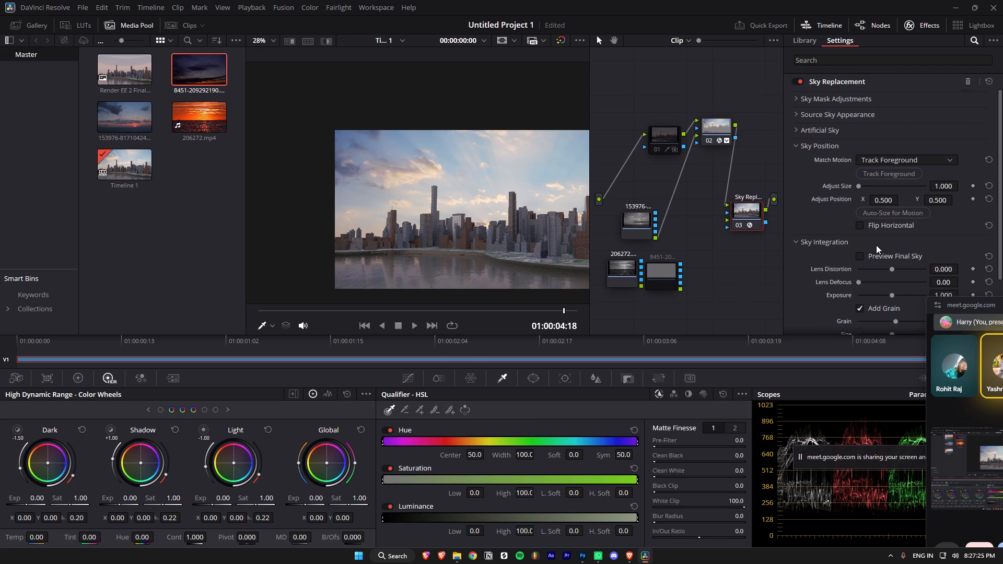
{"action": "scroll", "coordinate": [876, 245], "scroll_direction": "up", "scroll_amount": 3}
{"action": "left_click", "coordinate": [806, 84]}
{"action": "left_click", "coordinate": [800, 80]}
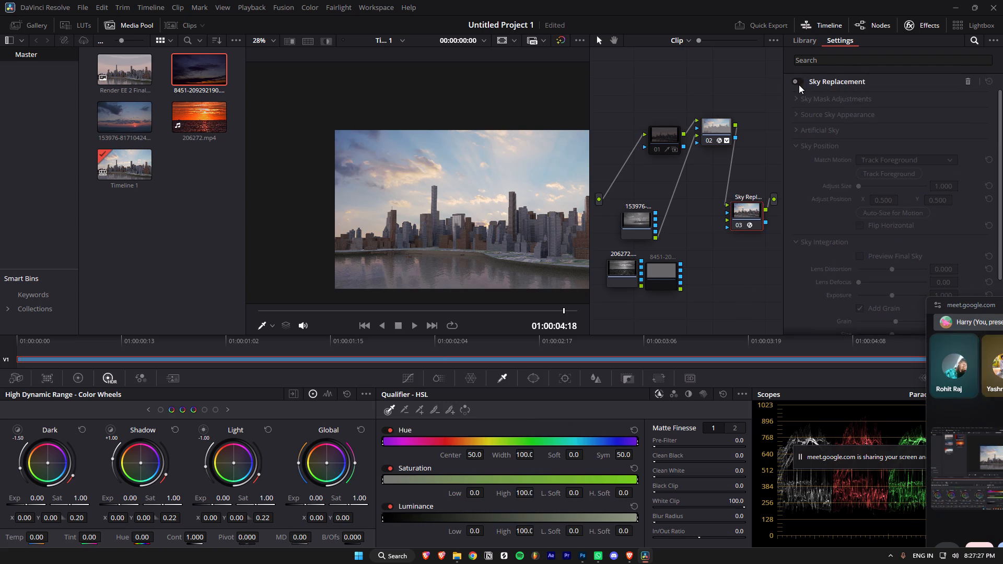
{"action": "left_click", "coordinate": [799, 85]}
{"action": "left_click", "coordinate": [799, 85]}
Delete Sky Replacement node 03 from the node graph.
{"action": "left_click", "coordinate": [748, 209]}
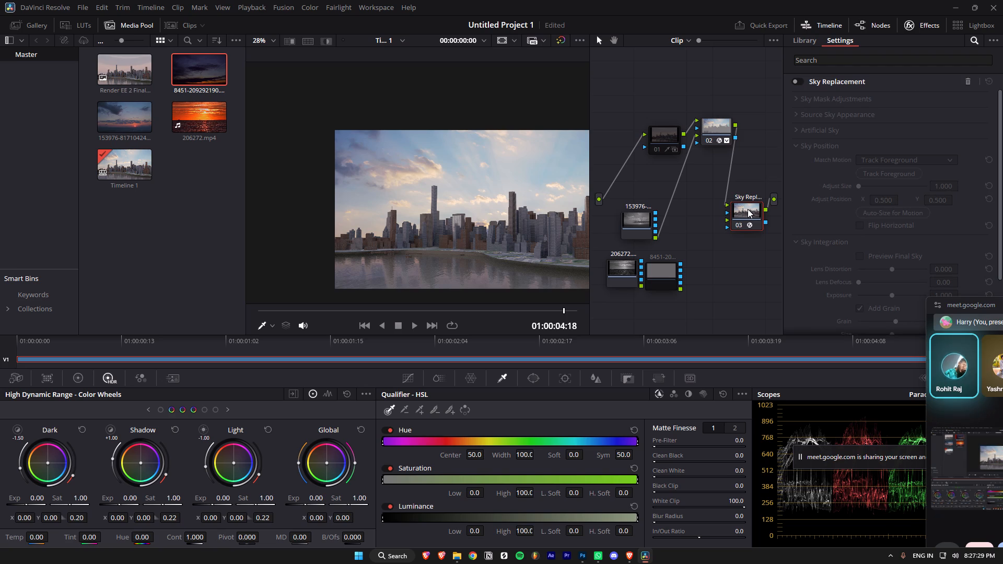
{"action": "key", "text": "Delete"}
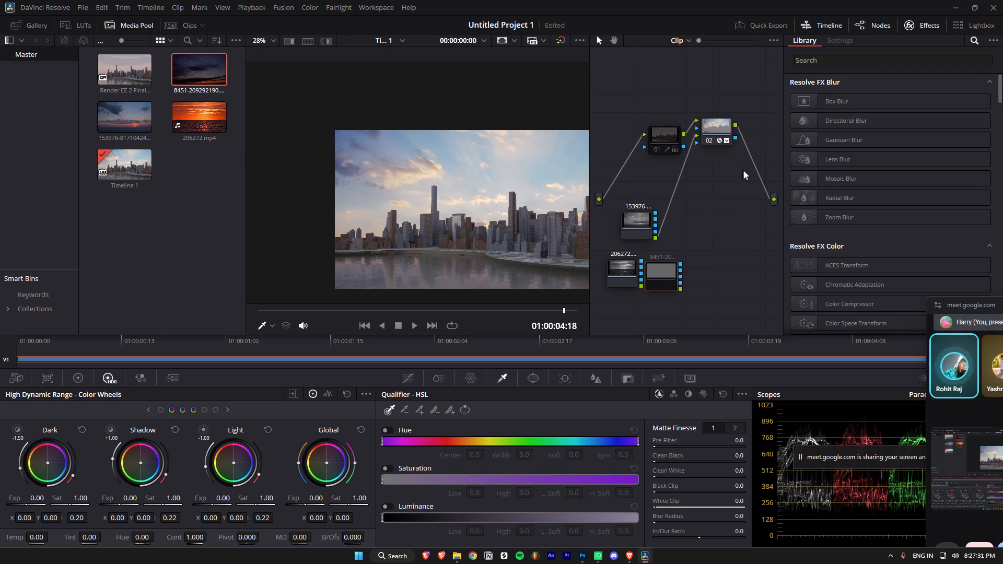
Add a new serial node, connect it between Match Move node 02 and the graph output, and place it beside the output.
{"action": "left_click", "coordinate": [751, 157]}
{"action": "key", "text": "alt+s"}
{"action": "left_click_drag", "start_coordinate": [706, 271], "coordinate": [742, 197]}
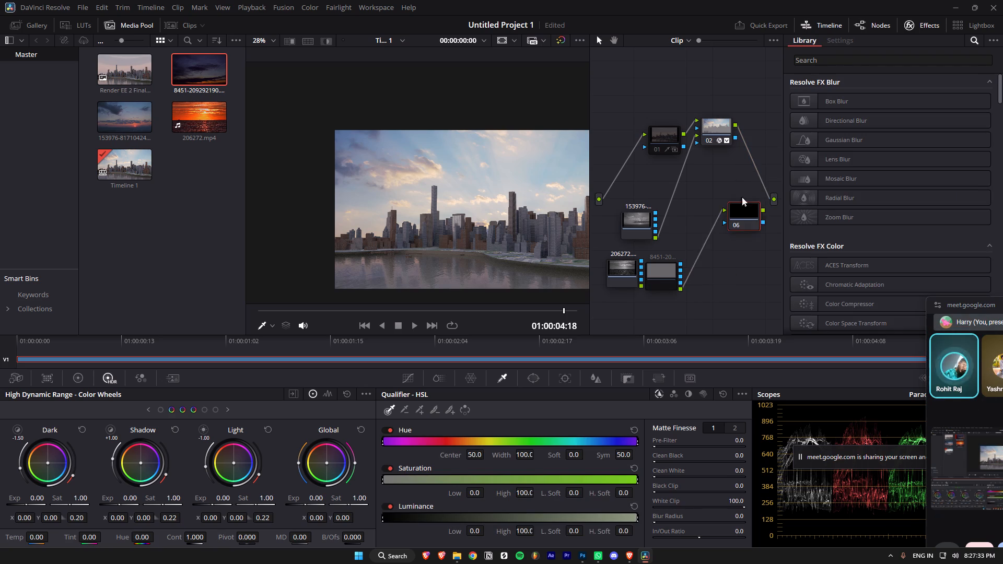
{"action": "left_click_drag", "start_coordinate": [742, 197], "coordinate": [746, 194]}
{"action": "left_click_drag", "start_coordinate": [683, 290], "coordinate": [673, 292]}
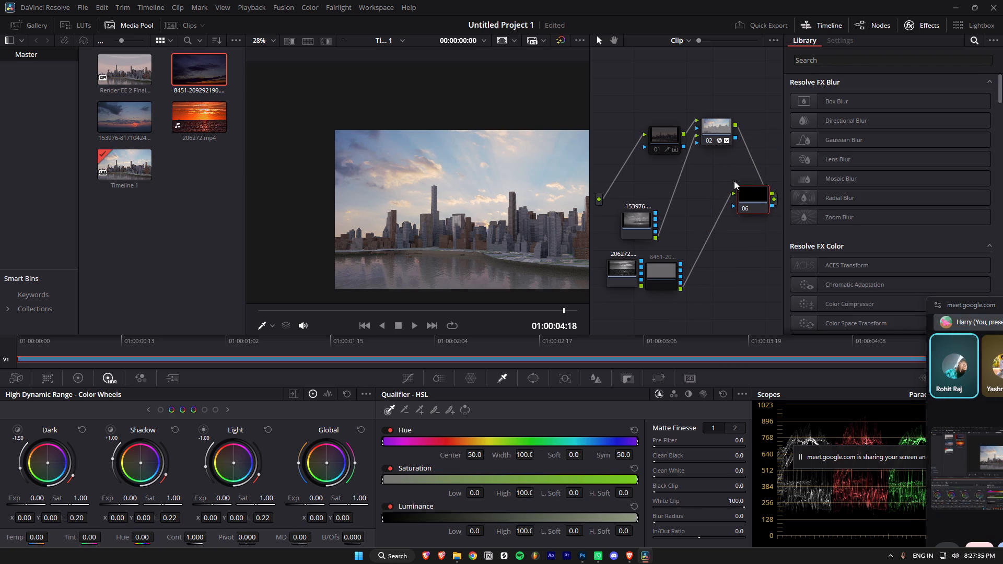
{"action": "left_click_drag", "start_coordinate": [733, 193], "coordinate": [706, 196]}
{"action": "left_click_drag", "start_coordinate": [736, 124], "coordinate": [734, 195]}
{"action": "left_click_drag", "start_coordinate": [744, 195], "coordinate": [708, 195]}
{"action": "left_click_drag", "start_coordinate": [736, 194], "coordinate": [769, 199]}
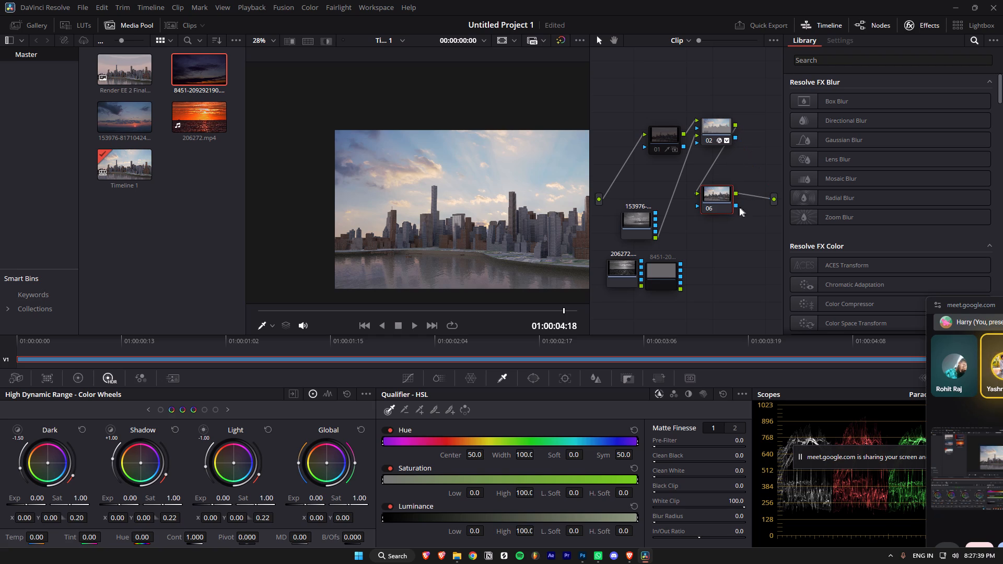
{"action": "left_click_drag", "start_coordinate": [708, 191], "coordinate": [741, 170]}
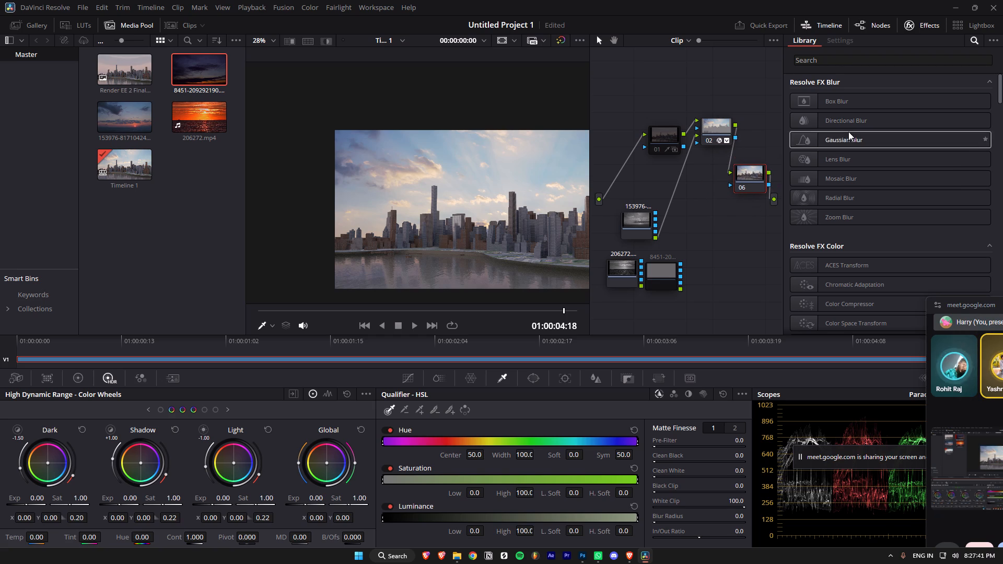
Search the effects library for "sk" and apply Sky Replacement to the new node before the output.
{"action": "left_click", "coordinate": [829, 59]}
{"action": "type", "text": "sk"}
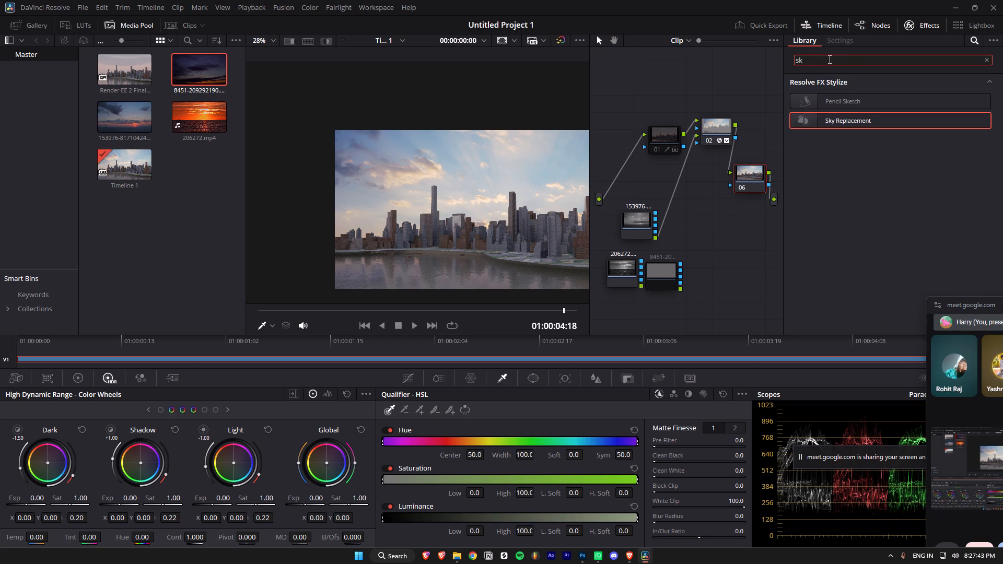
{"action": "left_click_drag", "start_coordinate": [869, 119], "coordinate": [747, 182]}
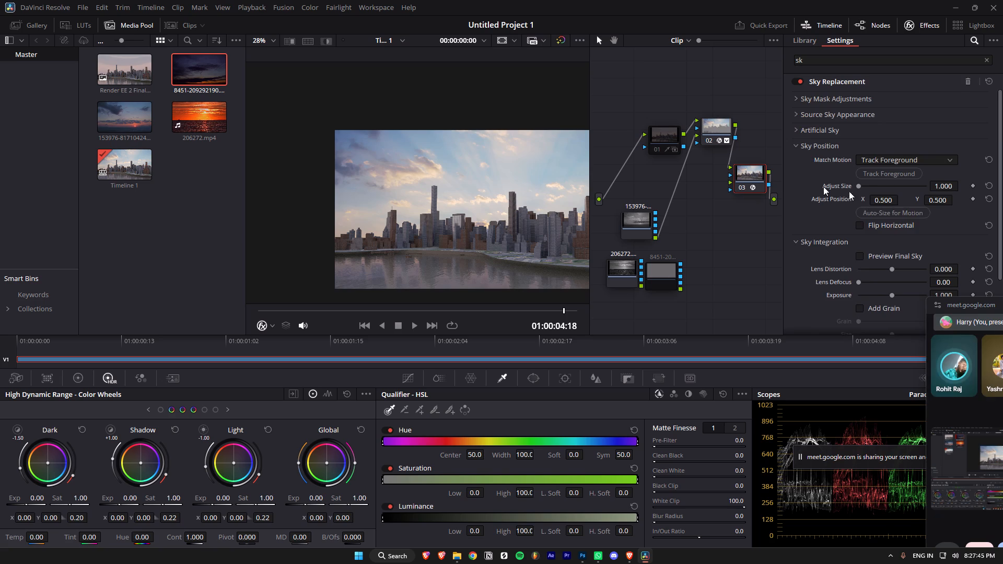
Set Lens Distortion to 1.000 in the new Sky Replacement's Sky Integration settings, leaving Add Grain off.
{"action": "scroll", "coordinate": [878, 215], "scroll_direction": "down", "scroll_amount": 5}
{"action": "left_click", "coordinate": [857, 239]}
{"action": "left_click", "coordinate": [861, 238]}
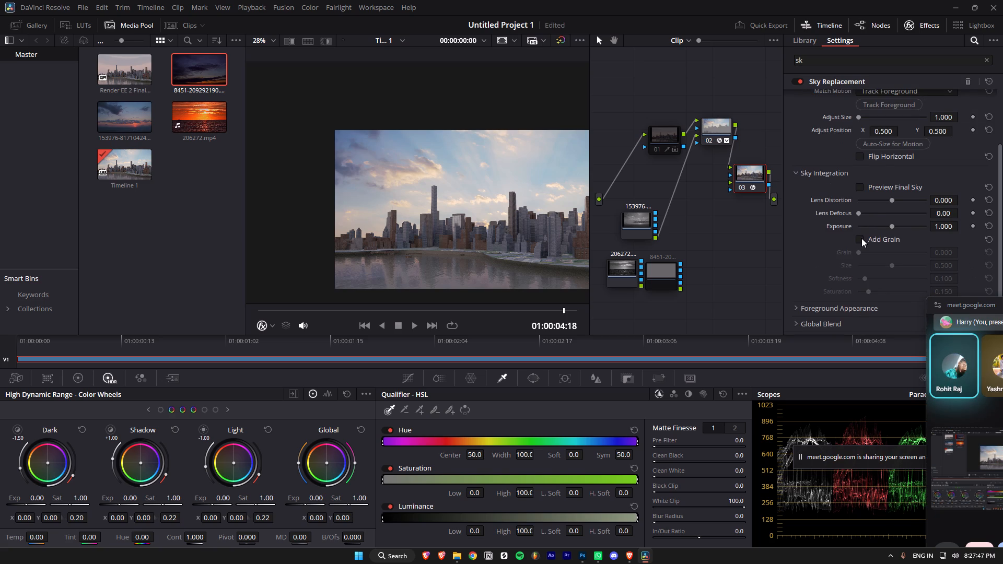
{"action": "left_click_drag", "start_coordinate": [891, 201], "coordinate": [930, 204]}
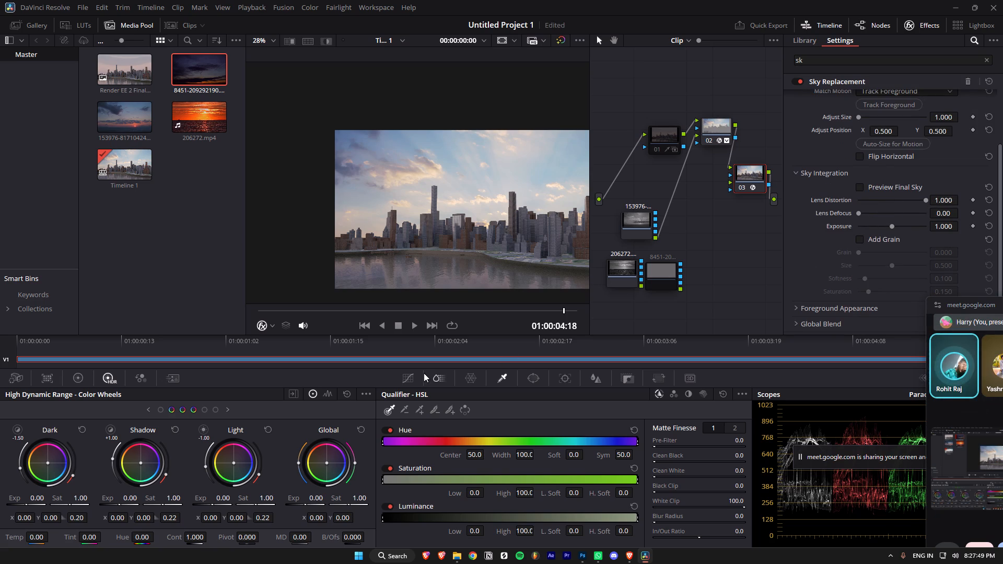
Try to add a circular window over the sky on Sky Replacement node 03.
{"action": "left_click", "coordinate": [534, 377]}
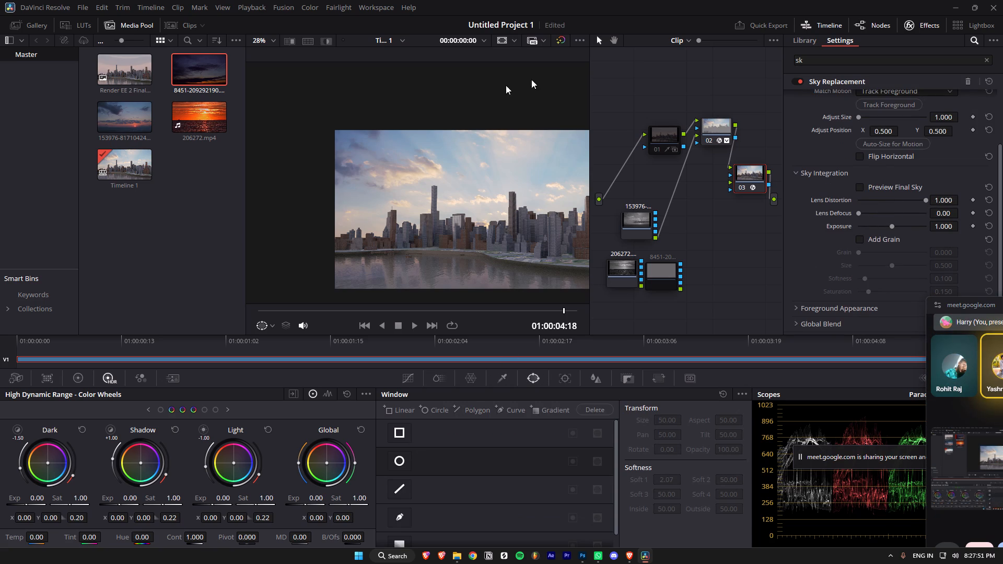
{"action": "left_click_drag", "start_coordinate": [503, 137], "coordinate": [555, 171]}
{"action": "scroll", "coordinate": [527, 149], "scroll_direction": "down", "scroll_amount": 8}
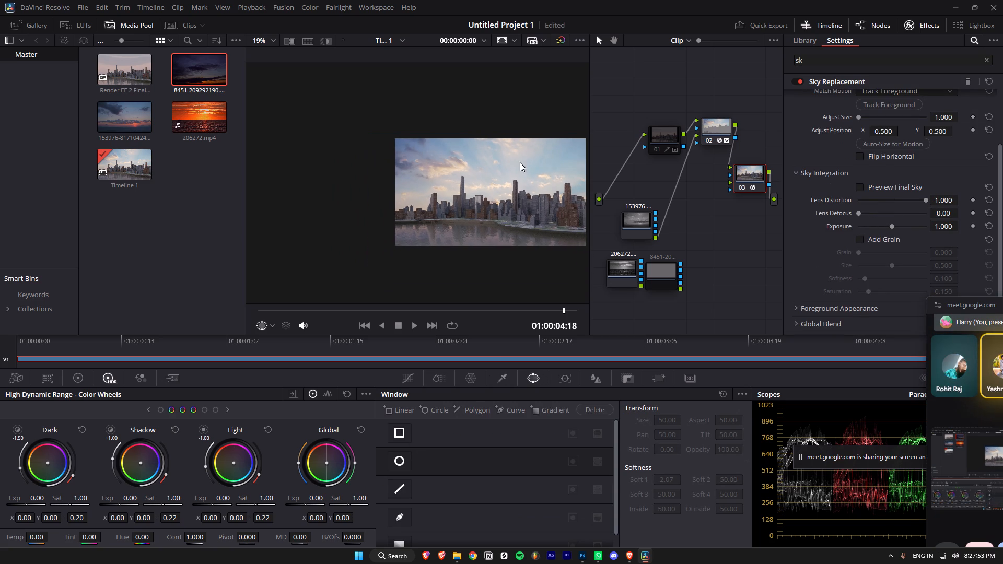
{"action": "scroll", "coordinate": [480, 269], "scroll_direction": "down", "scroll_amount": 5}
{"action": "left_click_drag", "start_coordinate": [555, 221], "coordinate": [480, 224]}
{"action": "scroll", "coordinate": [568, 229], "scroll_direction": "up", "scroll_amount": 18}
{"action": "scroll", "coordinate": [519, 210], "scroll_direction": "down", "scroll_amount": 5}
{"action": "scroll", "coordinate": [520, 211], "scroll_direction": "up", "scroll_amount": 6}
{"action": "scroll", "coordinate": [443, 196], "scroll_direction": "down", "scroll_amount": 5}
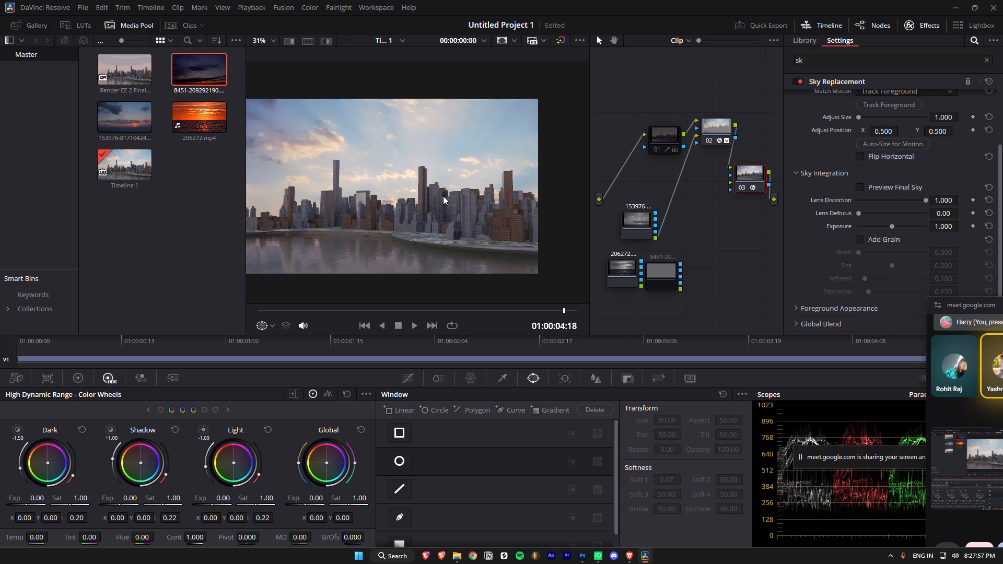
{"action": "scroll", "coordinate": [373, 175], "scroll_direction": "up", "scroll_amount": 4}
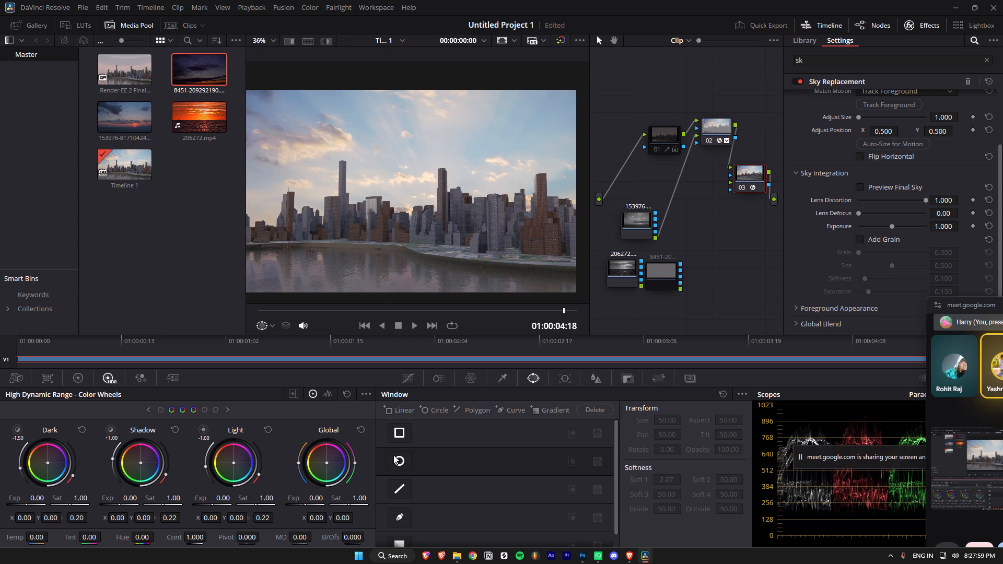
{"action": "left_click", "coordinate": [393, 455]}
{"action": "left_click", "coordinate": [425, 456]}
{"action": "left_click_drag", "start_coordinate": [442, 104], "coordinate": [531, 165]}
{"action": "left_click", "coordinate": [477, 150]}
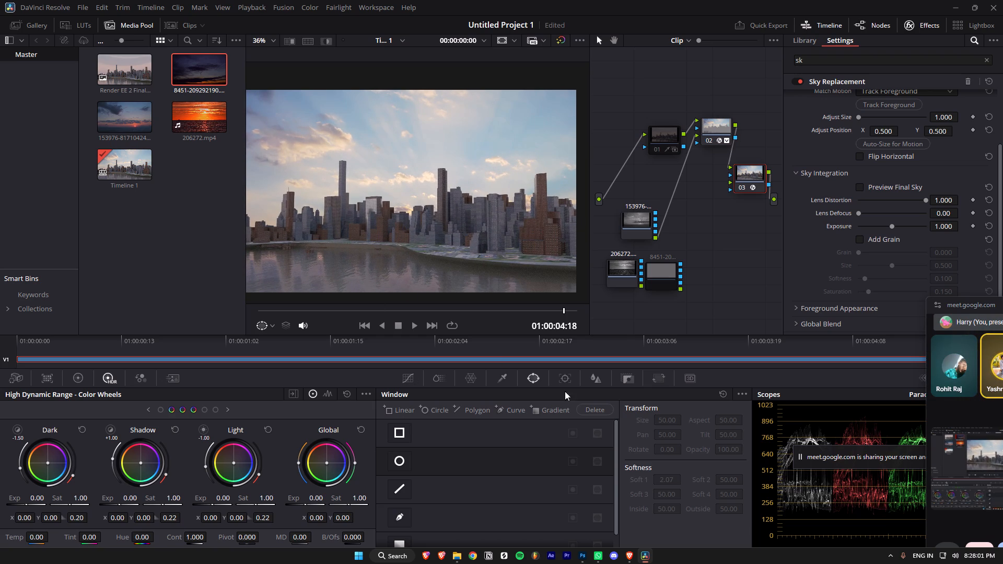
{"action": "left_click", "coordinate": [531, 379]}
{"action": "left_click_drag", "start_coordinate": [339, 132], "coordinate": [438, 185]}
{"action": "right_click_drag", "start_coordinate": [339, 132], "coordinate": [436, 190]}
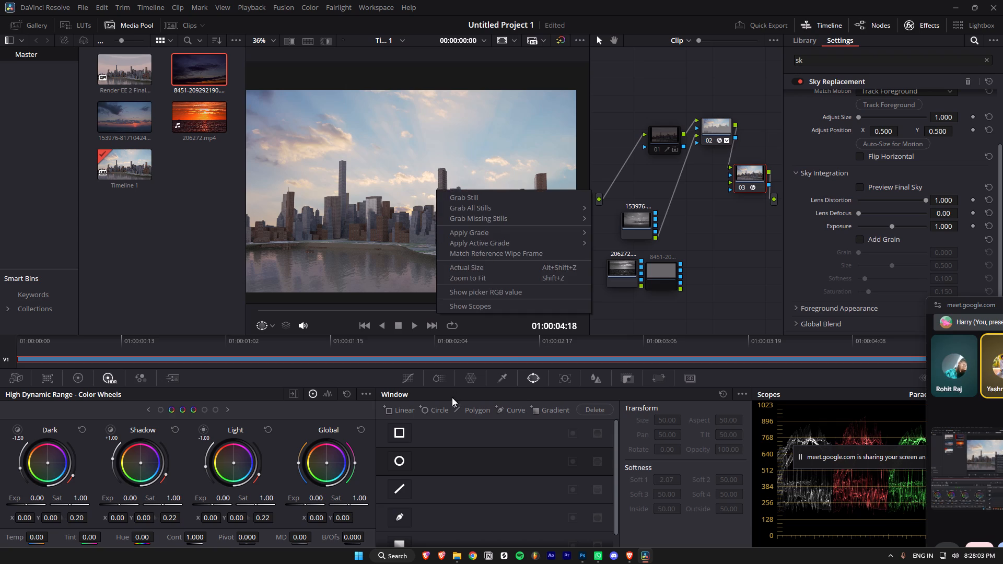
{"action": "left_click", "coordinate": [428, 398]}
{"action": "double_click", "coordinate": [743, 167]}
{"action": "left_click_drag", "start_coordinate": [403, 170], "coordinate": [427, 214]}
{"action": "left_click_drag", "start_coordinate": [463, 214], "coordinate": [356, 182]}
Reset the node grade of node 01.
{"action": "left_click", "coordinate": [723, 121]}
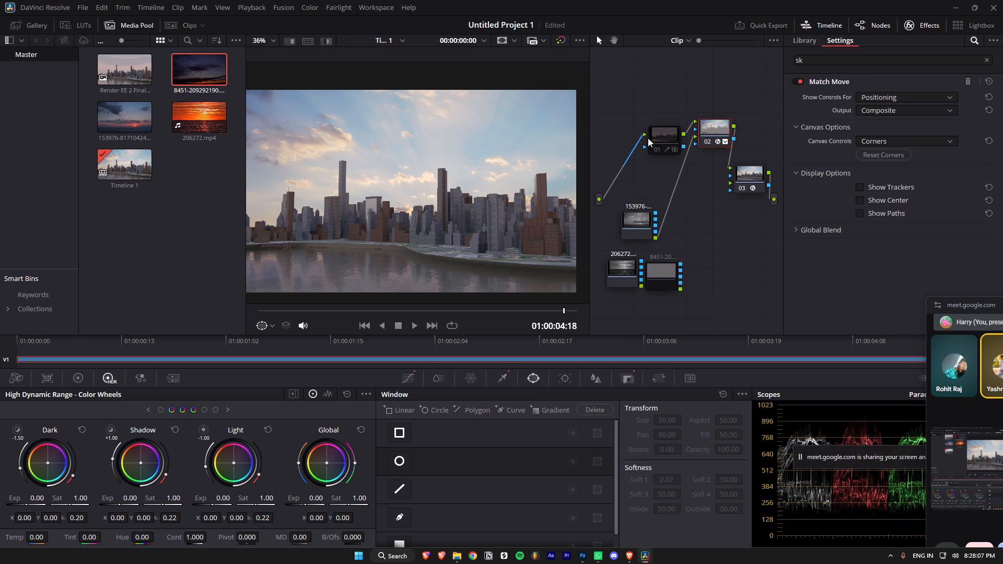
{"action": "left_click", "coordinate": [656, 134]}
{"action": "right_click", "coordinate": [664, 138]}
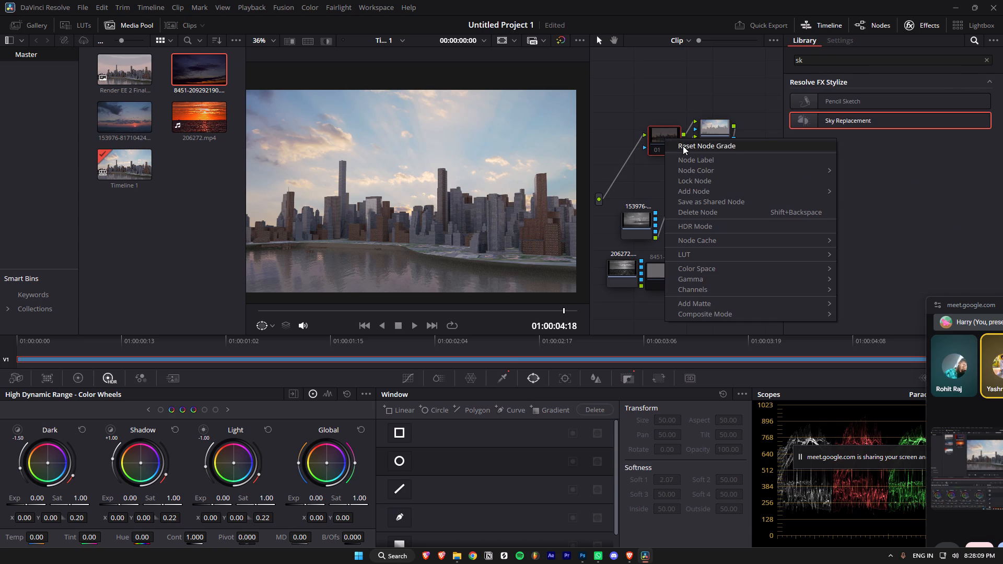
{"action": "left_click", "coordinate": [683, 146]}
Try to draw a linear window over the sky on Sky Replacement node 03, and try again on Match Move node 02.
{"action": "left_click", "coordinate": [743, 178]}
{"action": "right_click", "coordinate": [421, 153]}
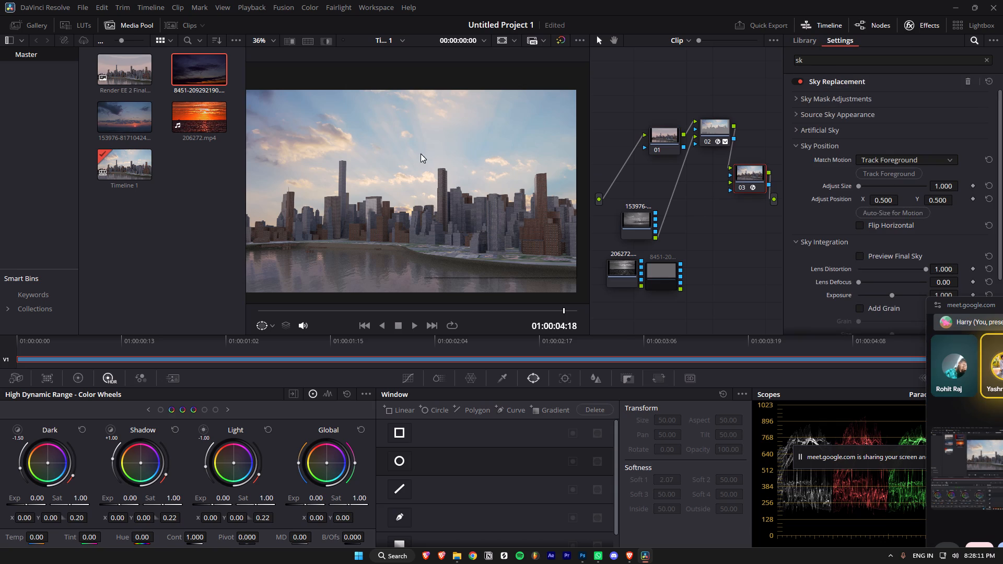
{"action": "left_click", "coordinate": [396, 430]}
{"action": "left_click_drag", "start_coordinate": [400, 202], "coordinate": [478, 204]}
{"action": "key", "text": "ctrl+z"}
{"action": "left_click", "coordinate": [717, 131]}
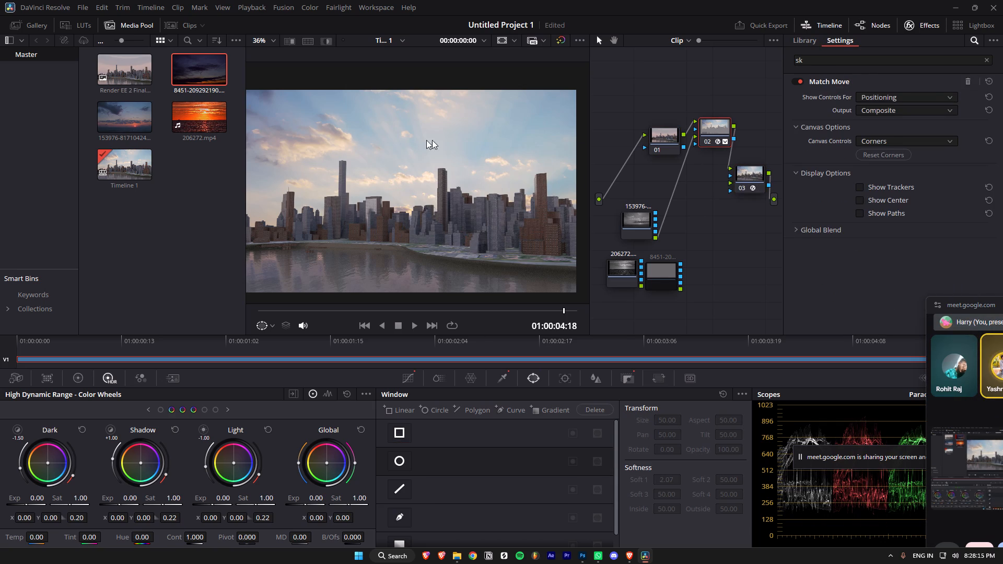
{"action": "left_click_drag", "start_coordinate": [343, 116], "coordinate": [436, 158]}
Add a circular window to node 01 and position it over the frame's upper-right corner, at about Pan 60.87 and Tilt 55.84.
{"action": "left_click", "coordinate": [634, 219]}
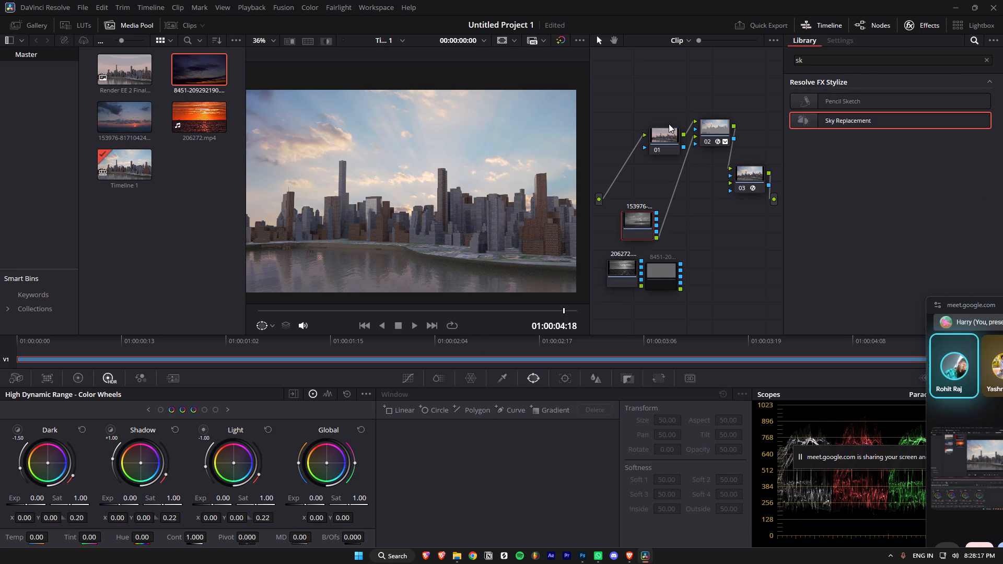
{"action": "left_click", "coordinate": [668, 135]}
{"action": "left_click", "coordinate": [393, 460]}
{"action": "left_click_drag", "start_coordinate": [373, 179], "coordinate": [421, 163]}
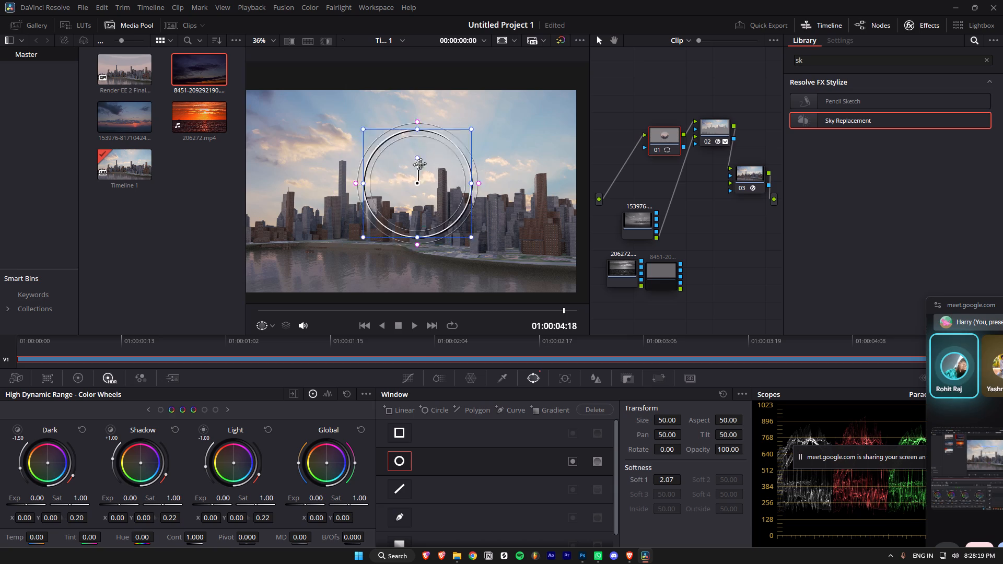
{"action": "left_click_drag", "start_coordinate": [421, 163], "coordinate": [540, 89]}
Raise node 01's HDR Global exposure to about 0.87 within the circular window.
{"action": "left_click_drag", "start_coordinate": [306, 504], "coordinate": [505, 484]}
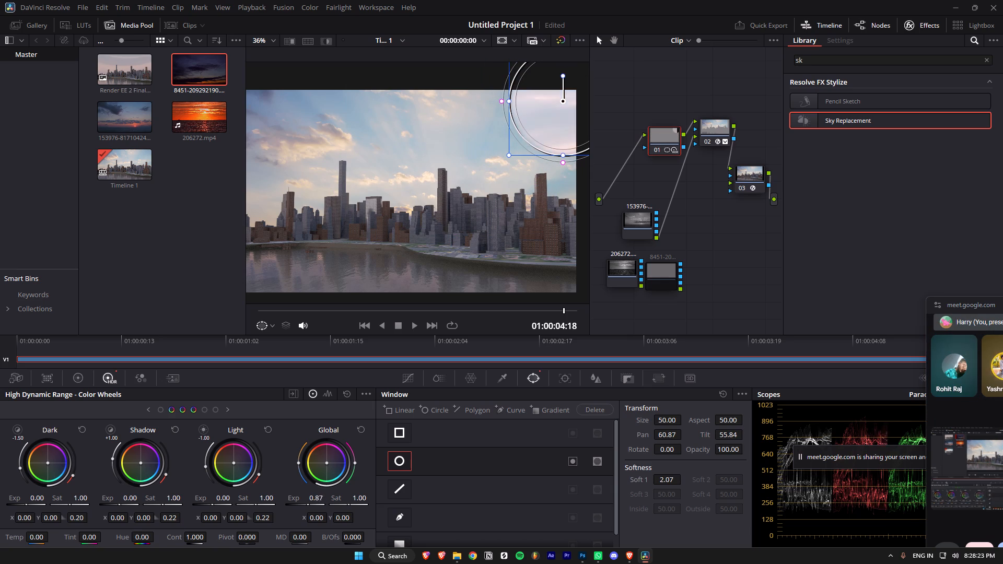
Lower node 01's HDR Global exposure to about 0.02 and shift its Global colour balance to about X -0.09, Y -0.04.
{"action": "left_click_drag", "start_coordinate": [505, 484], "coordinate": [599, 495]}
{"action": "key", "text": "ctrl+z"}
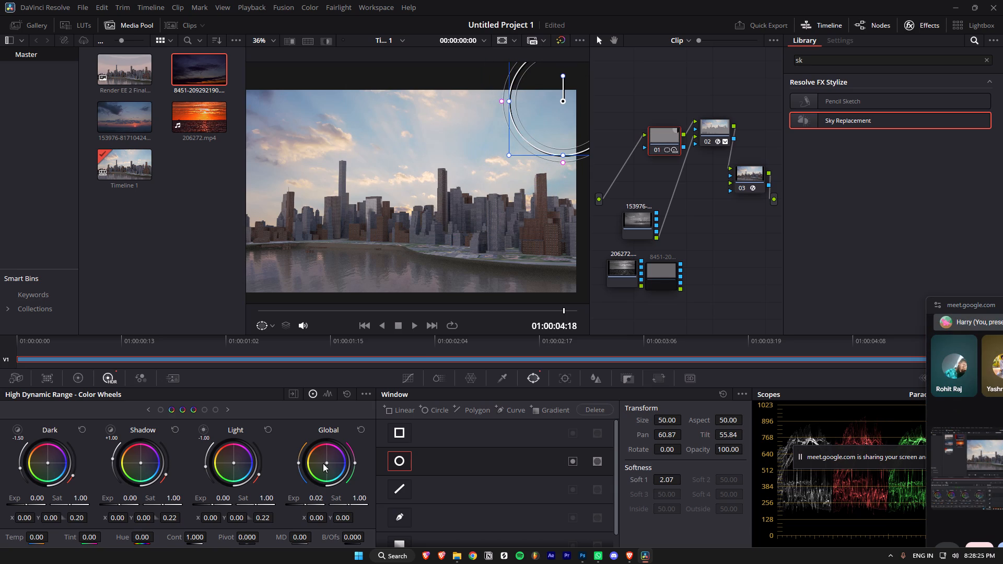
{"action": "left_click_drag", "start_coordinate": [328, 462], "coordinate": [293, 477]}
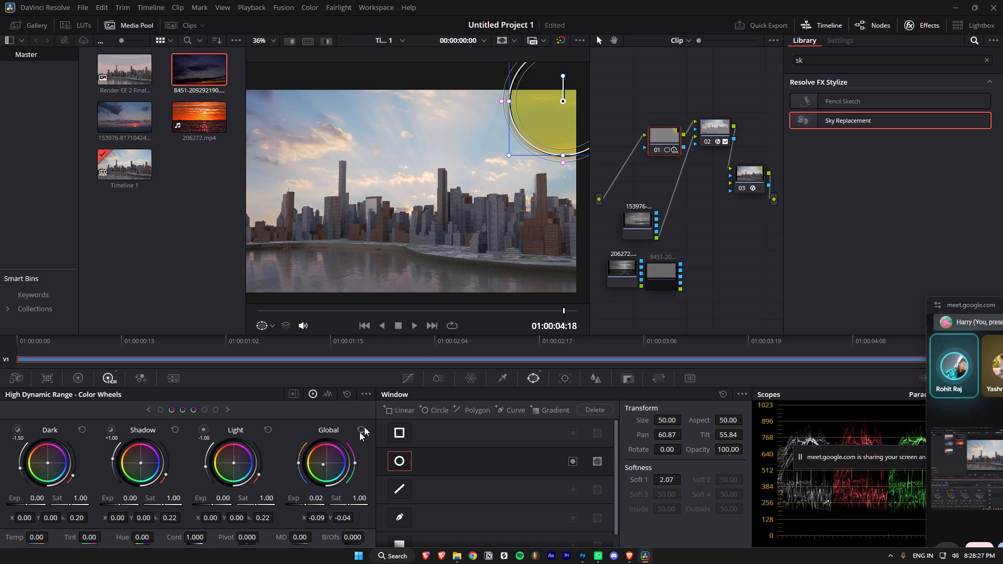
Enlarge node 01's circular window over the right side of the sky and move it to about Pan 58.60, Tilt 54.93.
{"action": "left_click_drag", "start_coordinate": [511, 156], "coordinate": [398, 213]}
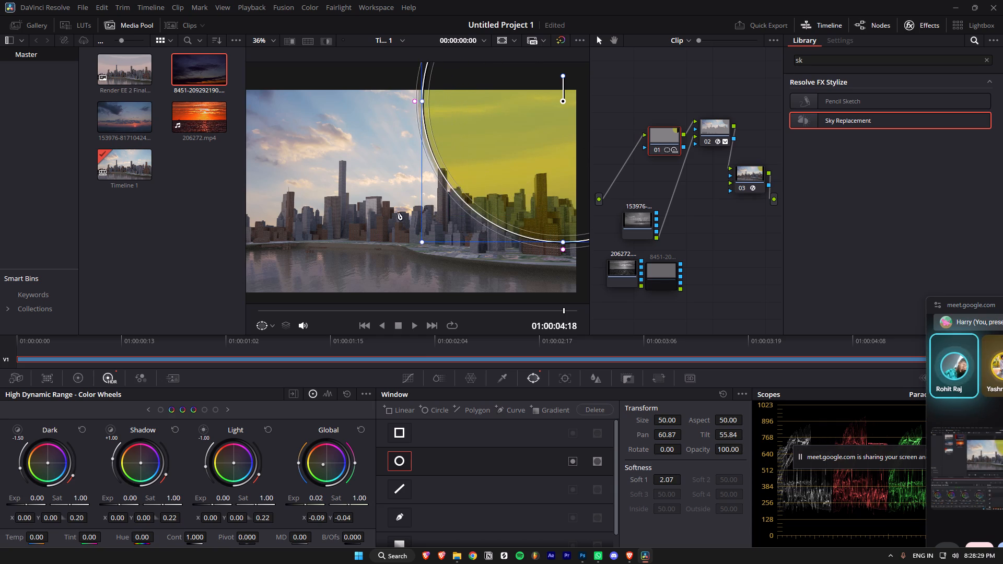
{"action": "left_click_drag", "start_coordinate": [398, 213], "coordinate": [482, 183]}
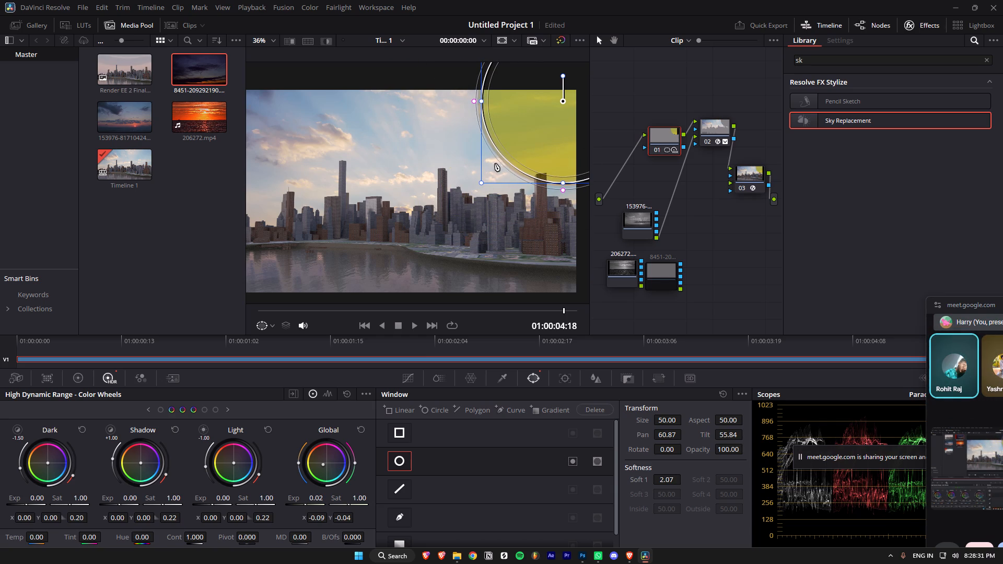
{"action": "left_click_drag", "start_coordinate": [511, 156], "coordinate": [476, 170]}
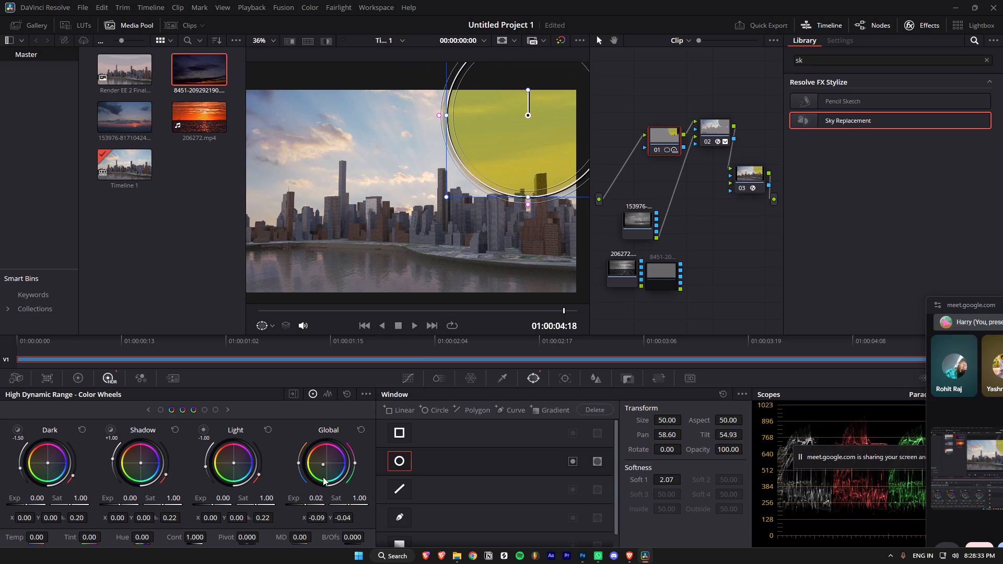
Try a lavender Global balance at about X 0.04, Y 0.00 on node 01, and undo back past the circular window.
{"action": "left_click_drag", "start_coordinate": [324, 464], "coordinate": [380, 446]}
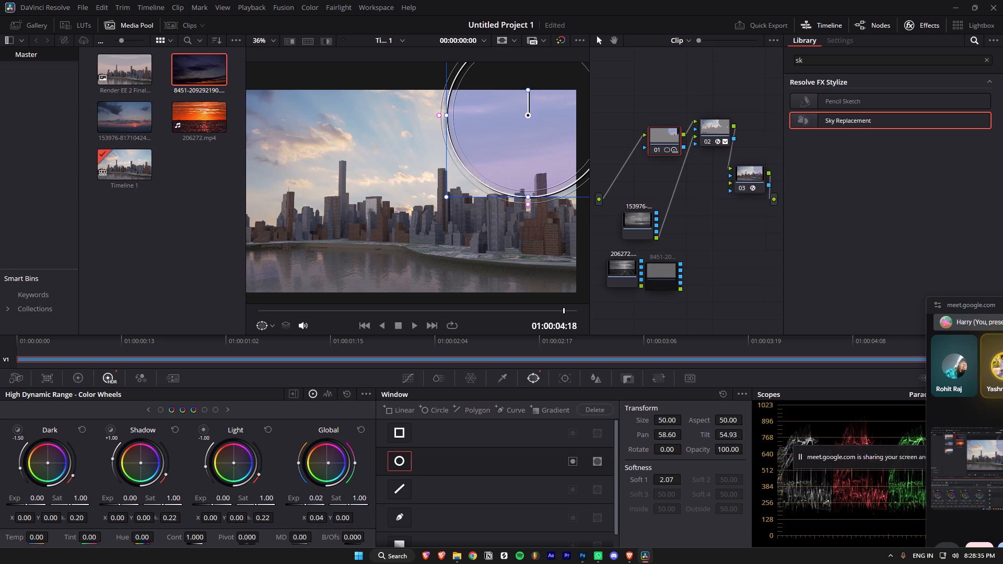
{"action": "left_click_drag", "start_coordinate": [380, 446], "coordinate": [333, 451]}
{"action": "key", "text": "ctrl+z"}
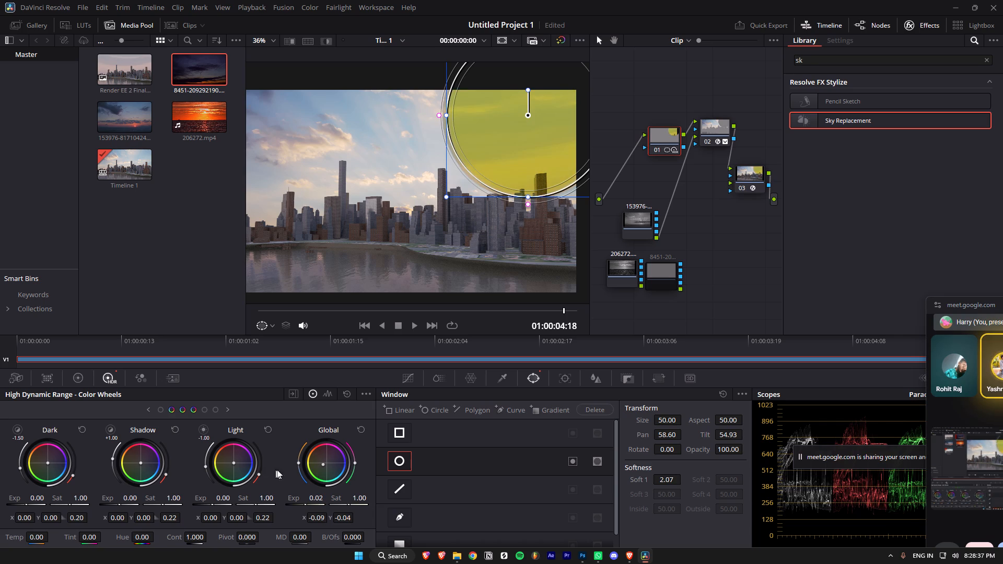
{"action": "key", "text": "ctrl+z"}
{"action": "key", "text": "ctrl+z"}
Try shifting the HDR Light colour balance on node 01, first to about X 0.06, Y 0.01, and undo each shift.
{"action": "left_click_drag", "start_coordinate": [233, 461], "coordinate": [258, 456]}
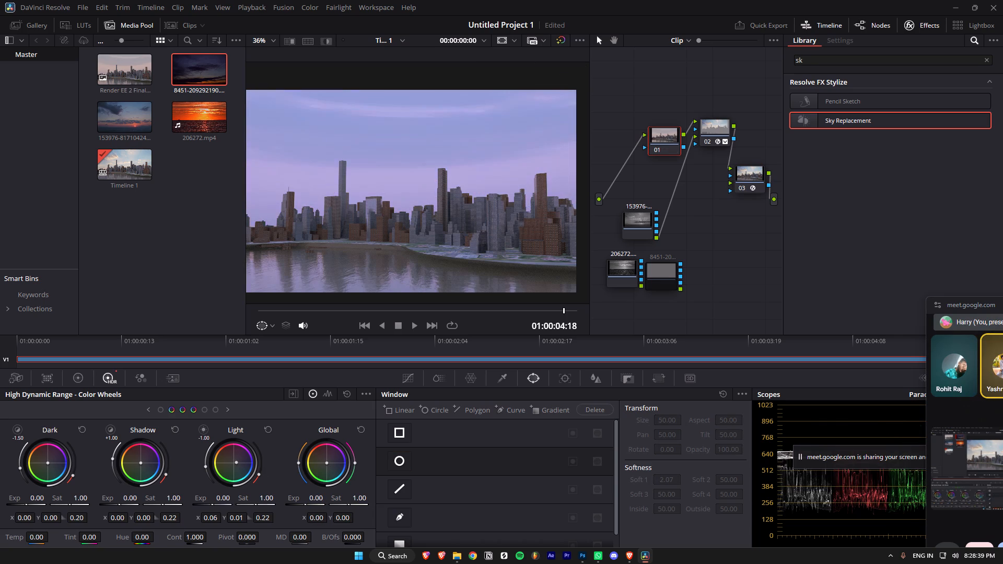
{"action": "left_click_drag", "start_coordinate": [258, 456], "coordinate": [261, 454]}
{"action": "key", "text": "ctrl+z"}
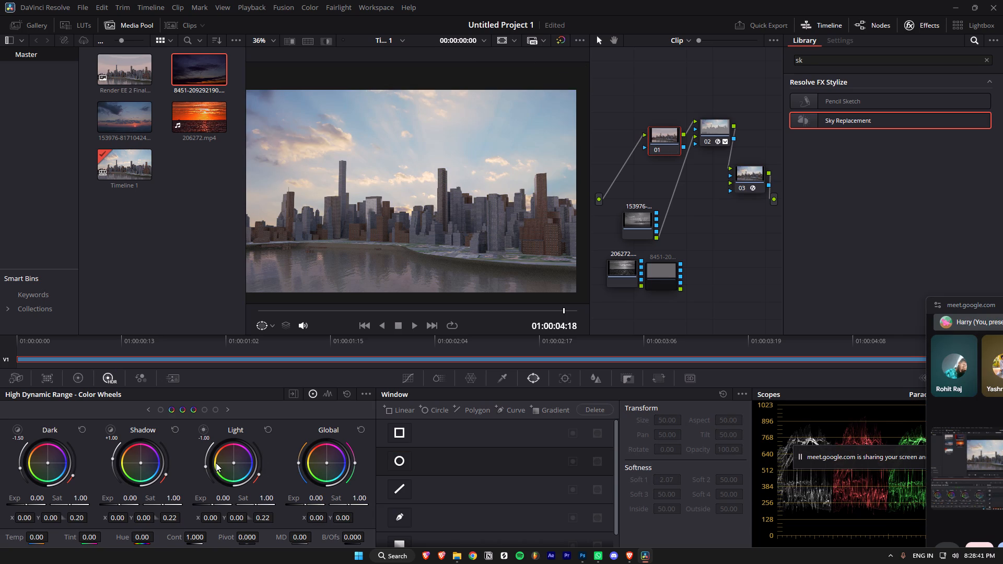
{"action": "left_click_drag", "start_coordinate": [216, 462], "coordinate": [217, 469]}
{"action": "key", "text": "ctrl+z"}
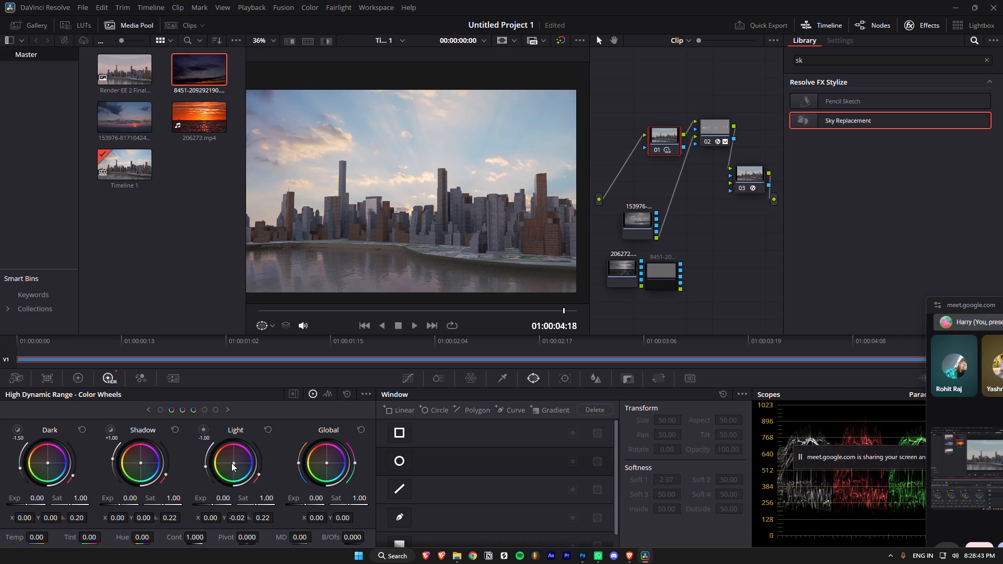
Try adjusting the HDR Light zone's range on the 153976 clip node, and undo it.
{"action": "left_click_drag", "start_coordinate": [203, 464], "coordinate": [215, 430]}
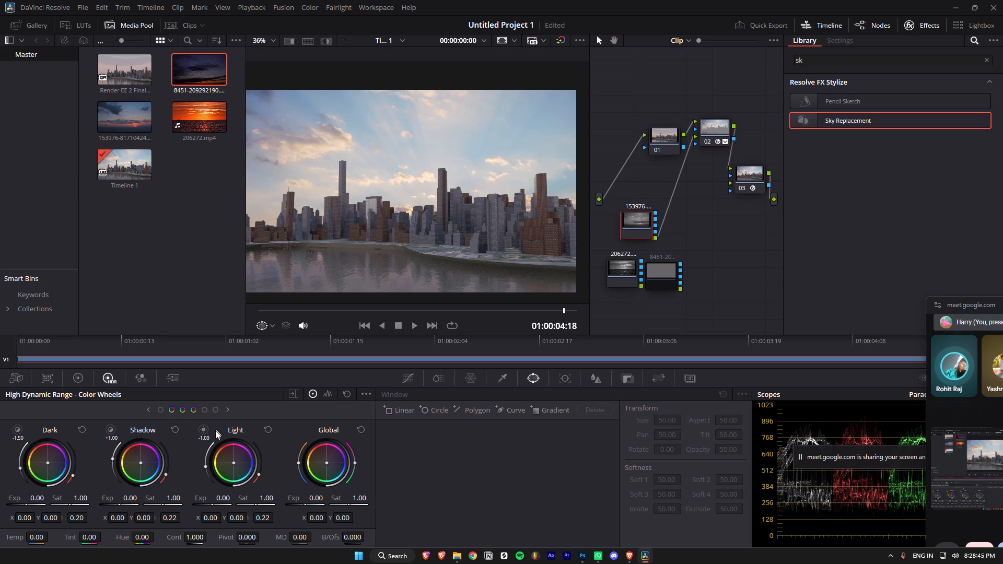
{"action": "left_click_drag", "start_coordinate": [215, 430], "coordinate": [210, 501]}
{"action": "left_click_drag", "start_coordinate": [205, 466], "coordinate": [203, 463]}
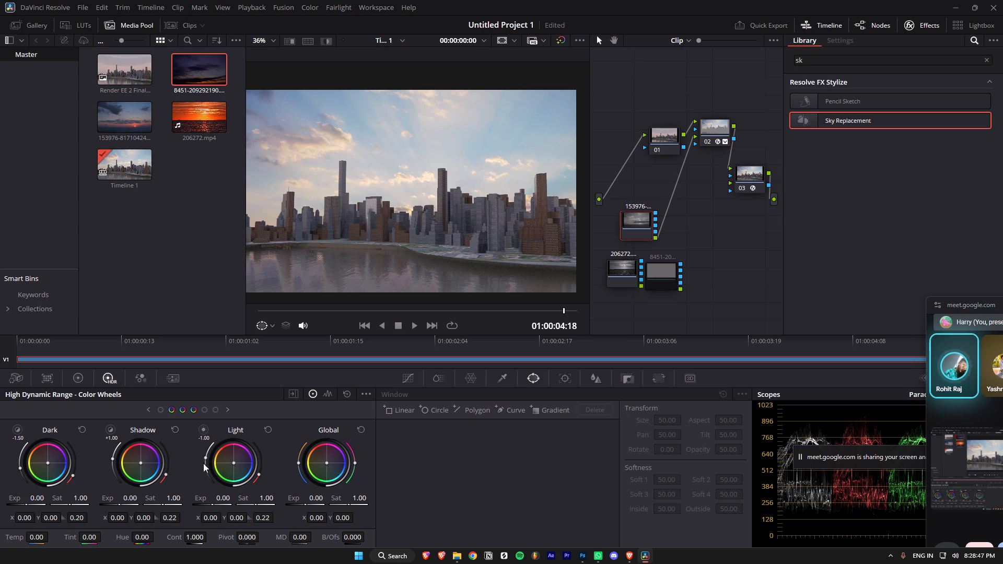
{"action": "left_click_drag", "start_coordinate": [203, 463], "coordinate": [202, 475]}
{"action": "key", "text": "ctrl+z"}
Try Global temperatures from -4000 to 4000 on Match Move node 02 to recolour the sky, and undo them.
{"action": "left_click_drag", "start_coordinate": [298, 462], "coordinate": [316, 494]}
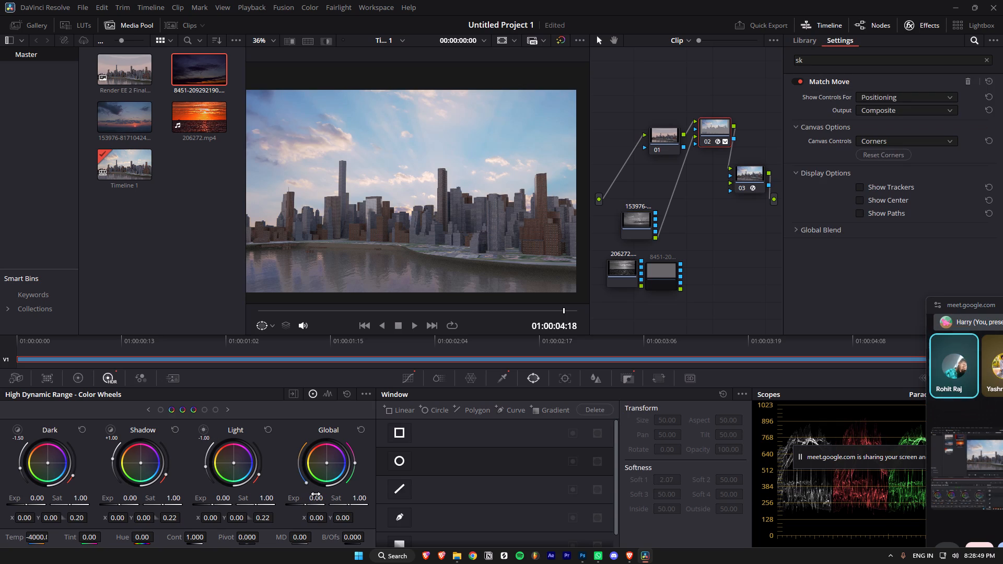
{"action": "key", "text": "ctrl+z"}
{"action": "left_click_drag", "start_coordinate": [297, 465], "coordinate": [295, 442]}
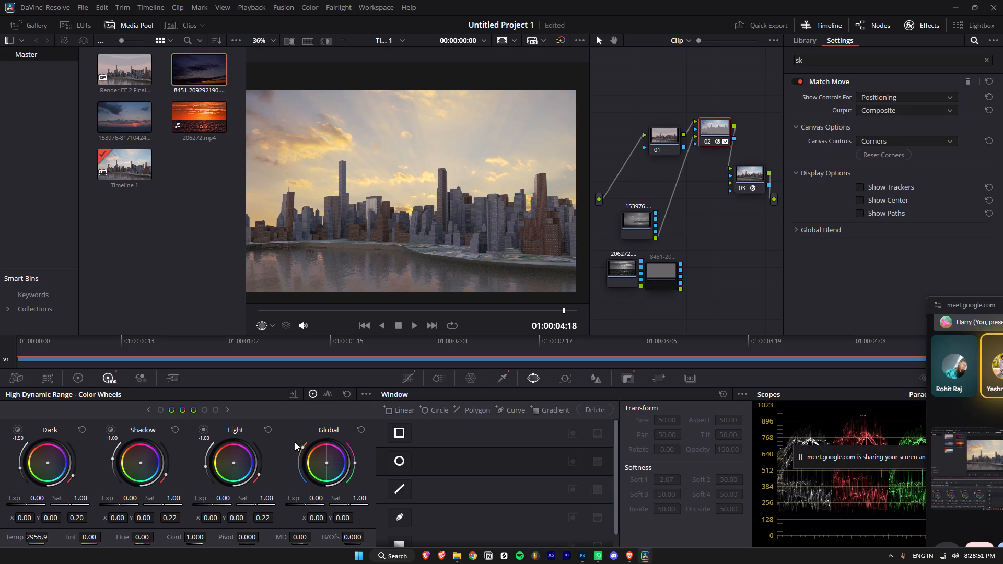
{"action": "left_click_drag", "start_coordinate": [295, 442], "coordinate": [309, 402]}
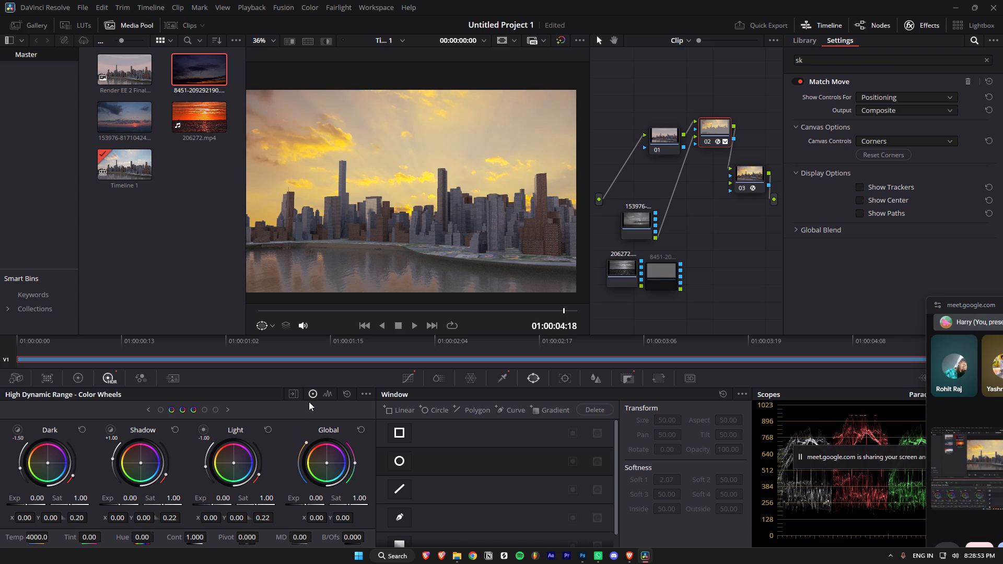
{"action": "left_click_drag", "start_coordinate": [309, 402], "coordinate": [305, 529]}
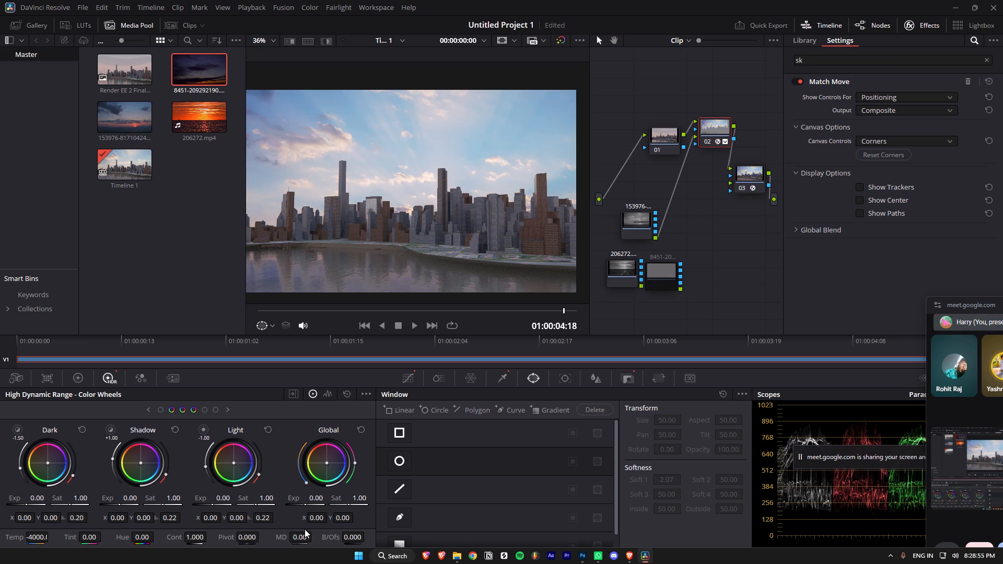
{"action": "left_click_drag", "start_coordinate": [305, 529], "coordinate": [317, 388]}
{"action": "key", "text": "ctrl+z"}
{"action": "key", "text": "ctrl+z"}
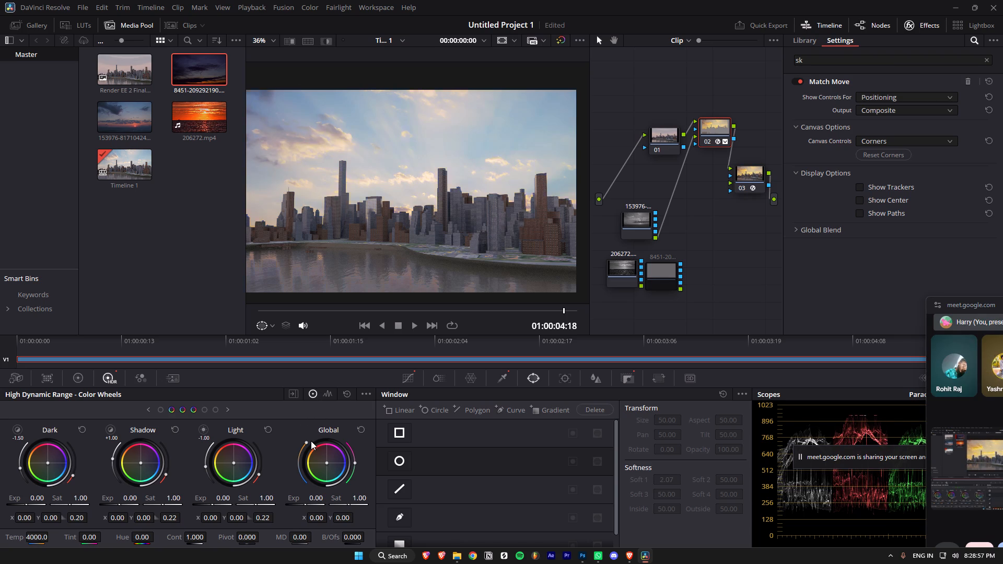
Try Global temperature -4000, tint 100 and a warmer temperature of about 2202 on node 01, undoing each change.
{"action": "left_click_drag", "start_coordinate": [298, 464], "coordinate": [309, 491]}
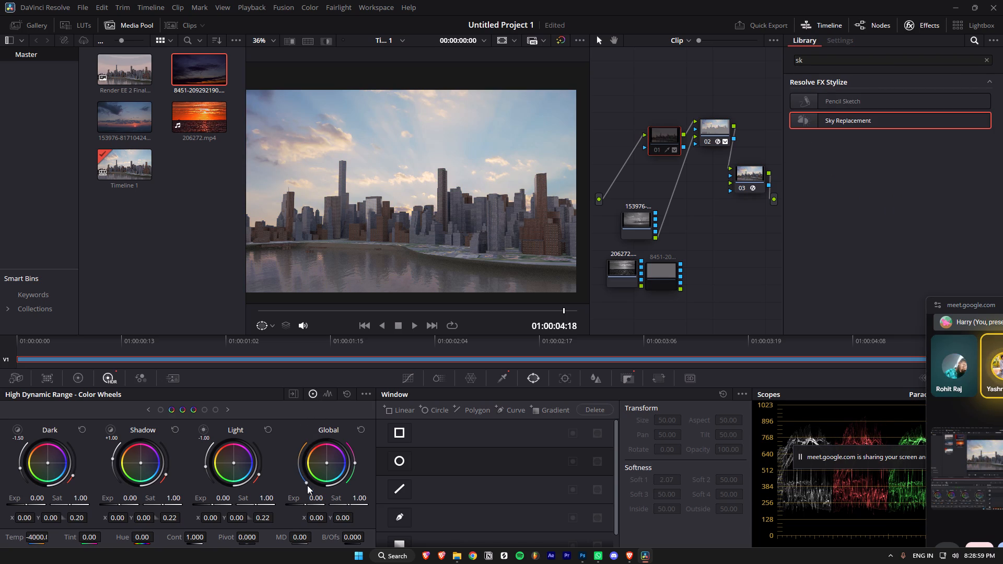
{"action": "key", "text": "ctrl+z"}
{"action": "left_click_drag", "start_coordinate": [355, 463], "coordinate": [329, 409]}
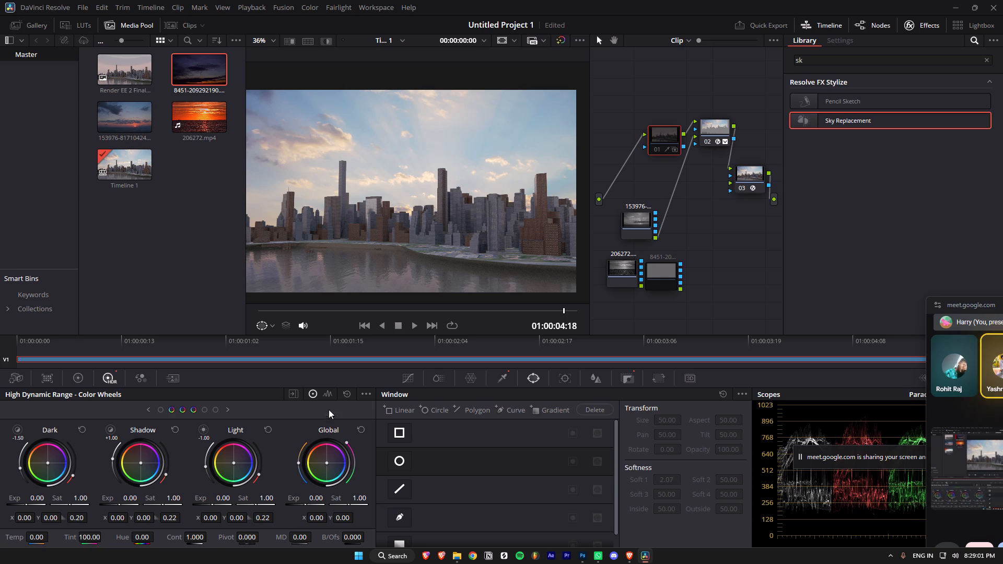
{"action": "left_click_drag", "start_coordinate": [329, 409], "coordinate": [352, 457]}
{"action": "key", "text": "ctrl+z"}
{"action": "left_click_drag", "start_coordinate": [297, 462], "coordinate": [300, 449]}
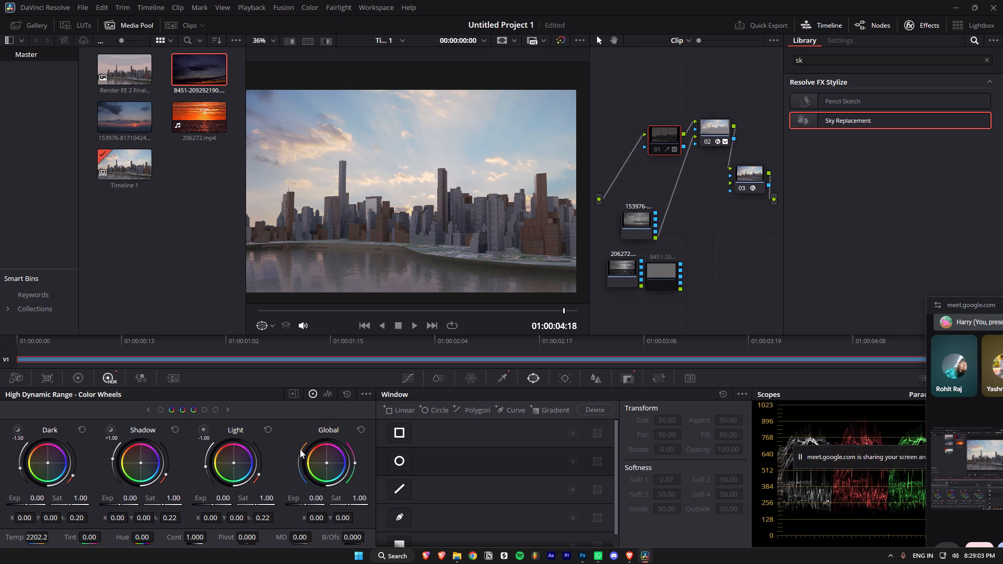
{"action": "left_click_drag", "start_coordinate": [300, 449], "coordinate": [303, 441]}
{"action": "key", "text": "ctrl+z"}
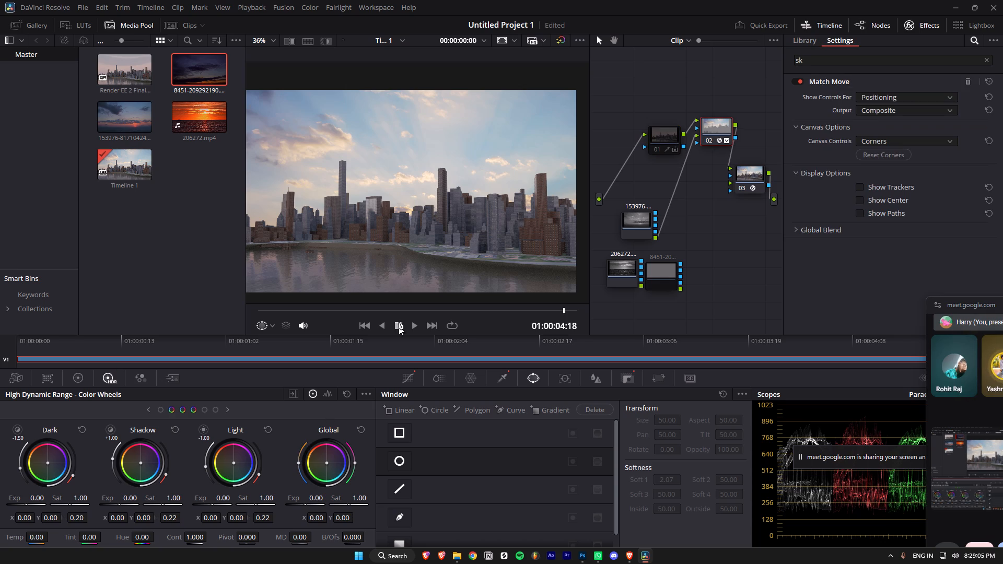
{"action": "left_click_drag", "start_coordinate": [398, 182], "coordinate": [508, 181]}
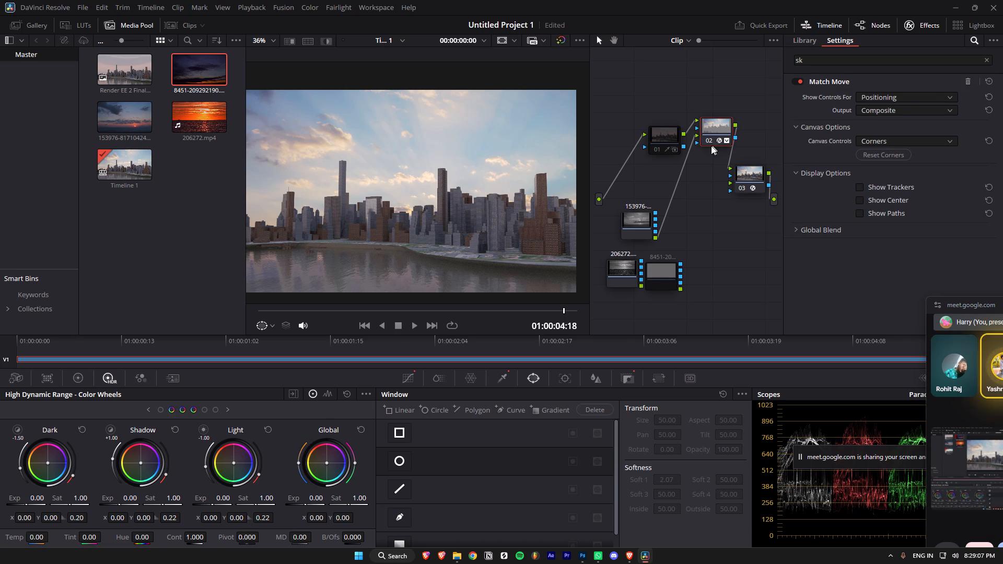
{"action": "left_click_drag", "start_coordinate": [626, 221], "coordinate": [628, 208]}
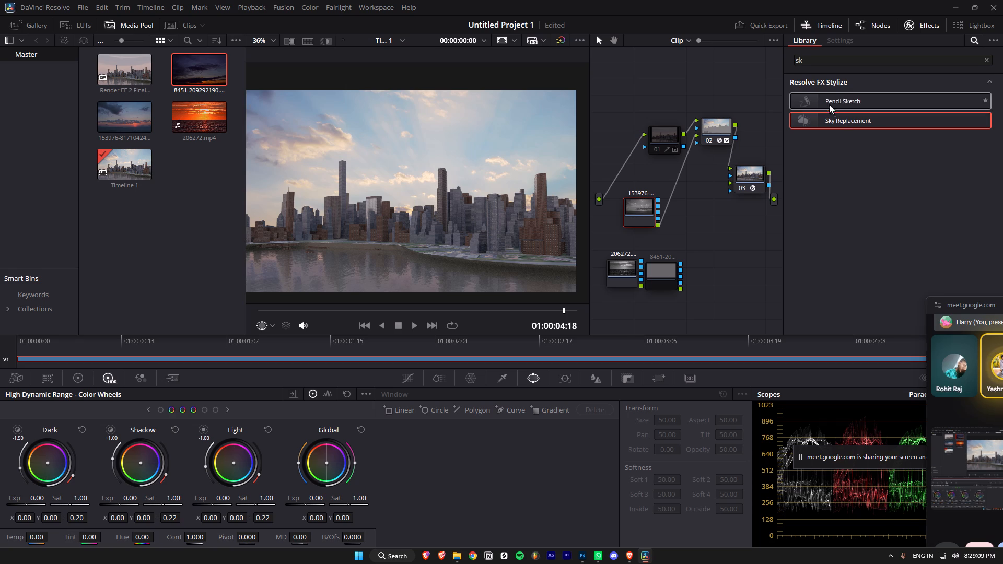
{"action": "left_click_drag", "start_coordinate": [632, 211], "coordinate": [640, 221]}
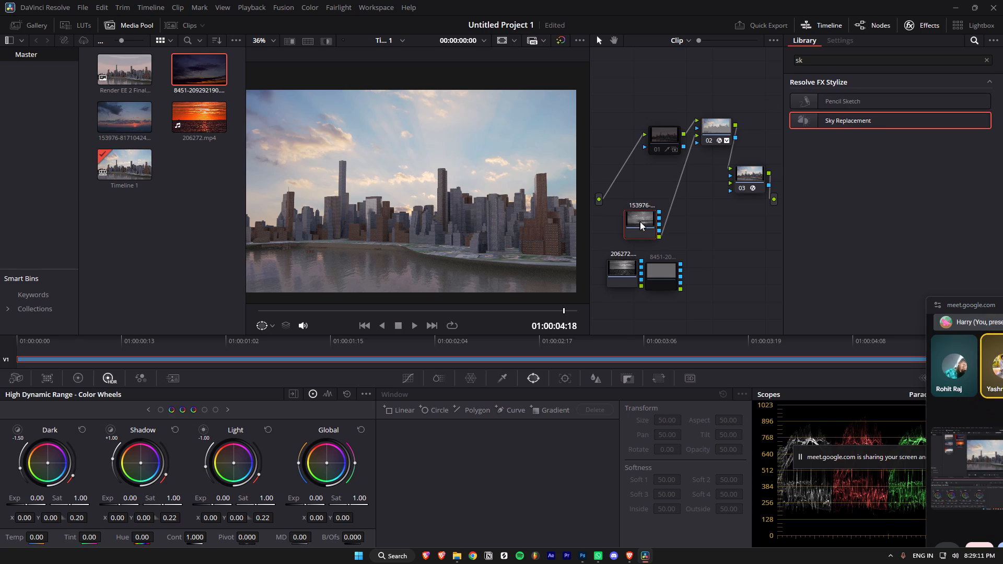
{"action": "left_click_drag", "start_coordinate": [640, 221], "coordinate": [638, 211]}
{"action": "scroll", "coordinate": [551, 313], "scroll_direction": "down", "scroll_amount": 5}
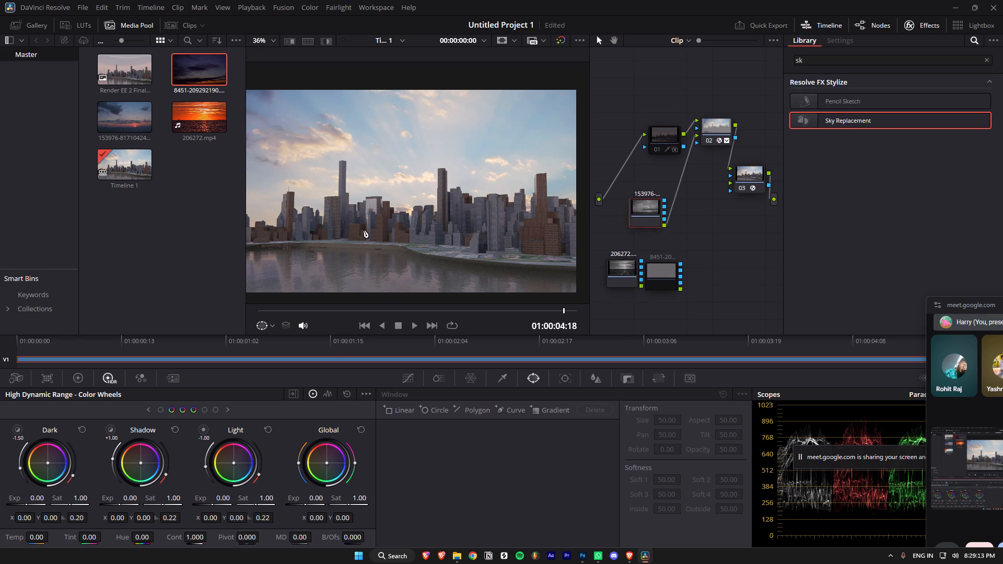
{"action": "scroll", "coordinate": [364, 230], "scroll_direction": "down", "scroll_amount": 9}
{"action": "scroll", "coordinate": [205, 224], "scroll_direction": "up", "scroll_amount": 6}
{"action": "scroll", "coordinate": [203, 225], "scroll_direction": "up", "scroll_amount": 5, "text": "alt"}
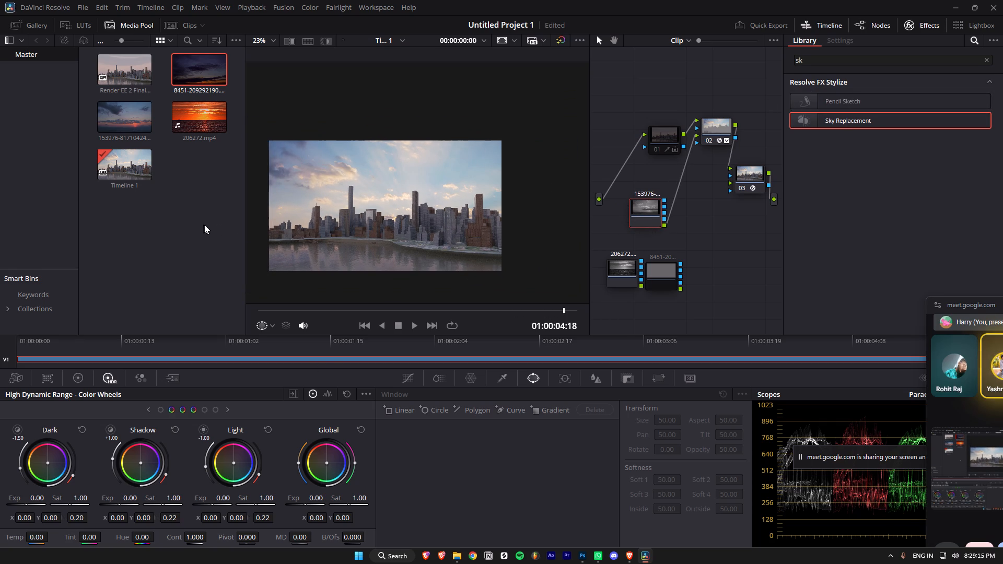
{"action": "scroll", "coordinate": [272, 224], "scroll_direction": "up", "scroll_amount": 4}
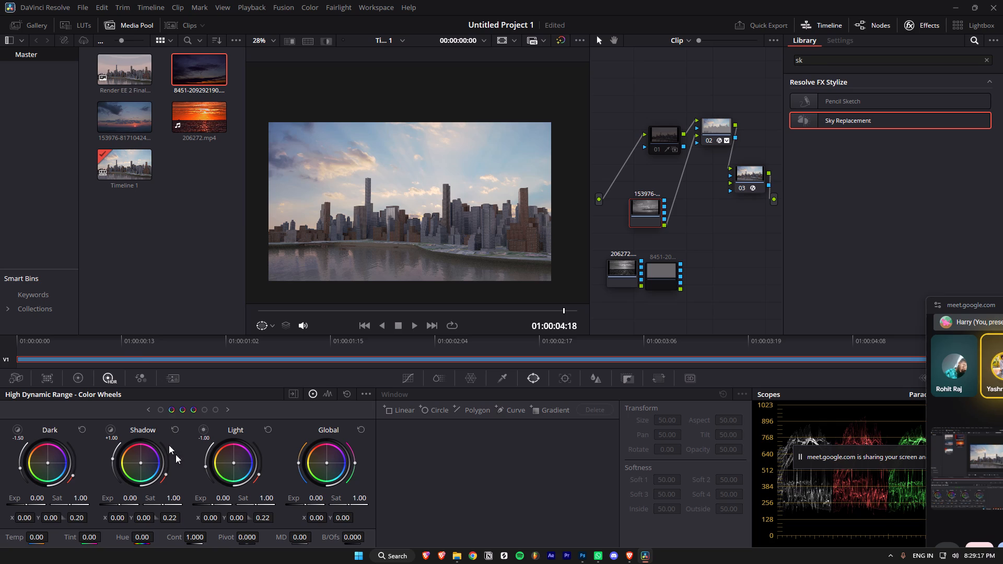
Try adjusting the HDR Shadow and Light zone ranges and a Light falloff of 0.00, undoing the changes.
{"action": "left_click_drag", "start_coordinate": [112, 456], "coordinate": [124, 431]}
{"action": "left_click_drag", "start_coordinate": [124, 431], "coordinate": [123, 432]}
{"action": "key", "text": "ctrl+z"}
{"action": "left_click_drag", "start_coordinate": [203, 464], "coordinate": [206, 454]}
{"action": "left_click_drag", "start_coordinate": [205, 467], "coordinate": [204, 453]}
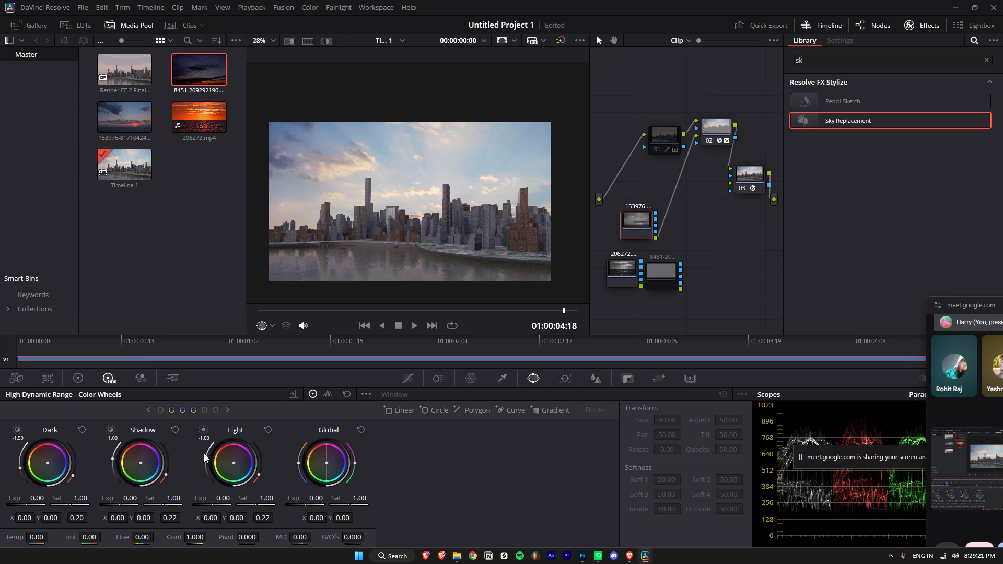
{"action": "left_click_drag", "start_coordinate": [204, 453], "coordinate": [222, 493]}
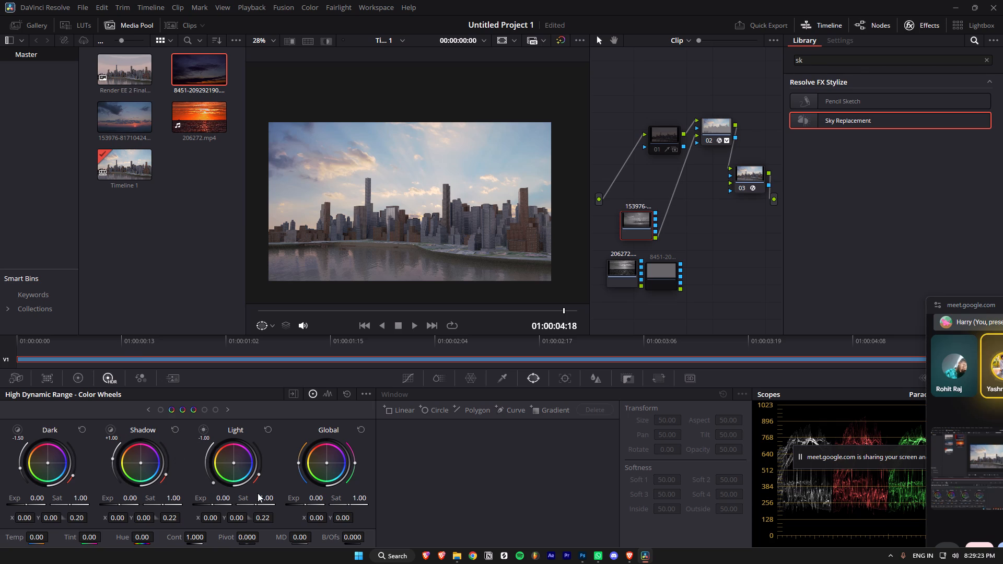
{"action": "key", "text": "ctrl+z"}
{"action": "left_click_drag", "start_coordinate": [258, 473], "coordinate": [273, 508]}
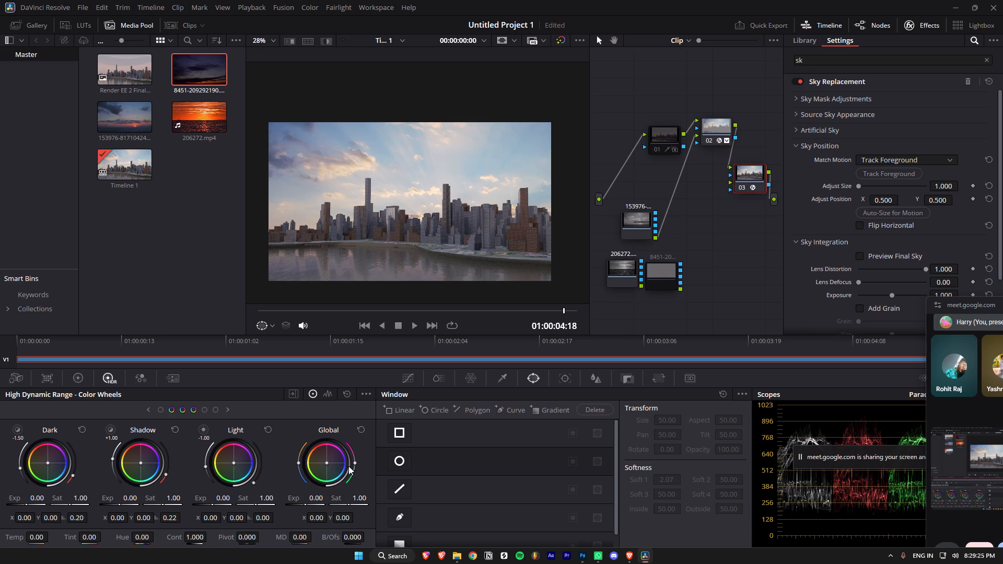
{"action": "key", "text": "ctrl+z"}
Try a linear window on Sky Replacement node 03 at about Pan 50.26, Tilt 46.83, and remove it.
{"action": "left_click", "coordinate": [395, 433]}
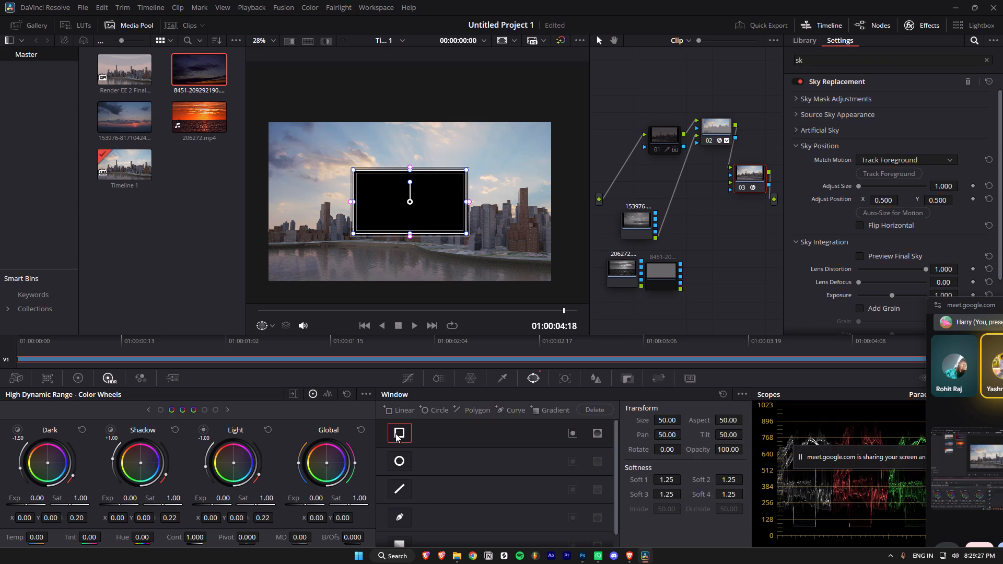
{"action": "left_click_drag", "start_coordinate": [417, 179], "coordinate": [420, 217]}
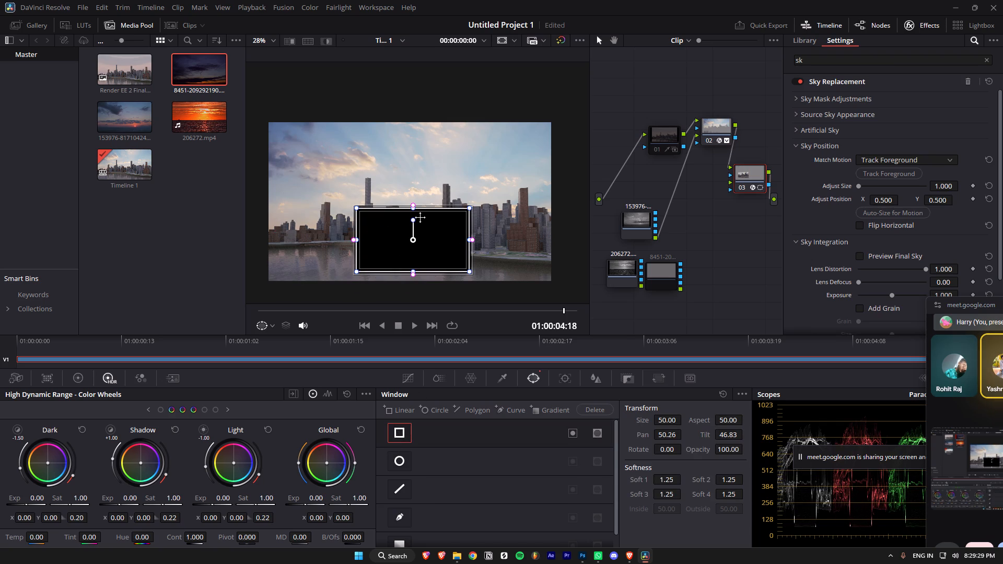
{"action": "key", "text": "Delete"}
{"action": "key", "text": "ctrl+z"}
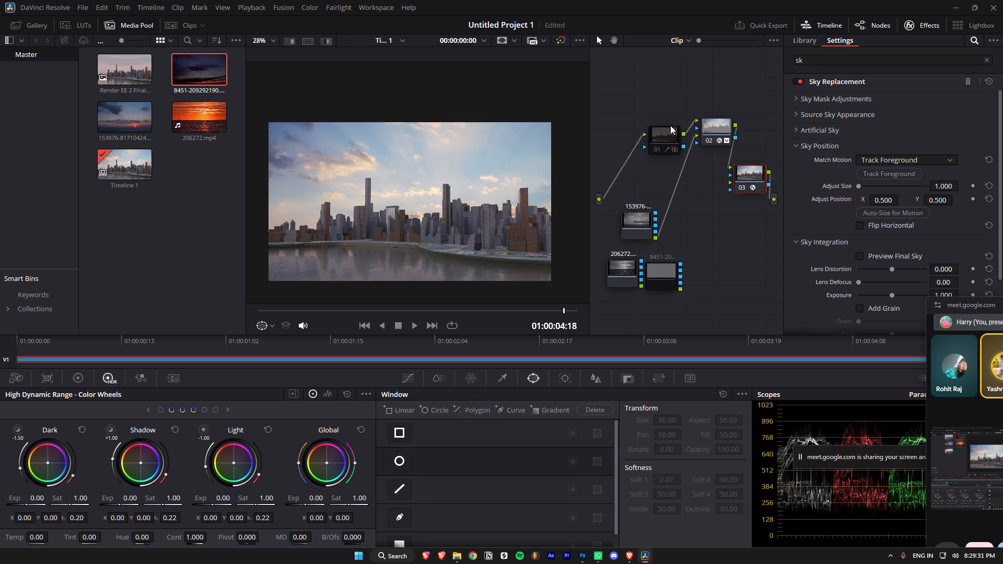
Reset the node grade of node 01.
{"action": "left_click", "coordinate": [667, 128]}
{"action": "right_click", "coordinate": [666, 136]}
{"action": "left_click", "coordinate": [696, 145]}
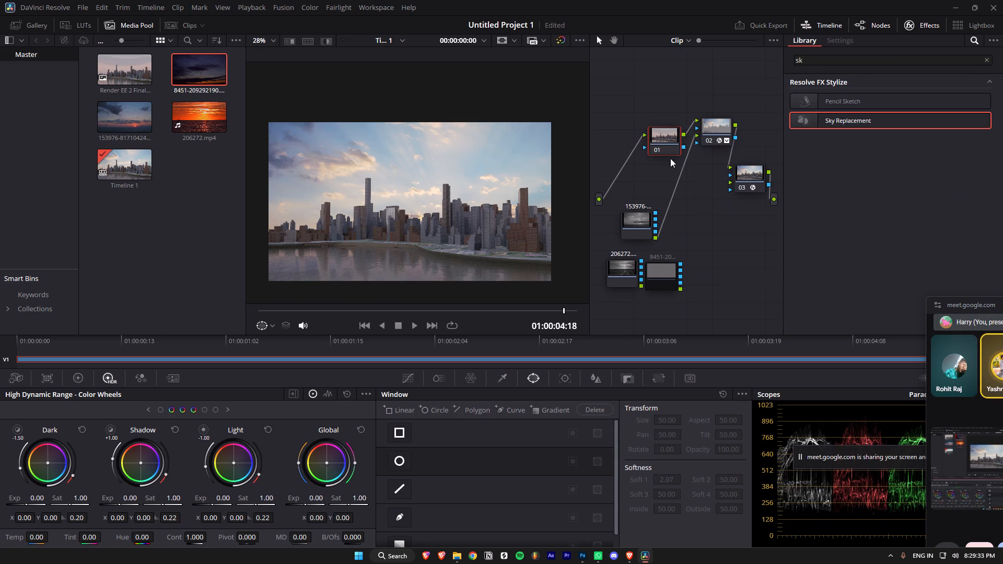
Add a circle window to node 01 over the water, stretched to about Aspect 87.83 at about Pan 49.26, Tilt 43.76.
{"action": "left_click", "coordinate": [398, 459]}
{"action": "left_click_drag", "start_coordinate": [413, 204], "coordinate": [377, 256]}
{"action": "left_click_drag", "start_coordinate": [423, 253], "coordinate": [491, 261]}
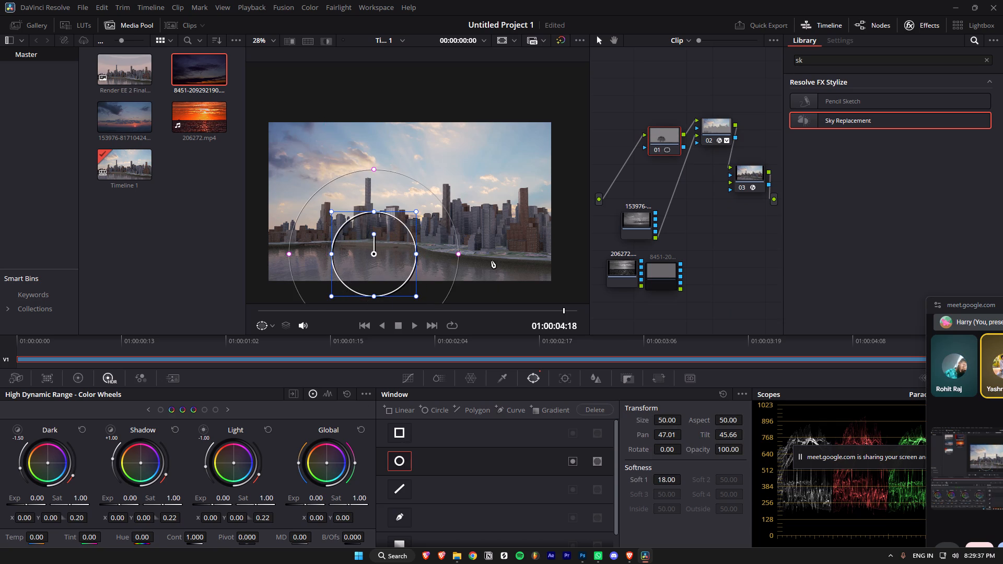
{"action": "left_click_drag", "start_coordinate": [491, 261], "coordinate": [490, 261]}
{"action": "left_click_drag", "start_coordinate": [394, 262], "coordinate": [375, 267]}
{"action": "left_click_drag", "start_coordinate": [397, 260], "coordinate": [449, 258]}
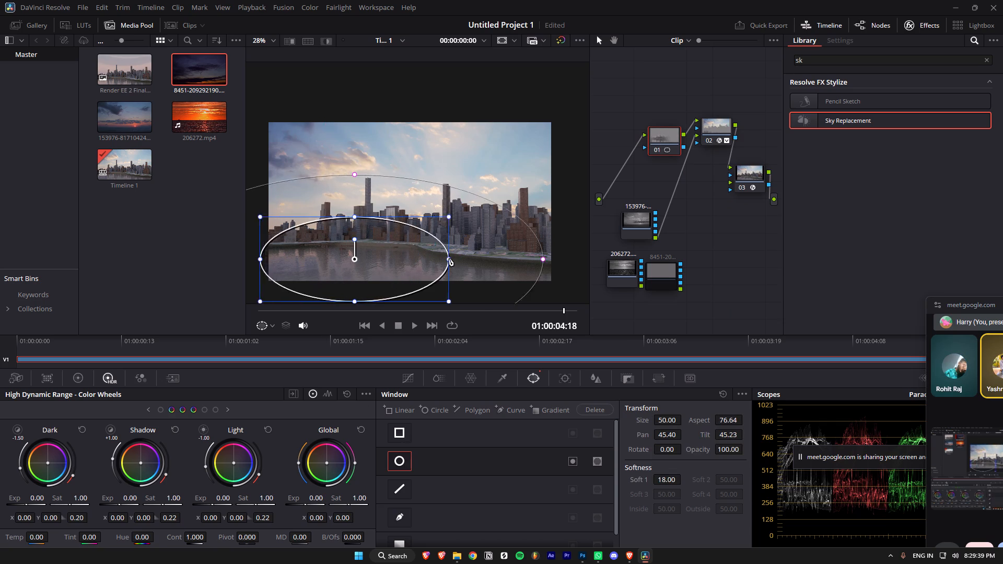
{"action": "left_click_drag", "start_coordinate": [449, 258], "coordinate": [504, 281]}
{"action": "left_click_drag", "start_coordinate": [424, 258], "coordinate": [454, 287]}
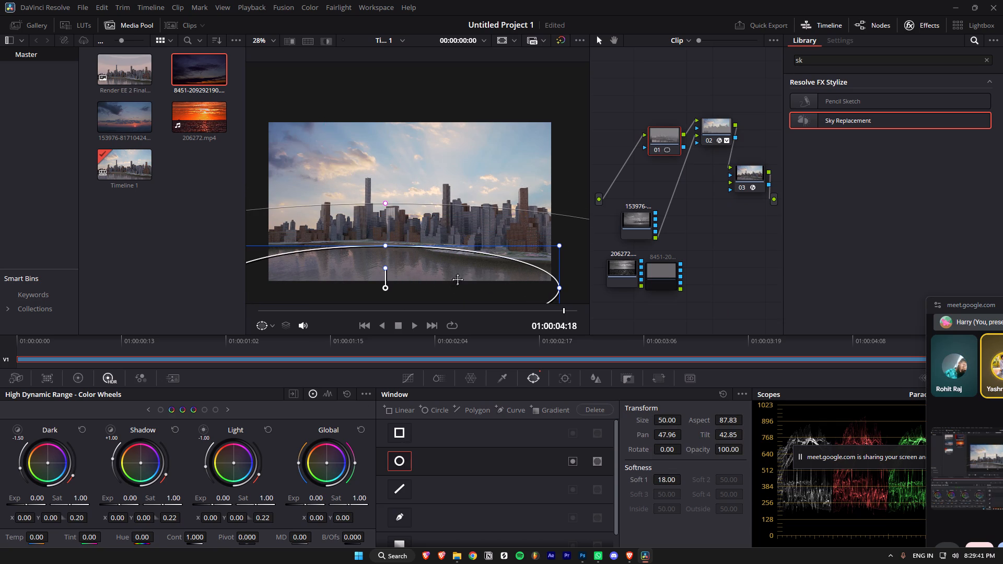
{"action": "left_click_drag", "start_coordinate": [383, 266], "coordinate": [383, 266]}
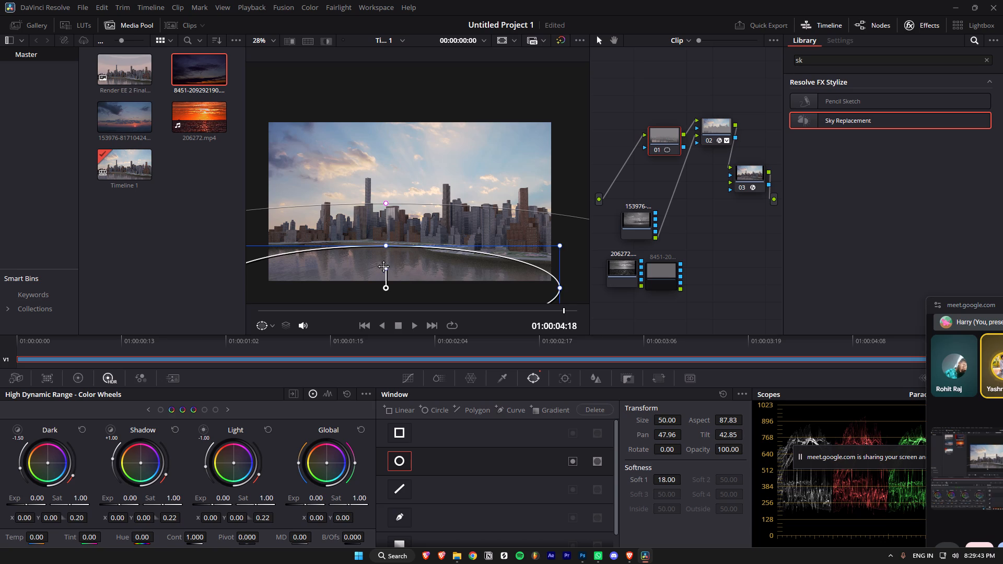
{"action": "left_click_drag", "start_coordinate": [383, 266], "coordinate": [399, 255]}
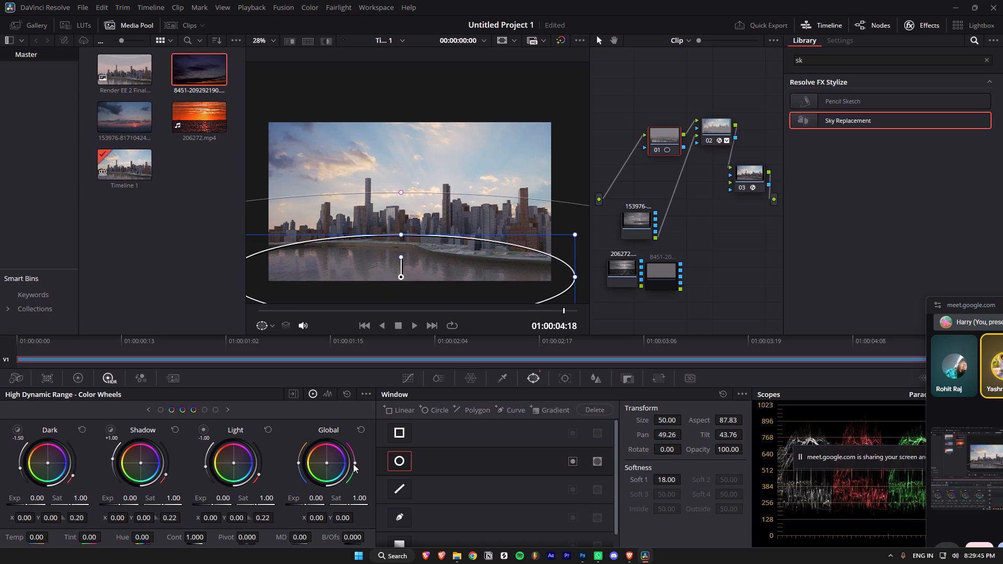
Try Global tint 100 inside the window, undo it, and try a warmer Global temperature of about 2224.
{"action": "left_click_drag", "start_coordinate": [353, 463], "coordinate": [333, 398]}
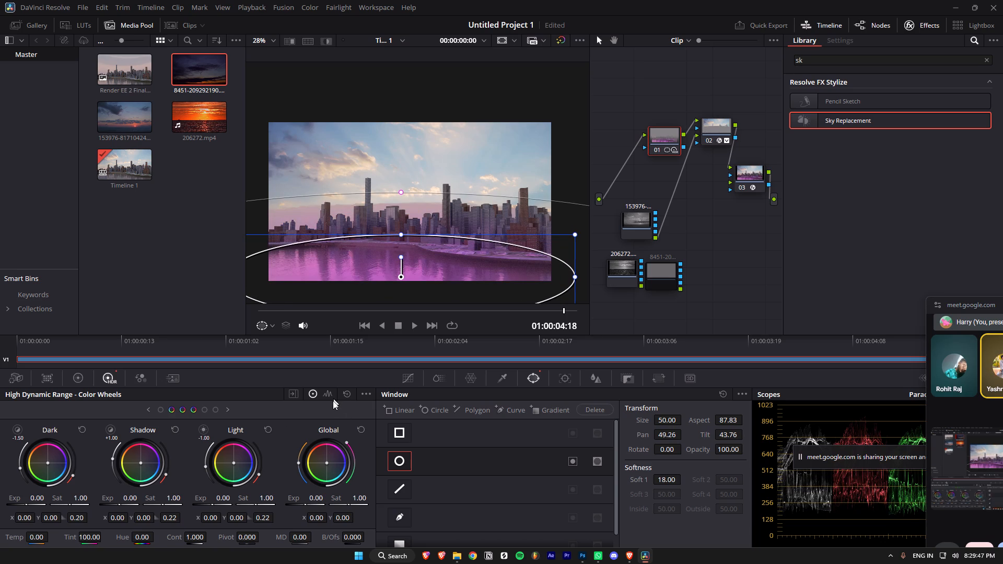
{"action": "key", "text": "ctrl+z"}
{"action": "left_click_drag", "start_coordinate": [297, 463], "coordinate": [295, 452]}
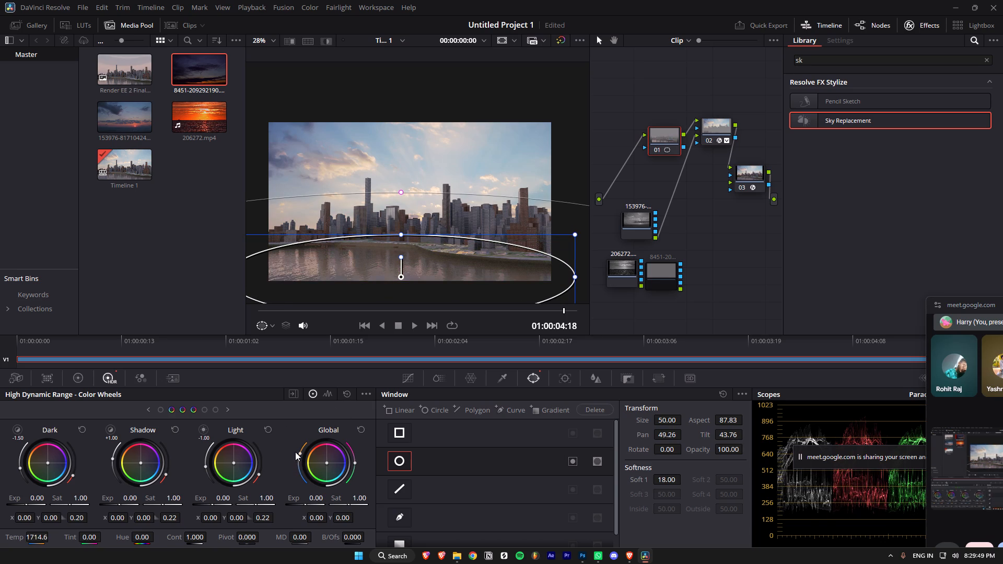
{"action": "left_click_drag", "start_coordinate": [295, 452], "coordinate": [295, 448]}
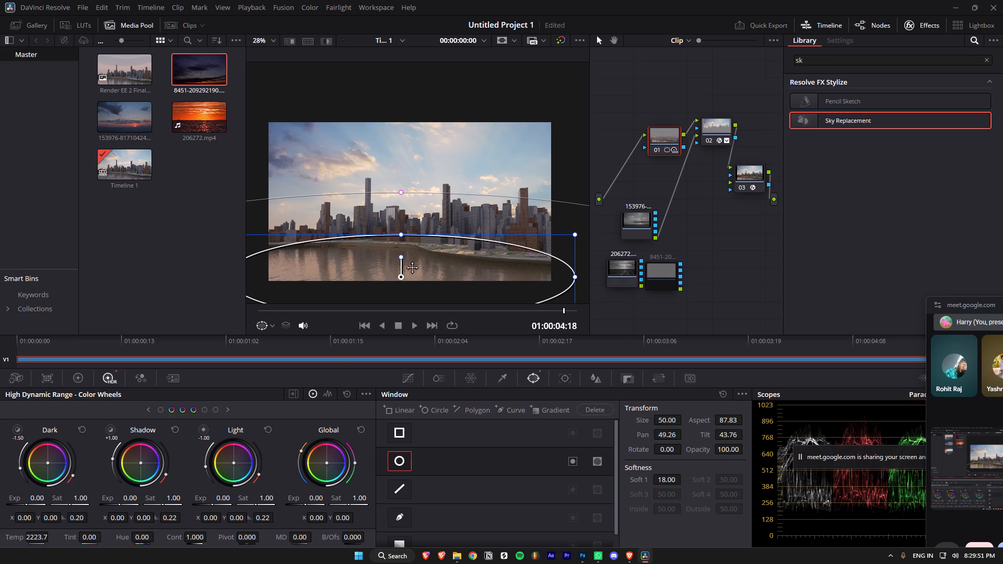
Cool the water inside the circle window to a Global temperature of -4000.
{"action": "left_click", "coordinate": [412, 261]}
{"action": "left_click_drag", "start_coordinate": [299, 451], "coordinate": [302, 486]}
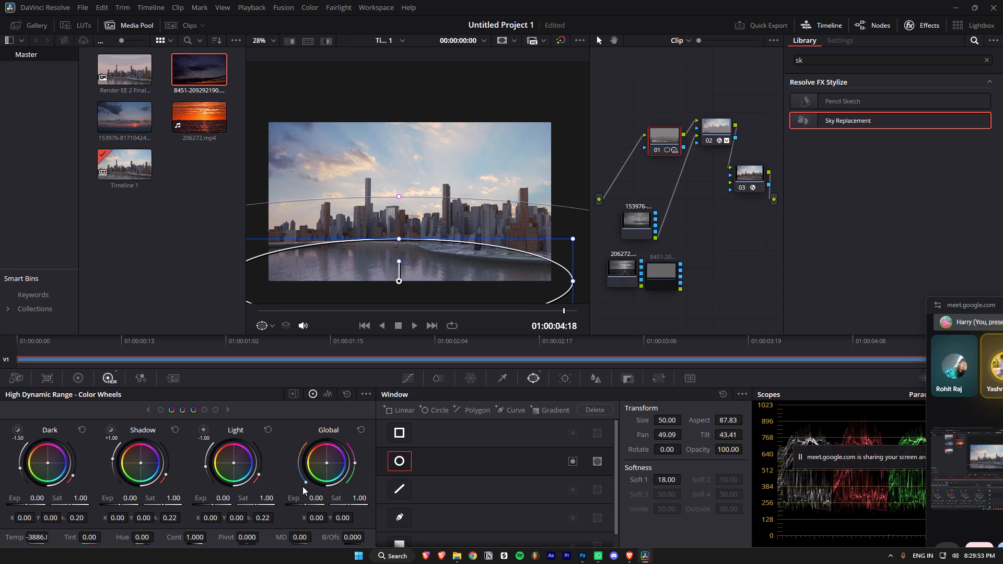
{"action": "left_click_drag", "start_coordinate": [302, 486], "coordinate": [307, 501]}
Reposition the circle window over the water and shoreline at about Pan 46.05, Tilt 44.62.
{"action": "left_click_drag", "start_coordinate": [434, 279], "coordinate": [422, 287]}
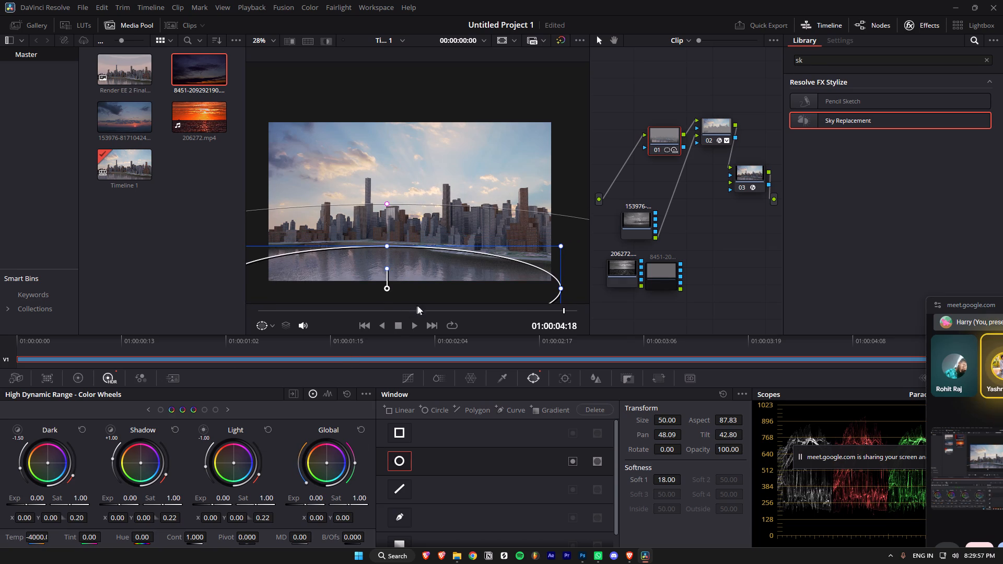
{"action": "left_click_drag", "start_coordinate": [387, 281], "coordinate": [325, 271]}
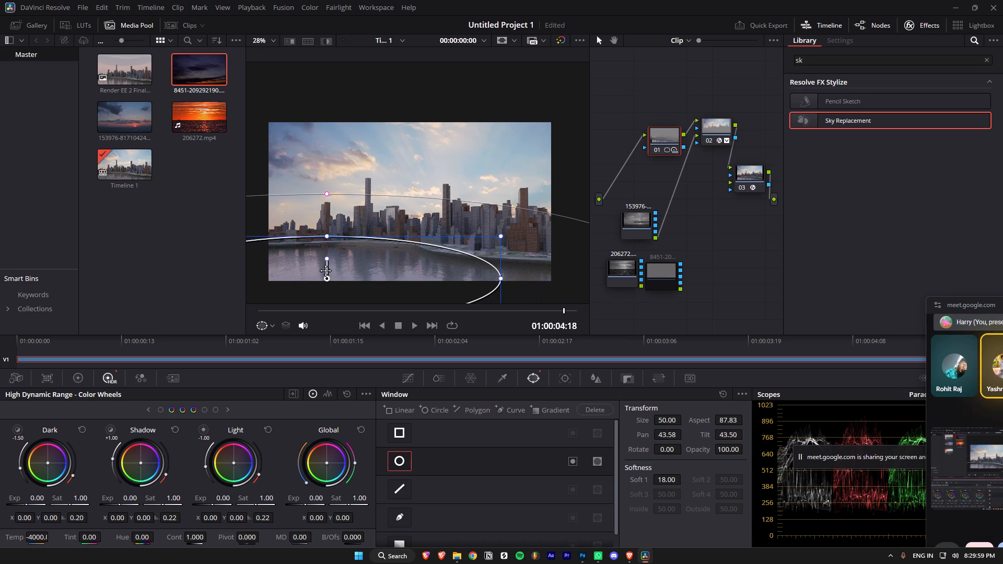
{"action": "left_click_drag", "start_coordinate": [325, 271], "coordinate": [356, 257]}
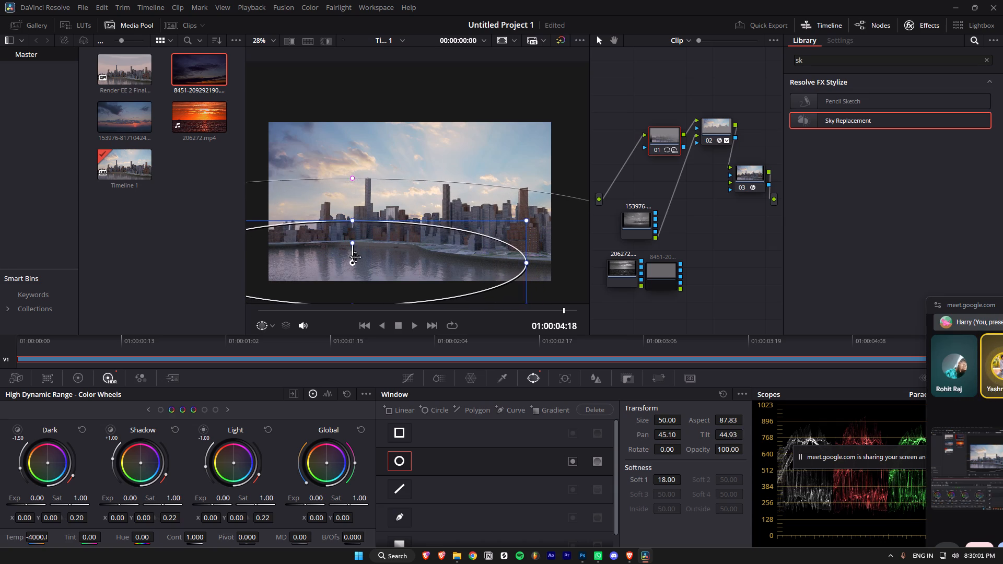
{"action": "left_click_drag", "start_coordinate": [356, 257], "coordinate": [363, 259]}
Play the opening of the clip to check the windowed grade against the whole frame.
{"action": "scroll", "coordinate": [395, 264], "scroll_direction": "down", "scroll_amount": 7}
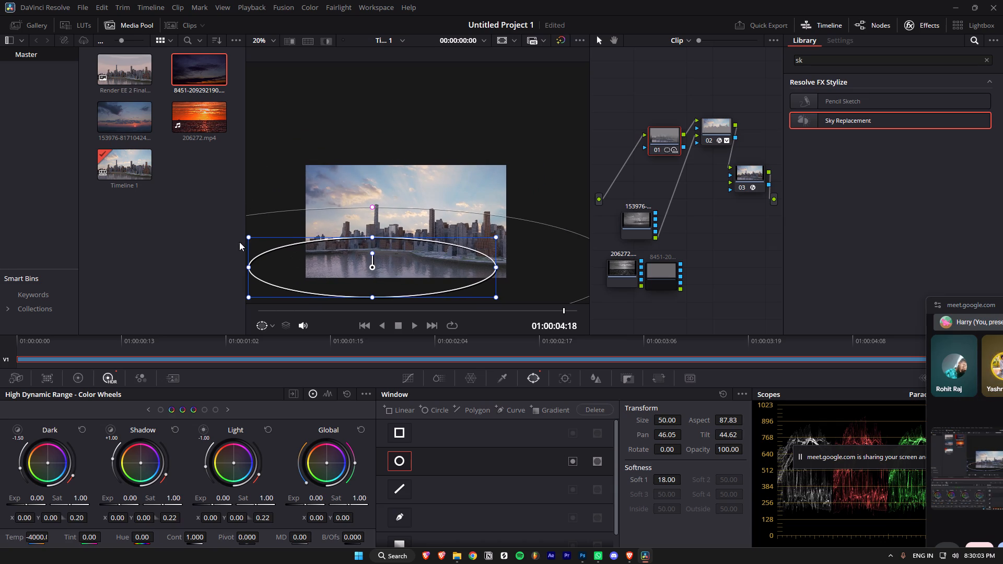
{"action": "scroll", "coordinate": [243, 242], "scroll_direction": "up", "scroll_amount": 7}
{"action": "scroll", "coordinate": [312, 167], "scroll_direction": "up", "scroll_amount": 8}
{"action": "scroll", "coordinate": [397, 206], "scroll_direction": "down", "scroll_amount": 6}
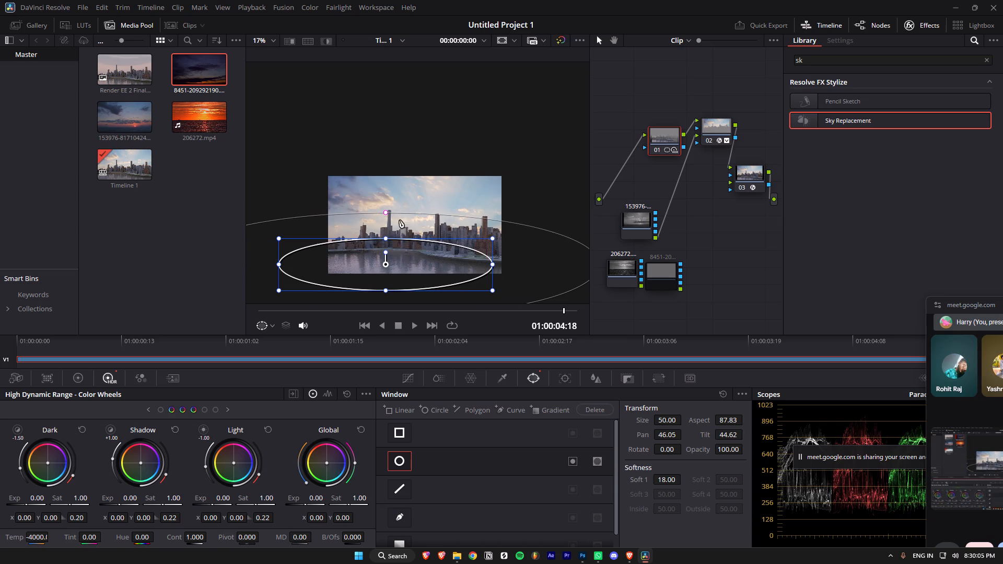
{"action": "left_click", "coordinate": [413, 325]}
{"action": "key", "text": "space"}
{"action": "left_click", "coordinate": [401, 325]}
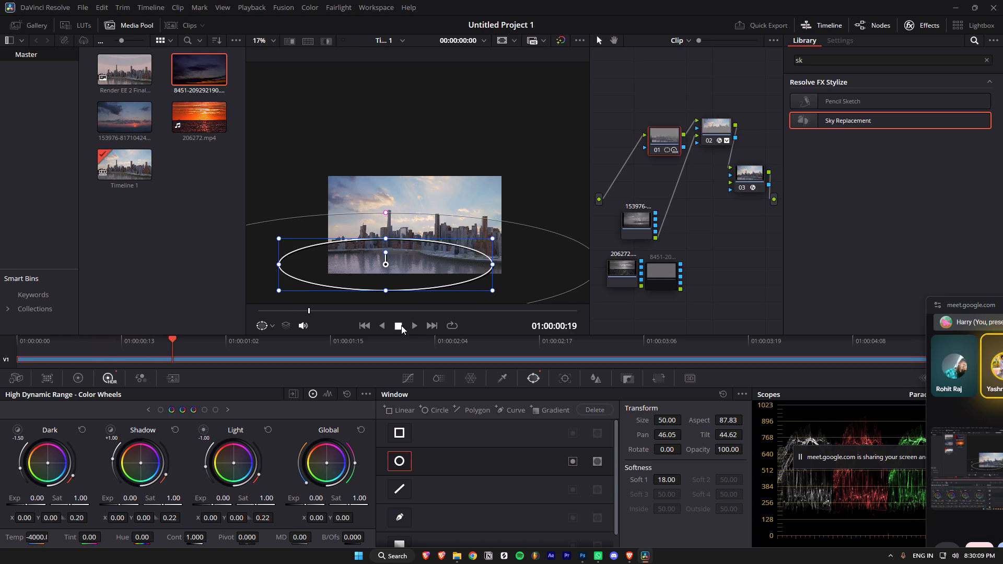
{"action": "left_click", "coordinate": [401, 325]}
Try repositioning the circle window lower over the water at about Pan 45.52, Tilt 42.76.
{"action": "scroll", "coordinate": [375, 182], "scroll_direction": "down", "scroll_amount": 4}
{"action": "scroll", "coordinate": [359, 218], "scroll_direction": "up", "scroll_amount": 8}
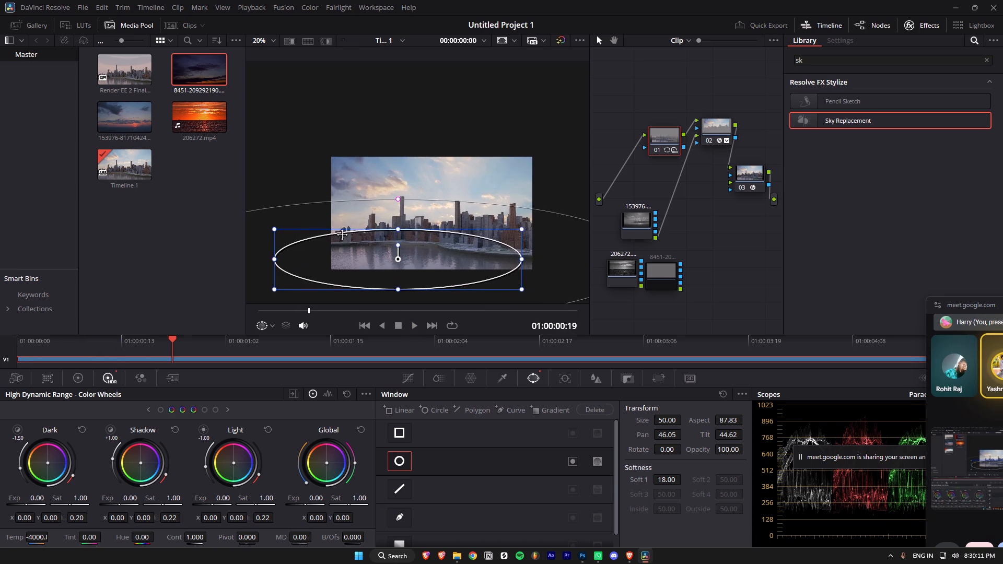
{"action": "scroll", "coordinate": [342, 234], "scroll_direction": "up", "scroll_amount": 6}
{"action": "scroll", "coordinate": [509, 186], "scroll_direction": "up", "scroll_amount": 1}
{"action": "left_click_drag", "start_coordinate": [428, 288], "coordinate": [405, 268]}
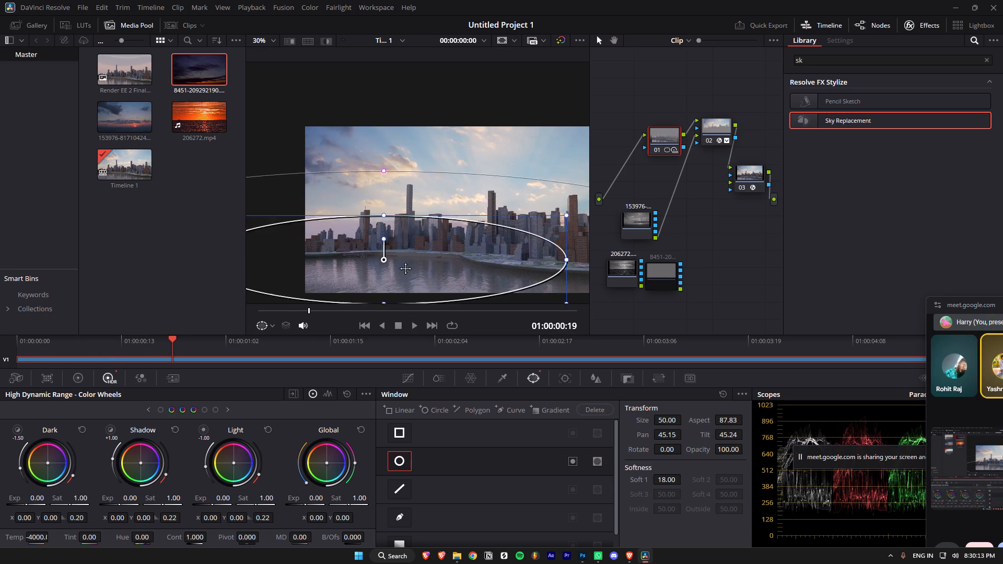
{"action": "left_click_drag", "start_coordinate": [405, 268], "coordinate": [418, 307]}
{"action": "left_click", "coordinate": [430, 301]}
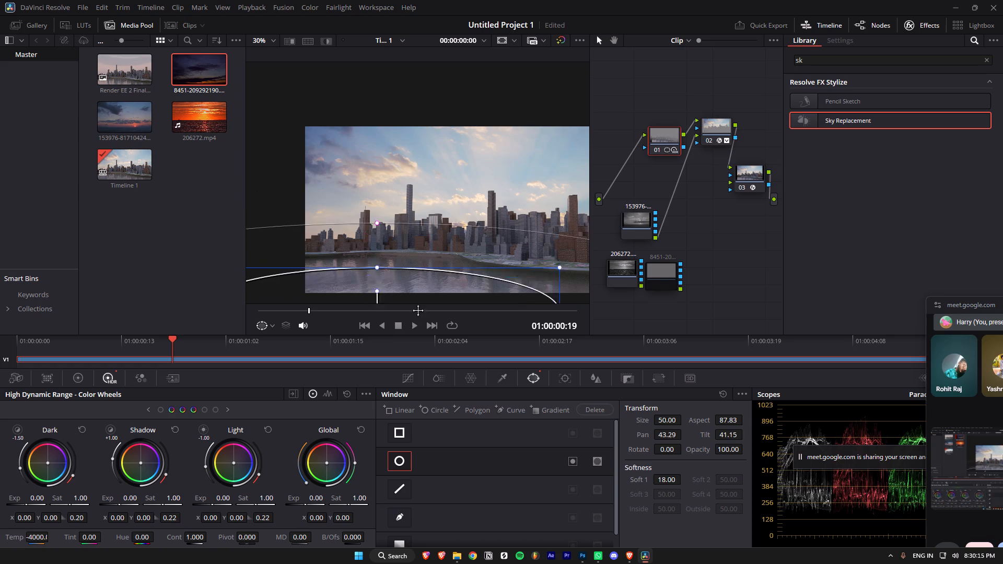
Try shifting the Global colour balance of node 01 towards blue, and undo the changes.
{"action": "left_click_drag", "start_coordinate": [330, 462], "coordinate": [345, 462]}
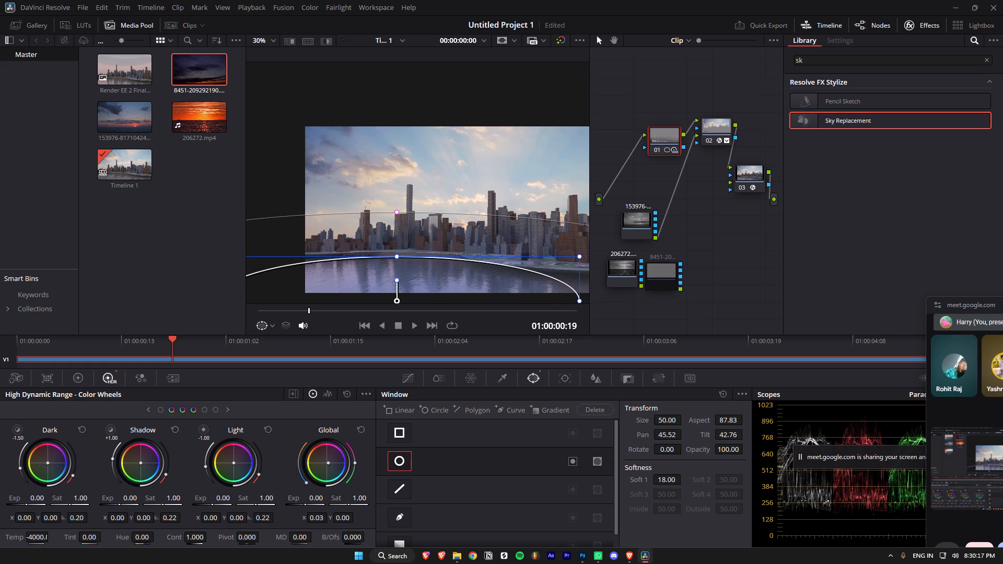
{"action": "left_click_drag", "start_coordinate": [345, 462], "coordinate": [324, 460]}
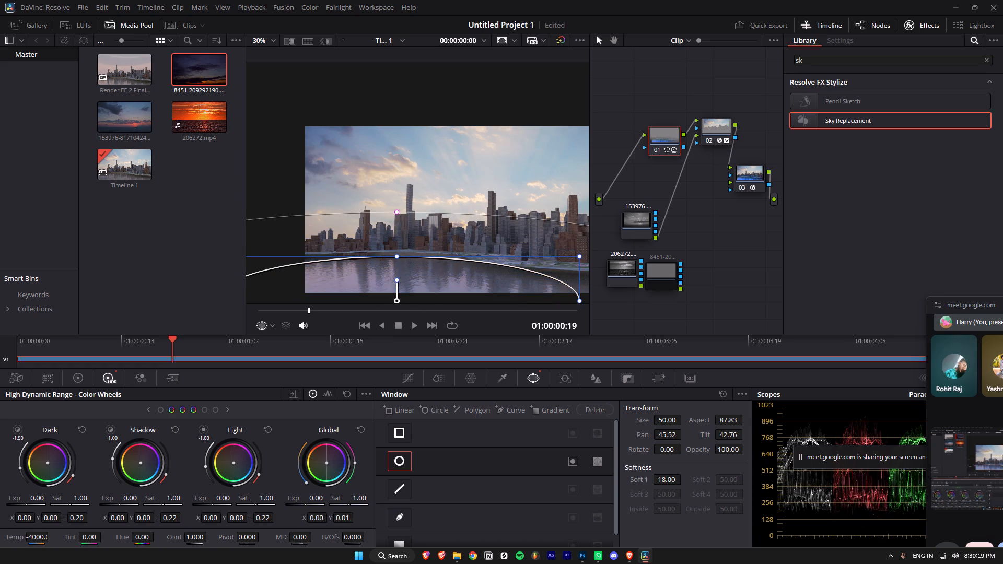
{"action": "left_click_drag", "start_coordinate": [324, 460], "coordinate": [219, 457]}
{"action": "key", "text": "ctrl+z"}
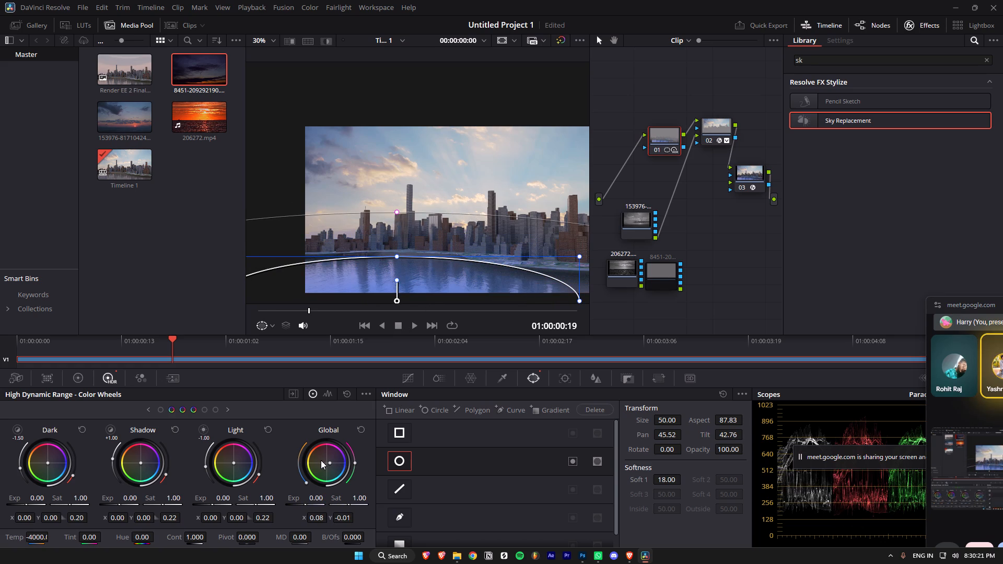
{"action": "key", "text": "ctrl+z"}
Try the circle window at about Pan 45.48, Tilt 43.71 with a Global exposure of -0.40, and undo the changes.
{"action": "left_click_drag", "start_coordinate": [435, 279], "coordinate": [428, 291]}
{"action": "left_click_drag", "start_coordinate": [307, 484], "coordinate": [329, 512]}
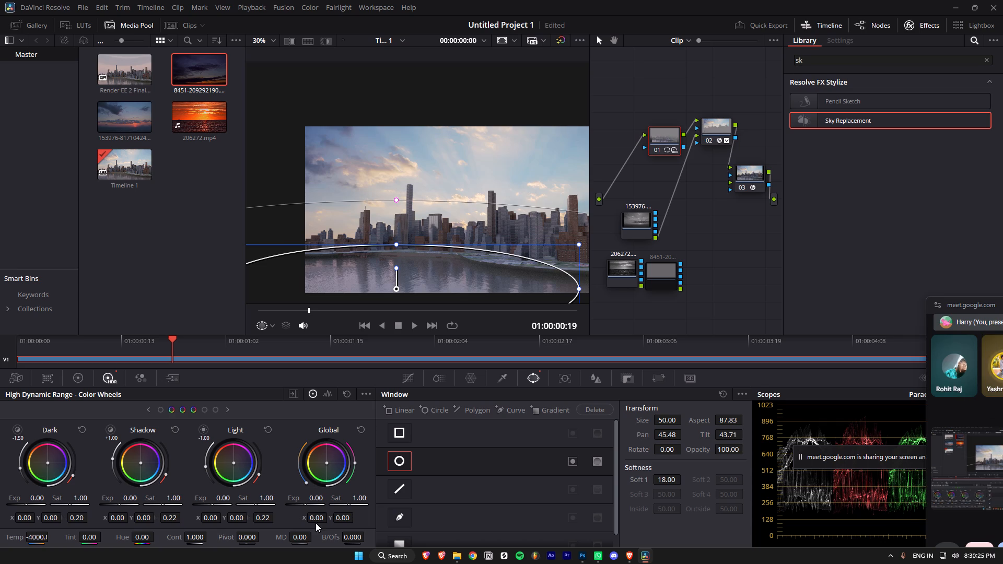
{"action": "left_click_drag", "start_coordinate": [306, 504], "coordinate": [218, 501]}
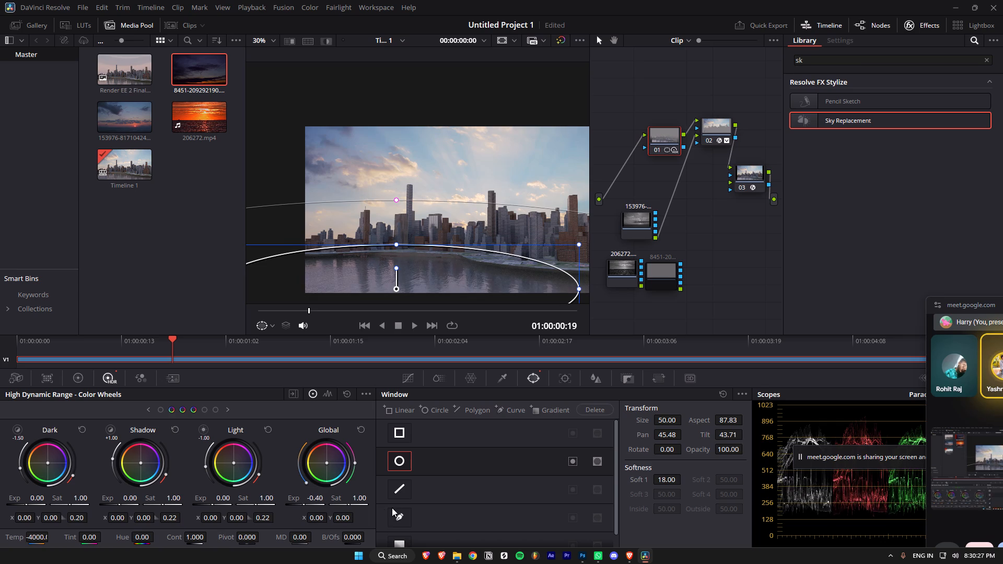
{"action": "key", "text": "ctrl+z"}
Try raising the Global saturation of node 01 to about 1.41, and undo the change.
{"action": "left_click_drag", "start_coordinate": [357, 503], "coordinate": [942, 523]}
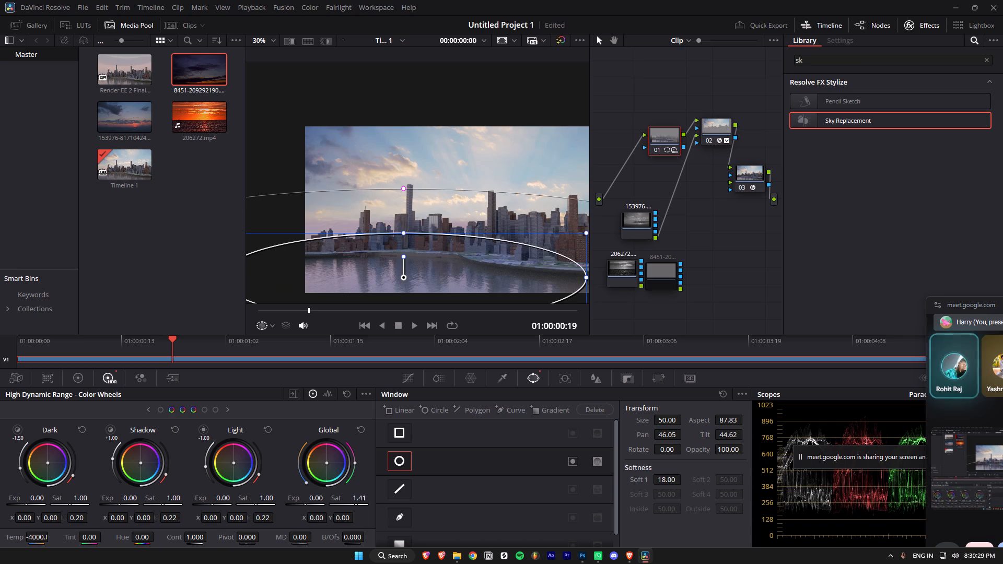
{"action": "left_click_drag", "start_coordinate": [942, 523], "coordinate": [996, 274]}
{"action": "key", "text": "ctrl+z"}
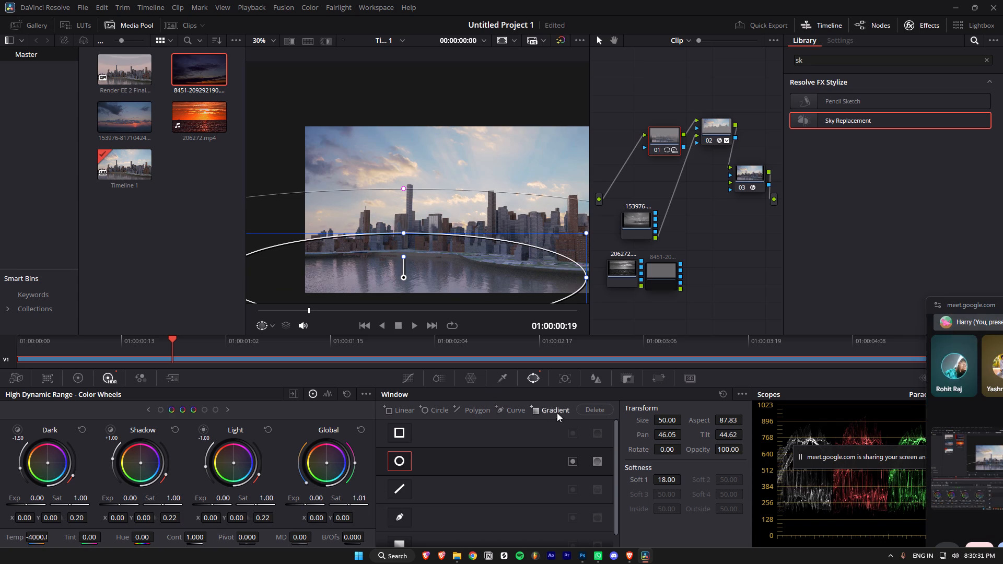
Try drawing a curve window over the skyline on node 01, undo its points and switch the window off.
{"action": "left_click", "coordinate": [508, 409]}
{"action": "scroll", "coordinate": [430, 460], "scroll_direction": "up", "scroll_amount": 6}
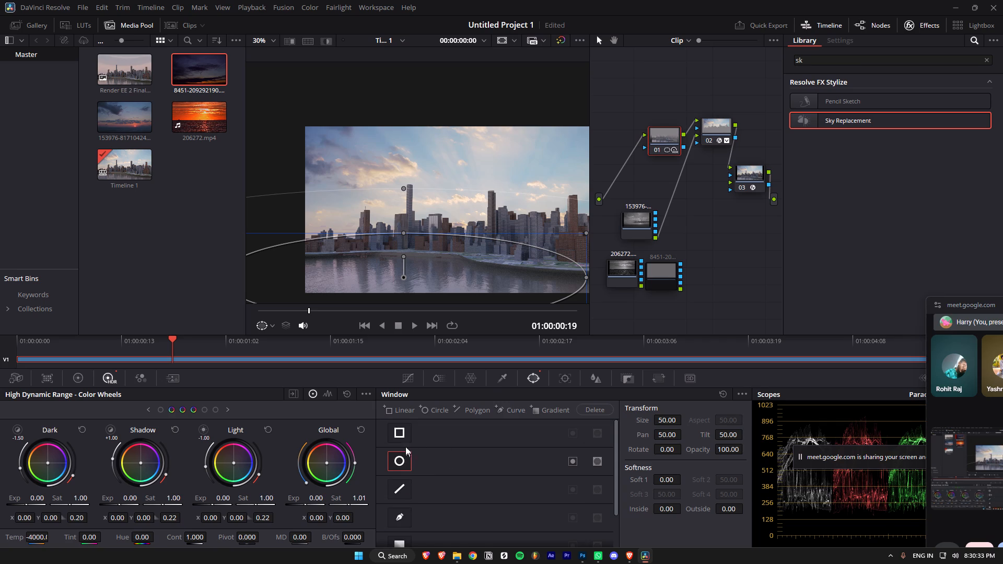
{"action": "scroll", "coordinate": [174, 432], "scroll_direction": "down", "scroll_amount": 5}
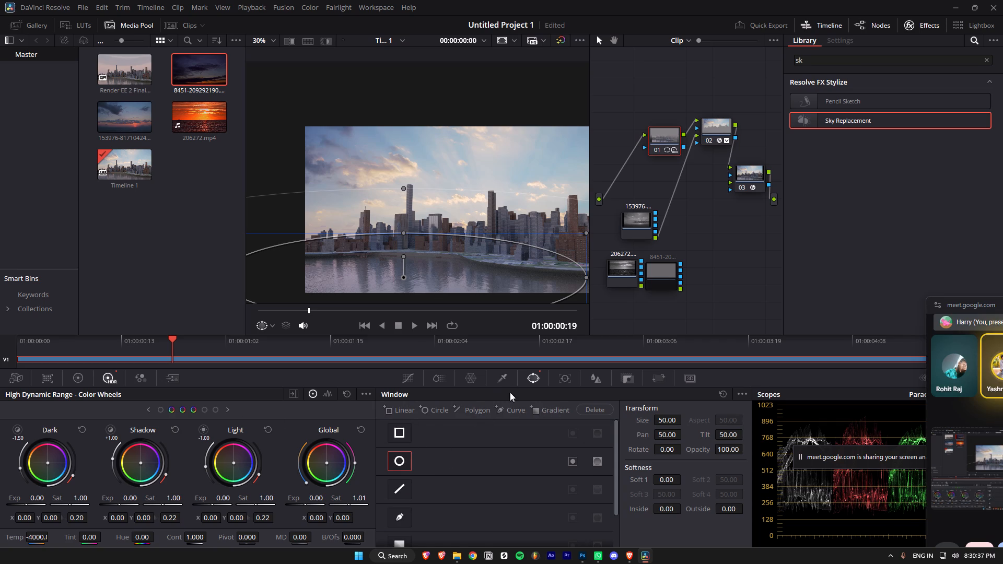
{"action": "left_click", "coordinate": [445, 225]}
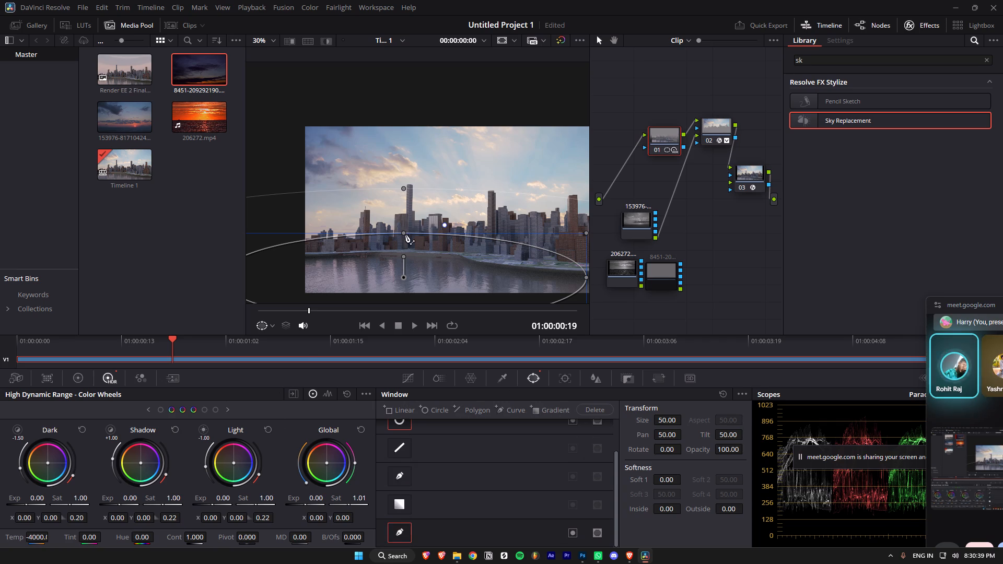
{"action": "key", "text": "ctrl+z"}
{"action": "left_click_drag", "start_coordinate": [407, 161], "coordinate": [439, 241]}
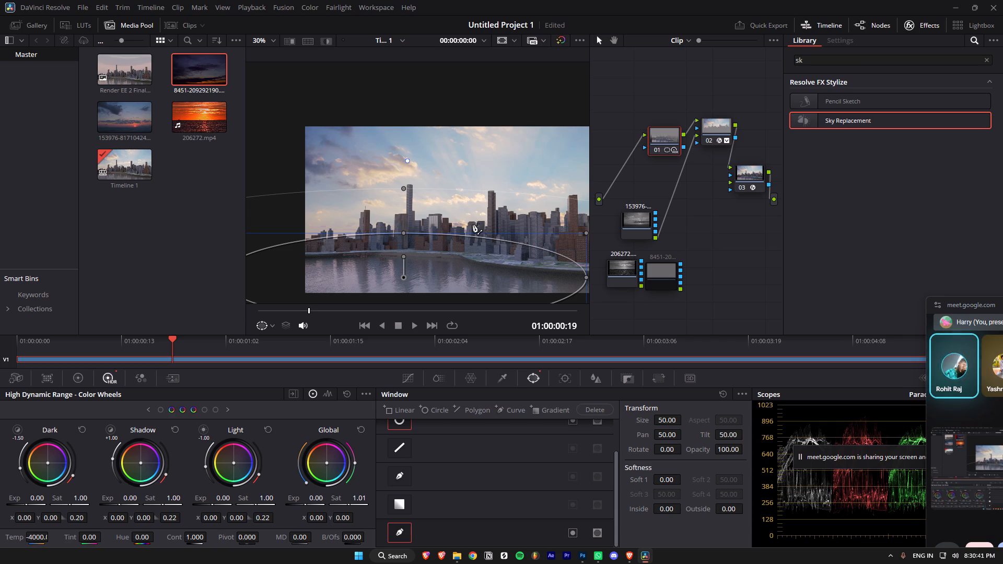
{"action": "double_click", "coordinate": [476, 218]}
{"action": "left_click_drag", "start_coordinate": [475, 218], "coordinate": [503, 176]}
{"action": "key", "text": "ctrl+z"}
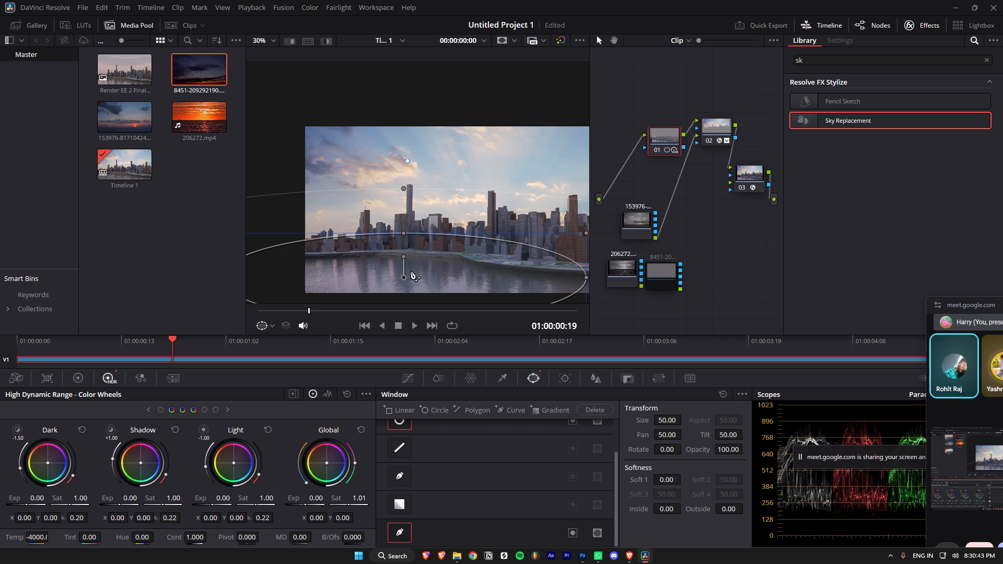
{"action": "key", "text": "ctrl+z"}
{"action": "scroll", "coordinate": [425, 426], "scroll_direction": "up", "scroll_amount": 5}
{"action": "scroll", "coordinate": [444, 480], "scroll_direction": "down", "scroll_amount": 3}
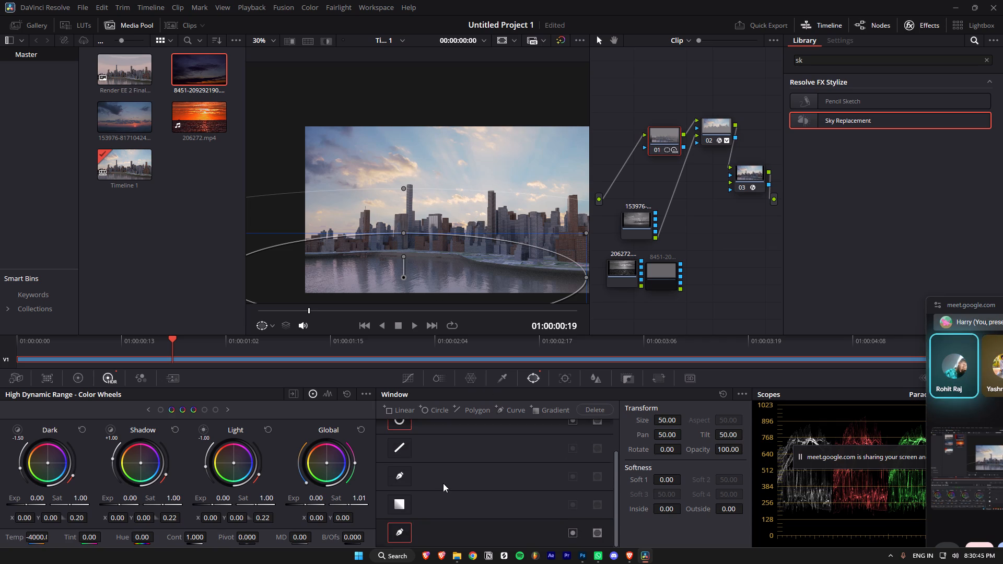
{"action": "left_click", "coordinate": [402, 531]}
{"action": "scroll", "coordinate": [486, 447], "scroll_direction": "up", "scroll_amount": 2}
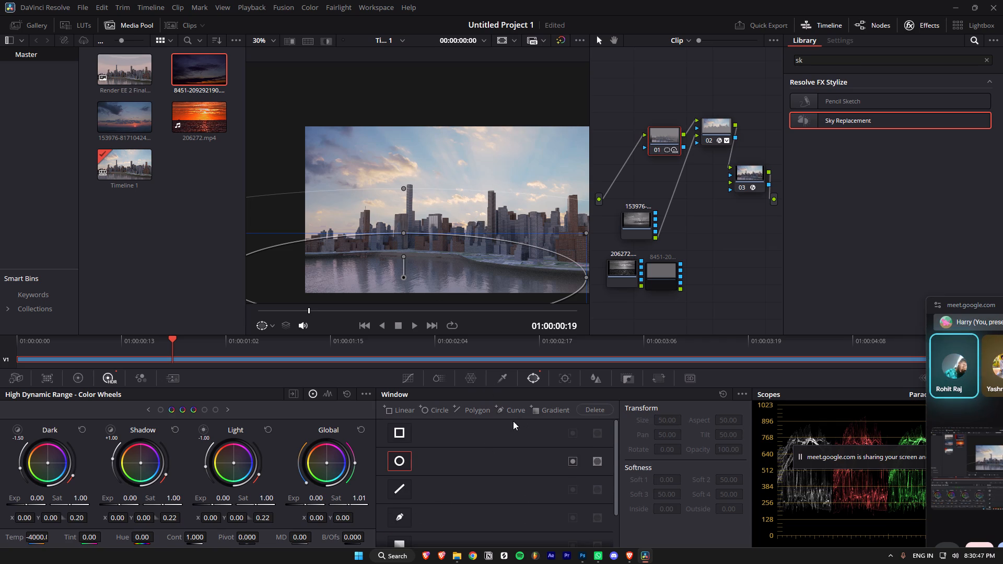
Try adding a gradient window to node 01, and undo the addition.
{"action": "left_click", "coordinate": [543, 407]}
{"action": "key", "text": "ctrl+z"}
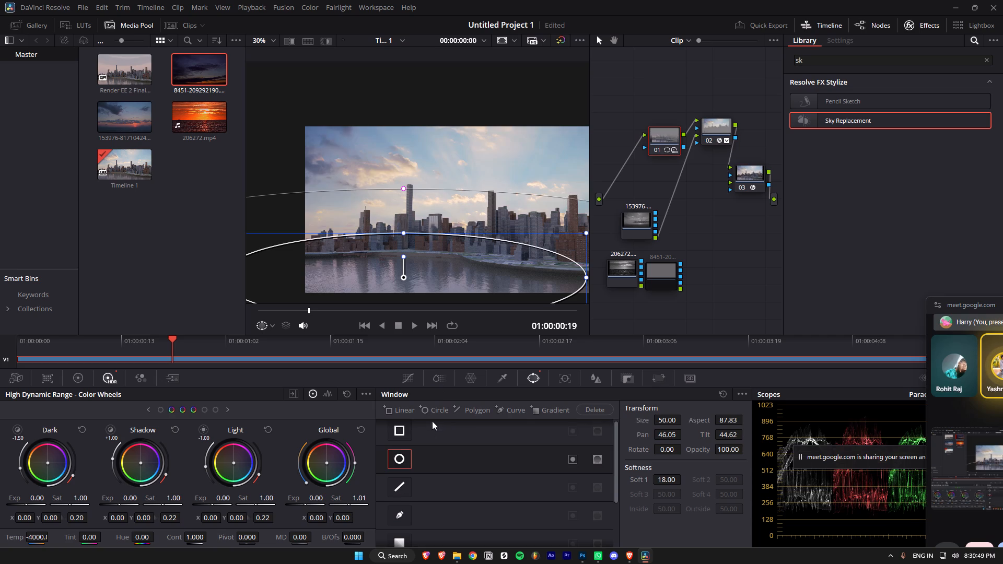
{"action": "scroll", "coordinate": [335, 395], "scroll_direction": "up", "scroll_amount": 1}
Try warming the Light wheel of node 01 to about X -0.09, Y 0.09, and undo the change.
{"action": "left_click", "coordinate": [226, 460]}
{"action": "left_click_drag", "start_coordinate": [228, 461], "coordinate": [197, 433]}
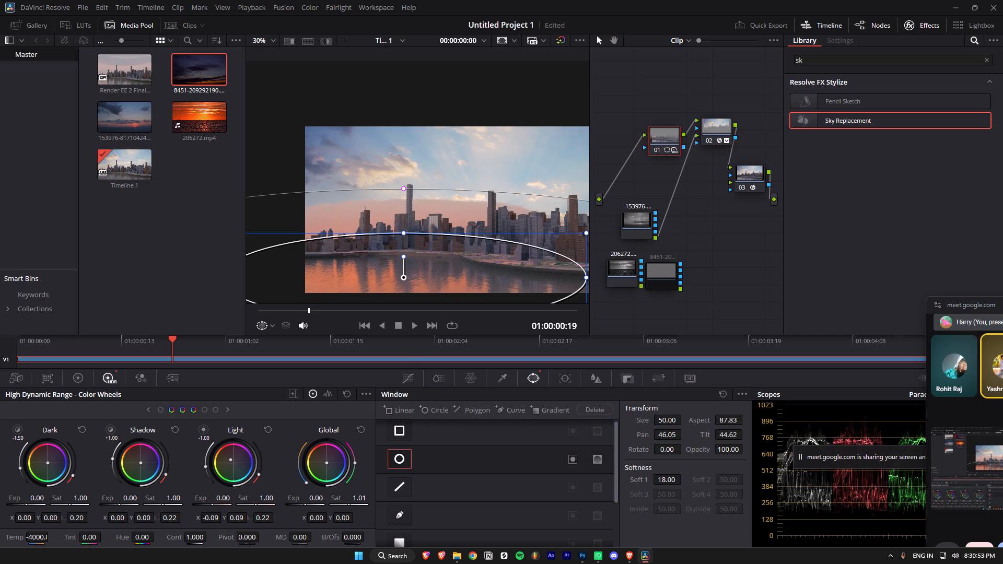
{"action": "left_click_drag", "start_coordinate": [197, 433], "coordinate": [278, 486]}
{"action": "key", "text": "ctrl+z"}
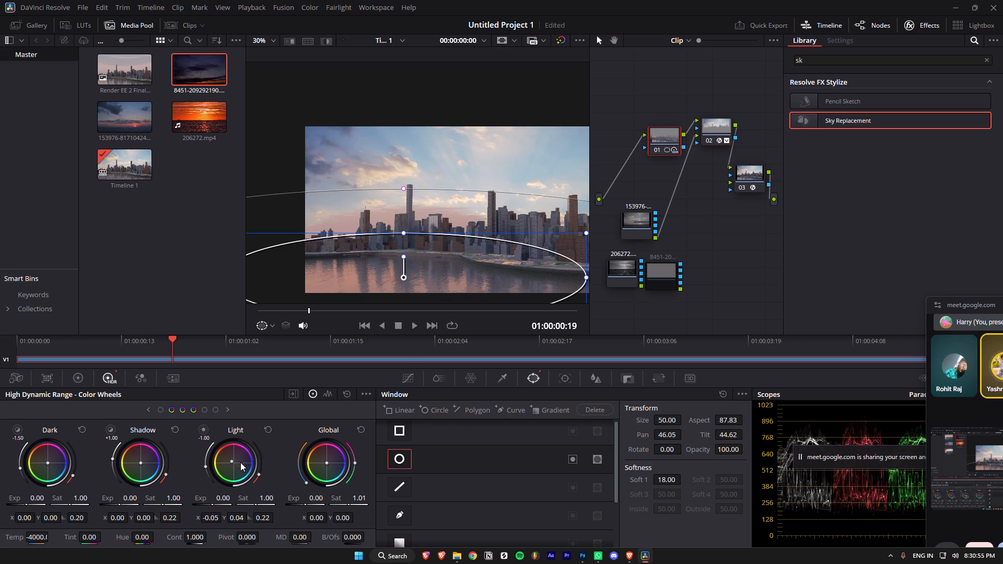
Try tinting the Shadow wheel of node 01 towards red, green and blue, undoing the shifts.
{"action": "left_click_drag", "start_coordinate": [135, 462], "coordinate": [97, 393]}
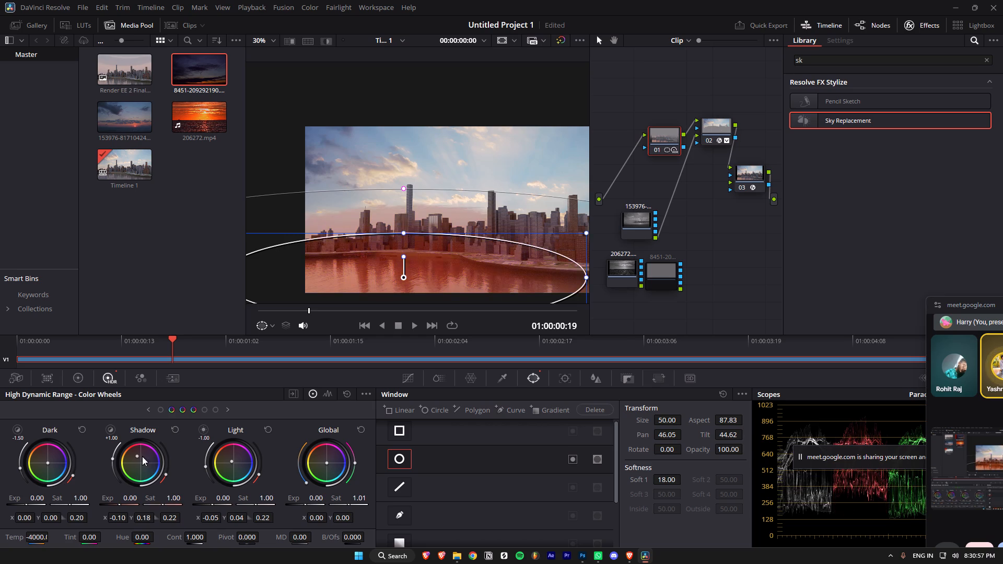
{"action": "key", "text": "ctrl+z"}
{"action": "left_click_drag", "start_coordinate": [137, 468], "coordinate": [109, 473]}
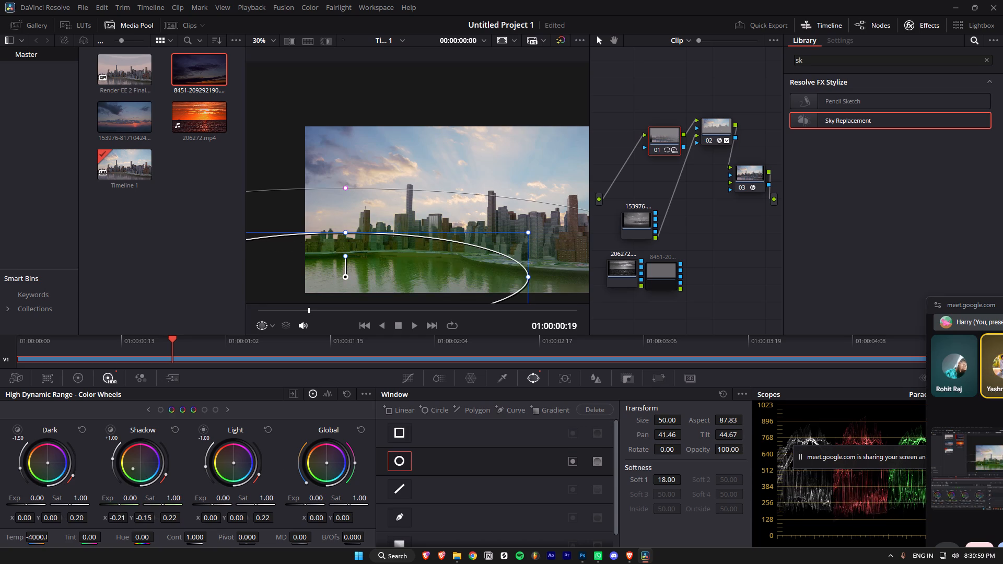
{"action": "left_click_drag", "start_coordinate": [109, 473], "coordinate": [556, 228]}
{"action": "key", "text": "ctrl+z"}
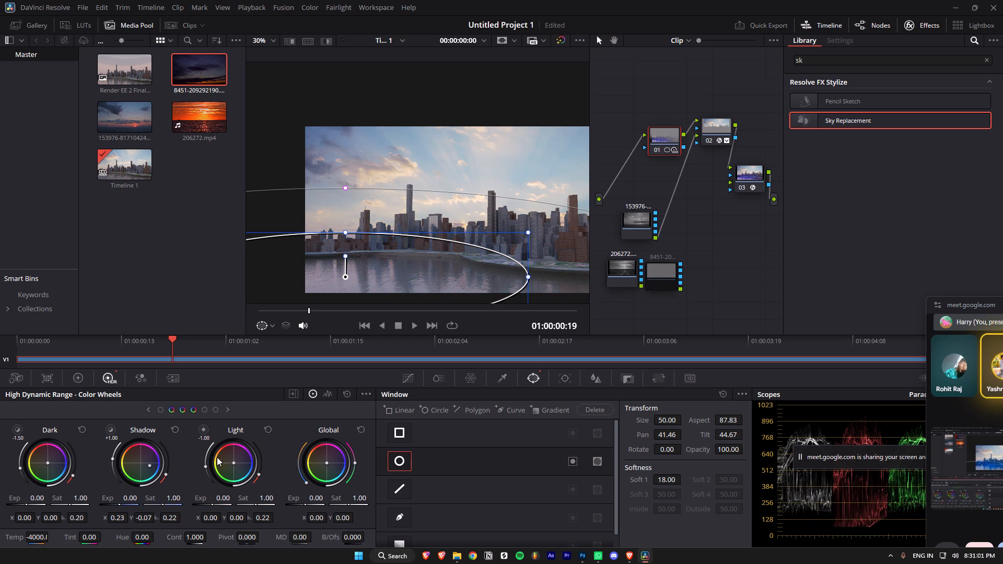
Shift the Light wheel's colour balance on node 01 slightly towards orange, to about X -0.04, Y 0.02.
{"action": "left_click_drag", "start_coordinate": [234, 460], "coordinate": [217, 450]}
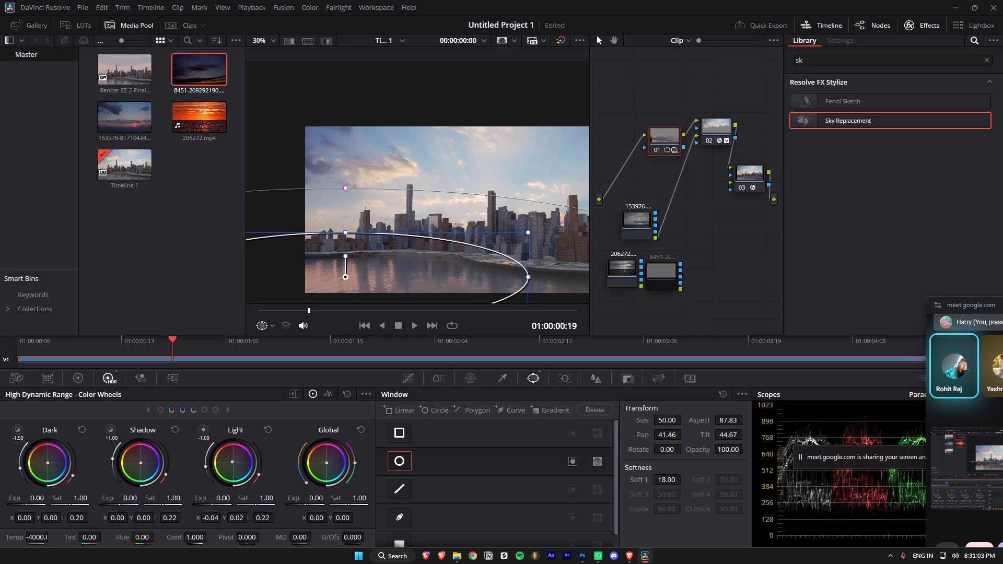
{"action": "left_click_drag", "start_coordinate": [217, 450], "coordinate": [217, 451]}
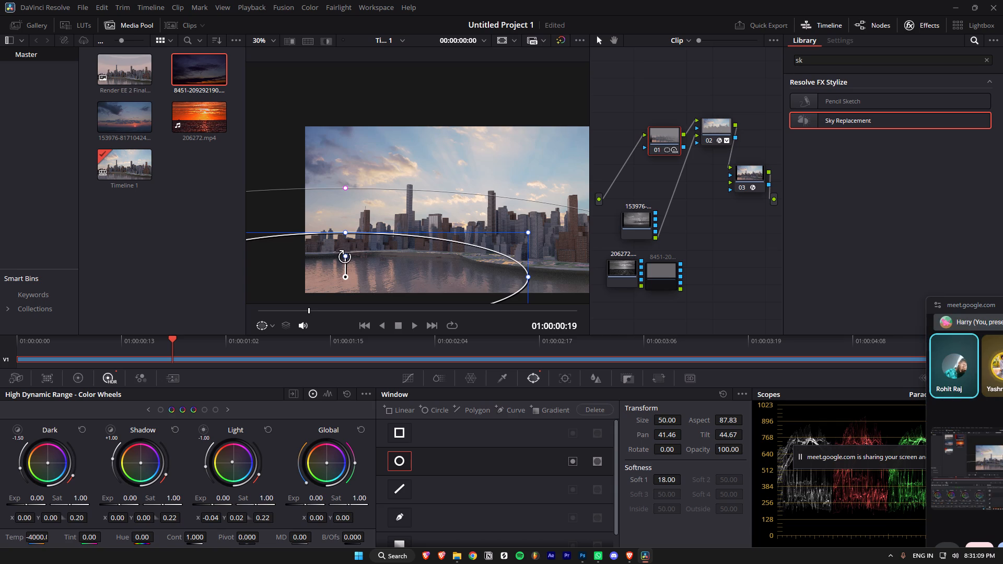
Rotate the circle window over the water to about 6.29 and move it to about Pan 46.29, Tilt 43.43.
{"action": "left_click_drag", "start_coordinate": [344, 256], "coordinate": [352, 262]}
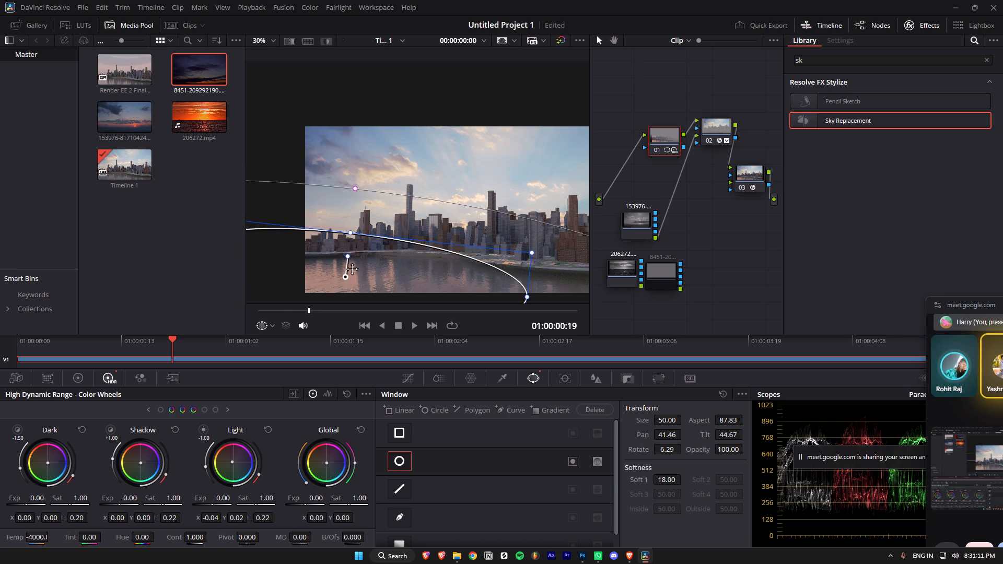
{"action": "left_click_drag", "start_coordinate": [352, 269], "coordinate": [413, 285]}
{"action": "scroll", "coordinate": [430, 261], "scroll_direction": "down", "scroll_amount": 2, "text": "alt"}
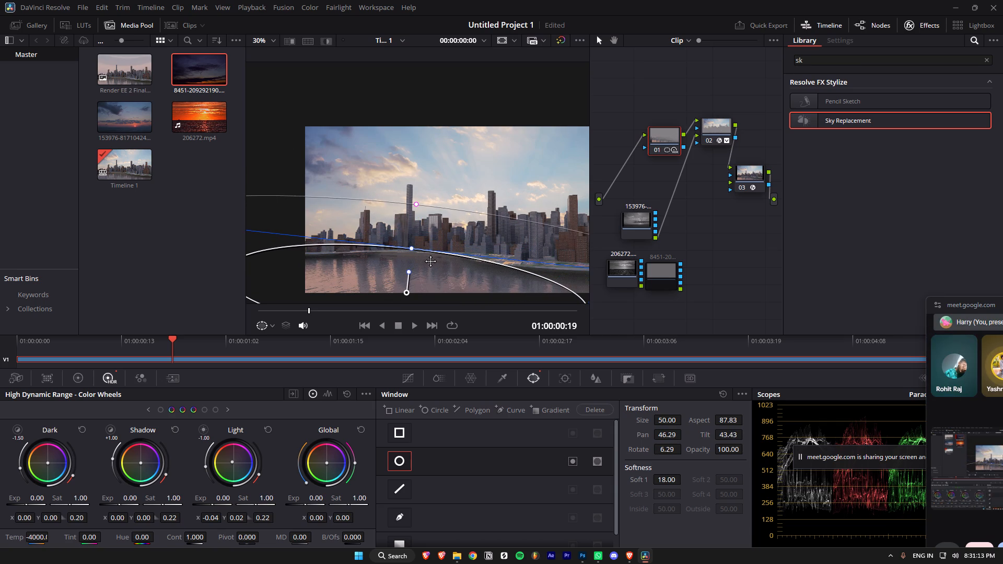
{"action": "scroll", "coordinate": [430, 261], "scroll_direction": "down", "scroll_amount": 4, "text": "alt"}
{"action": "scroll", "coordinate": [488, 108], "scroll_direction": "down", "scroll_amount": 11}
{"action": "scroll", "coordinate": [545, 192], "scroll_direction": "up", "scroll_amount": 4}
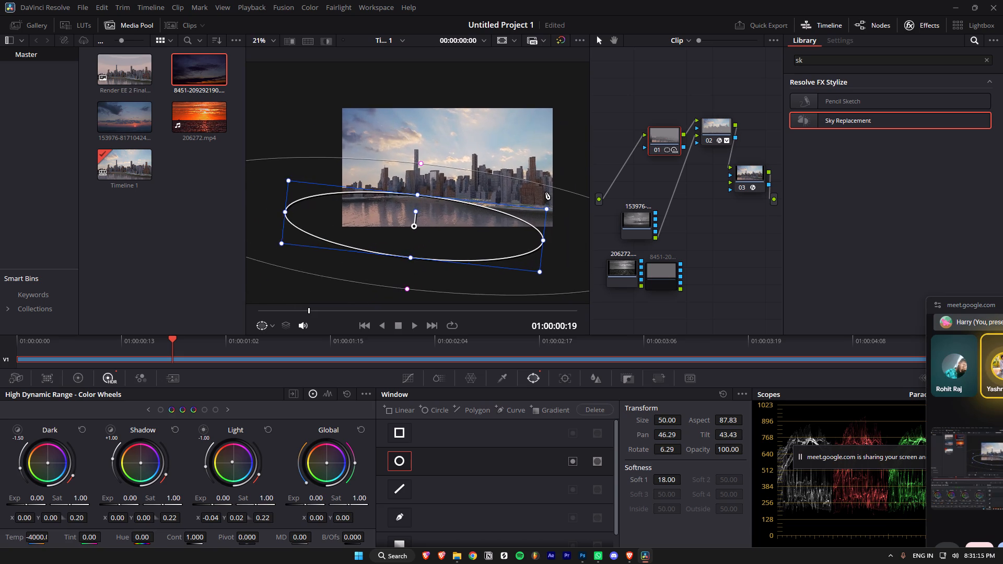
{"action": "scroll", "coordinate": [543, 192], "scroll_direction": "up", "scroll_amount": 2}
{"action": "left_click_drag", "start_coordinate": [245, 55], "coordinate": [107, 80]}
{"action": "scroll", "coordinate": [476, 174], "scroll_direction": "up", "scroll_amount": 7}
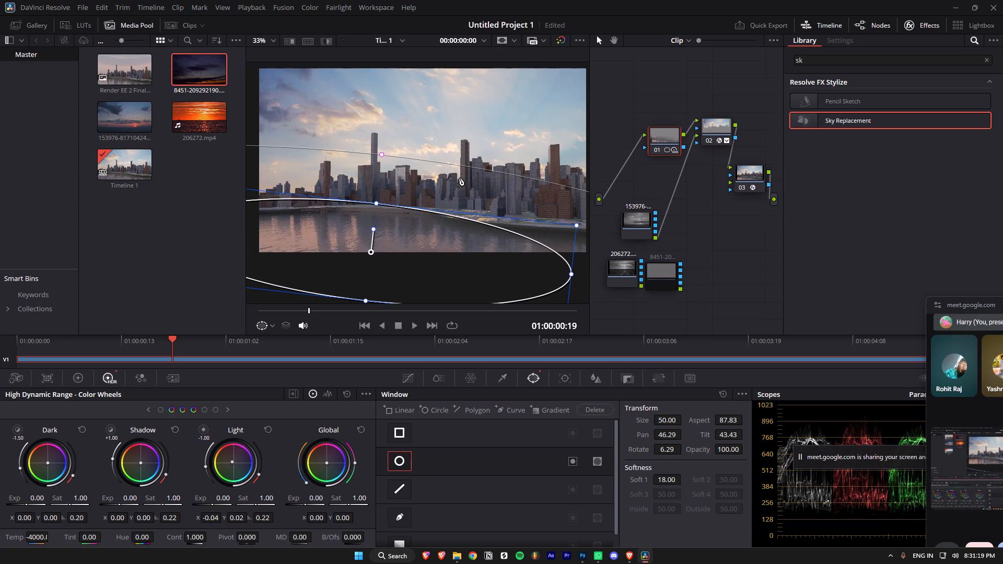
Disconnect the 153976 sky clip's node from the sky replacement input of node 02.
{"action": "left_click_drag", "start_coordinate": [656, 236], "coordinate": [674, 232]}
{"action": "left_click_drag", "start_coordinate": [695, 134], "coordinate": [685, 168]}
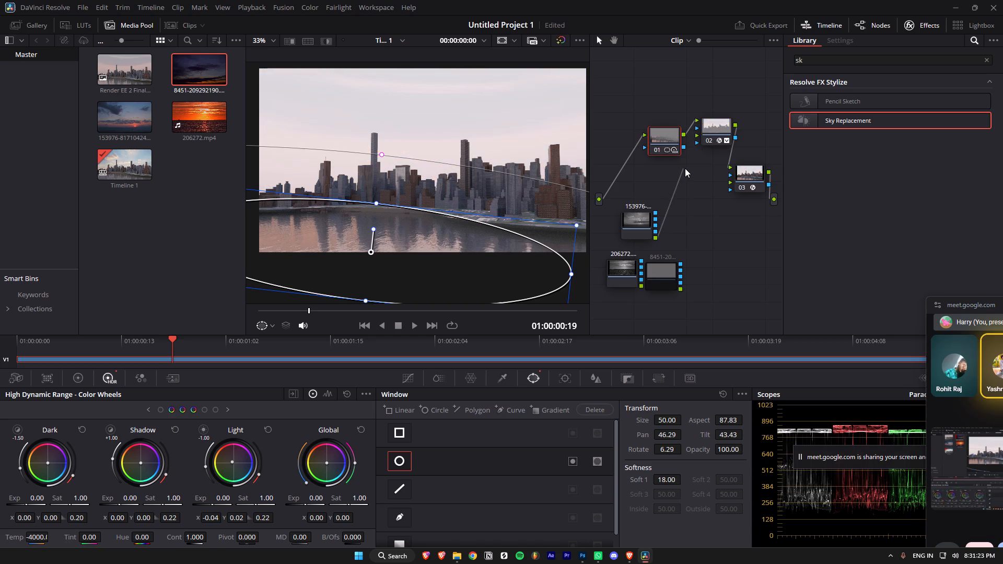
{"action": "left_click_drag", "start_coordinate": [685, 168], "coordinate": [685, 166]}
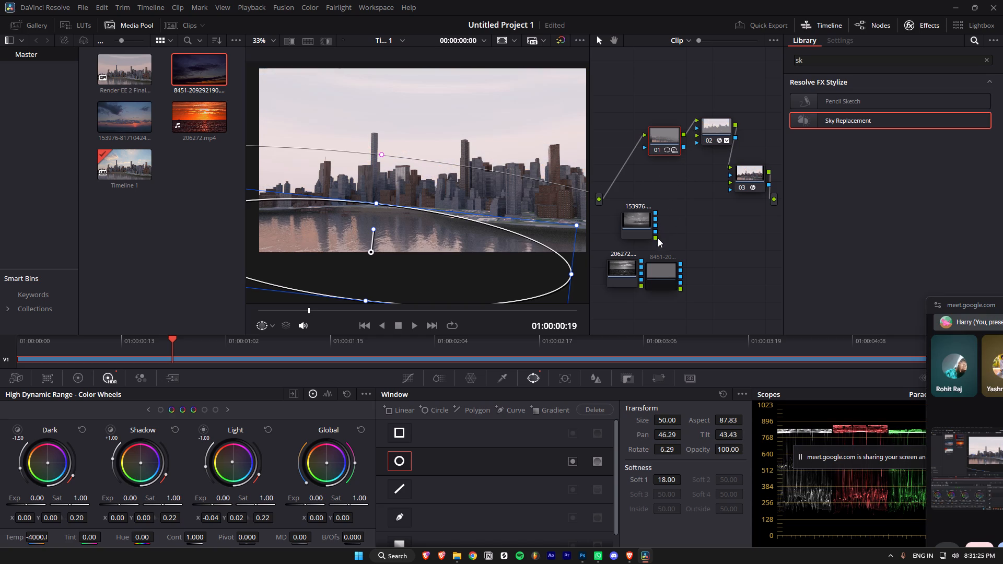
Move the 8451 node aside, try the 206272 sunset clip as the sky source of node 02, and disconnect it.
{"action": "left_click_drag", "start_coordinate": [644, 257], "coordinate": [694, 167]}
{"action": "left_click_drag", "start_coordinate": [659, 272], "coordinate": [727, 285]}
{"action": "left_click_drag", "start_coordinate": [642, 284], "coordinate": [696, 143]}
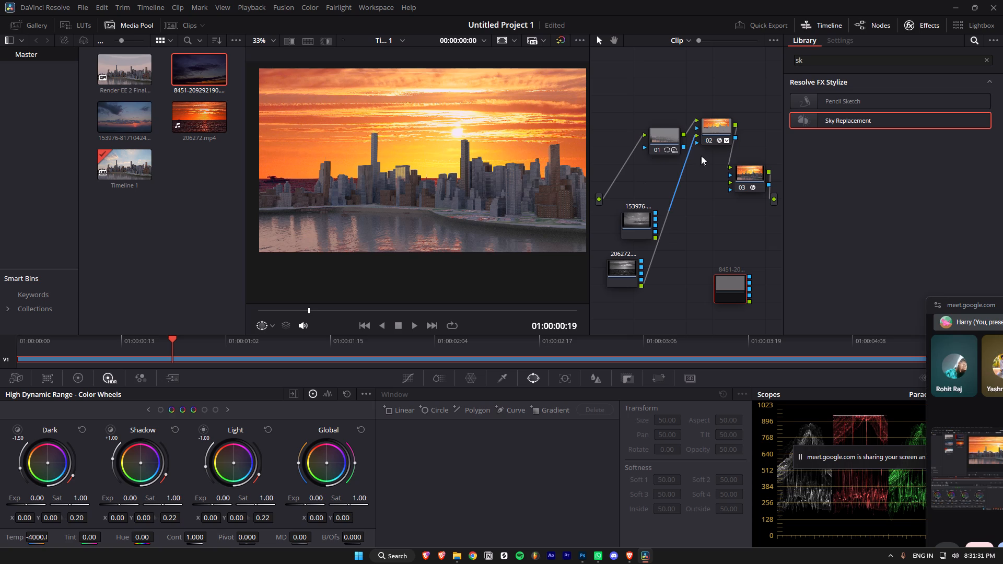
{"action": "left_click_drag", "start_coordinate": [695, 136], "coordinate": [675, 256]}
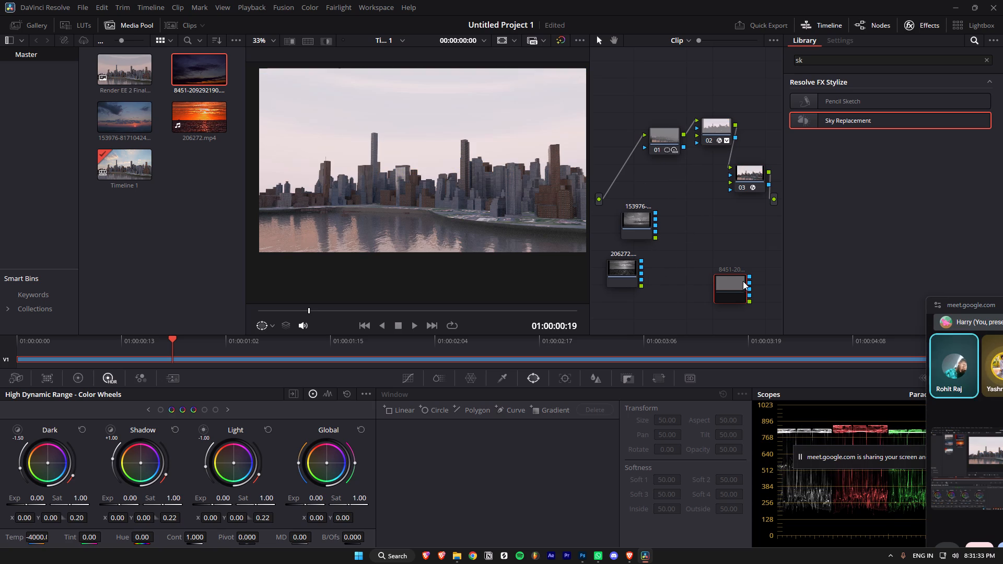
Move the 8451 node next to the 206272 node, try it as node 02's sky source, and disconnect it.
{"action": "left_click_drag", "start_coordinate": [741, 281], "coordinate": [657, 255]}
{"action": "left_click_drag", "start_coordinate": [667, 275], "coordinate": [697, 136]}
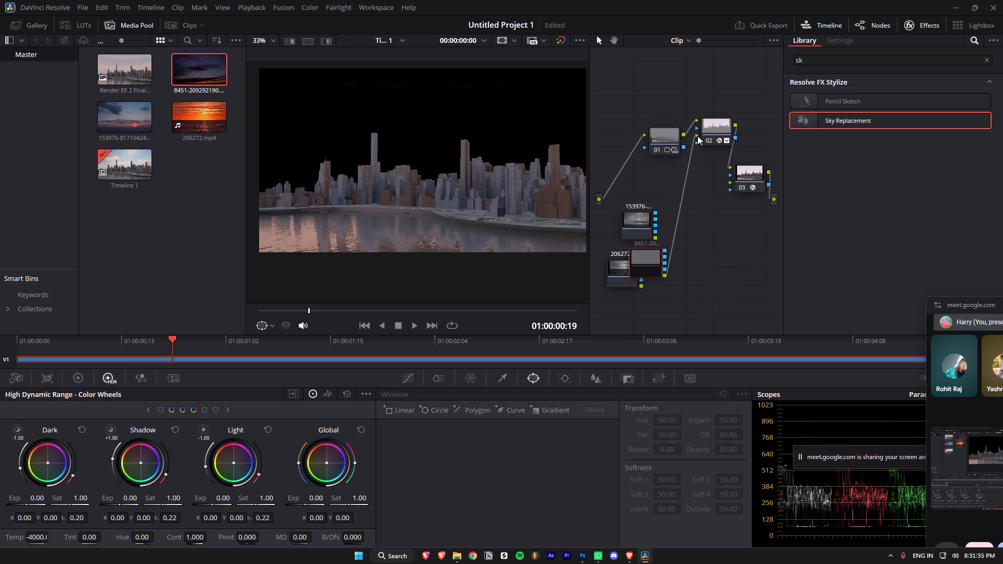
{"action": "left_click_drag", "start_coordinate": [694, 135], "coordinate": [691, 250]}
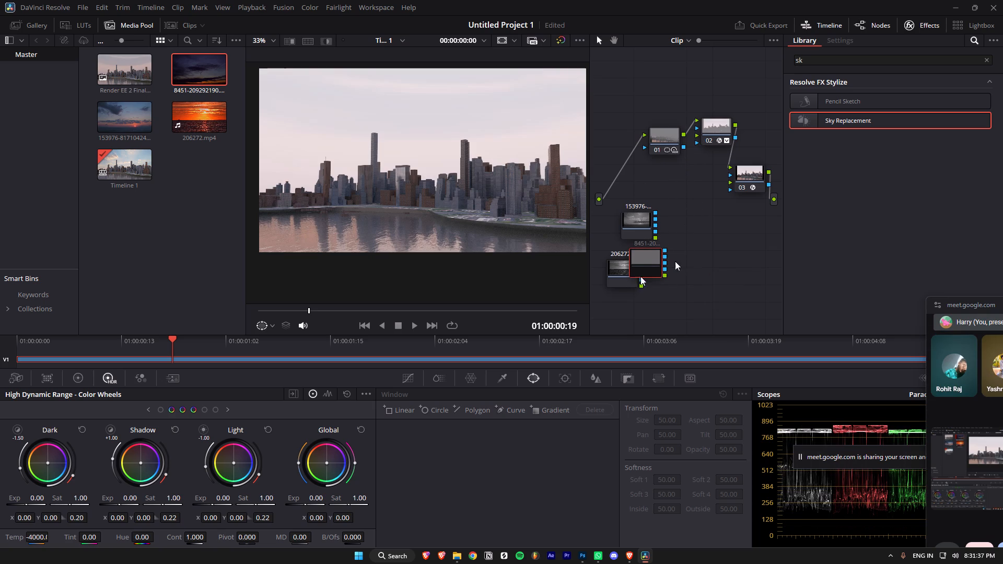
Delete the 8451 clip's node from the node graph.
{"action": "left_click", "coordinate": [636, 262]}
{"action": "key", "text": "Delete"}
Switch to Photoshop to view the city render, and bring up the other open windows to switch again.
{"action": "key", "text": "alt+Tab"}
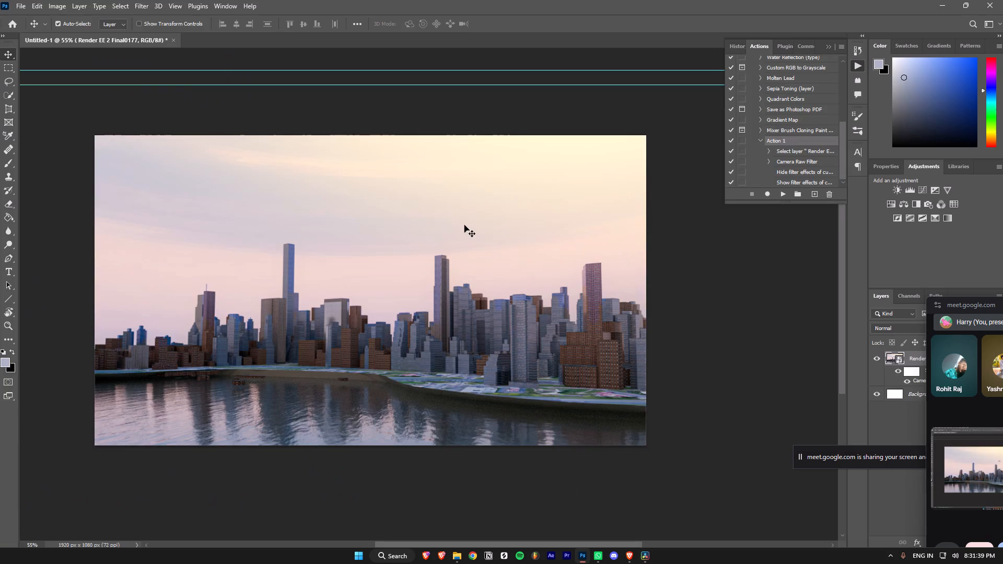
{"action": "key", "text": "alt+Tab"}
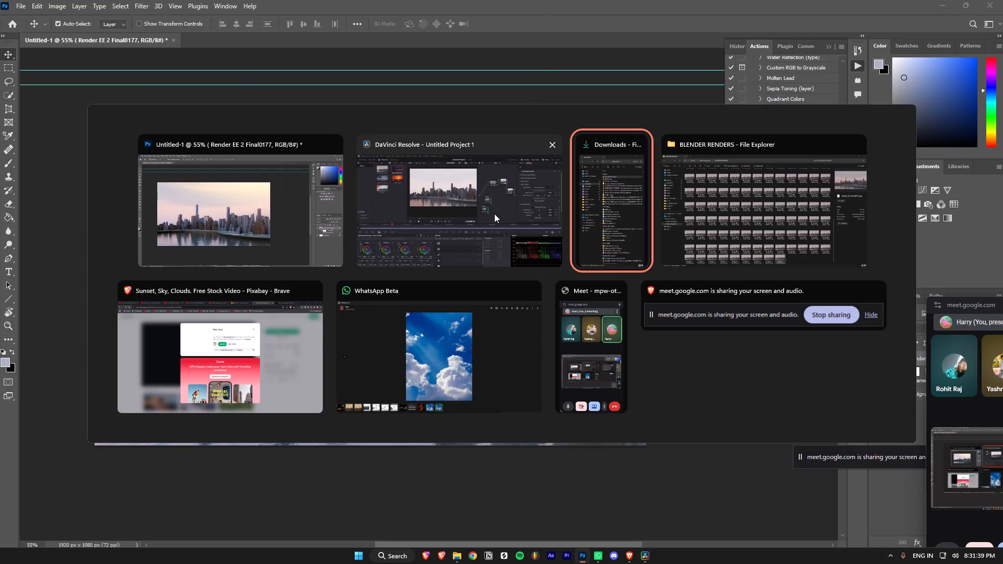
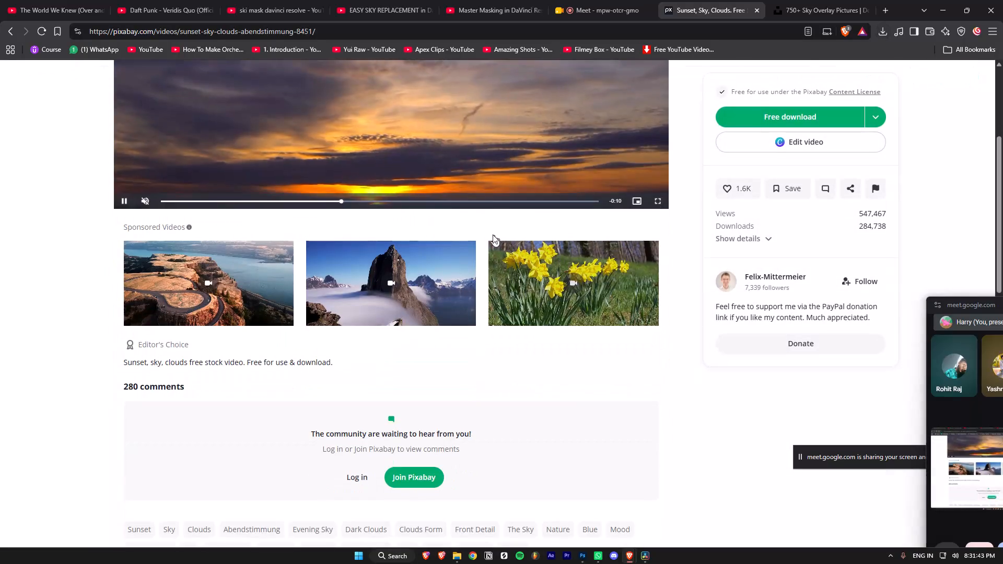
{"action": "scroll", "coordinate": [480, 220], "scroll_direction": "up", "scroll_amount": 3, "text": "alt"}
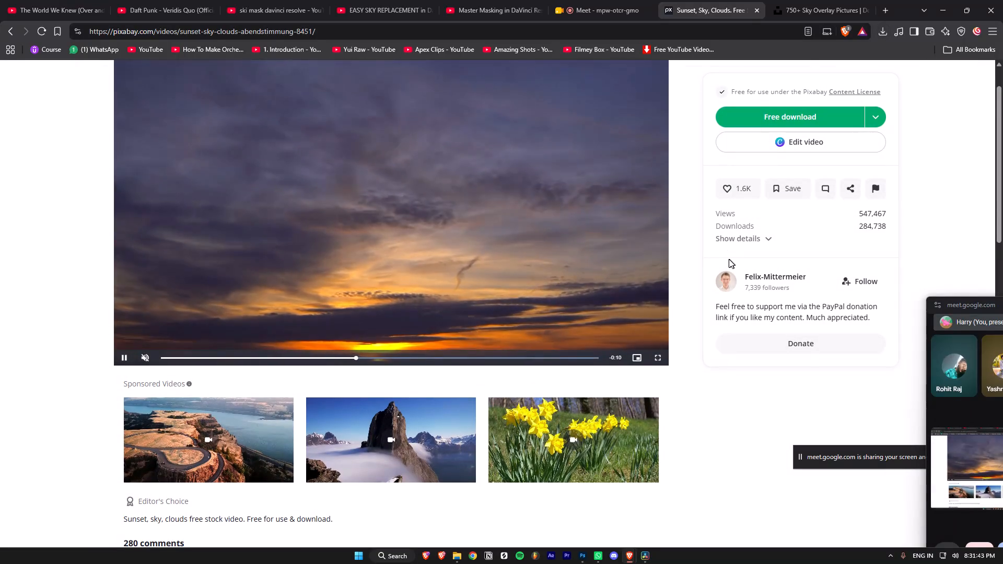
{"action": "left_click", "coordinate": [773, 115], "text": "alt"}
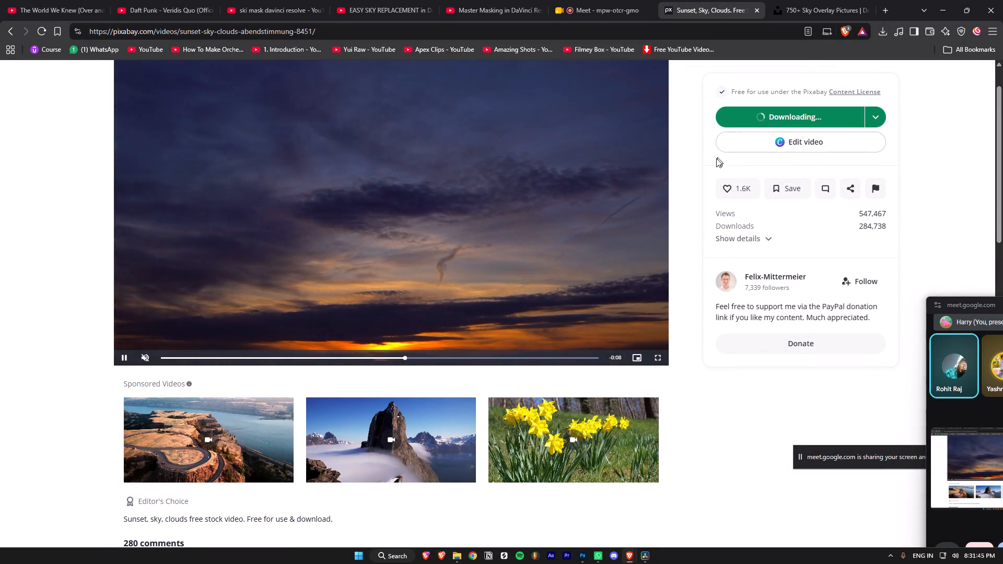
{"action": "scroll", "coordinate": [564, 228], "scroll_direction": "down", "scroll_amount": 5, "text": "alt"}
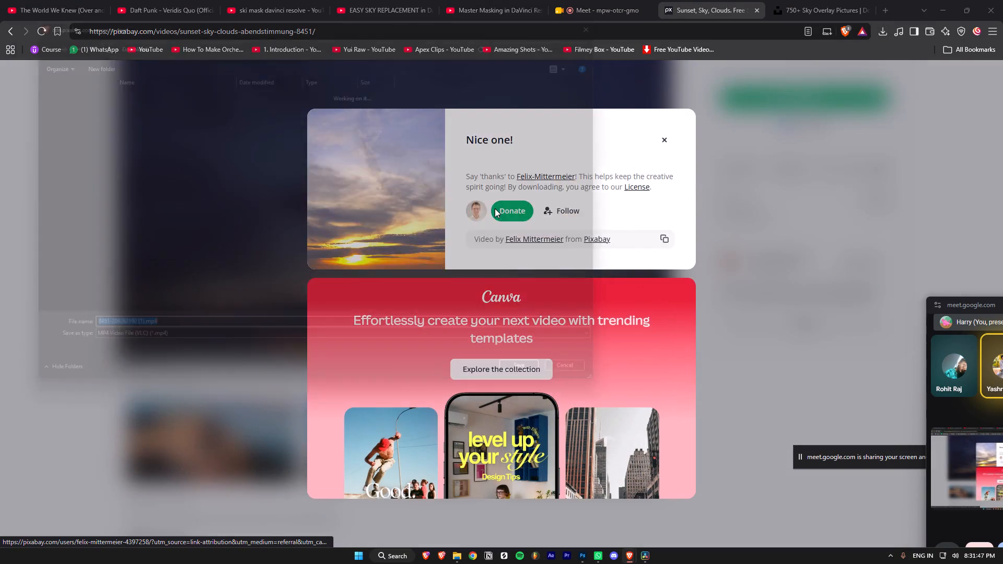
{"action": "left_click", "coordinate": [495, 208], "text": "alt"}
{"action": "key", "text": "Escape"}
Switch to DaVinci Resolve.
{"action": "key", "text": "alt+Tab"}
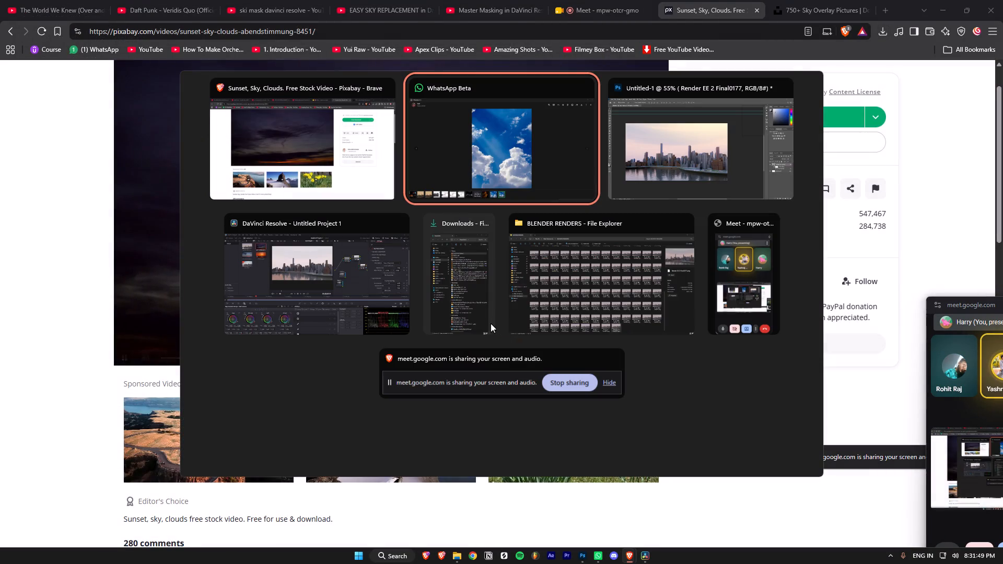
{"action": "key", "text": "alt+Tab"}
{"action": "key", "text": "alt+Tab"}
{"action": "left_click", "coordinate": [265, 312], "text": "alt"}
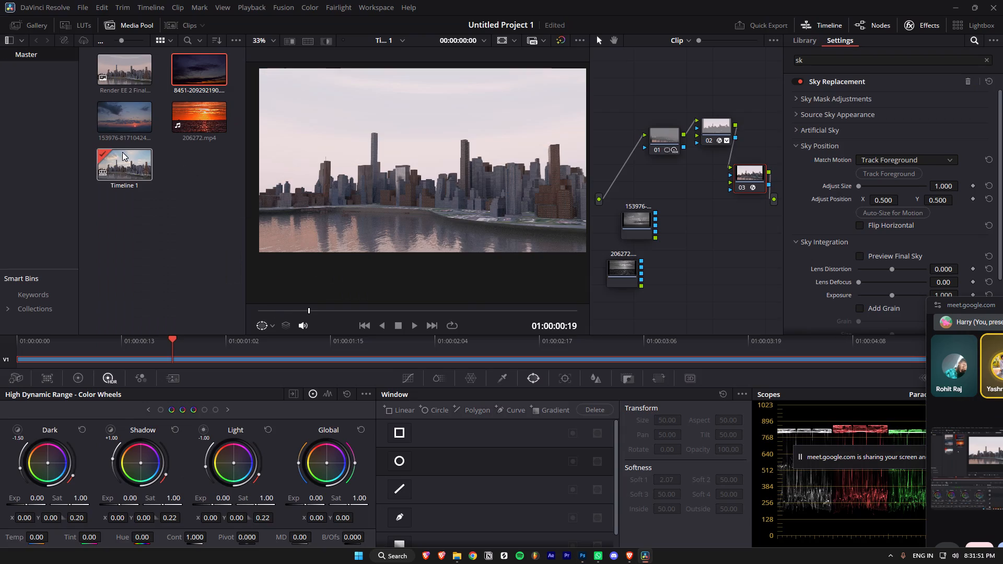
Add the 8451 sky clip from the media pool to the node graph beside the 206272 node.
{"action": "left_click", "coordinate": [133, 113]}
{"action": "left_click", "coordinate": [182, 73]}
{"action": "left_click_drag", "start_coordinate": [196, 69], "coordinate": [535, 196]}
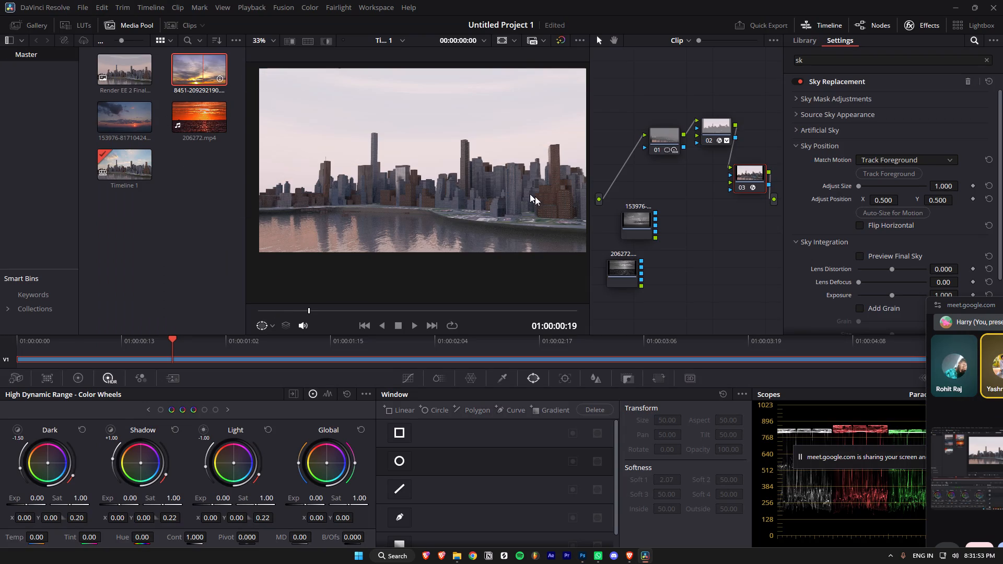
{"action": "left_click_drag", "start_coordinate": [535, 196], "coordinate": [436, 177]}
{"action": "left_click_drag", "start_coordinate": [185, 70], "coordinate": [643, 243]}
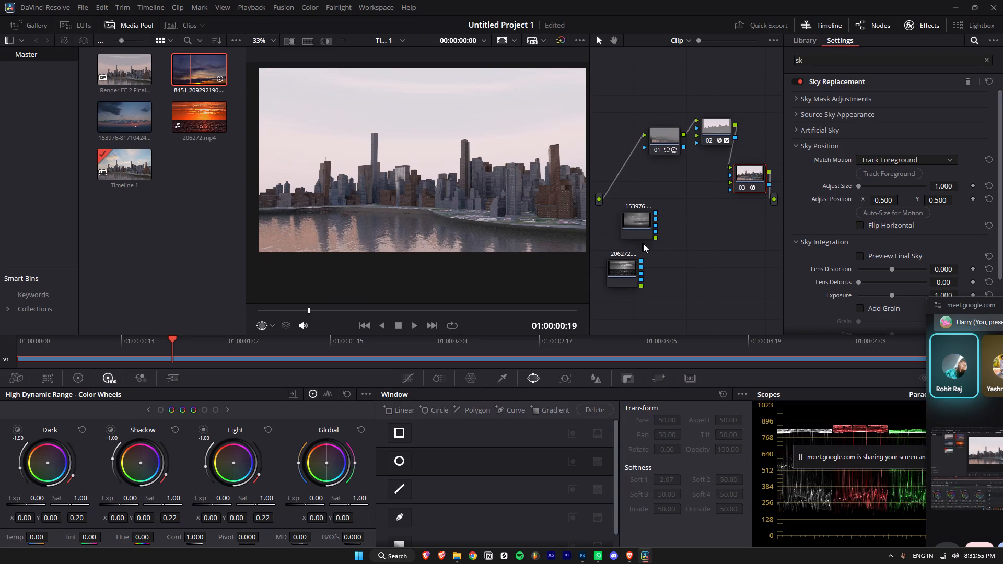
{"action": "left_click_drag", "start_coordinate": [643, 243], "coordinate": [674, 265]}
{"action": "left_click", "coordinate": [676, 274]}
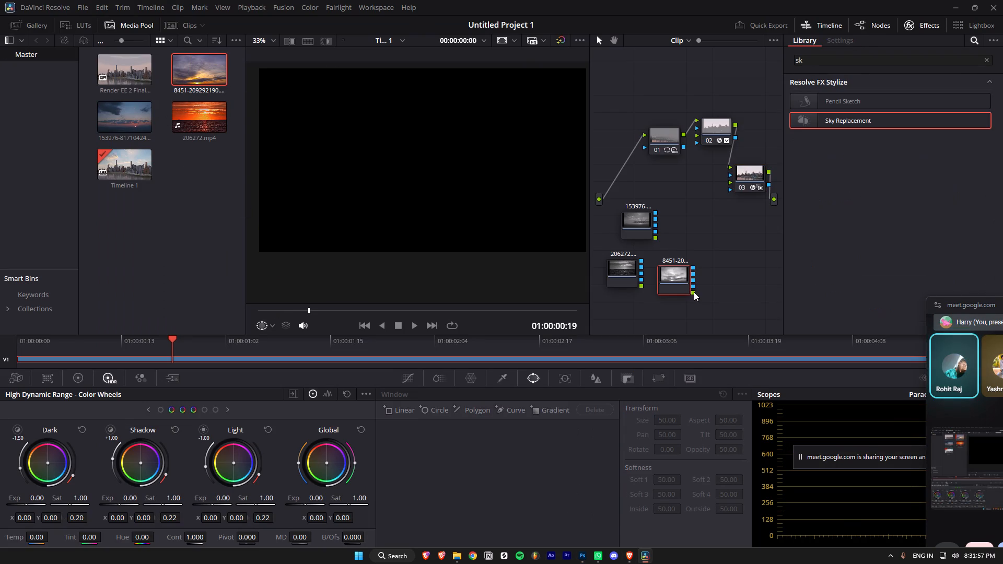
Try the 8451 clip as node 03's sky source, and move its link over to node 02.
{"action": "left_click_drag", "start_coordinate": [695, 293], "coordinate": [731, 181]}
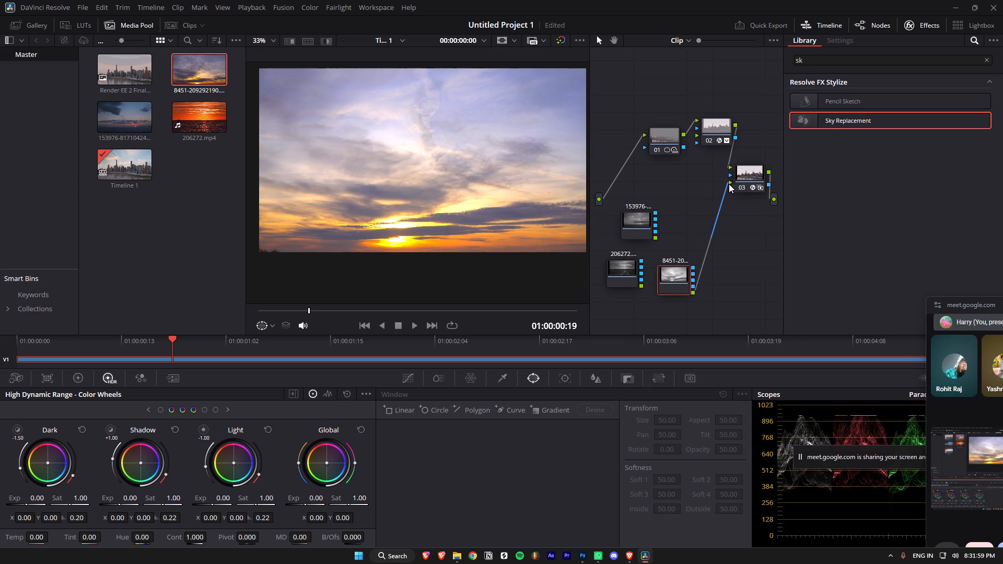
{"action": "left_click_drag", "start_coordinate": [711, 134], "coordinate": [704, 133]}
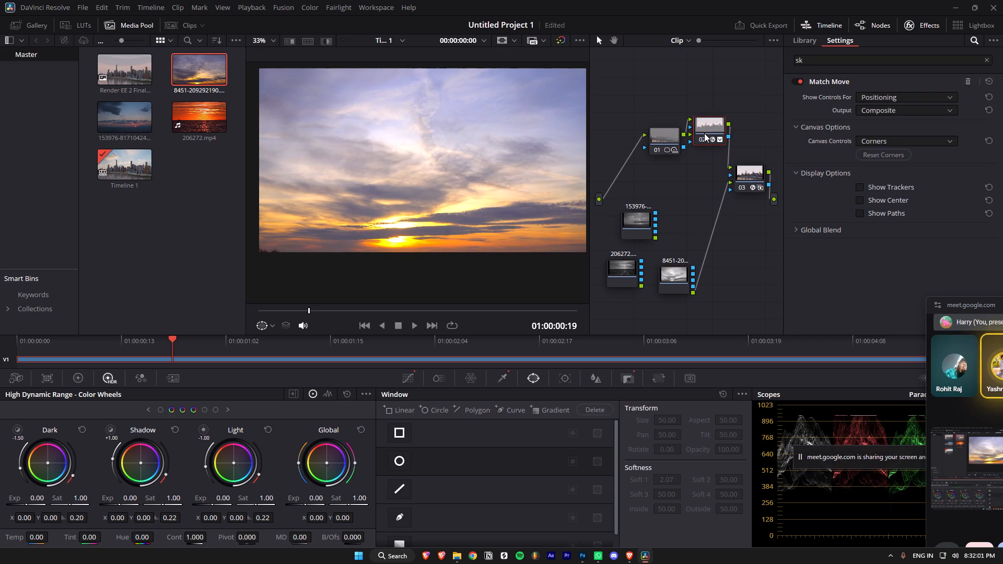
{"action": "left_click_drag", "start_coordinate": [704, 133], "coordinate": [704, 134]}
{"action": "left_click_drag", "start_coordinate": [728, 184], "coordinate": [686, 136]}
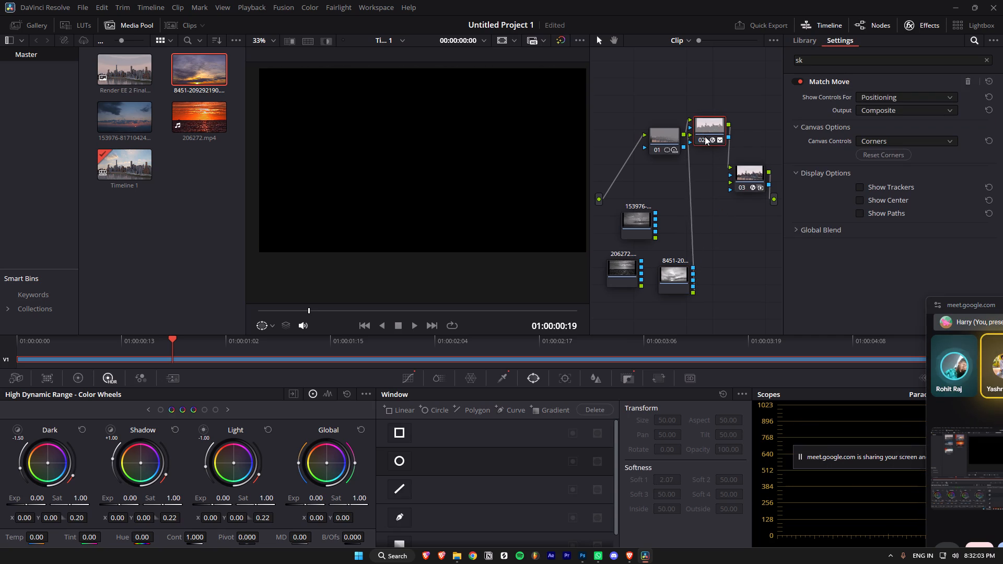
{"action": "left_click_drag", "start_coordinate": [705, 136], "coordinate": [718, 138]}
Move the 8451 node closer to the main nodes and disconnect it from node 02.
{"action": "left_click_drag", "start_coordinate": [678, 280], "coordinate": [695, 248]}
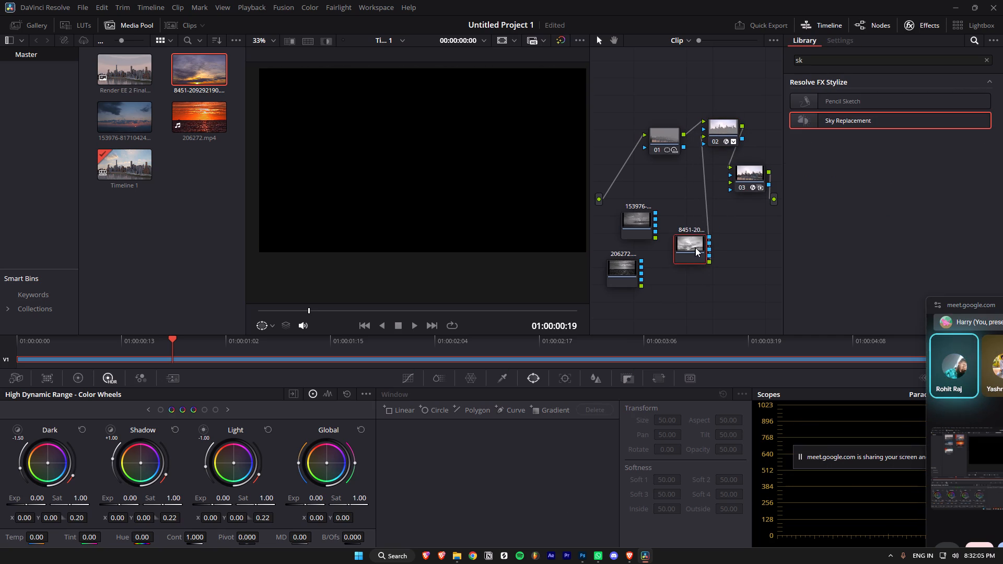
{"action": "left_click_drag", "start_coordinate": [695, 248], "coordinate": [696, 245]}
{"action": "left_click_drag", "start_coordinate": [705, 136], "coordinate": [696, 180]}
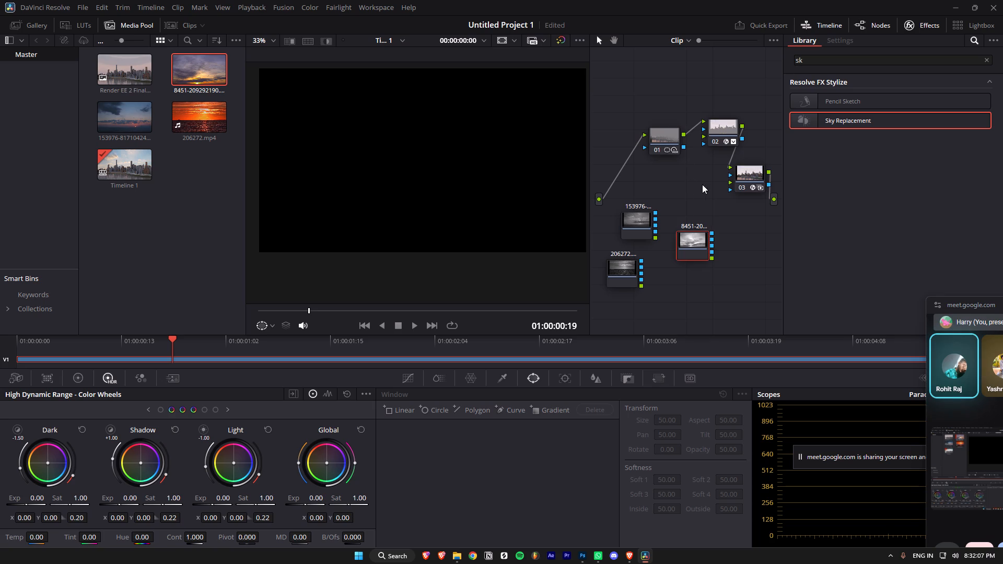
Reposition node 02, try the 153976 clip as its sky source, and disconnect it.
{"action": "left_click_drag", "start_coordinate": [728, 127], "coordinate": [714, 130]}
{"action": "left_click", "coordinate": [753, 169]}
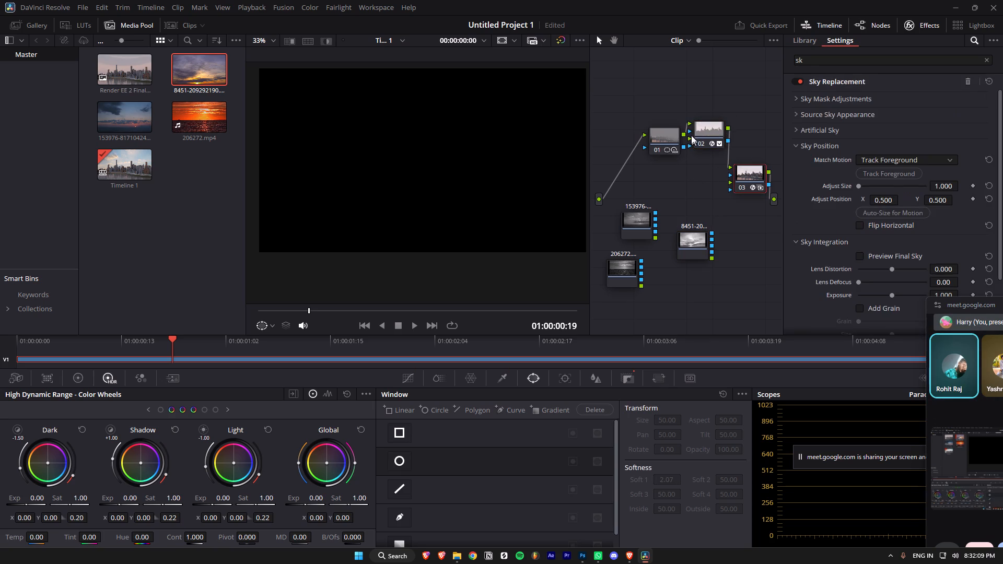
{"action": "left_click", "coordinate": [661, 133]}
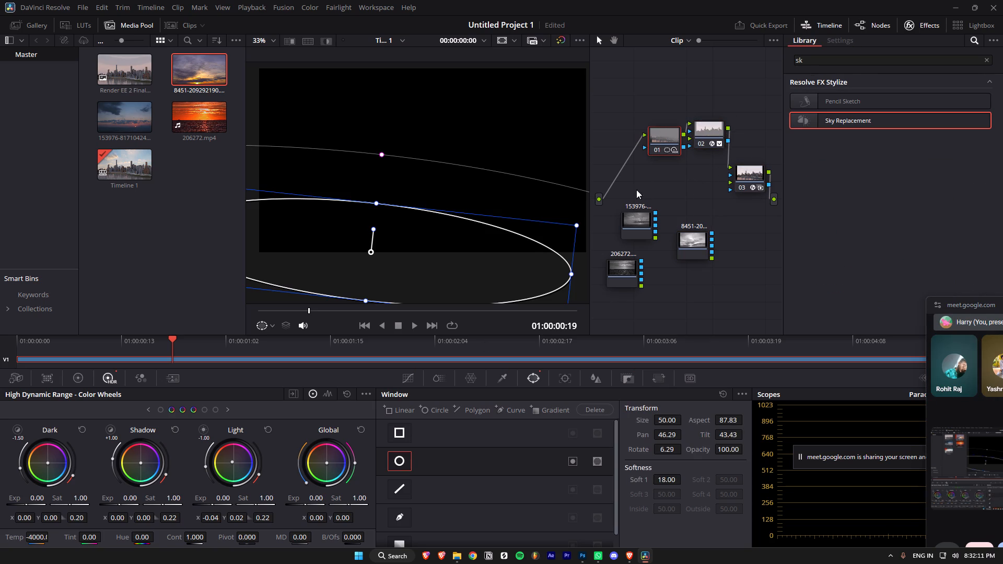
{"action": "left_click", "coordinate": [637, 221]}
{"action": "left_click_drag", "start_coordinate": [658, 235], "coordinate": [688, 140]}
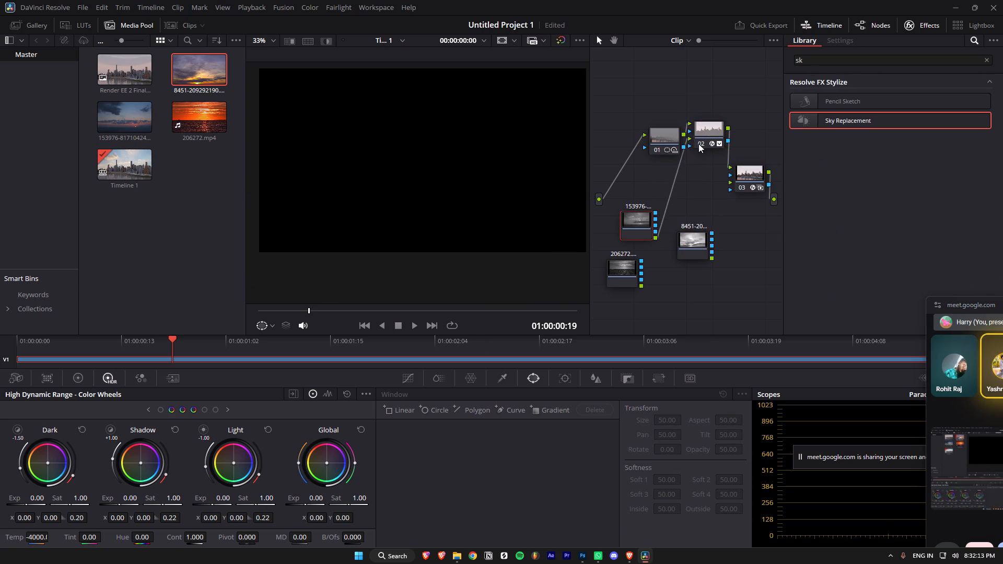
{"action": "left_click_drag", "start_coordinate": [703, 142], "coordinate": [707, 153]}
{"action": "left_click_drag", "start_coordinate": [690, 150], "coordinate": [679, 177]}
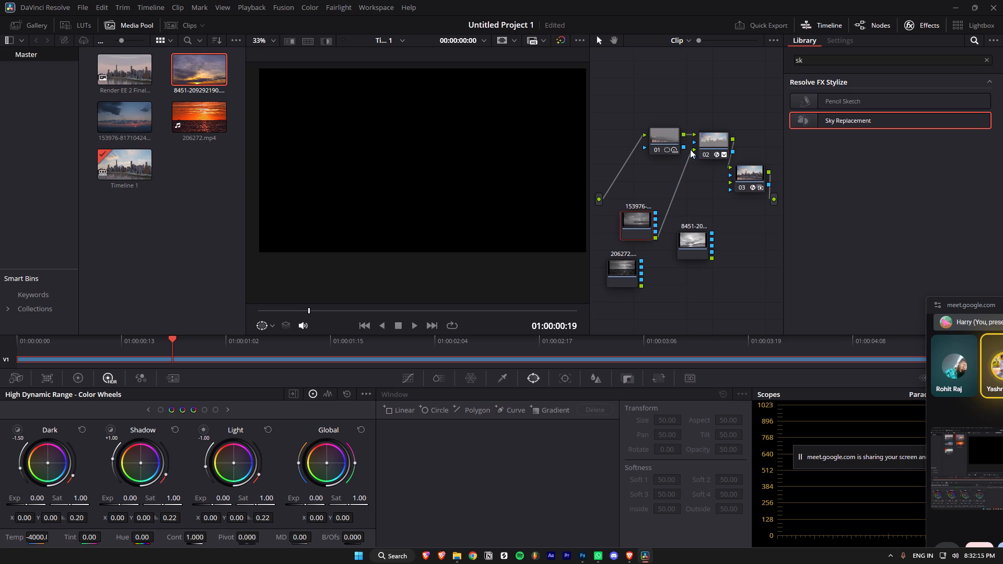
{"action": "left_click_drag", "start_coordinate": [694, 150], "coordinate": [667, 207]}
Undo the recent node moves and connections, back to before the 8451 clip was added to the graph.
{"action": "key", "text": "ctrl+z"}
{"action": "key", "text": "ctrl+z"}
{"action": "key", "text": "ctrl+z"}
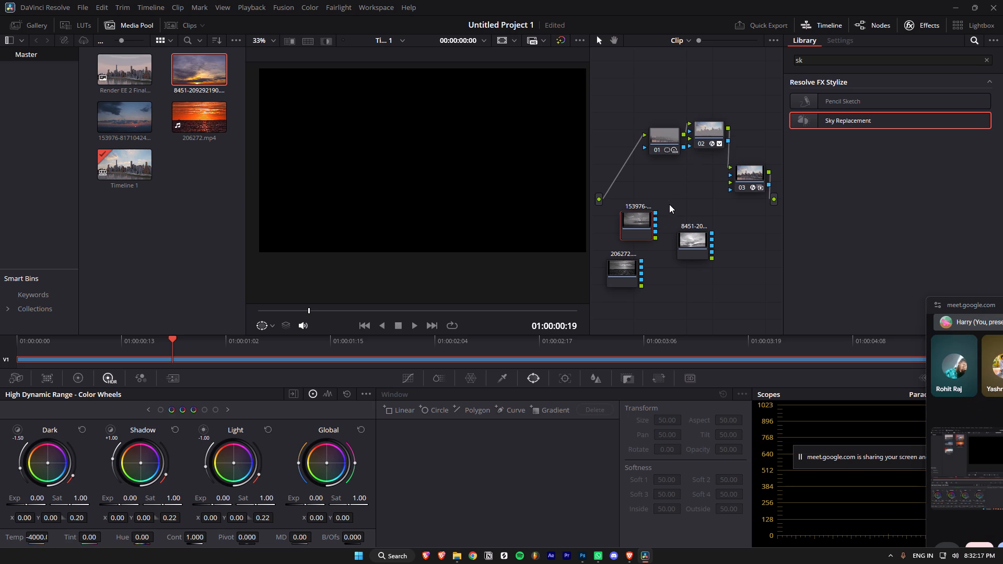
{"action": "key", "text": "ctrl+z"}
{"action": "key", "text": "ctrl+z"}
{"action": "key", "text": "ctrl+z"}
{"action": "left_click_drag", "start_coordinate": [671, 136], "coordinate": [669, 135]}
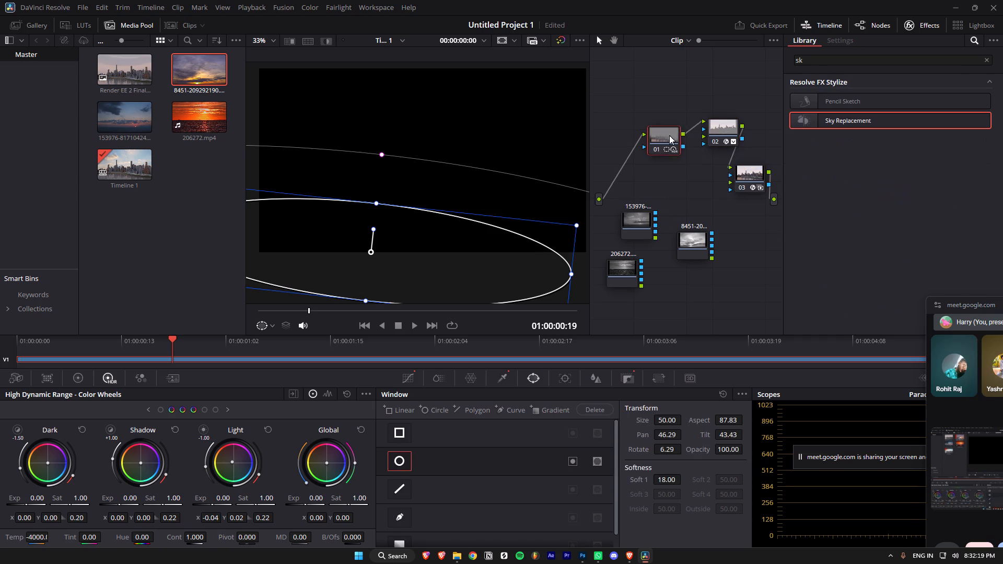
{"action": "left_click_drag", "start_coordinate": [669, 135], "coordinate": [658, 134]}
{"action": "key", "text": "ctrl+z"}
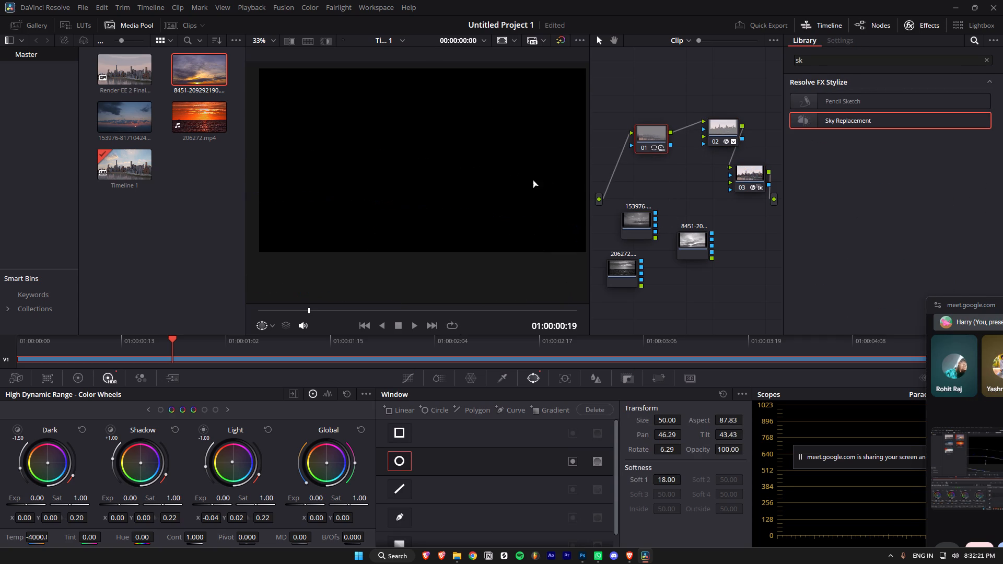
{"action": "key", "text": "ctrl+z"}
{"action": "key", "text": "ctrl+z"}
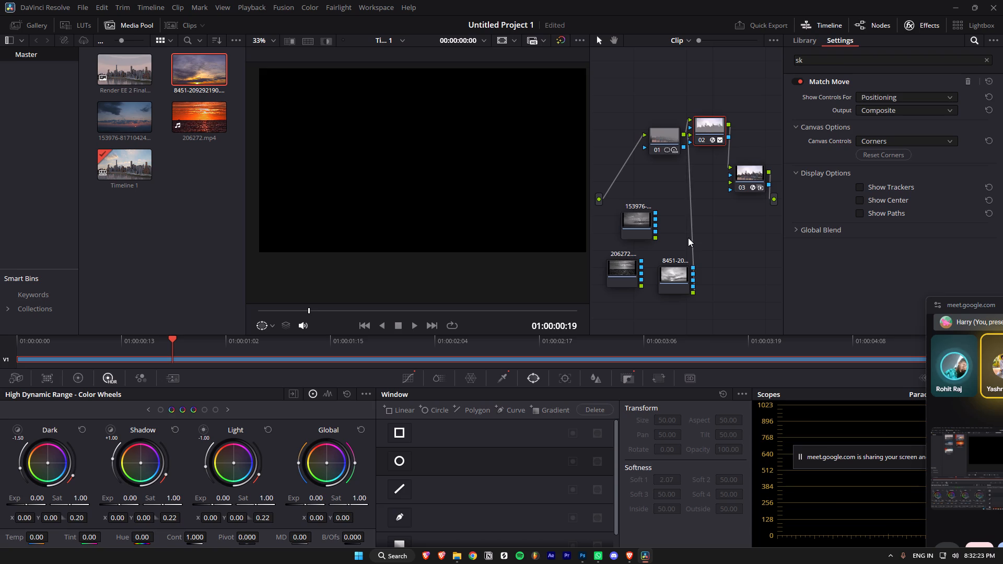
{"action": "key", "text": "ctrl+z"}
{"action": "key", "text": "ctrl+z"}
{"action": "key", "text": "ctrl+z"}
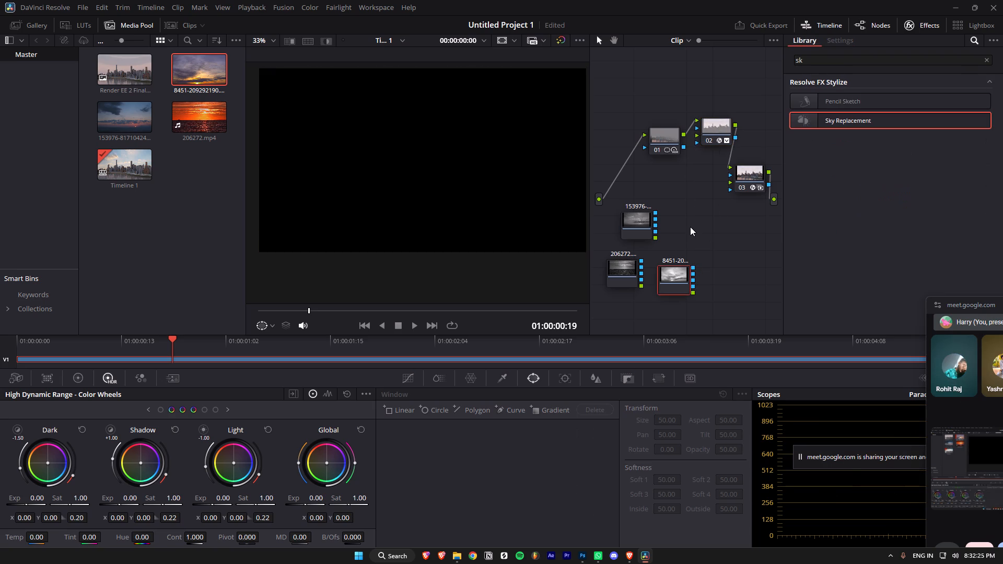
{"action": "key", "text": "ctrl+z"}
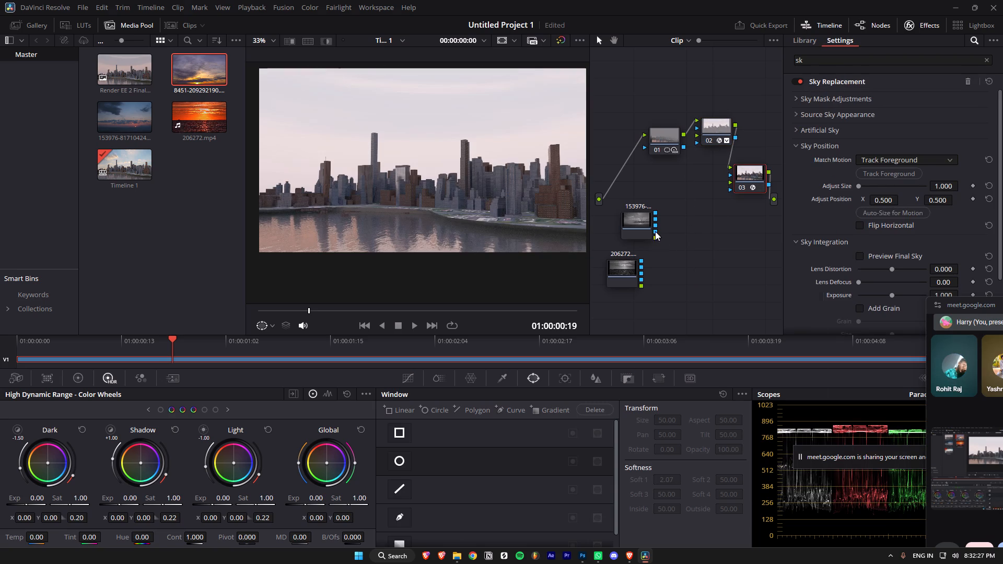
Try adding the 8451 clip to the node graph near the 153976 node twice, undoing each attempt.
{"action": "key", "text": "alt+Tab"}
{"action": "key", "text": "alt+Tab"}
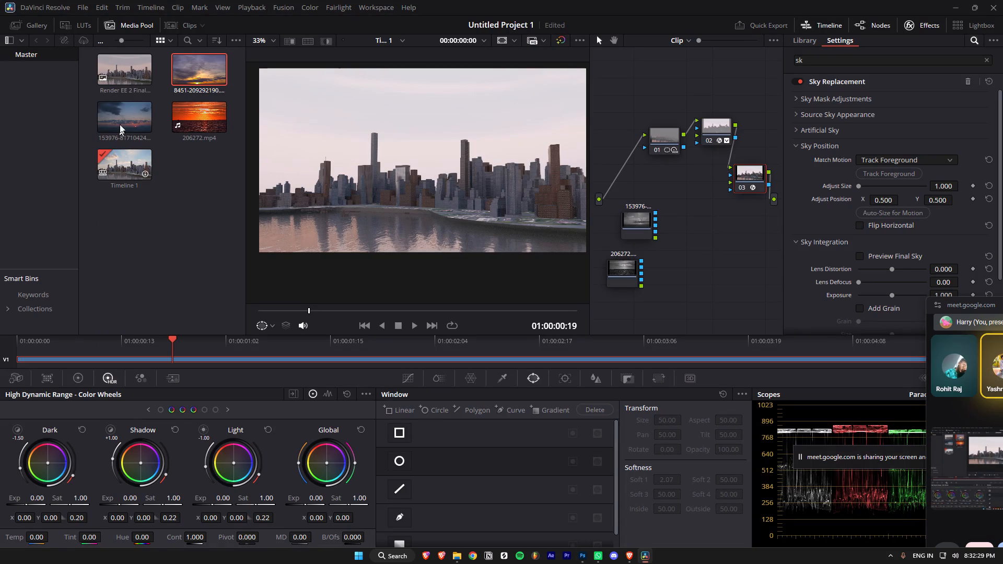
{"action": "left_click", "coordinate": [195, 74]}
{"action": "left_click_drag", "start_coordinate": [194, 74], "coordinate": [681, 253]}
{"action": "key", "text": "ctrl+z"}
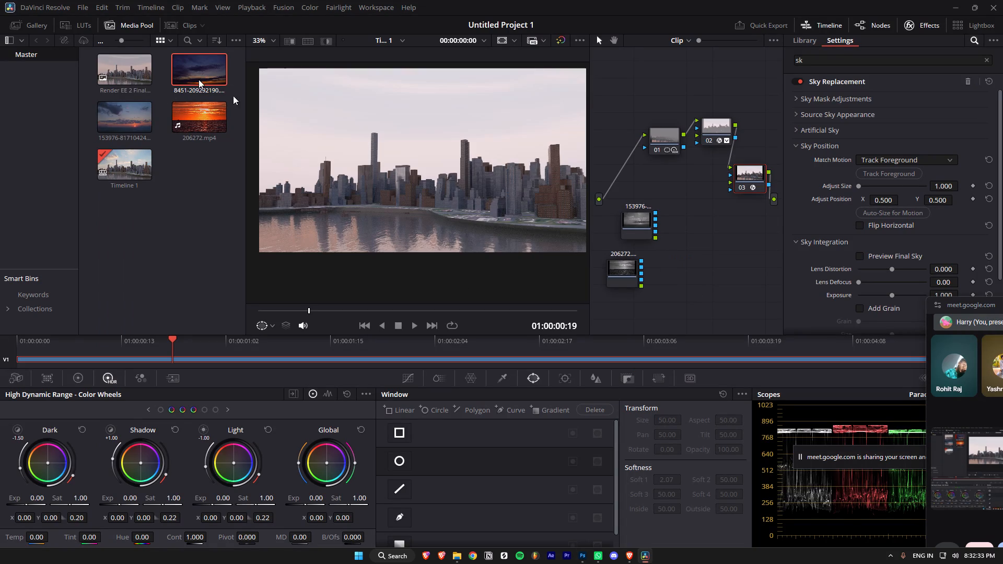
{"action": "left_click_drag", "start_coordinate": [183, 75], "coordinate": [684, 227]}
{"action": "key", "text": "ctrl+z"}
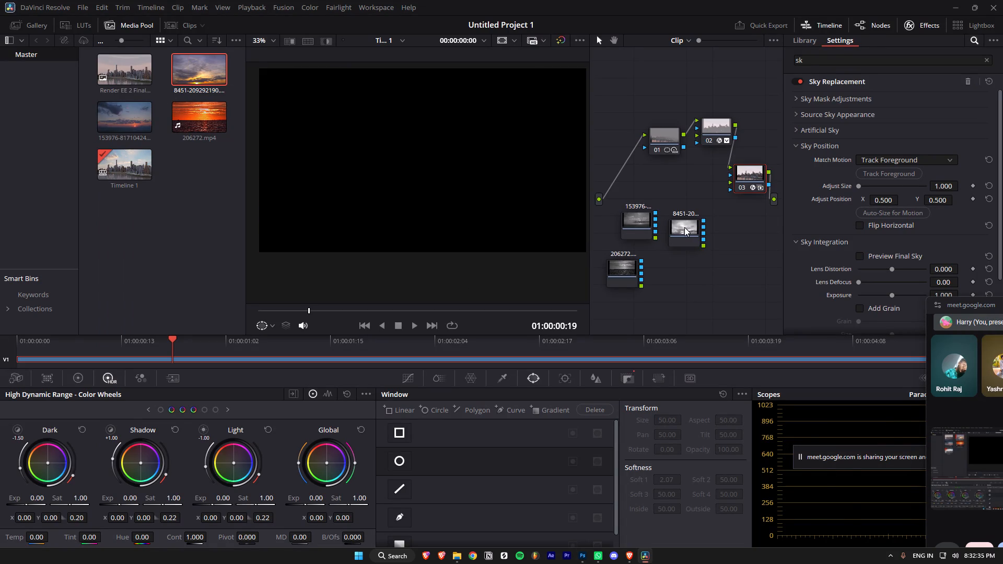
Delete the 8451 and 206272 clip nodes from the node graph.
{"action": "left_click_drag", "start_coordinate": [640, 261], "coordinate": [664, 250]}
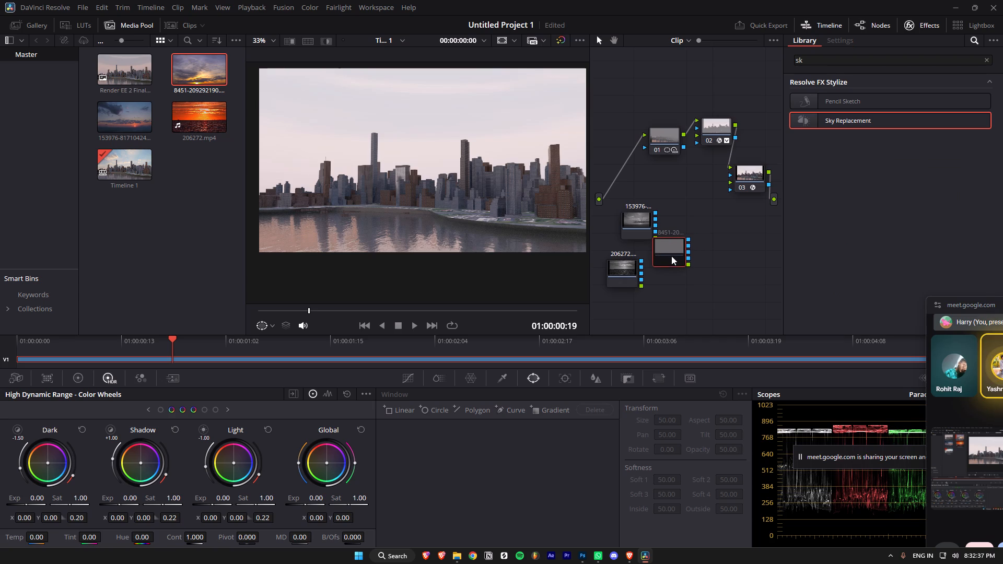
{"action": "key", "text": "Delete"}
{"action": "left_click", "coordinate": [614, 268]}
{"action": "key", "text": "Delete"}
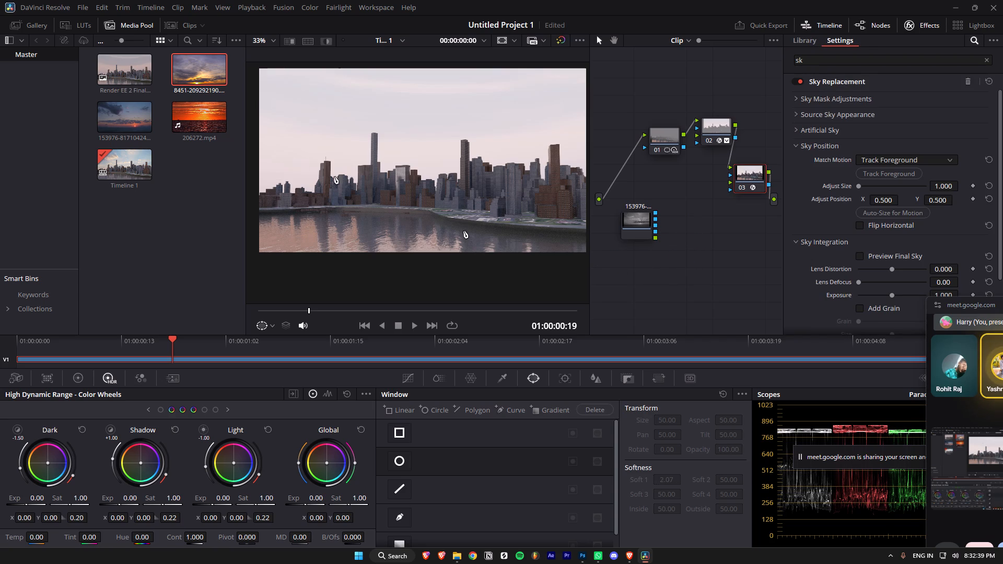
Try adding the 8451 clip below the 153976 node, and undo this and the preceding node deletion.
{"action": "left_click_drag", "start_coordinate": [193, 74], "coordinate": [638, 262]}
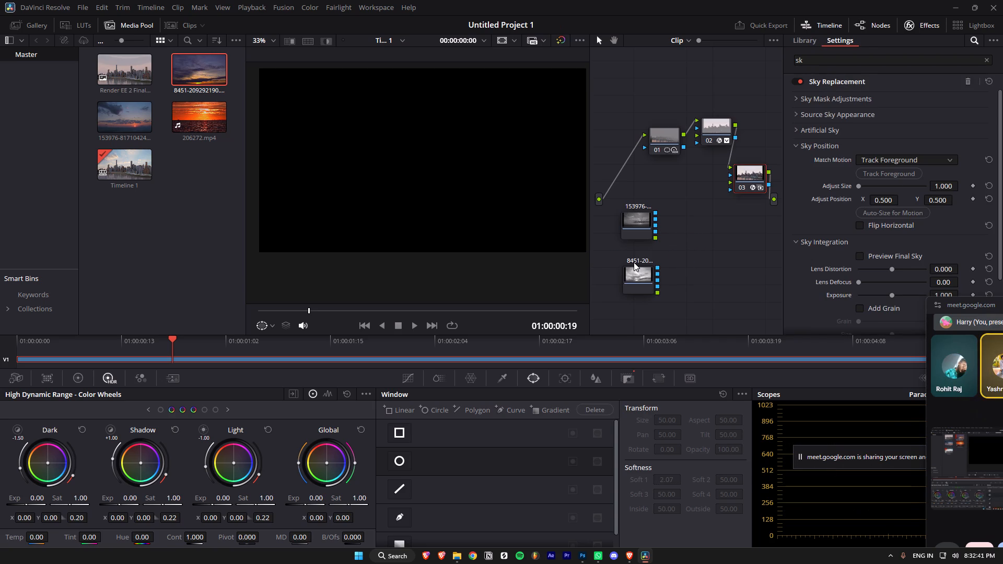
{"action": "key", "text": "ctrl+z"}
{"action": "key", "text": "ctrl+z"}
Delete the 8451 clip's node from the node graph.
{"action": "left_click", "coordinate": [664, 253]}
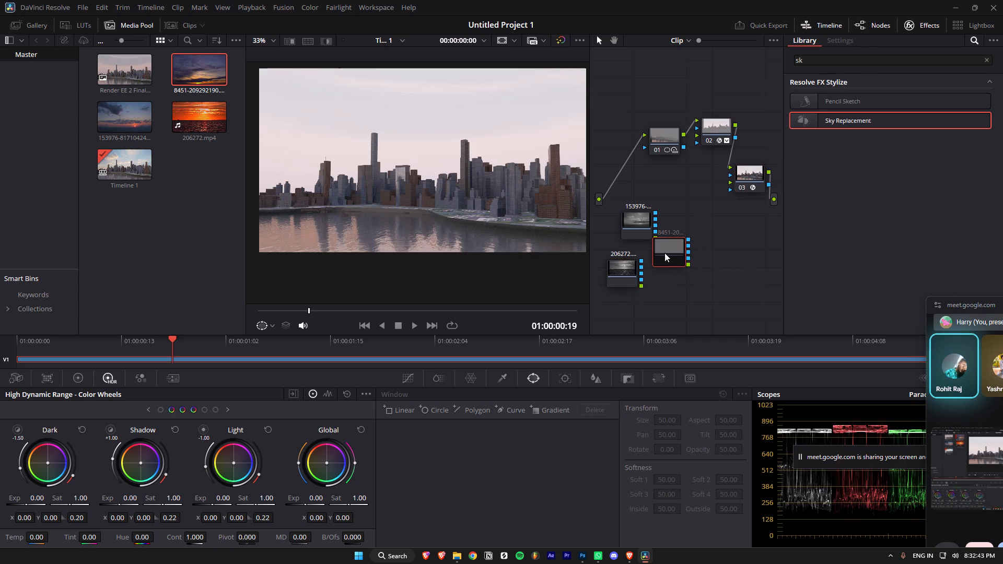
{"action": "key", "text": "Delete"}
Switch to the browser and look through Pixabay's sky video results for a clip that suits the city skyline.
{"action": "key", "text": "alt+Tab"}
{"action": "key", "text": "alt+Tab"}
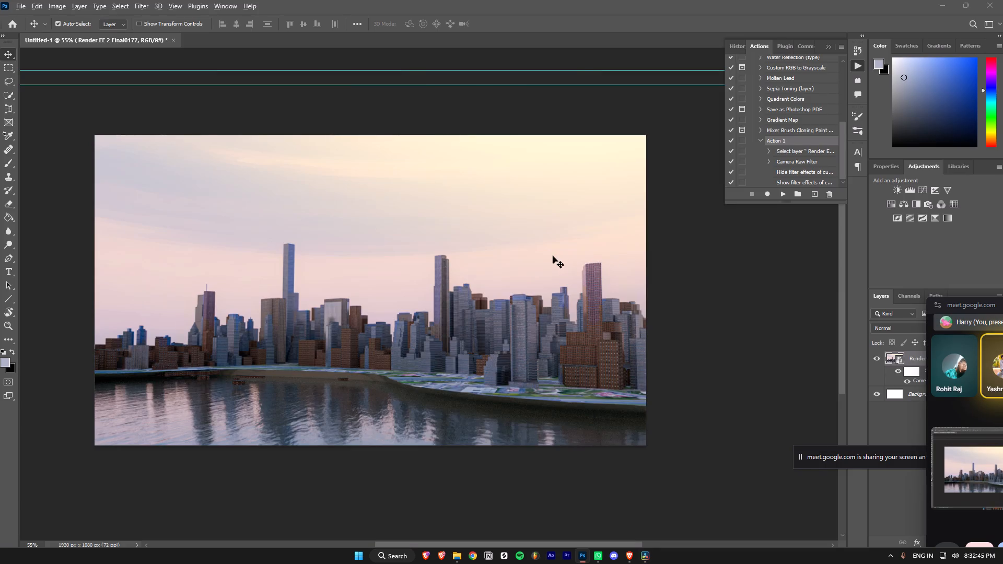
{"action": "key", "text": "alt+Tab"}
{"action": "left_click", "coordinate": [426, 195]}
{"action": "scroll", "coordinate": [455, 215], "scroll_direction": "down", "scroll_amount": 3}
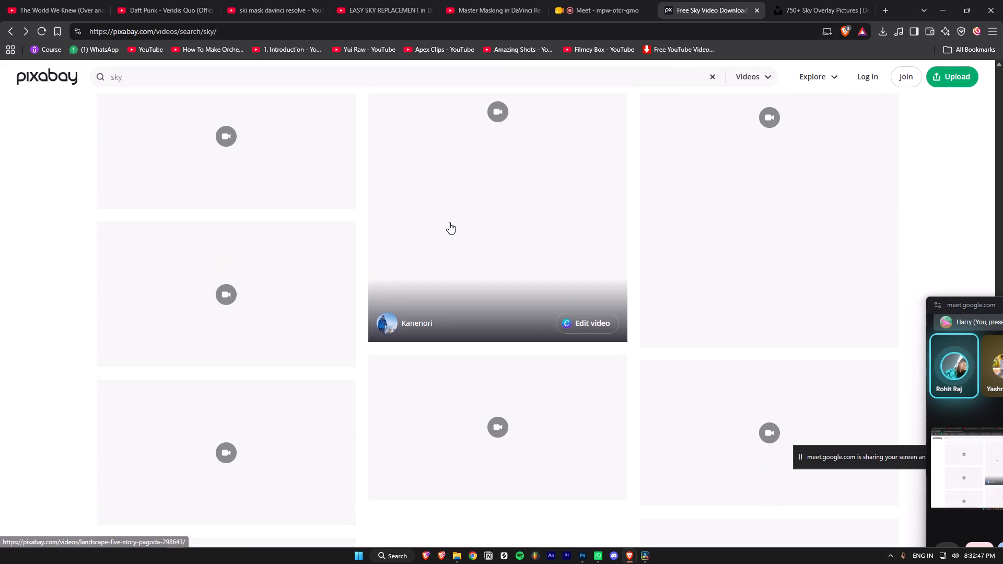
{"action": "scroll", "coordinate": [451, 224], "scroll_direction": "down", "scroll_amount": 6}
{"action": "scroll", "coordinate": [391, 227], "scroll_direction": "down", "scroll_amount": 5}
{"action": "scroll", "coordinate": [391, 228], "scroll_direction": "up", "scroll_amount": 3}
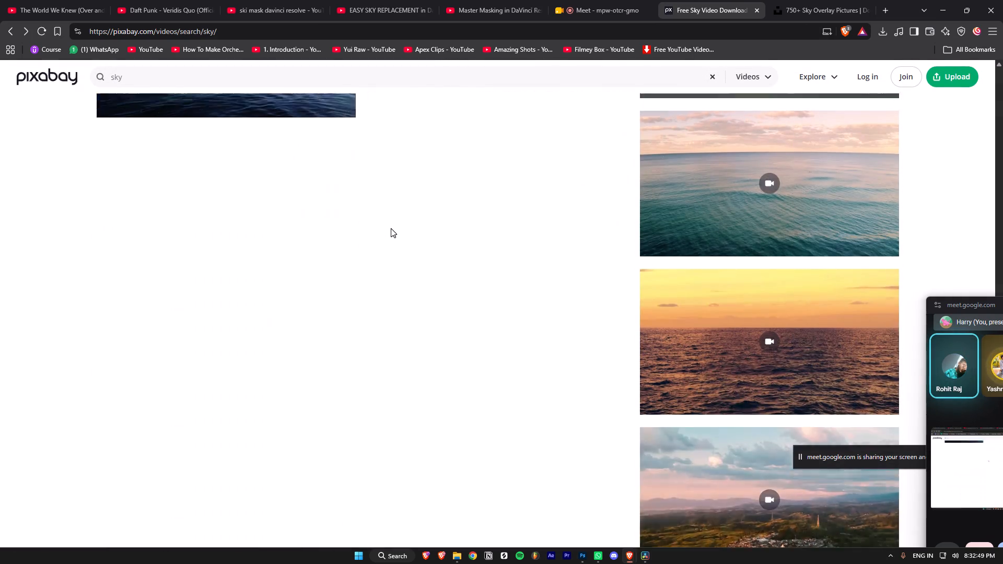
{"action": "scroll", "coordinate": [391, 228], "scroll_direction": "up", "scroll_amount": 2}
{"action": "scroll", "coordinate": [530, 249], "scroll_direction": "down", "scroll_amount": 4}
{"action": "scroll", "coordinate": [596, 254], "scroll_direction": "up", "scroll_amount": 2}
{"action": "scroll", "coordinate": [638, 267], "scroll_direction": "down", "scroll_amount": 6}
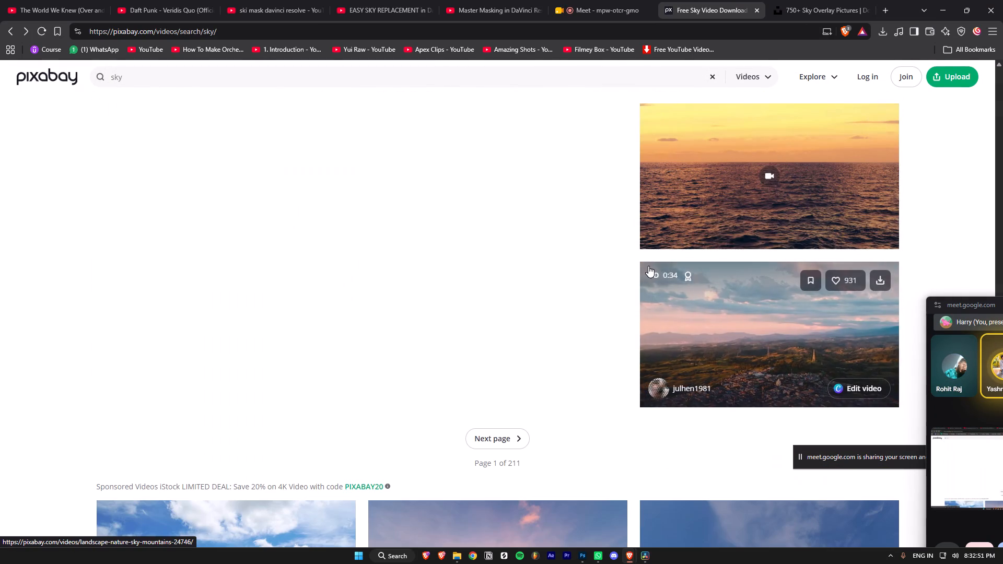
{"action": "scroll", "coordinate": [616, 256], "scroll_direction": "up", "scroll_amount": 20}
{"action": "scroll", "coordinate": [616, 256], "scroll_direction": "up", "scroll_amount": 12}
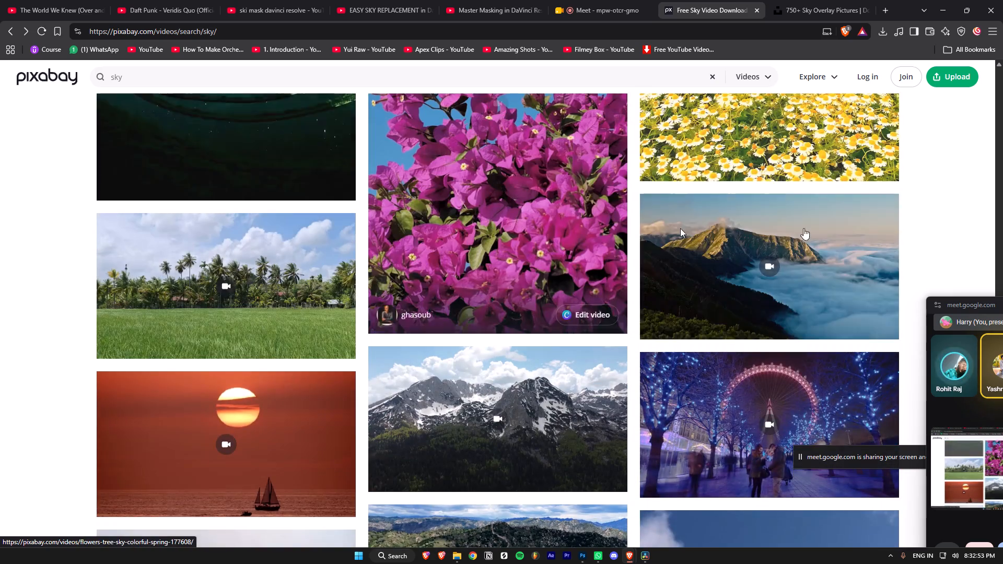
{"action": "scroll", "coordinate": [873, 222], "scroll_direction": "up", "scroll_amount": 14}
{"action": "scroll", "coordinate": [772, 247], "scroll_direction": "up", "scroll_amount": 6}
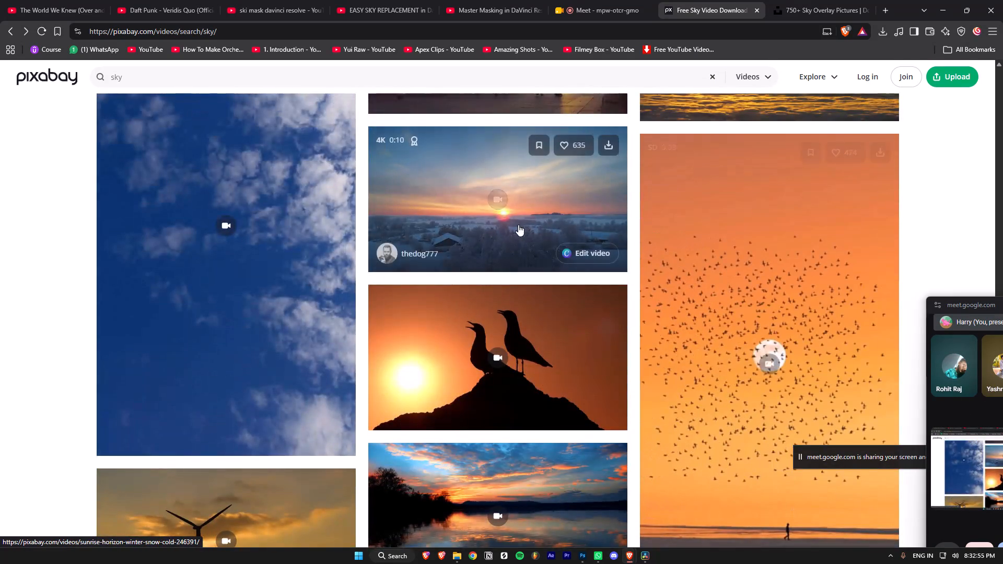
{"action": "scroll", "coordinate": [515, 229], "scroll_direction": "up", "scroll_amount": 20}
{"action": "scroll", "coordinate": [515, 229], "scroll_direction": "up", "scroll_amount": 2}
{"action": "middle_click", "coordinate": [999, 229]}
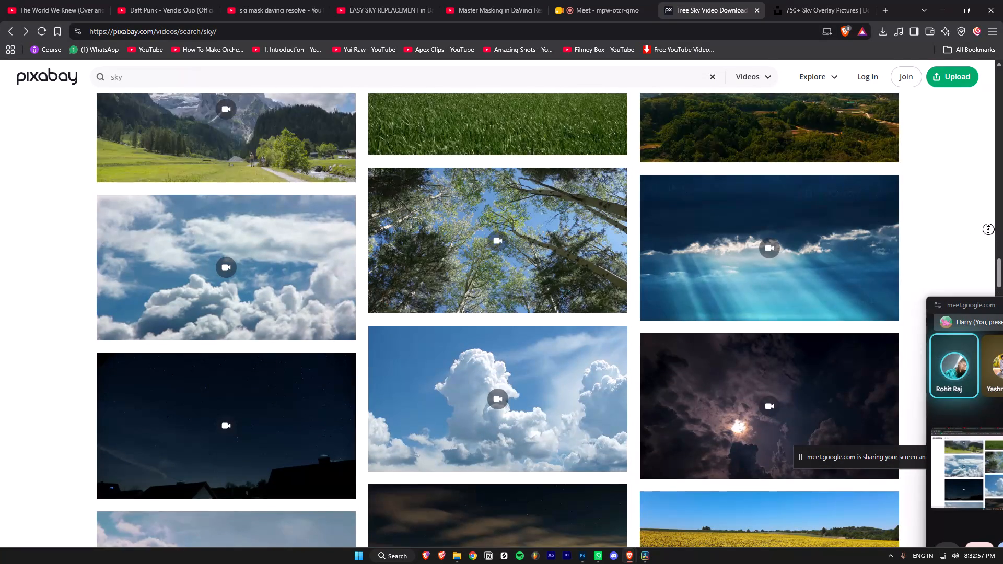
{"action": "middle_click", "coordinate": [884, 142]}
{"action": "scroll", "coordinate": [882, 143], "scroll_direction": "up", "scroll_amount": 1}
{"action": "scroll", "coordinate": [731, 193], "scroll_direction": "down", "scroll_amount": 4}
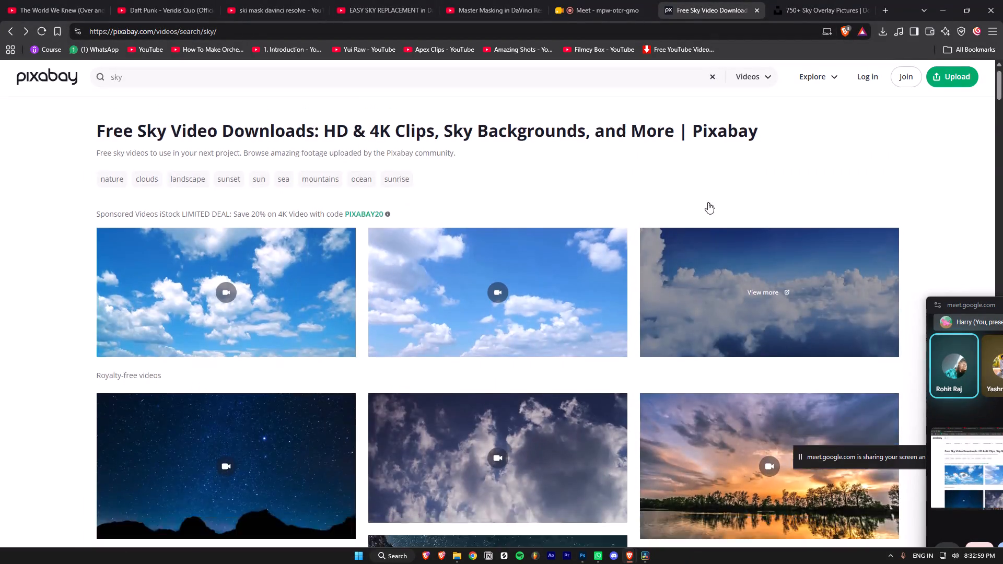
{"action": "scroll", "coordinate": [708, 202], "scroll_direction": "down", "scroll_amount": 9}
{"action": "scroll", "coordinate": [640, 208], "scroll_direction": "down", "scroll_amount": 2}
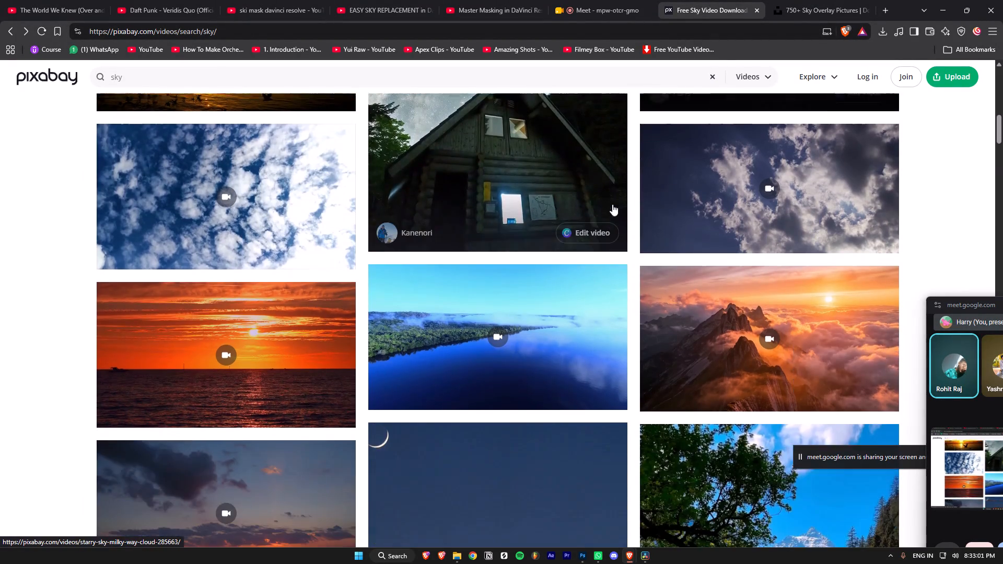
Return to the "sky overlay video" Google results and open Videezy's Free Sky Stock Video Footage page.
{"action": "left_click", "coordinate": [611, 200]}
{"action": "scroll", "coordinate": [515, 207], "scroll_direction": "down", "scroll_amount": 6}
{"action": "scroll", "coordinate": [375, 233], "scroll_direction": "down", "scroll_amount": 5}
{"action": "scroll", "coordinate": [238, 244], "scroll_direction": "down", "scroll_amount": 5}
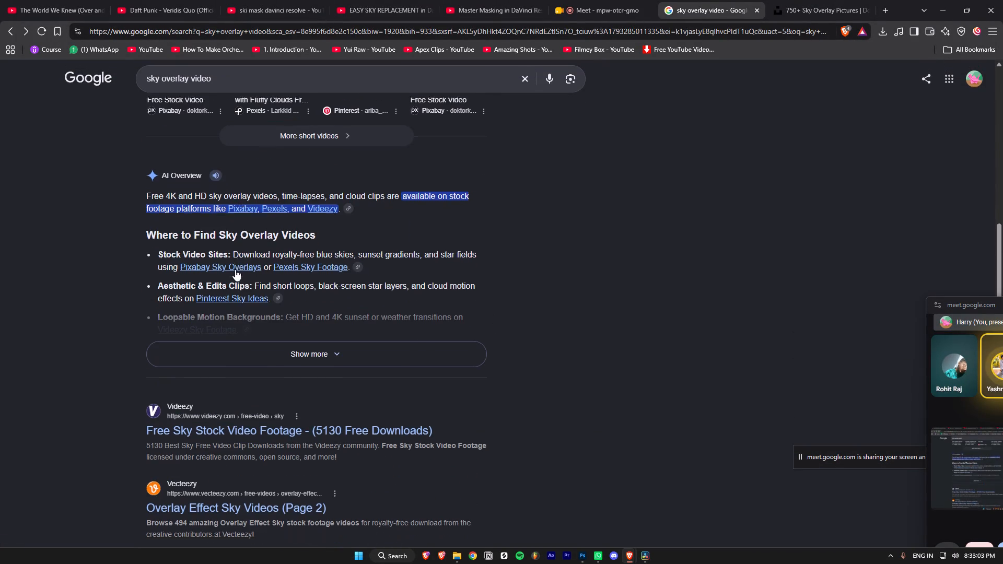
{"action": "scroll", "coordinate": [235, 269], "scroll_direction": "down", "scroll_amount": 1}
{"action": "left_click", "coordinate": [246, 133]}
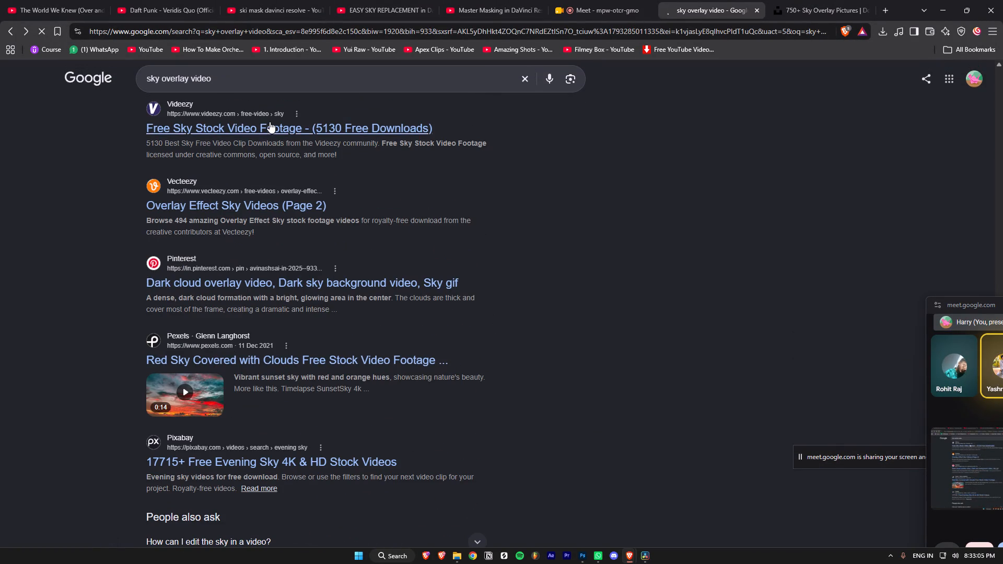
{"action": "left_click", "coordinate": [269, 122]}
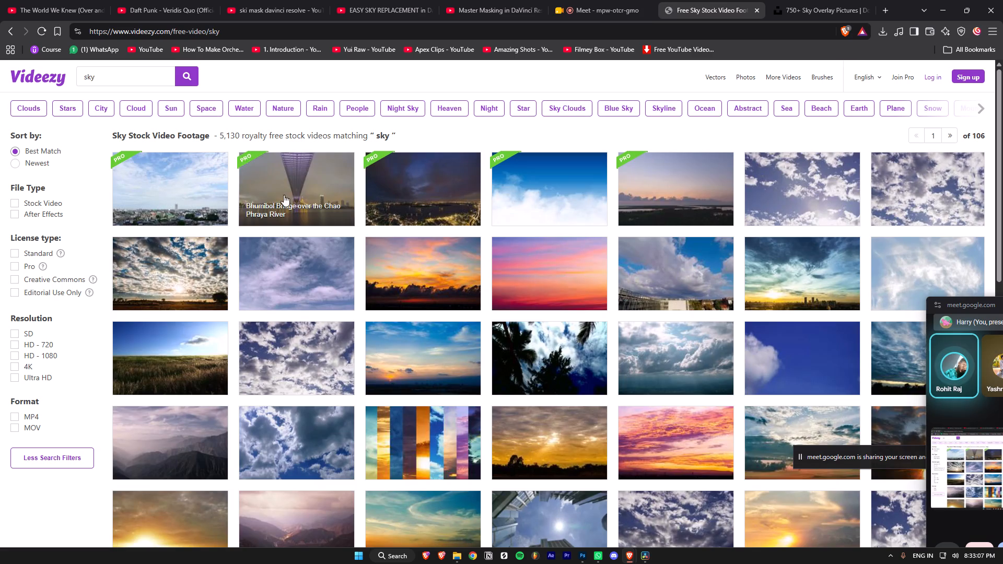
Look through Videezy's sky stock footage for a suitable replacement sky clip.
{"action": "scroll", "coordinate": [461, 244], "scroll_direction": "down", "scroll_amount": 1}
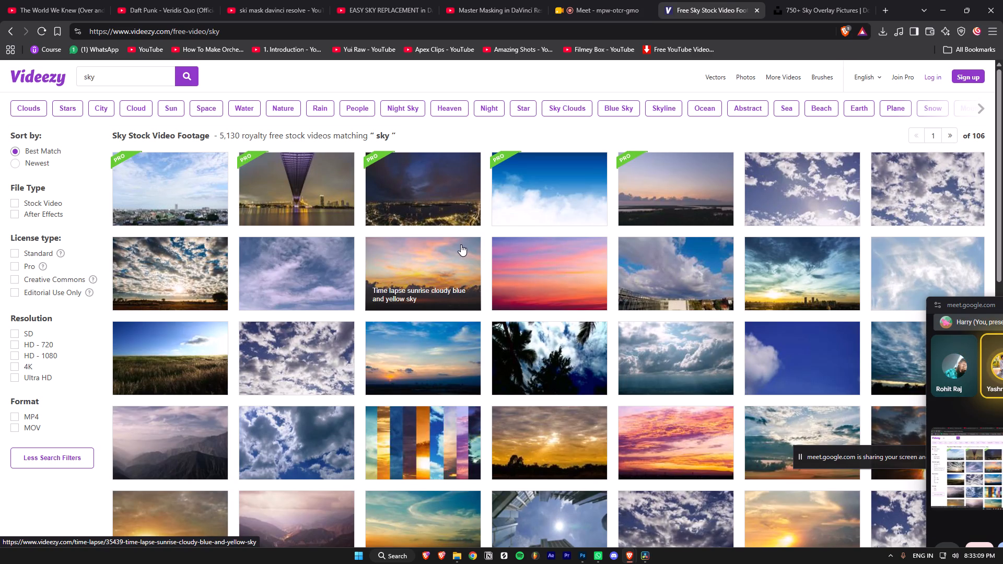
{"action": "scroll", "coordinate": [466, 253], "scroll_direction": "down", "scroll_amount": 7}
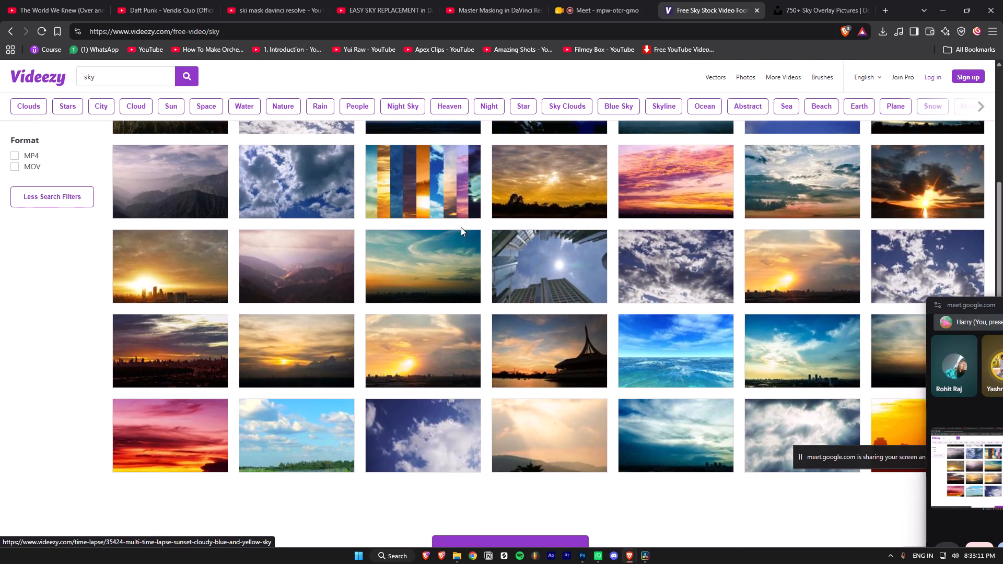
{"action": "scroll", "coordinate": [462, 283], "scroll_direction": "down", "scroll_amount": 5}
{"action": "scroll", "coordinate": [399, 234], "scroll_direction": "up", "scroll_amount": 4}
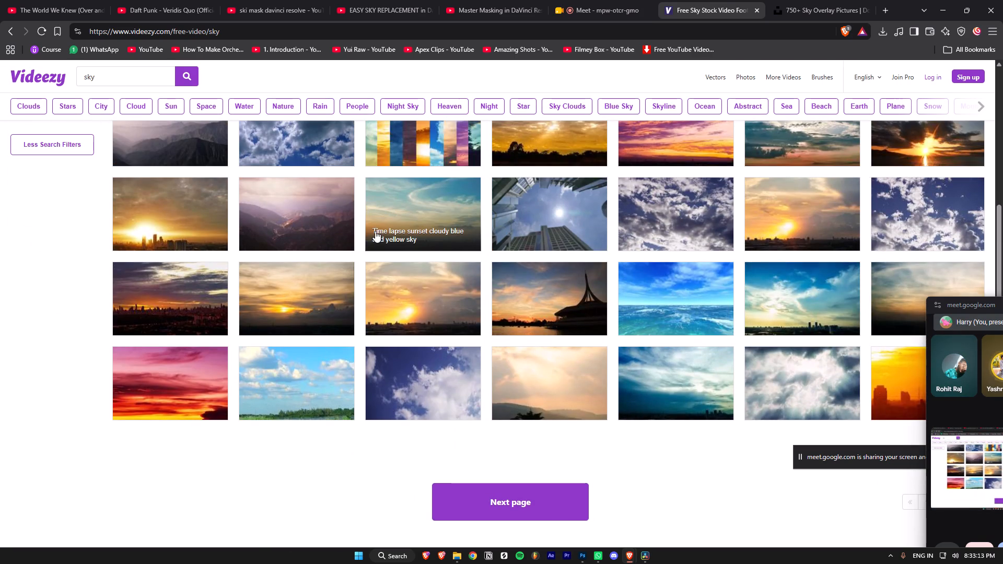
{"action": "scroll", "coordinate": [187, 229], "scroll_direction": "up", "scroll_amount": 7}
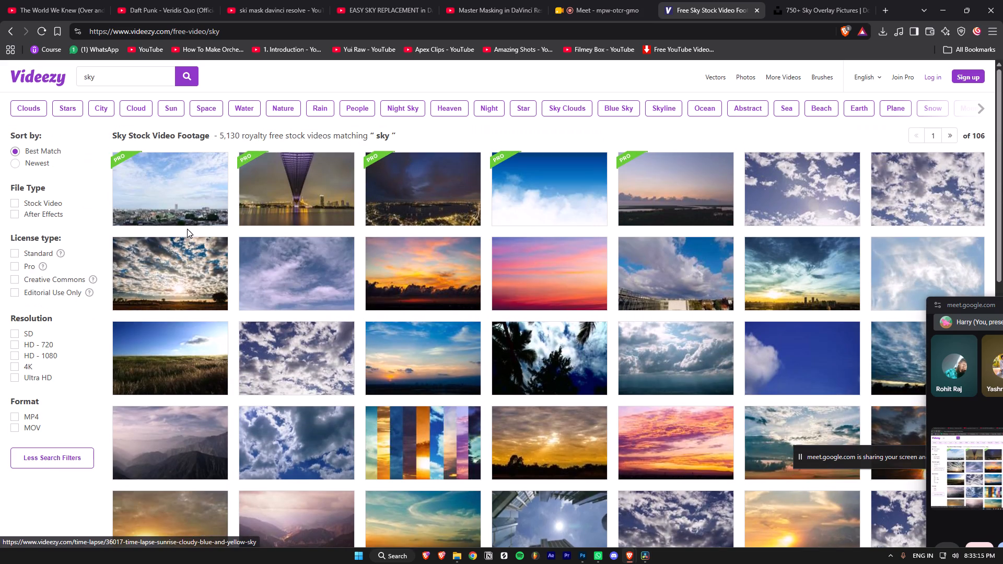
{"action": "scroll", "coordinate": [386, 257], "scroll_direction": "down", "scroll_amount": 7}
{"action": "scroll", "coordinate": [389, 257], "scroll_direction": "up", "scroll_amount": 5}
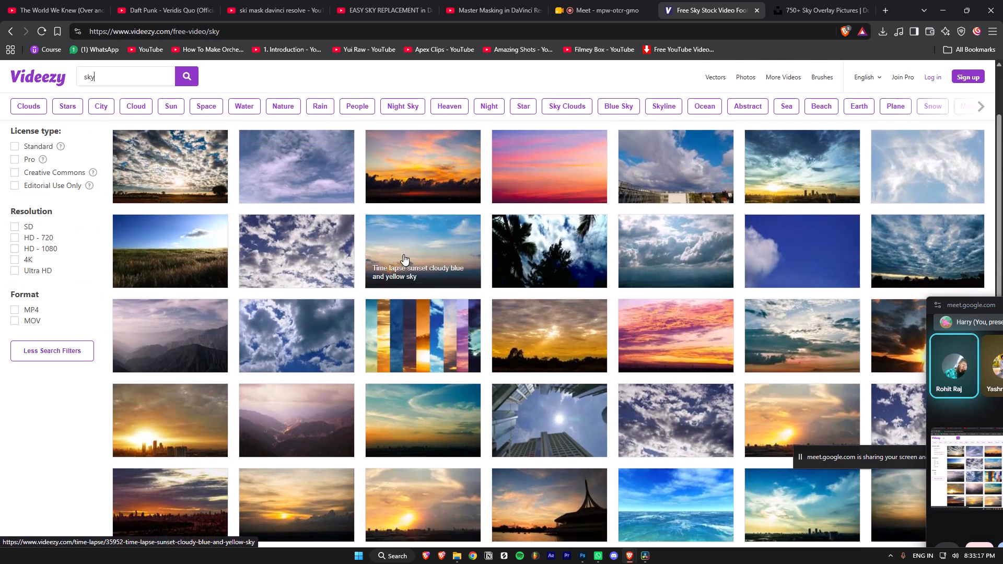
Return to the Google results, open Pixabay's Evening Sky videos and look through the clips.
{"action": "left_click", "coordinate": [490, 238]}
{"action": "scroll", "coordinate": [302, 265], "scroll_direction": "down", "scroll_amount": 5}
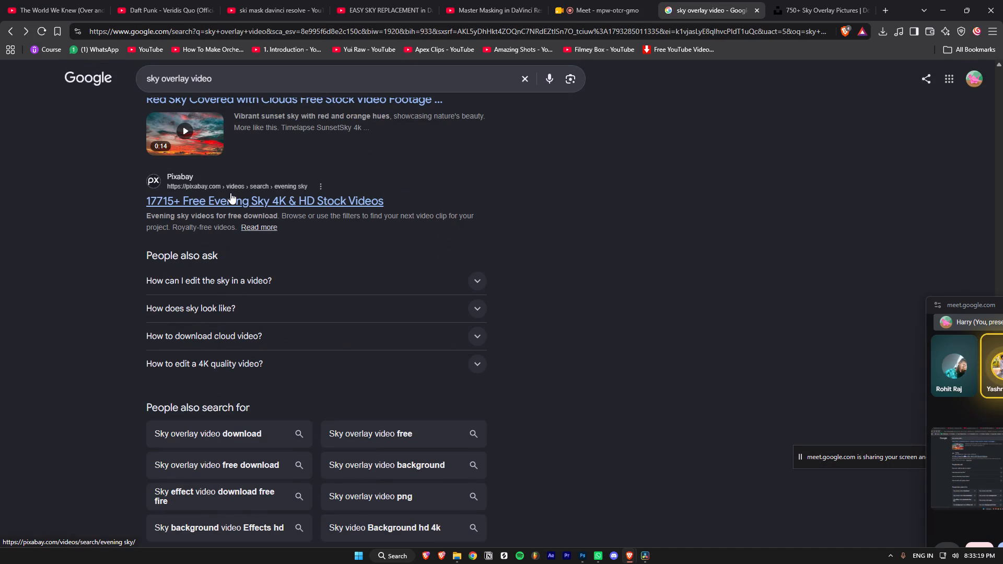
{"action": "left_click", "coordinate": [230, 193]}
{"action": "scroll", "coordinate": [230, 196], "scroll_direction": "down", "scroll_amount": 4}
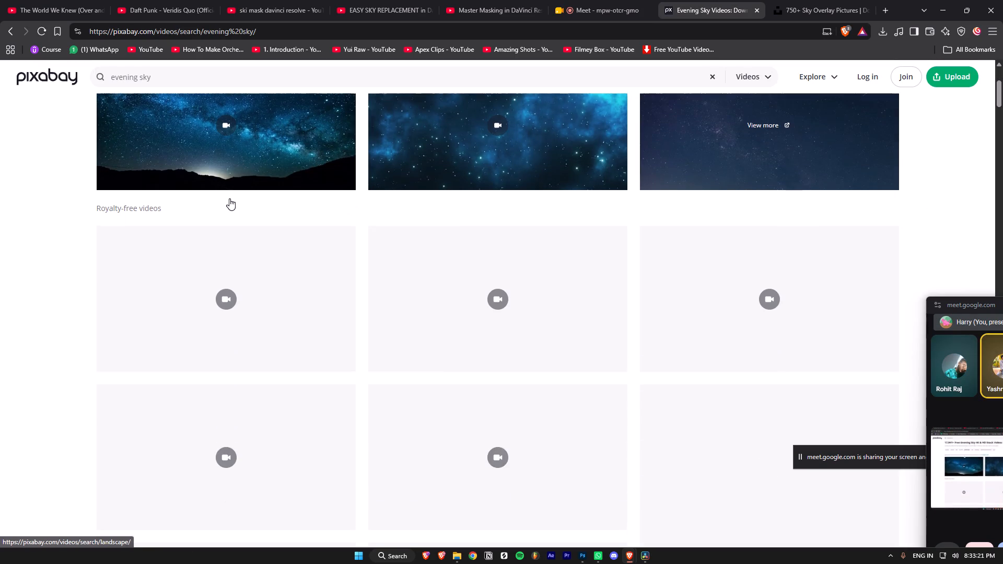
{"action": "scroll", "coordinate": [229, 198], "scroll_direction": "down", "scroll_amount": 3}
{"action": "left_click", "coordinate": [464, 222]}
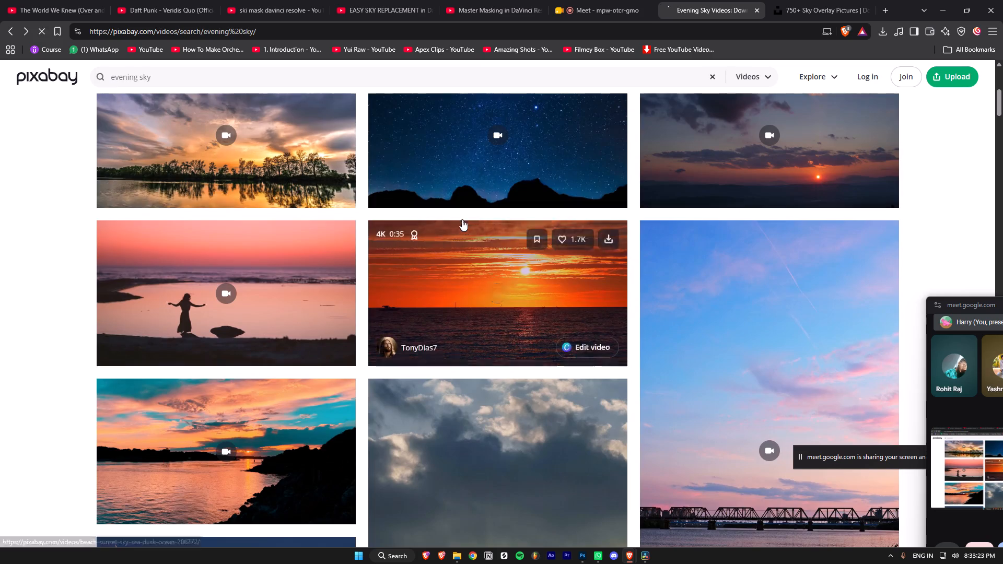
Open the Pexels "Red Sky Covered with Clouds" page from the Google results and look through its related sky videos.
{"action": "scroll", "coordinate": [361, 261], "scroll_direction": "down", "scroll_amount": 9}
{"action": "scroll", "coordinate": [291, 251], "scroll_direction": "up", "scroll_amount": 6}
{"action": "left_click", "coordinate": [230, 271]}
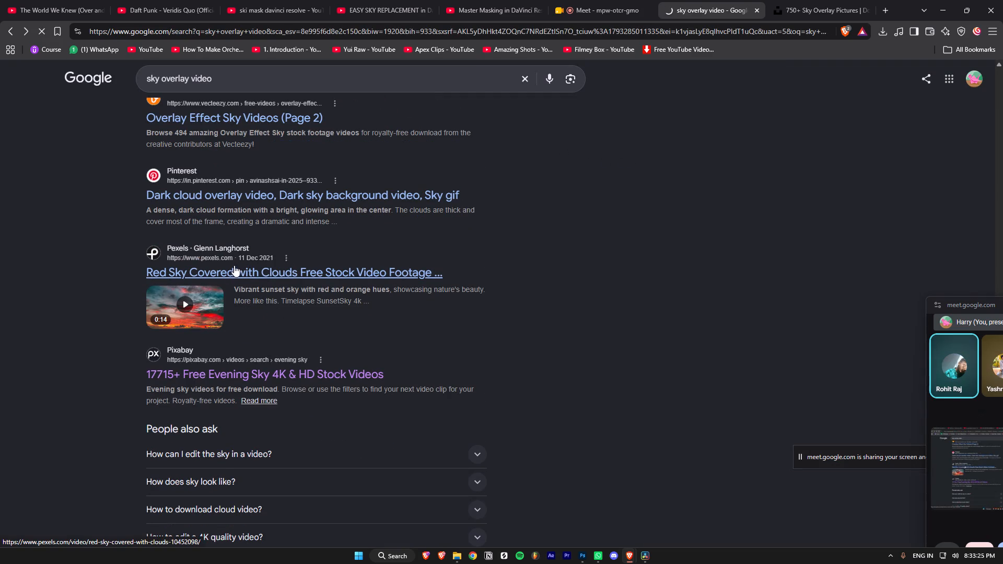
{"action": "scroll", "coordinate": [314, 263], "scroll_direction": "down", "scroll_amount": 14}
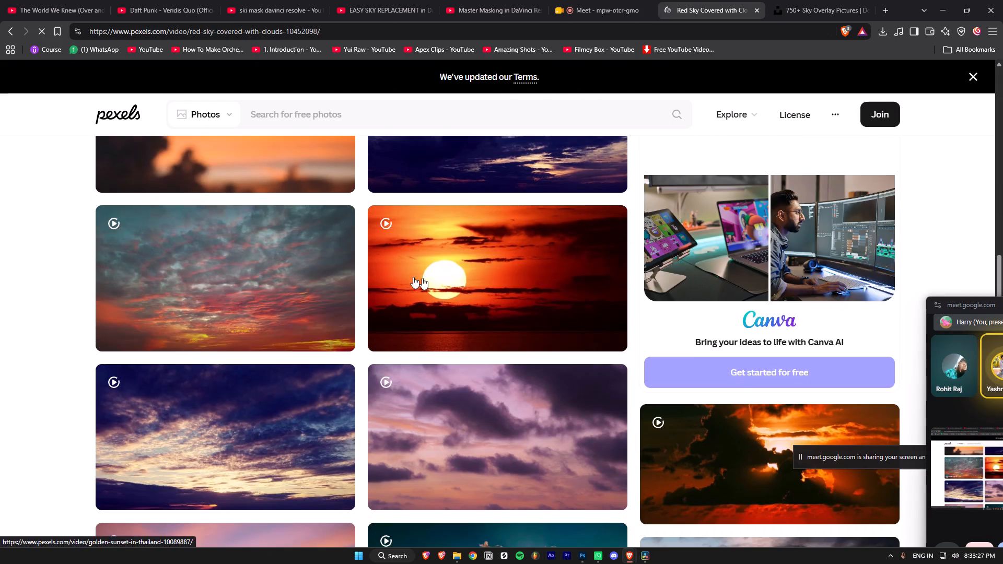
{"action": "scroll", "coordinate": [359, 278], "scroll_direction": "down", "scroll_amount": 2}
{"action": "left_click", "coordinate": [238, 195]}
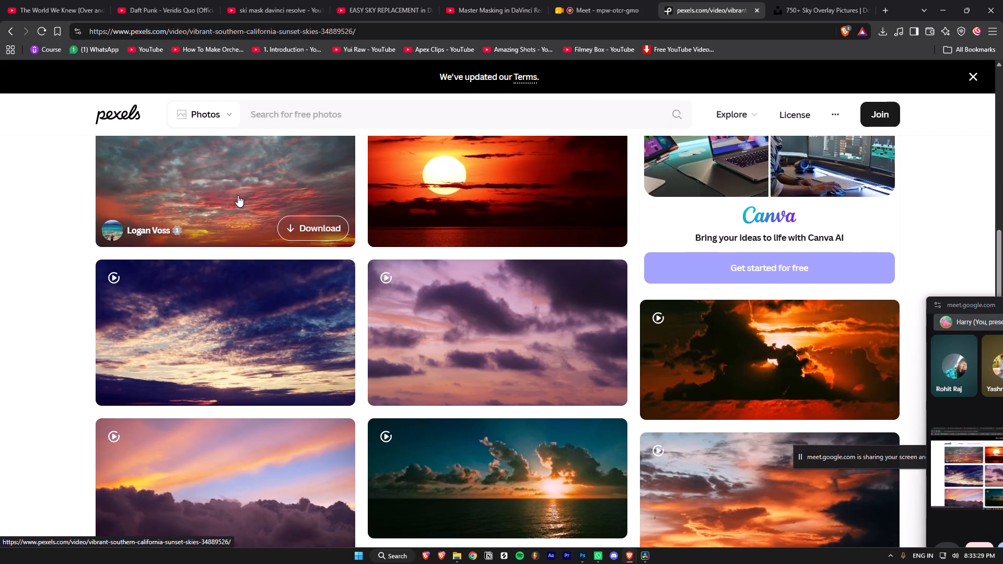
{"action": "scroll", "coordinate": [243, 203], "scroll_direction": "down", "scroll_amount": 1}
{"action": "left_click", "coordinate": [311, 215]}
{"action": "scroll", "coordinate": [301, 221], "scroll_direction": "down", "scroll_amount": 7}
{"action": "scroll", "coordinate": [403, 252], "scroll_direction": "up", "scroll_amount": 3}
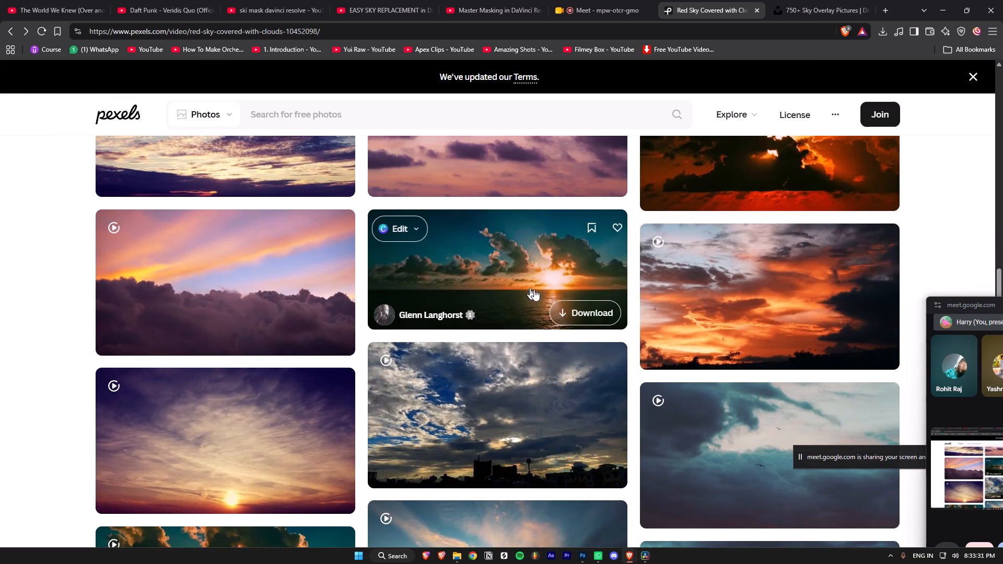
{"action": "scroll", "coordinate": [564, 307], "scroll_direction": "down", "scroll_amount": 4}
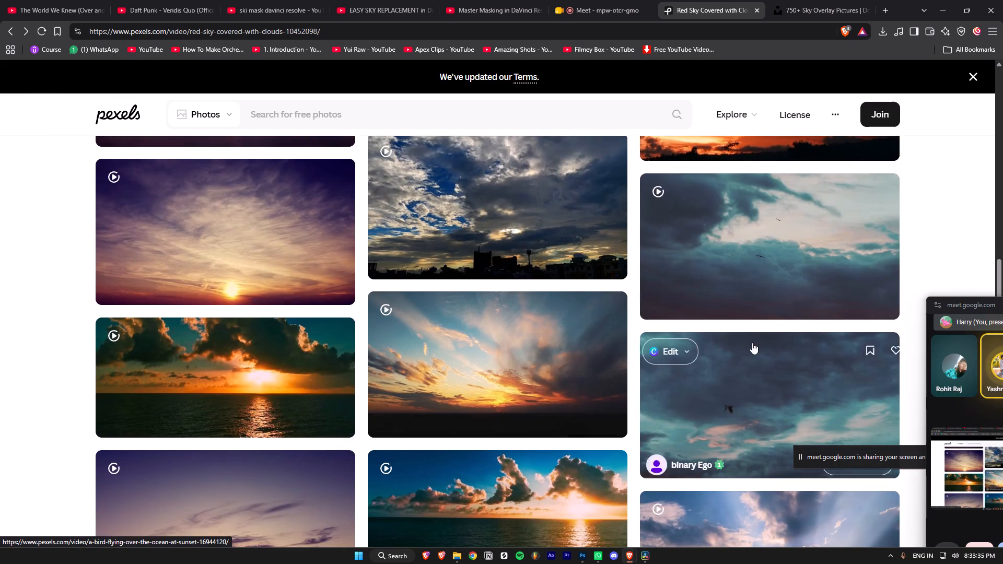
Preview the Pexels sunset clip with clouds and birds and the "Beautiful Scenery of a Sunset" clip, closing each preview.
{"action": "left_click", "coordinate": [741, 246]}
{"action": "key", "text": "Escape"}
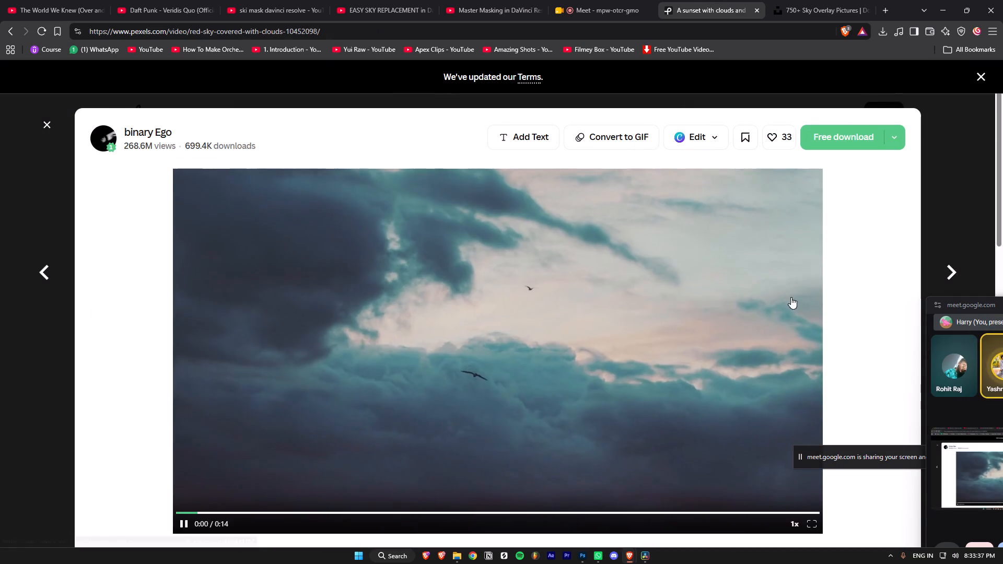
{"action": "scroll", "coordinate": [753, 260], "scroll_direction": "up", "scroll_amount": 3}
{"action": "left_click", "coordinate": [746, 261]}
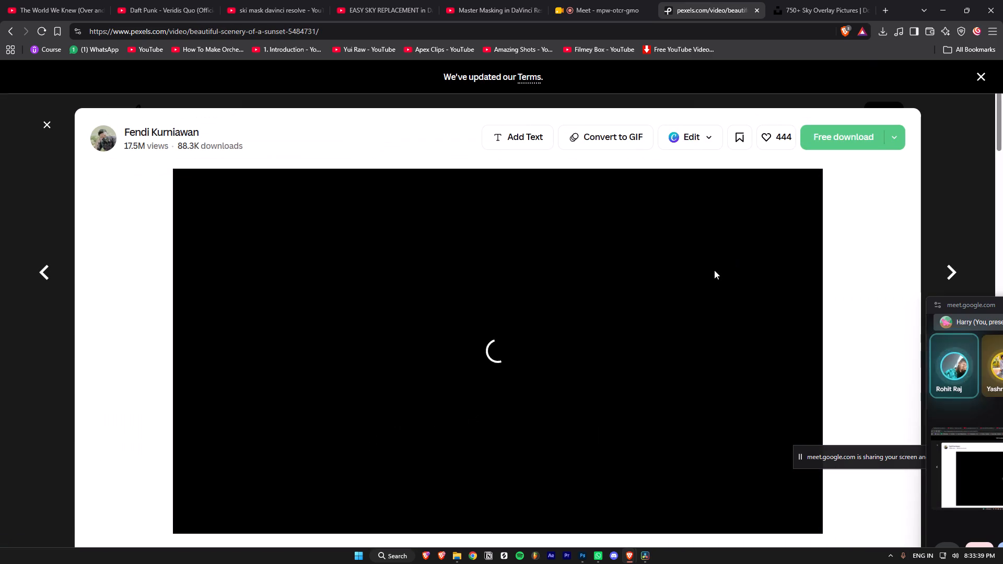
{"action": "key", "text": "Escape"}
Download the Pexels time-lapse of moving orange clouds and save it in Downloads as 13288990-uhd_3840_2160_30fps.mp4.
{"action": "scroll", "coordinate": [500, 340], "scroll_direction": "down", "scroll_amount": 6}
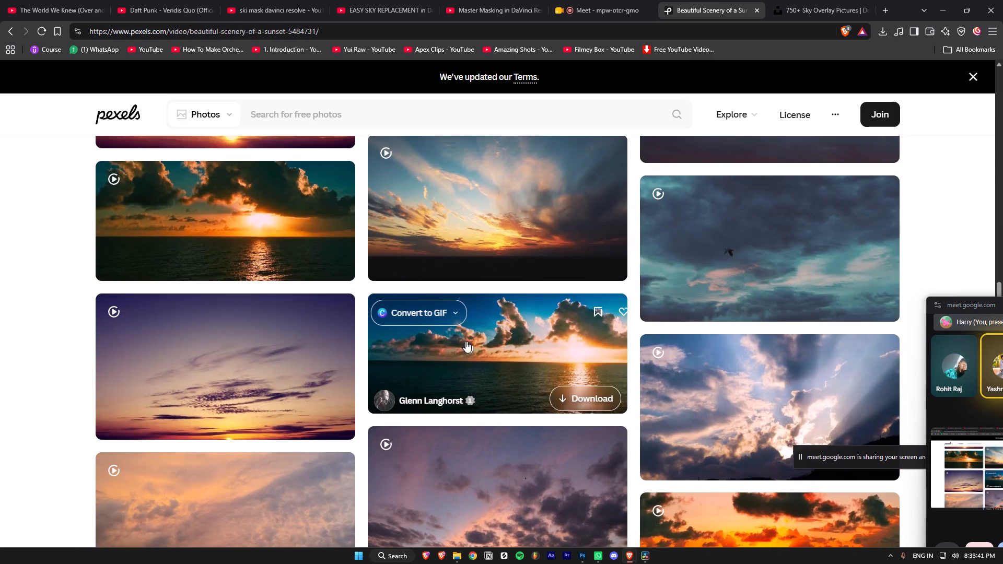
{"action": "scroll", "coordinate": [432, 336], "scroll_direction": "down", "scroll_amount": 5}
{"action": "scroll", "coordinate": [337, 350], "scroll_direction": "down", "scroll_amount": 1}
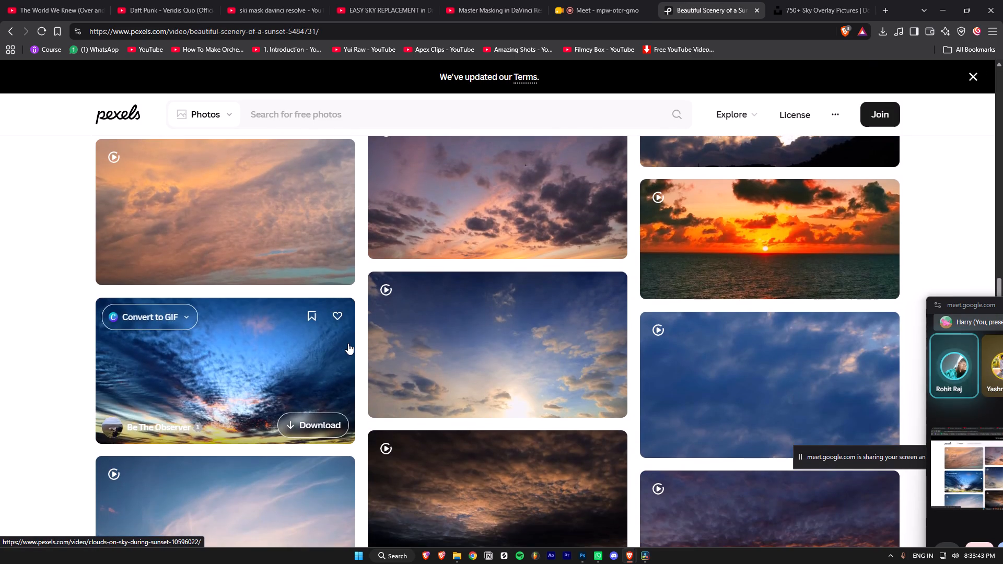
{"action": "left_click", "coordinate": [281, 221]}
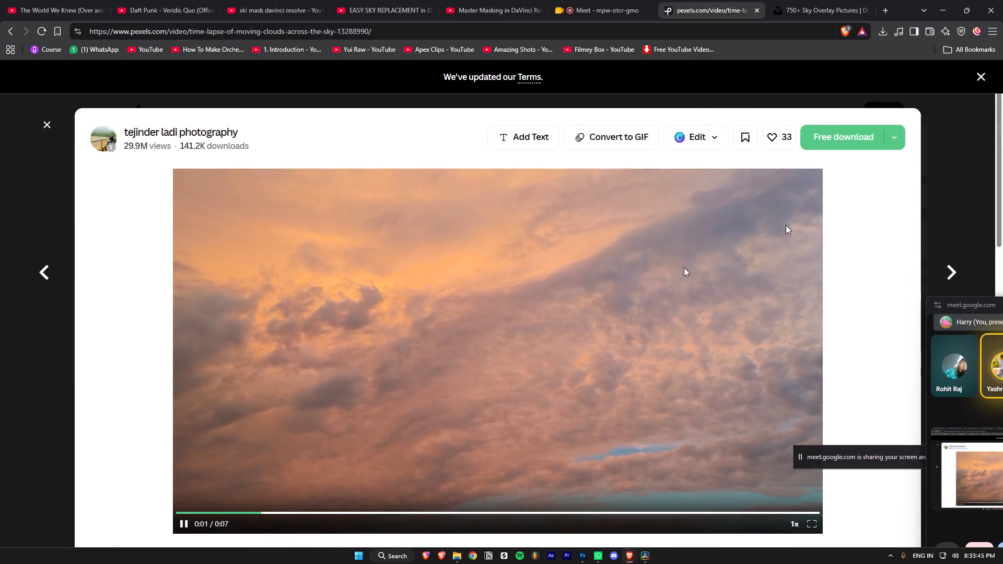
{"action": "left_click", "coordinate": [867, 134]}
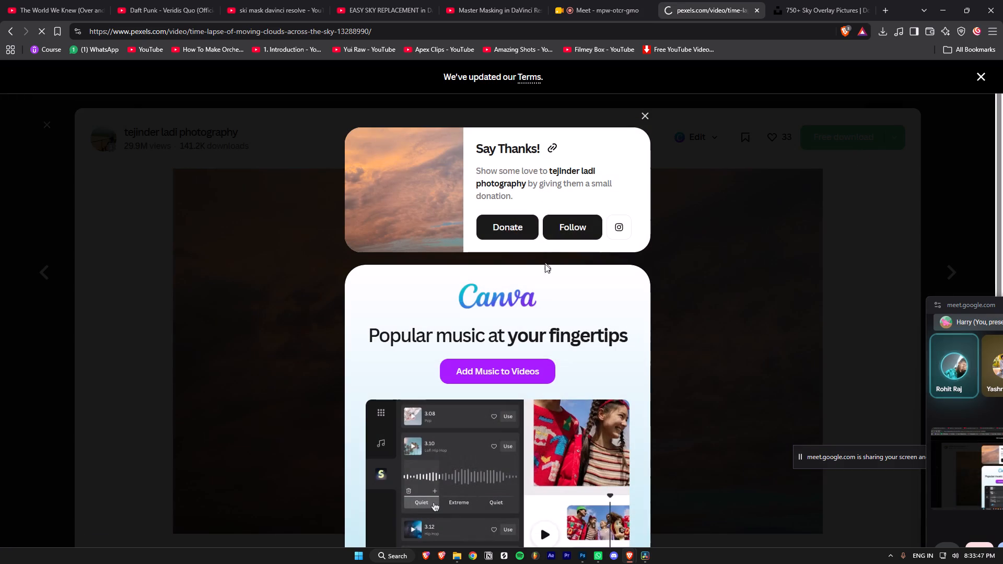
{"action": "left_click", "coordinate": [537, 384]}
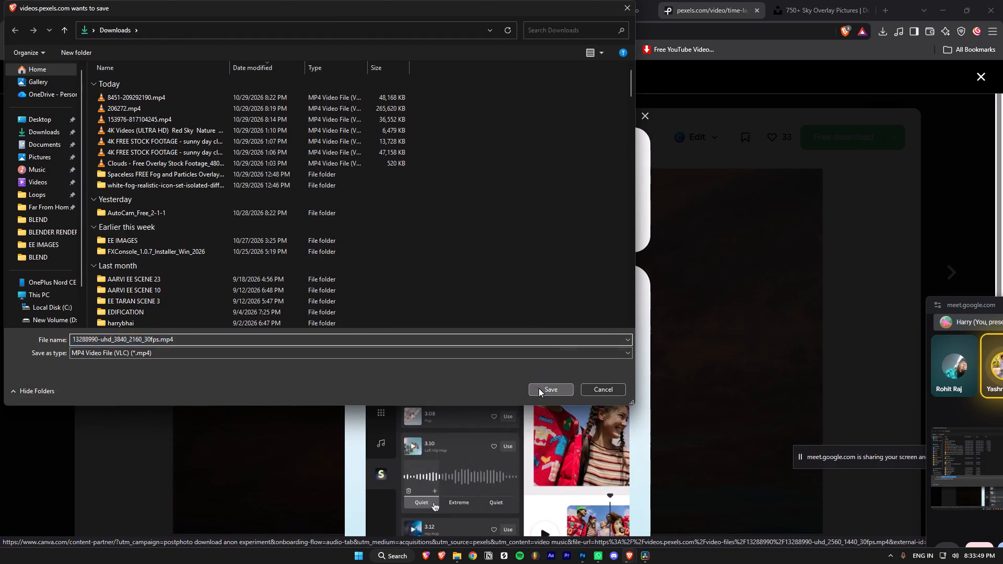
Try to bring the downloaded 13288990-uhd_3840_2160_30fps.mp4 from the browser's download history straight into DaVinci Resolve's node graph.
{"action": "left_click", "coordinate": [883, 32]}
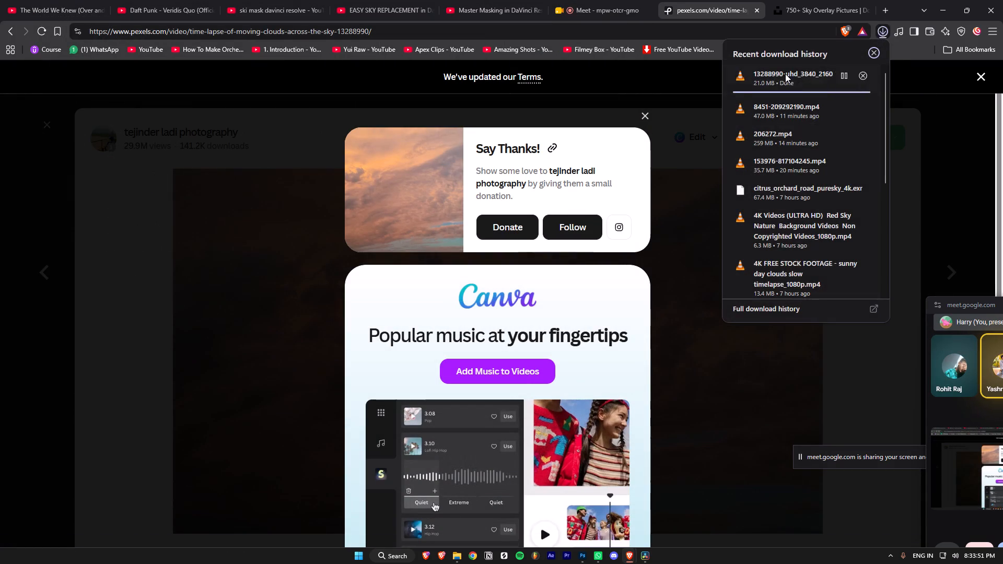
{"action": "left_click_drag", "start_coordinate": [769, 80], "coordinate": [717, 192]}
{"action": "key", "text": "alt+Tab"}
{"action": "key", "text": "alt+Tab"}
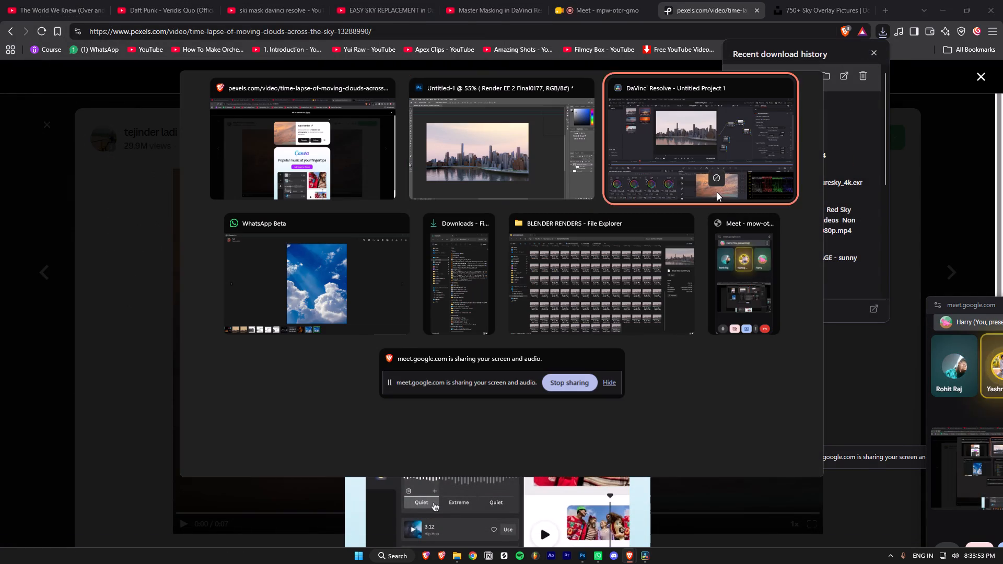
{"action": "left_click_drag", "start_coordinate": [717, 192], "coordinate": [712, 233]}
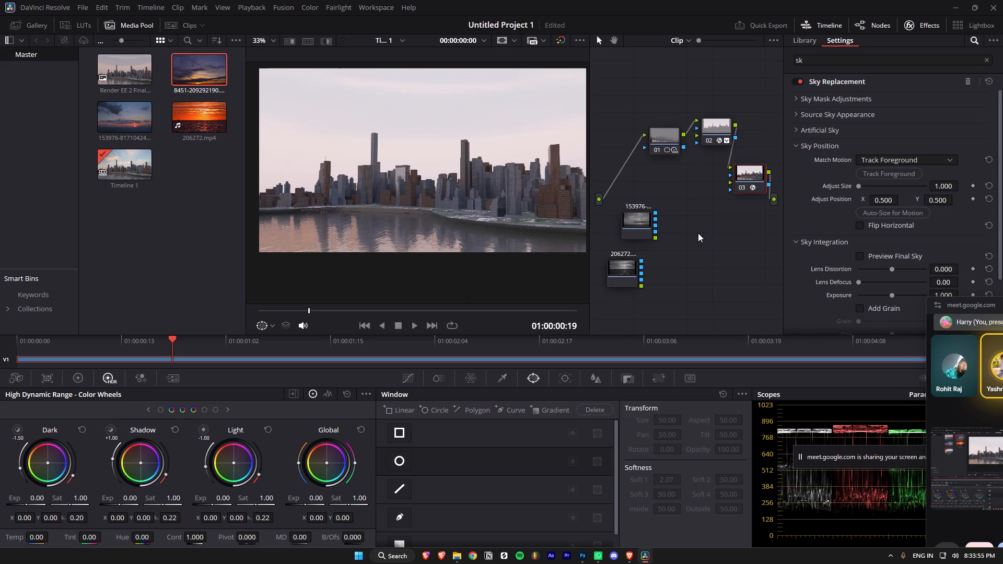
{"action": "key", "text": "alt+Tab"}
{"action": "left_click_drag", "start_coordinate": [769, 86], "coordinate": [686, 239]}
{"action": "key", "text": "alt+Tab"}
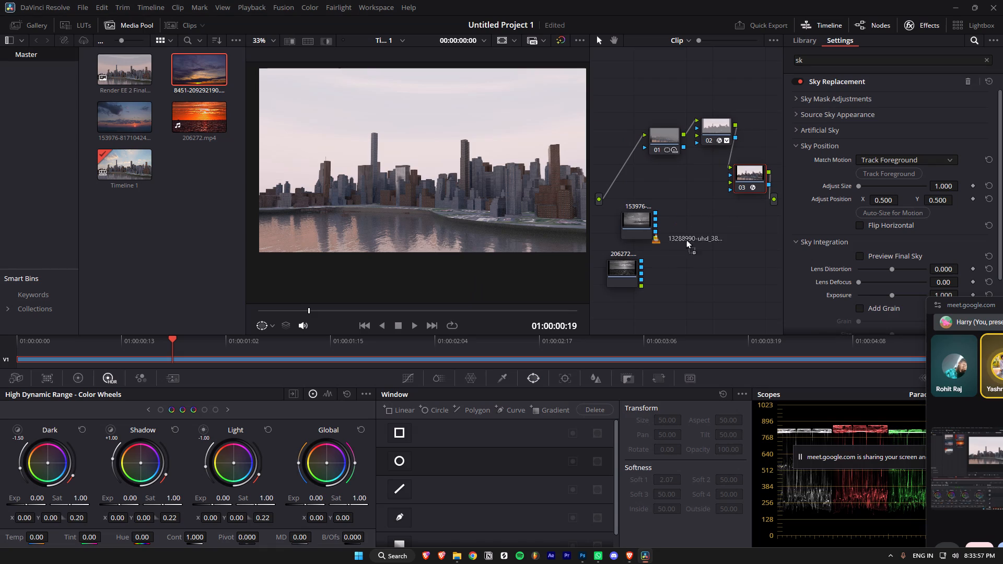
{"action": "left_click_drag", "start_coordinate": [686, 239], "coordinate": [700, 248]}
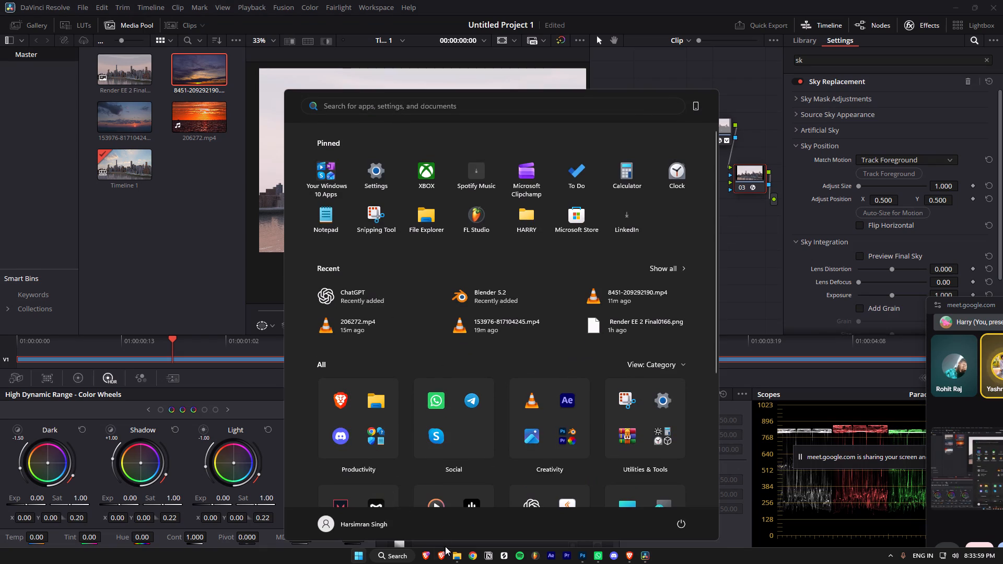
Open the Downloads folder in File Explorer and import 13288990-uhd_3840_2160_30fps.mp4 into DaVinci Resolve's Media Pool.
{"action": "left_click", "coordinate": [461, 562]}
{"action": "left_click", "coordinate": [410, 518]}
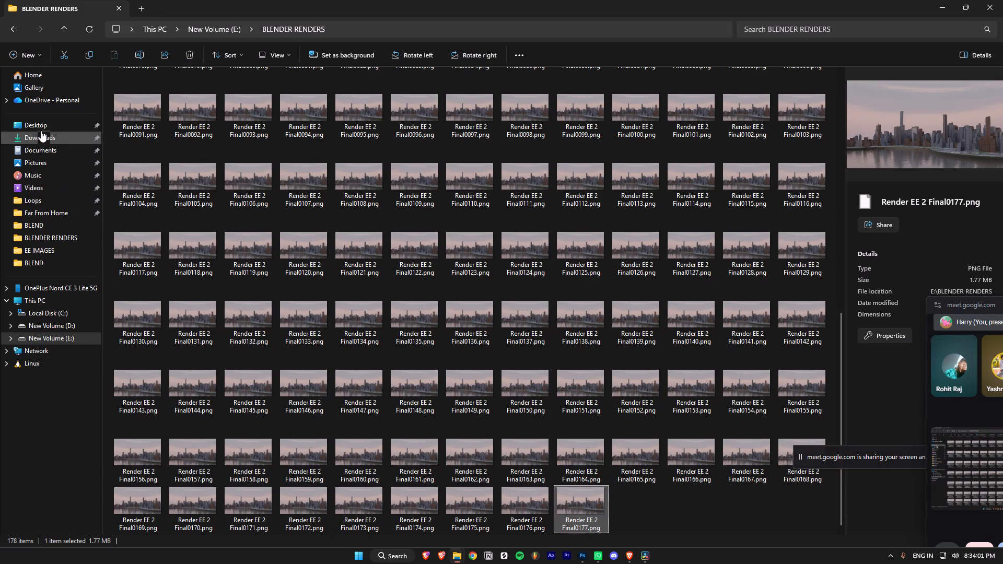
{"action": "middle_click", "coordinate": [42, 133]}
{"action": "scroll", "coordinate": [42, 133], "scroll_direction": "up", "scroll_amount": 1}
{"action": "left_click", "coordinate": [204, 8]}
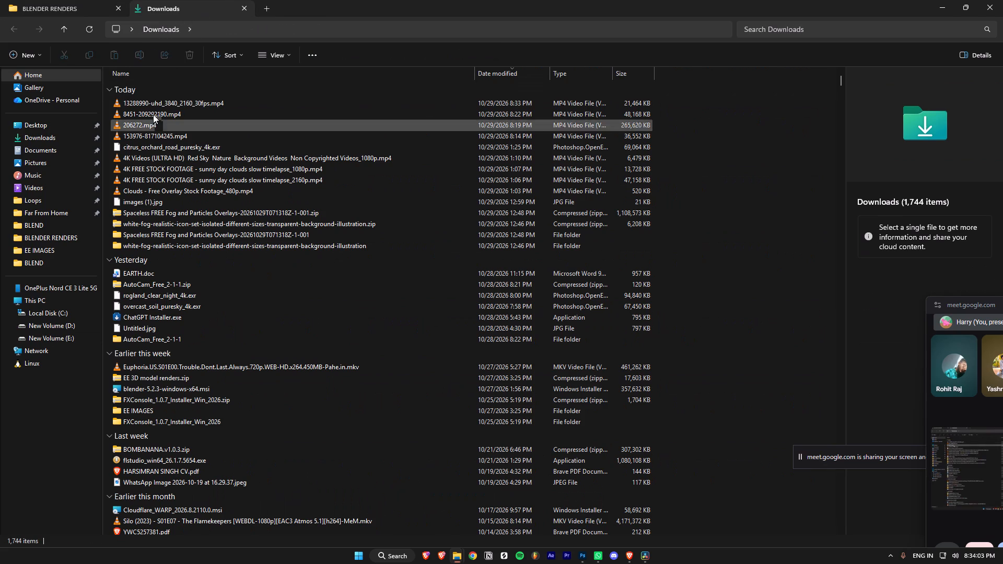
{"action": "left_click_drag", "start_coordinate": [152, 105], "coordinate": [672, 264]}
{"action": "key", "text": "alt+Tab"}
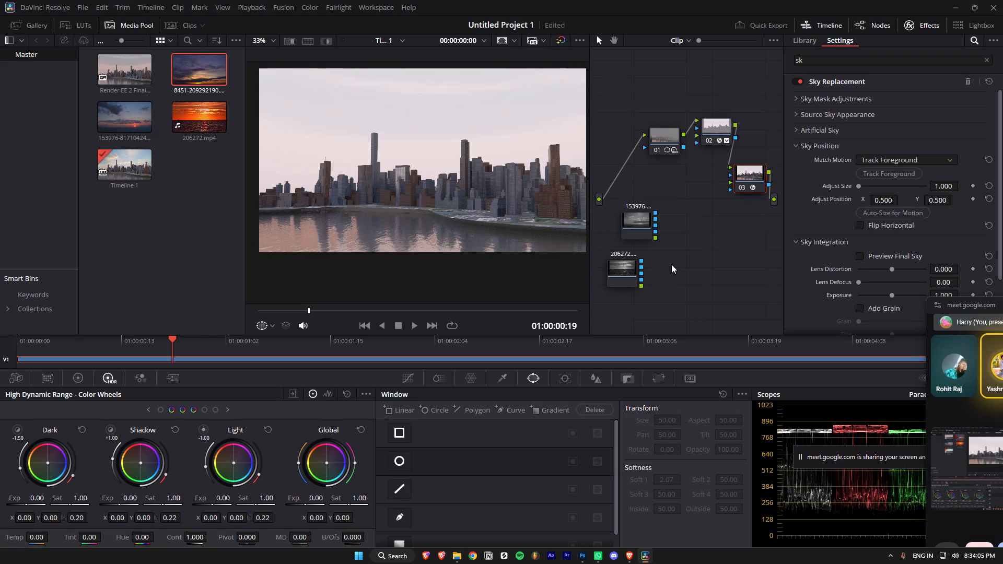
{"action": "key", "text": "alt+Tab"}
{"action": "left_click_drag", "start_coordinate": [157, 99], "coordinate": [199, 153]}
{"action": "key", "text": "alt+Tab"}
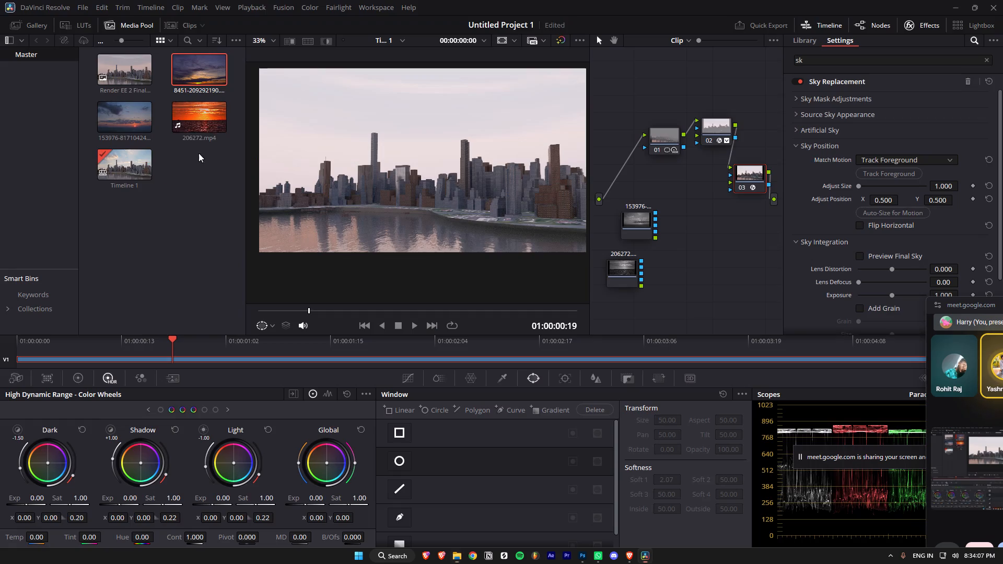
{"action": "left_click_drag", "start_coordinate": [199, 153], "coordinate": [166, 214]}
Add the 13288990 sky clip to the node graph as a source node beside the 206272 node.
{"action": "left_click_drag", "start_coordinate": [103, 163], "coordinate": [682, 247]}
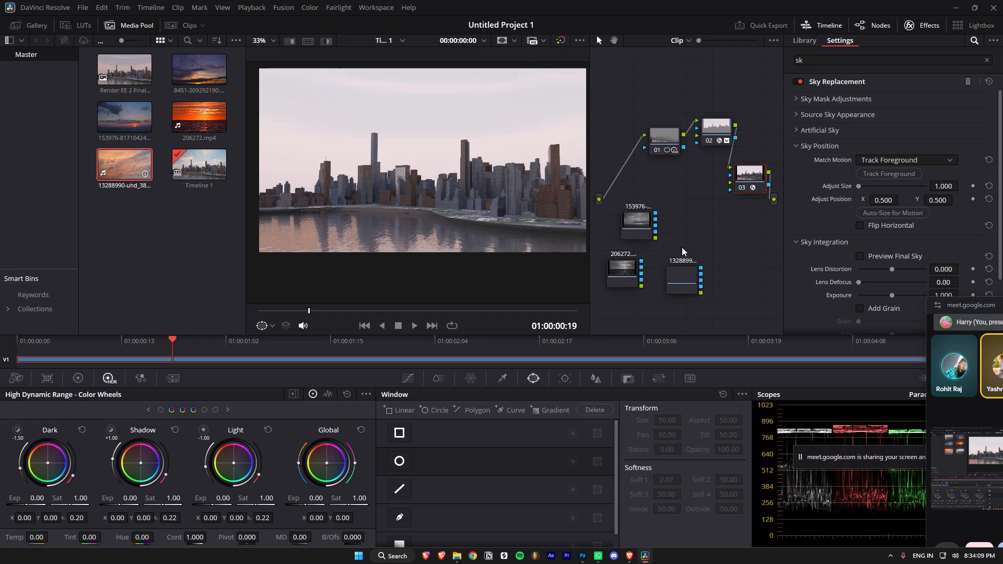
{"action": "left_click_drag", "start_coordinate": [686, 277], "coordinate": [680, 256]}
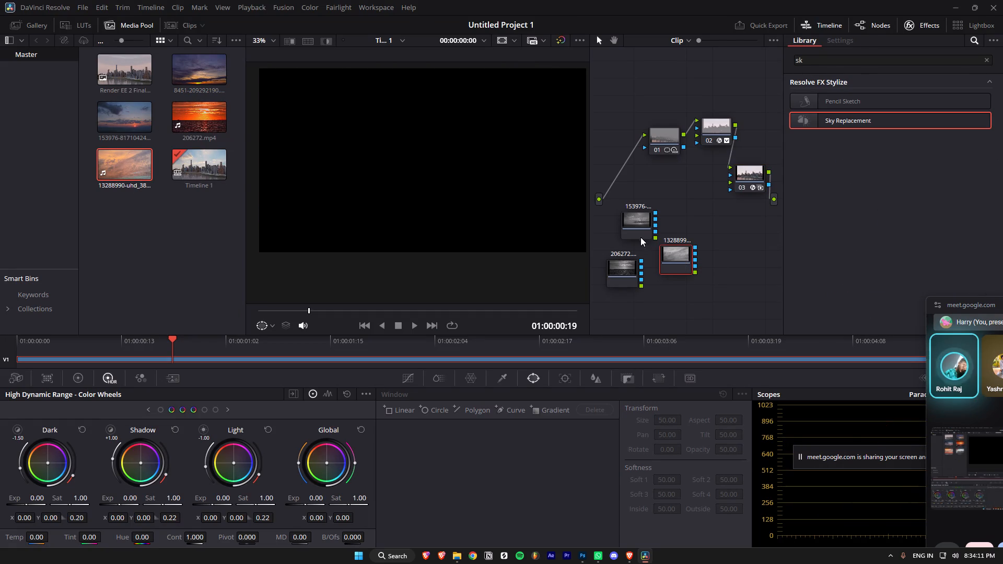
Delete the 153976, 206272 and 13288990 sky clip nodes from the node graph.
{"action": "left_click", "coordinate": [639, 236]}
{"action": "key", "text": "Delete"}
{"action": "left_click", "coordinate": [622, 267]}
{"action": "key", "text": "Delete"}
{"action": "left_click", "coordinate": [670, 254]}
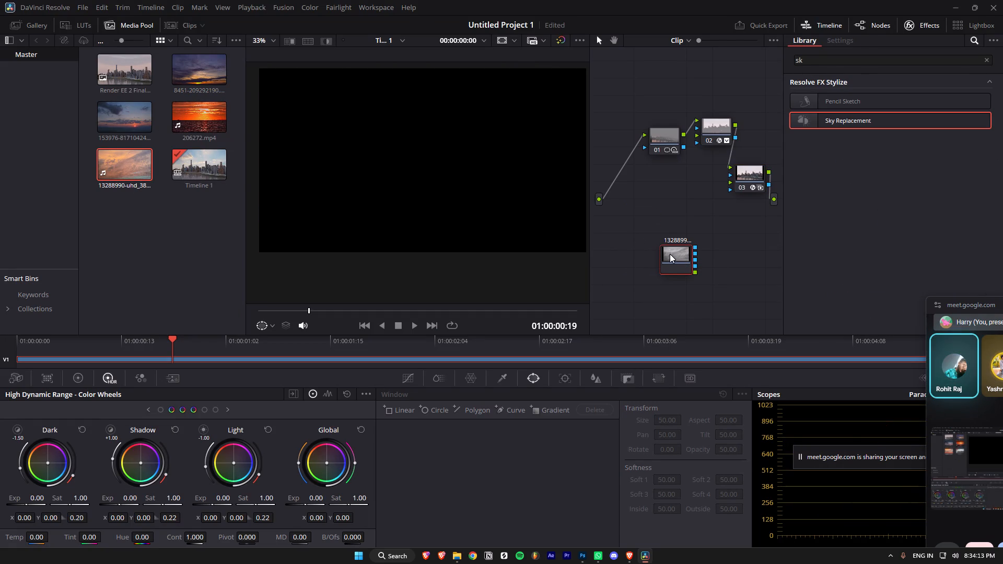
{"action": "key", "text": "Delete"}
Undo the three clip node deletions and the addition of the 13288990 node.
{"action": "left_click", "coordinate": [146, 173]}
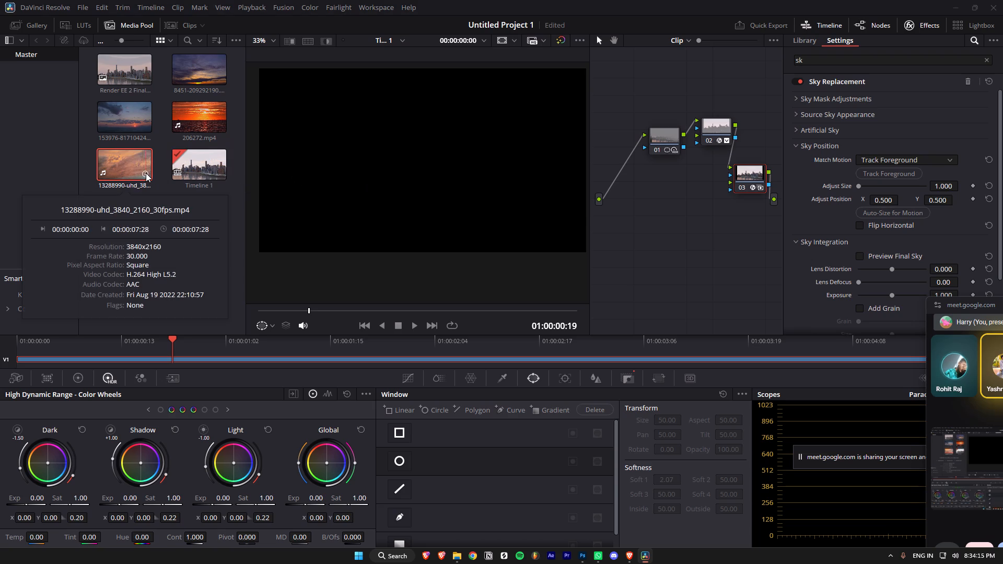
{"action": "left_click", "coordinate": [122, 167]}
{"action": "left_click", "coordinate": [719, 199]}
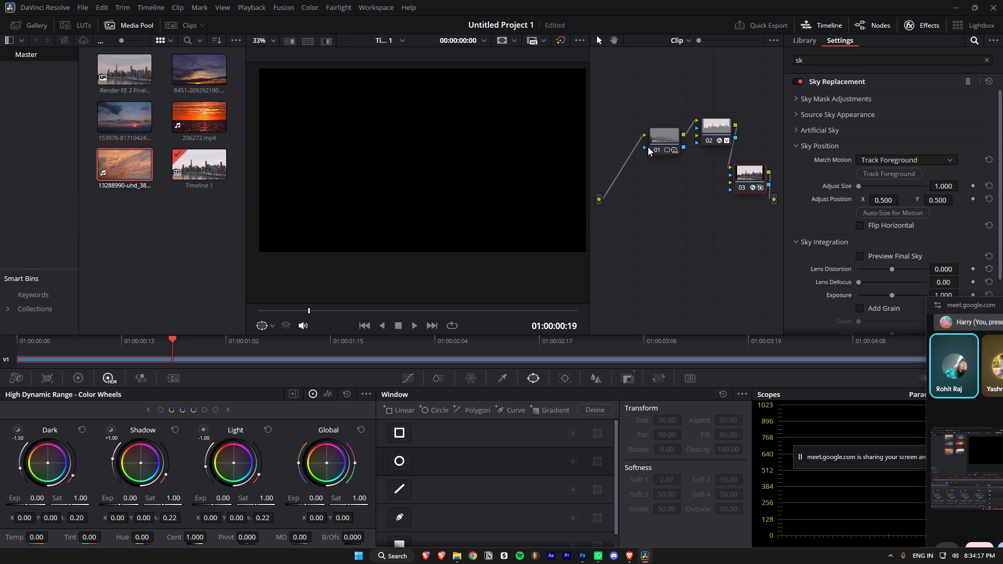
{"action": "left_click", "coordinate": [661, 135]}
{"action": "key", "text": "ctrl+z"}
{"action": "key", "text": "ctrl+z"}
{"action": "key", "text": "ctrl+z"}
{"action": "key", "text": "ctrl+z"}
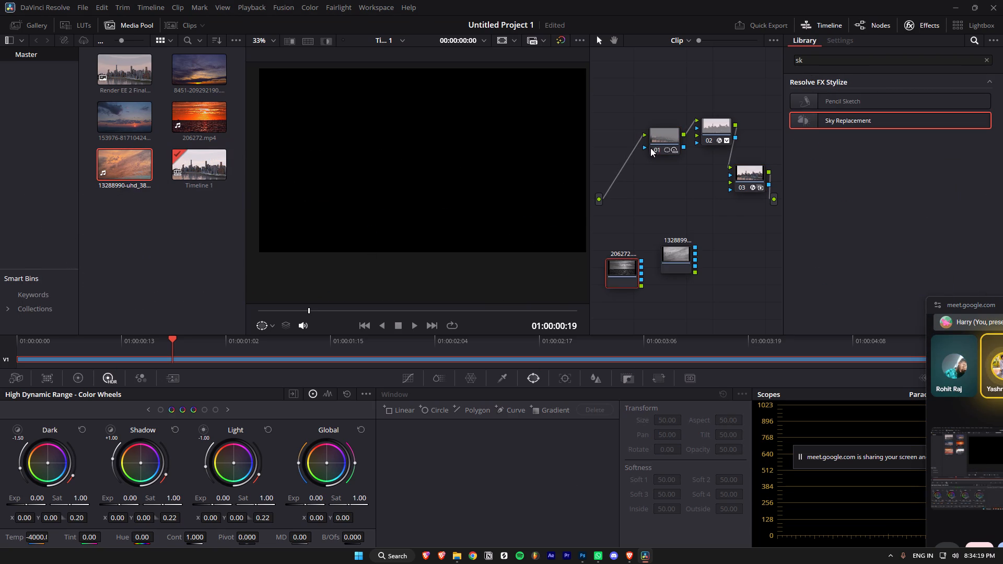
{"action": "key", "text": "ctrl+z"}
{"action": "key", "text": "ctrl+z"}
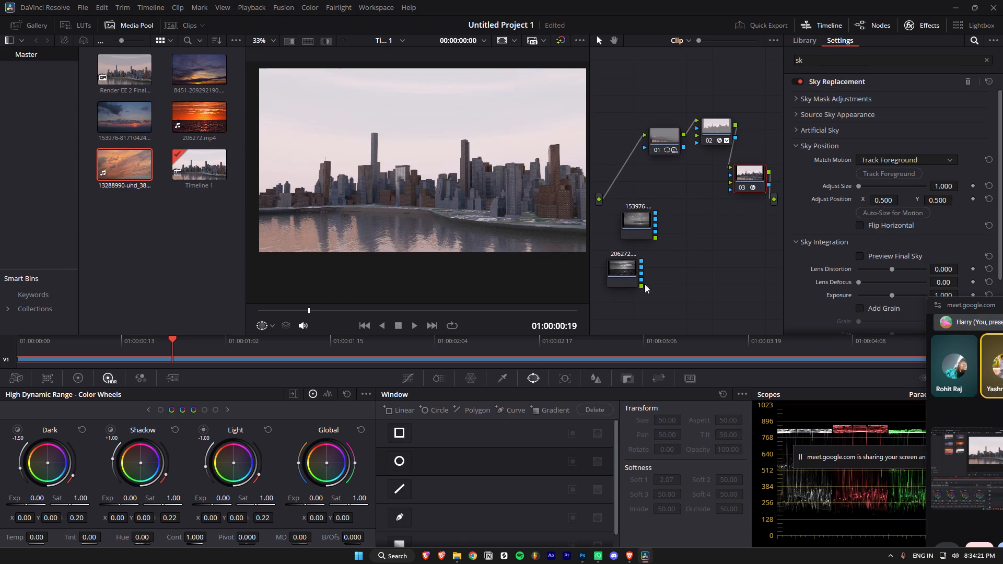
Move node 01 and the Match Move node away from the Sky Replacement node in the graph.
{"action": "left_click_drag", "start_coordinate": [664, 130], "coordinate": [616, 127]}
{"action": "left_click_drag", "start_coordinate": [709, 124], "coordinate": [671, 132]}
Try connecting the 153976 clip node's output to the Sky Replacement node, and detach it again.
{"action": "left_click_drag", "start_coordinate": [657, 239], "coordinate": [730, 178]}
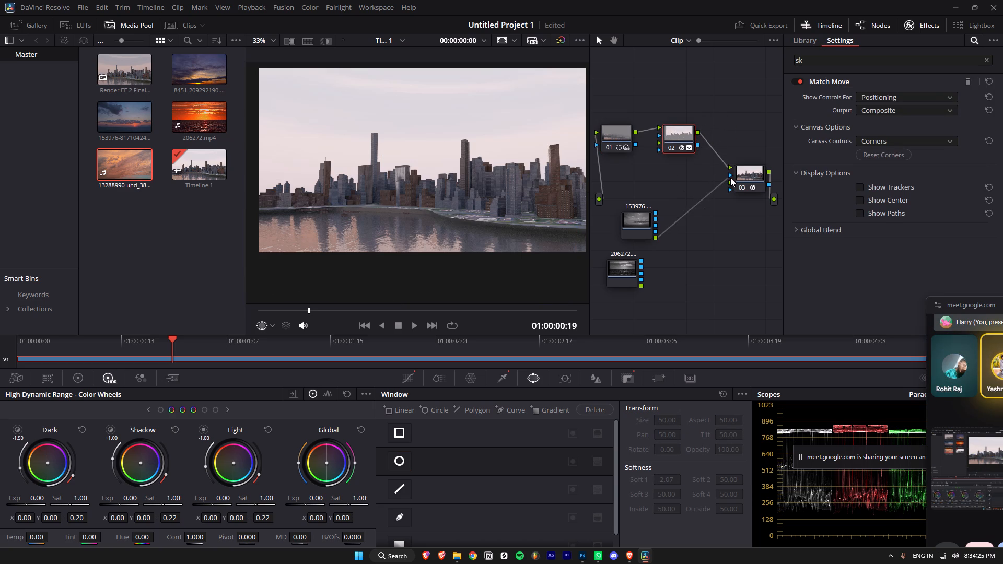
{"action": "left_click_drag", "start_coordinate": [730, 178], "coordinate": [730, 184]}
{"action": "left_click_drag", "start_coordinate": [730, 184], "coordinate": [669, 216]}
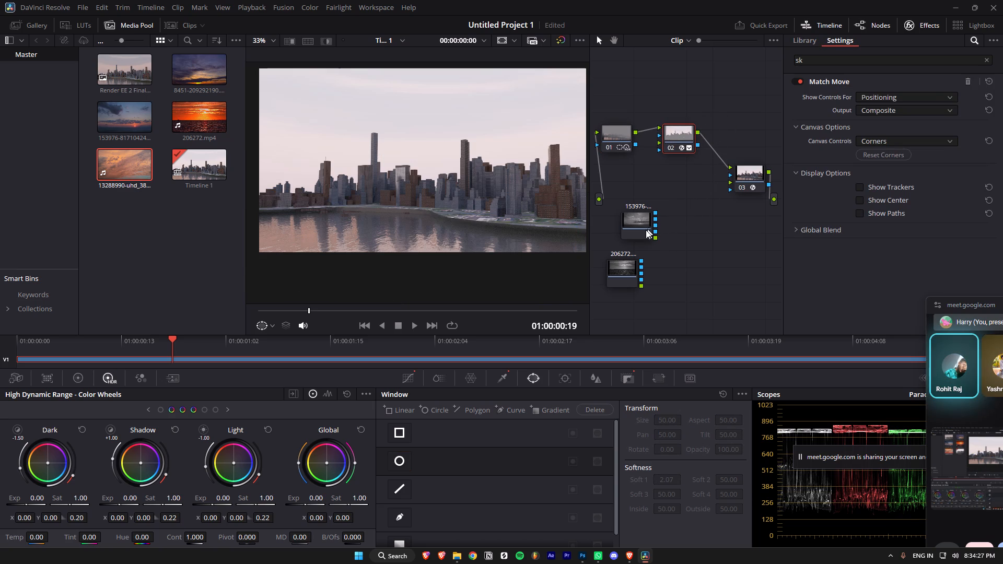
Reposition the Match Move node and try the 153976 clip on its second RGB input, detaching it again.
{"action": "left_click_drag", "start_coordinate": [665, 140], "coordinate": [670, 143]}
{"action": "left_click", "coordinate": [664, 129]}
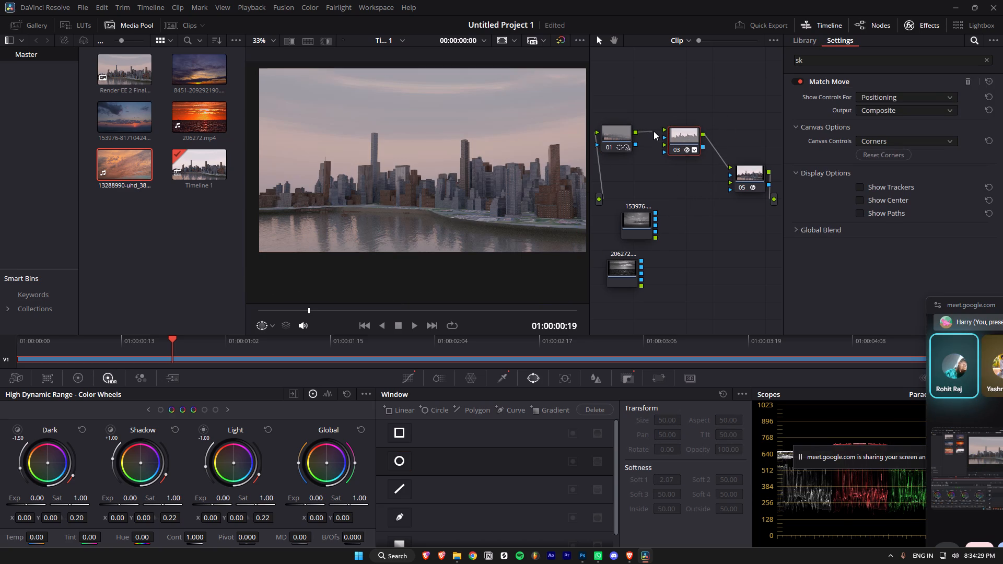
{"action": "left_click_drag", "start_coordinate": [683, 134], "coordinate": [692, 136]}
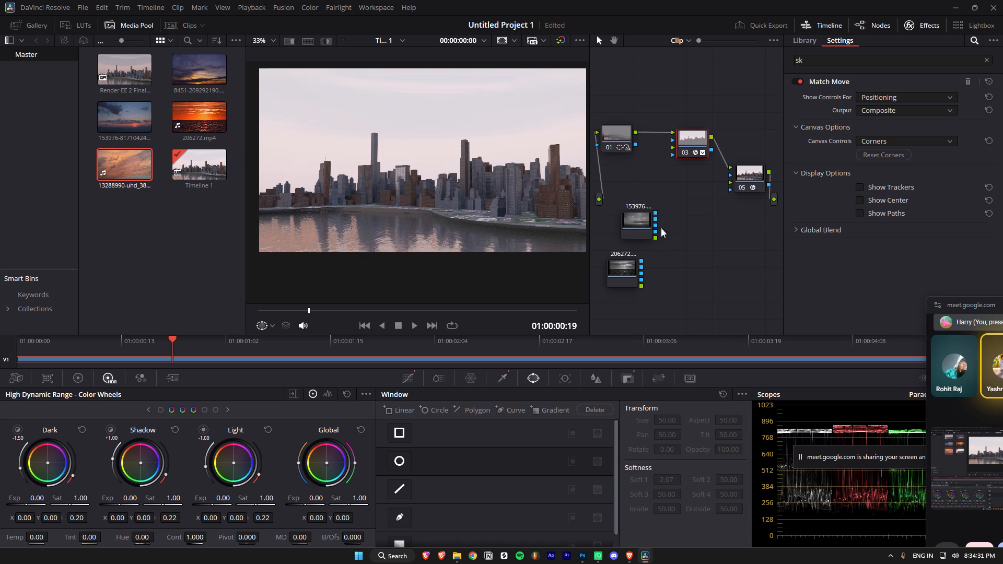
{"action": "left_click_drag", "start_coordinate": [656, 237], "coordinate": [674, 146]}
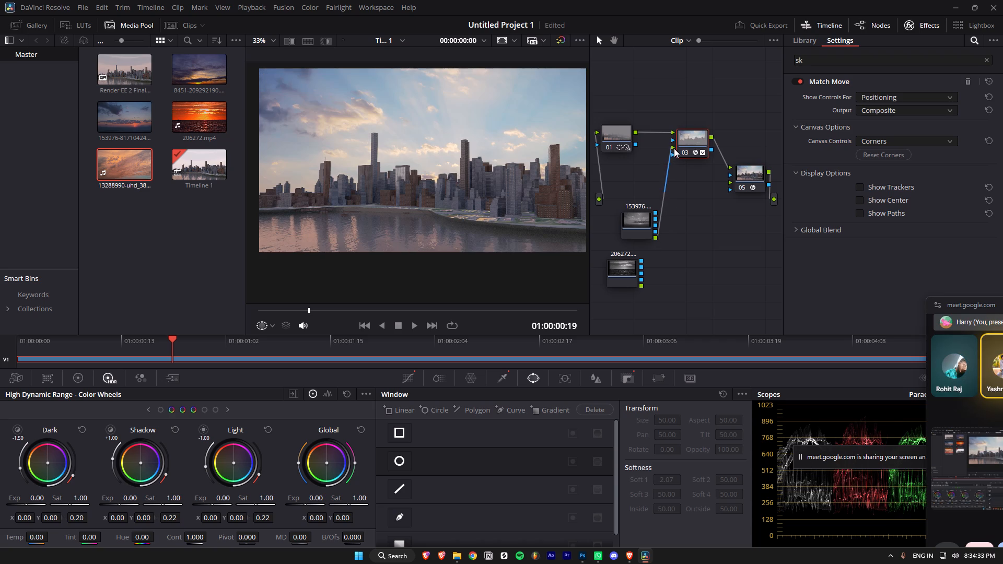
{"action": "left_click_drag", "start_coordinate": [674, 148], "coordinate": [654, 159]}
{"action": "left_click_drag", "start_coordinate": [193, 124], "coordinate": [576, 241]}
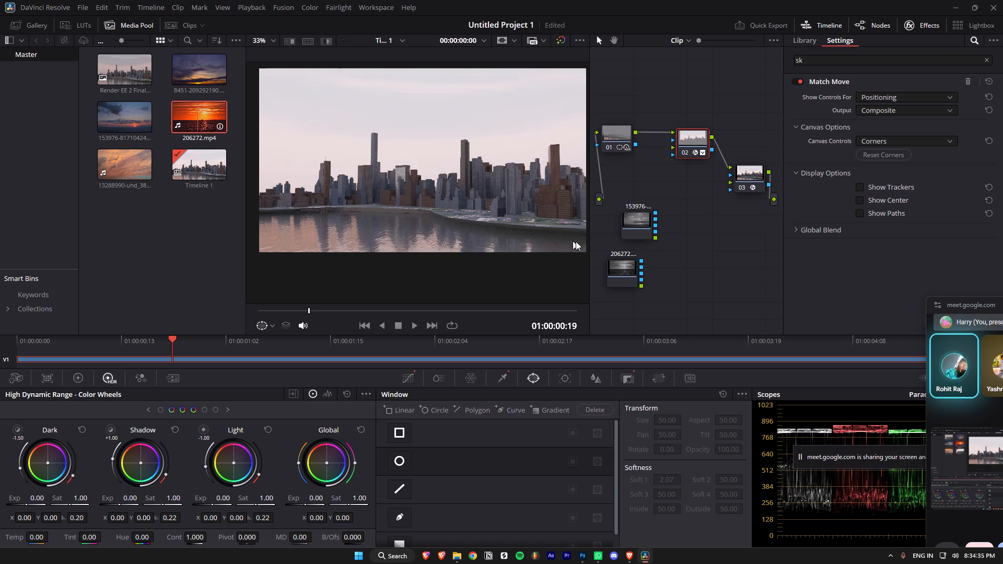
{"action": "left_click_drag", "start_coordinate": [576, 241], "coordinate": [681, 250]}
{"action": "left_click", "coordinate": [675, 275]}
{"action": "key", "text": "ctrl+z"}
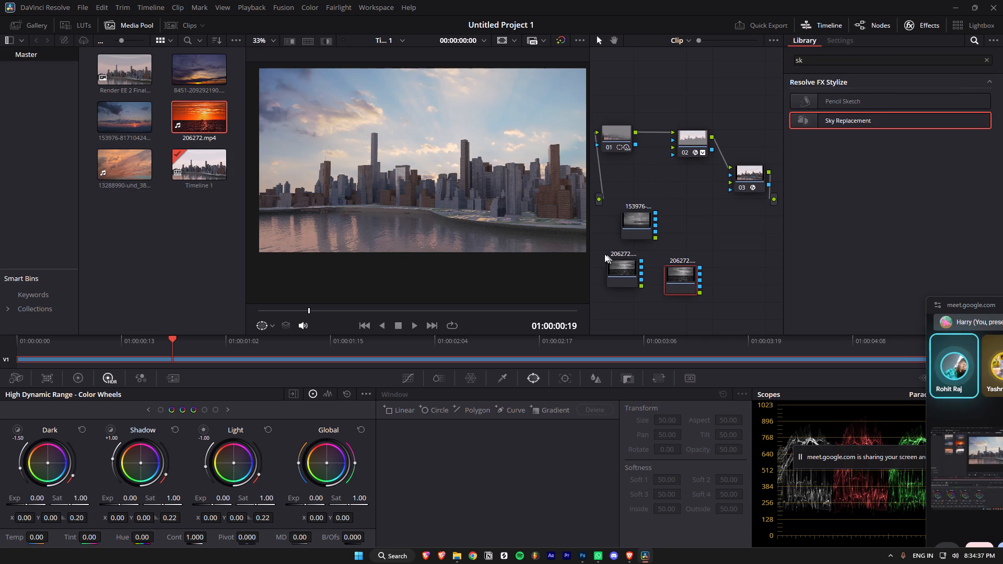
Add the 13288990 clip as a source node and connect it to the Match Move node's second RGB input instead of the 153976 clip.
{"action": "left_click_drag", "start_coordinate": [131, 157], "coordinate": [678, 236]}
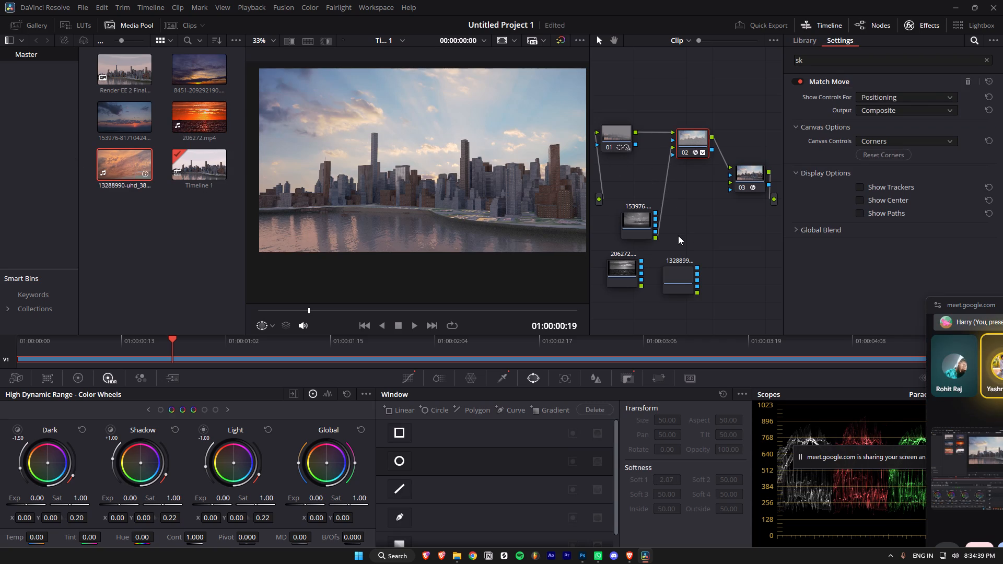
{"action": "left_click_drag", "start_coordinate": [674, 150], "coordinate": [651, 168]}
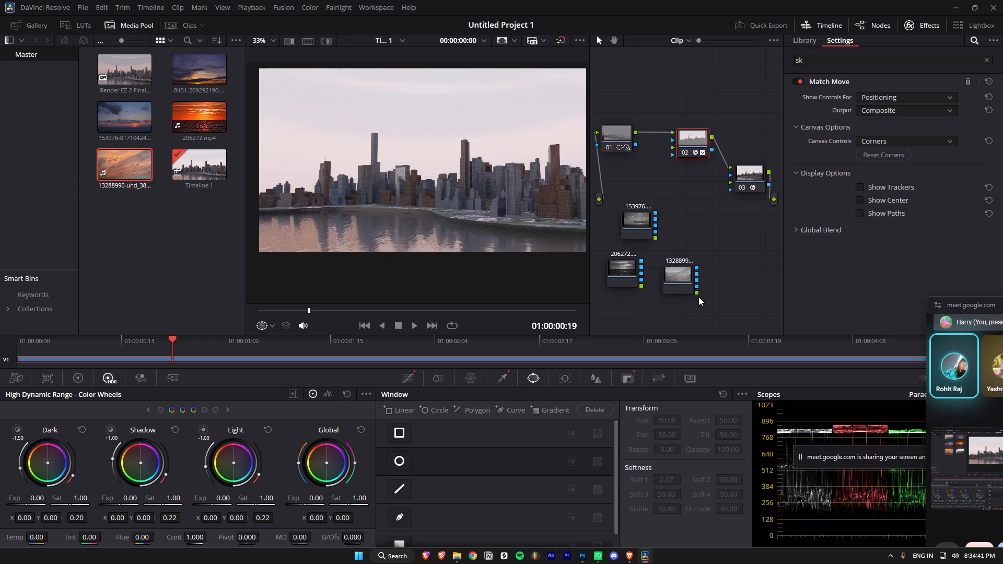
{"action": "left_click_drag", "start_coordinate": [697, 292], "coordinate": [672, 147]}
{"action": "left_click_drag", "start_coordinate": [694, 148], "coordinate": [710, 150]}
{"action": "scroll", "coordinate": [428, 148], "scroll_direction": "down", "scroll_amount": 1}
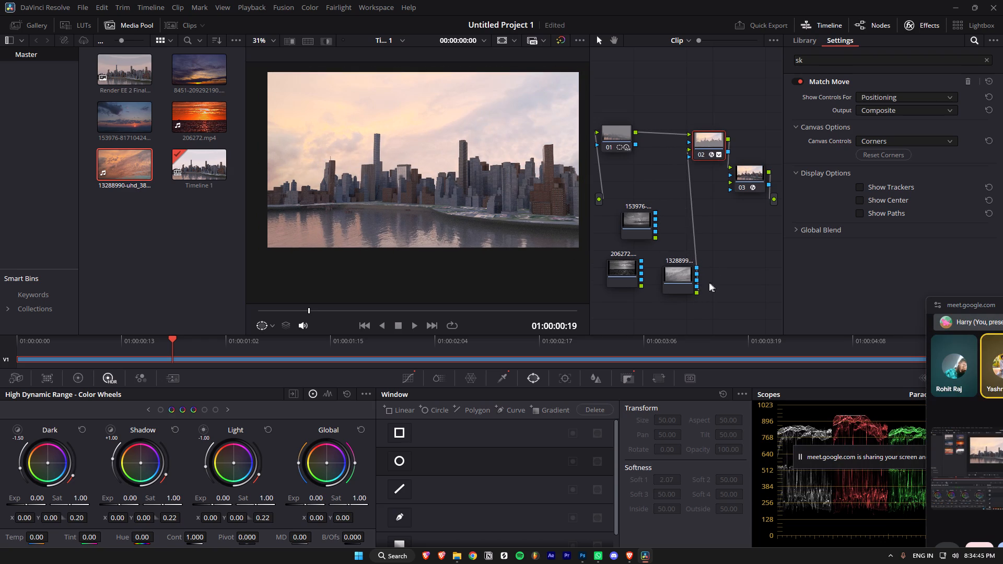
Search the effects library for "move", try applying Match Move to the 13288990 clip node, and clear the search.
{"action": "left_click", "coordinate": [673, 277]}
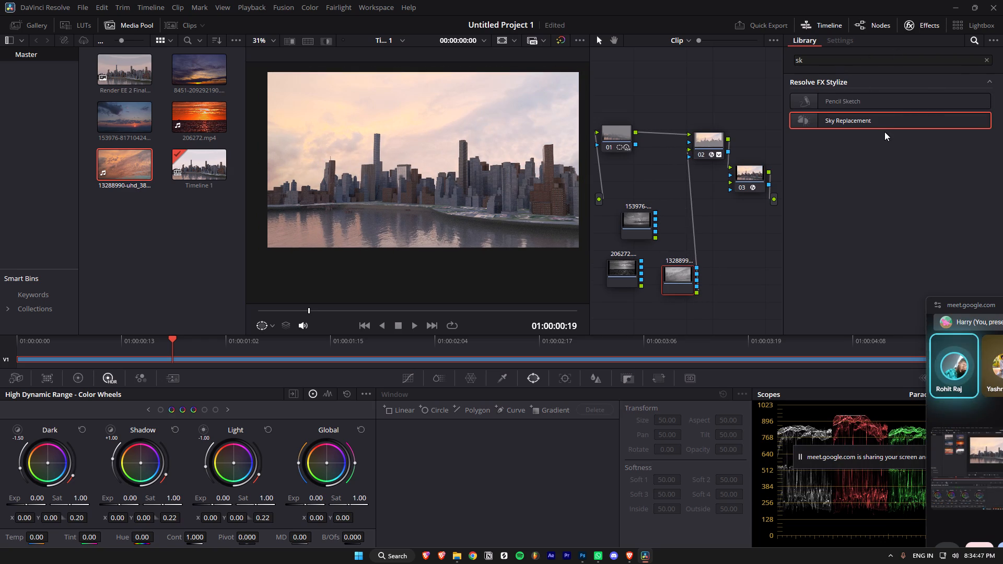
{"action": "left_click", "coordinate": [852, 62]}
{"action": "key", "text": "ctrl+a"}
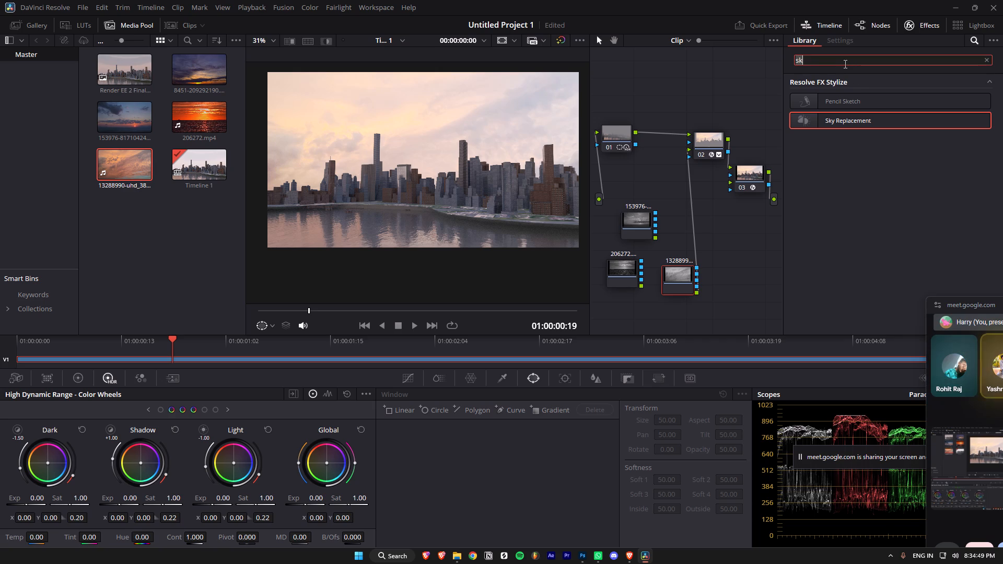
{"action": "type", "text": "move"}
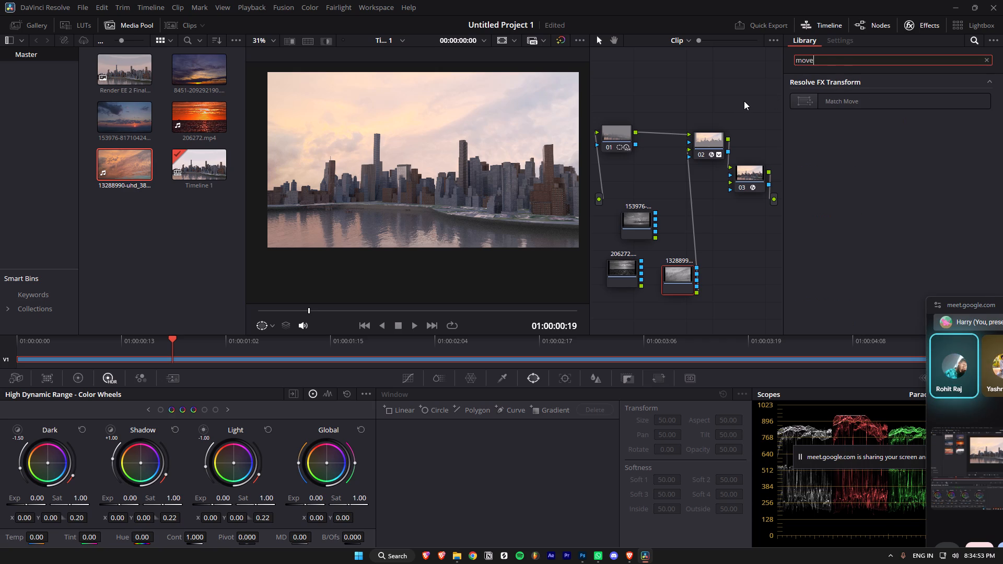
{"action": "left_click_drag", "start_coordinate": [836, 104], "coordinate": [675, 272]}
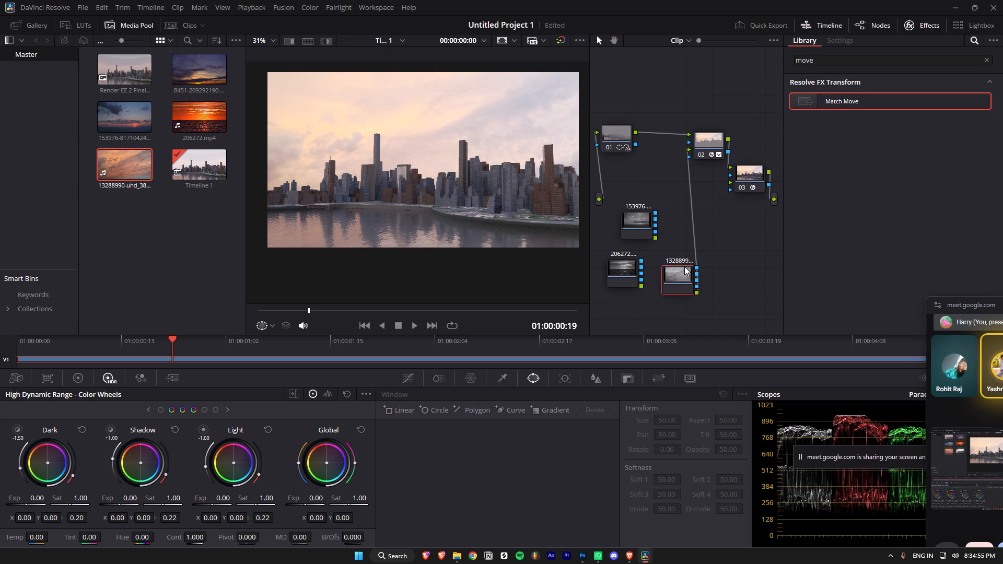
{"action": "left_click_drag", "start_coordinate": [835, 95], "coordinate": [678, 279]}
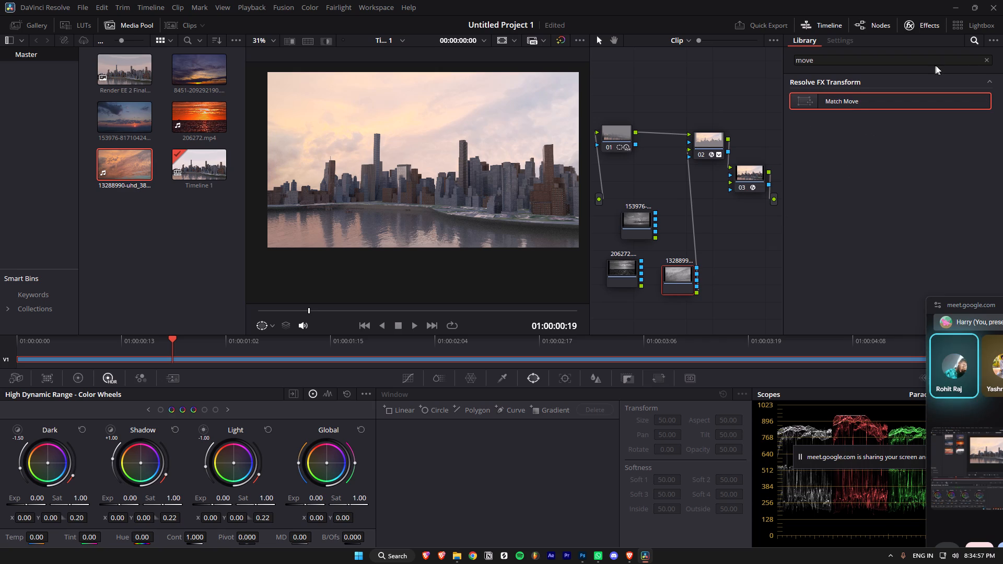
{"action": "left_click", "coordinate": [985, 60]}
Examine the Match Move settings on node 02, switching the effect off and on and checking its control options.
{"action": "left_click", "coordinate": [833, 38]}
{"action": "triple_click", "coordinate": [835, 41]}
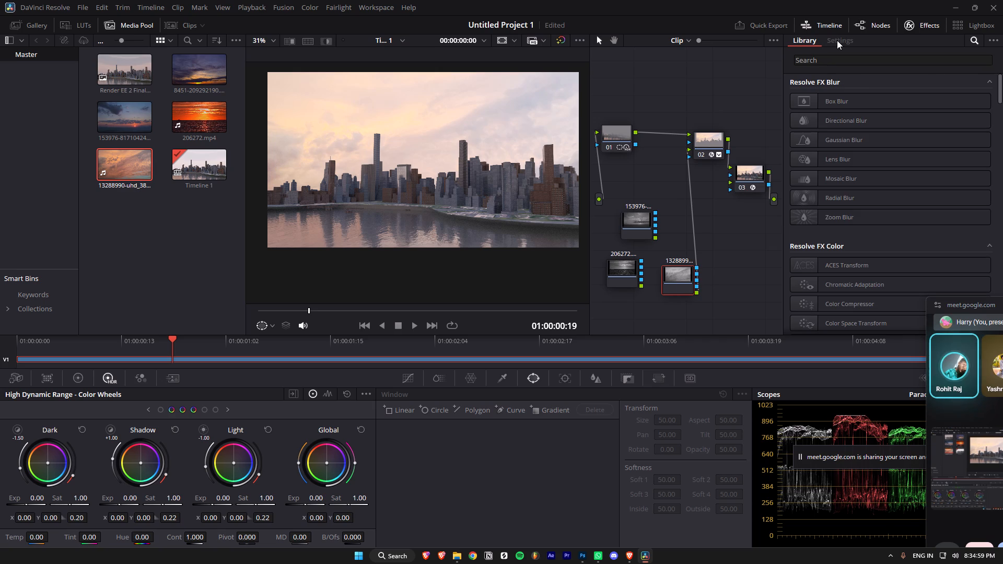
{"action": "left_click", "coordinate": [702, 139]}
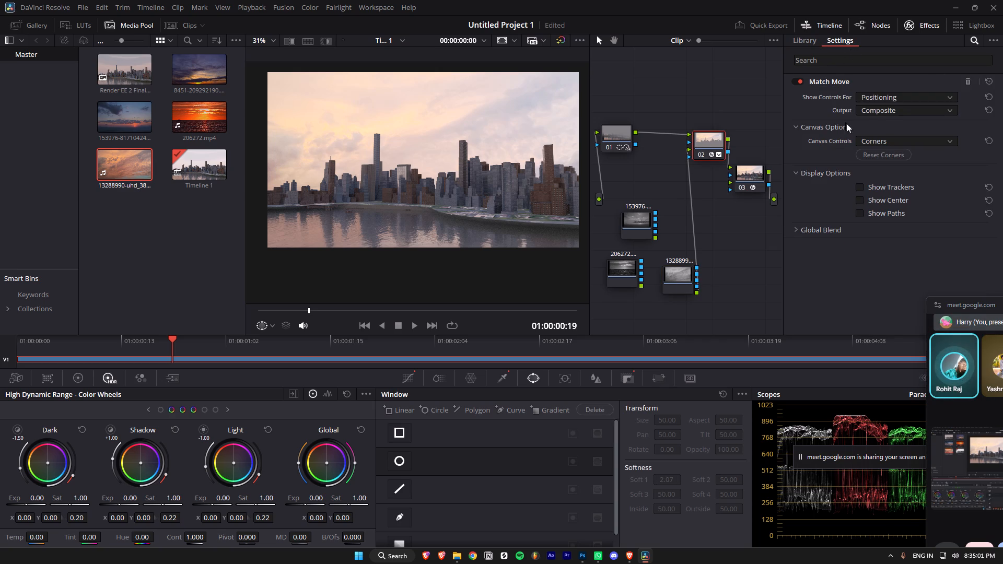
{"action": "left_click", "coordinate": [801, 78]}
{"action": "left_click", "coordinate": [799, 83]}
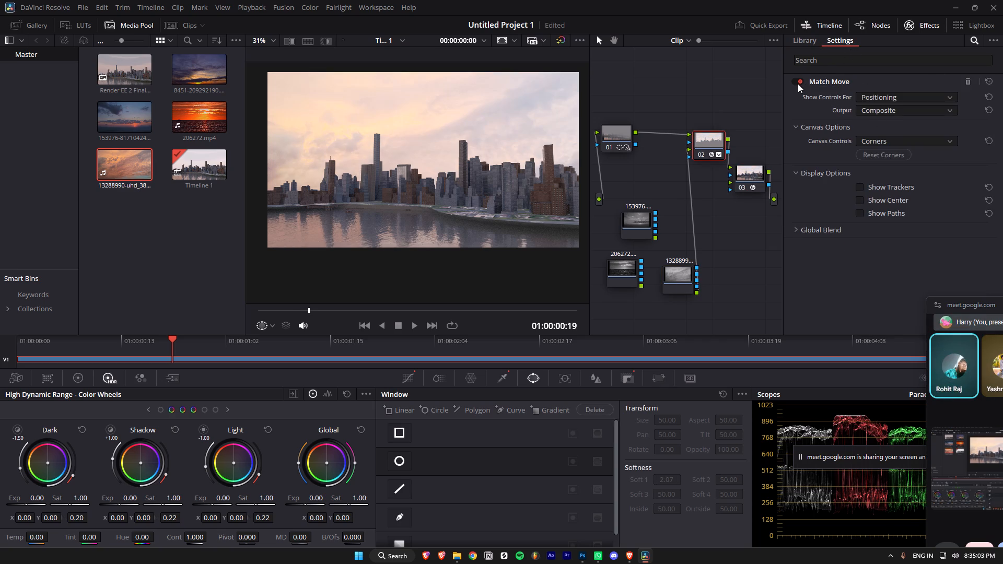
{"action": "left_click", "coordinate": [888, 93]}
{"action": "left_click", "coordinate": [872, 119]}
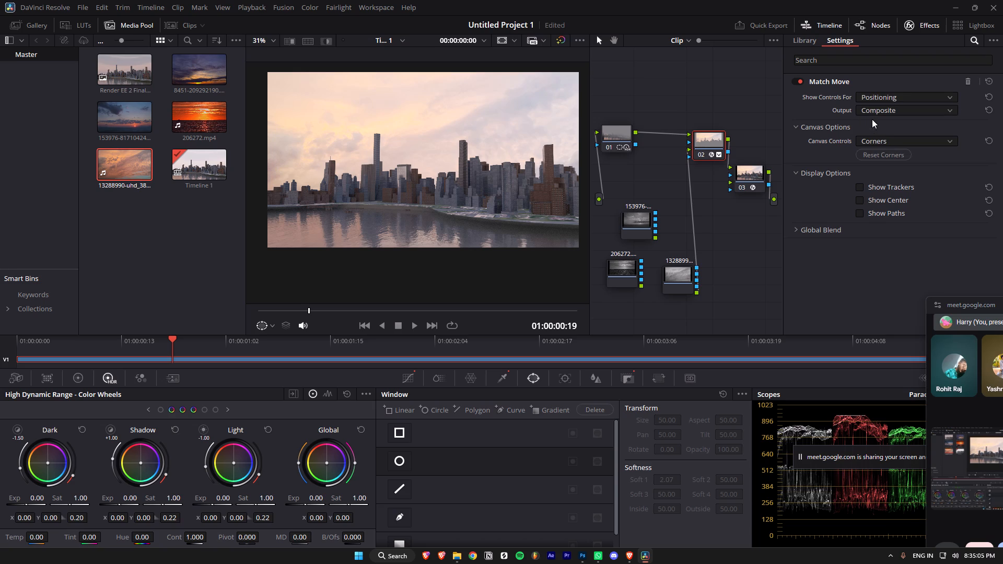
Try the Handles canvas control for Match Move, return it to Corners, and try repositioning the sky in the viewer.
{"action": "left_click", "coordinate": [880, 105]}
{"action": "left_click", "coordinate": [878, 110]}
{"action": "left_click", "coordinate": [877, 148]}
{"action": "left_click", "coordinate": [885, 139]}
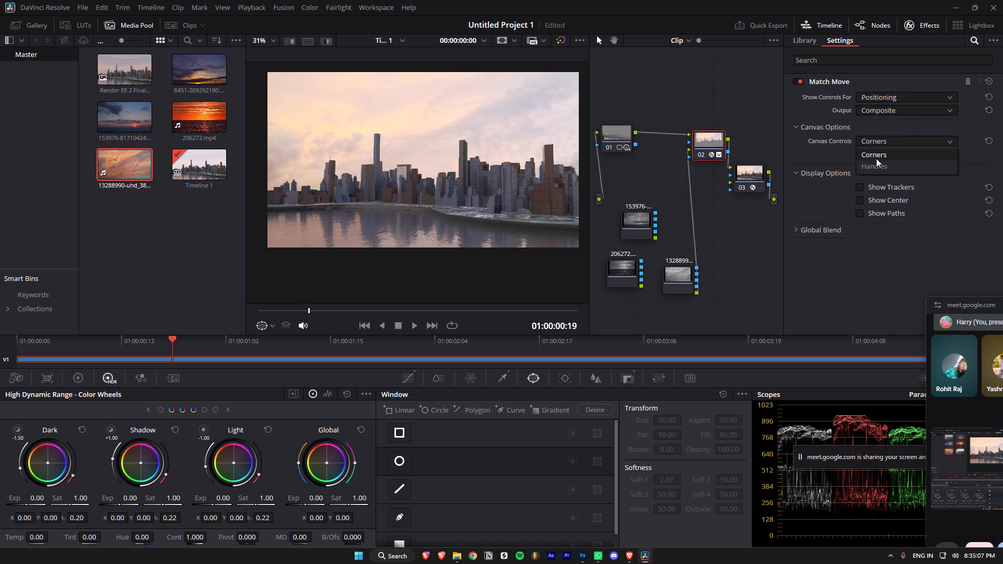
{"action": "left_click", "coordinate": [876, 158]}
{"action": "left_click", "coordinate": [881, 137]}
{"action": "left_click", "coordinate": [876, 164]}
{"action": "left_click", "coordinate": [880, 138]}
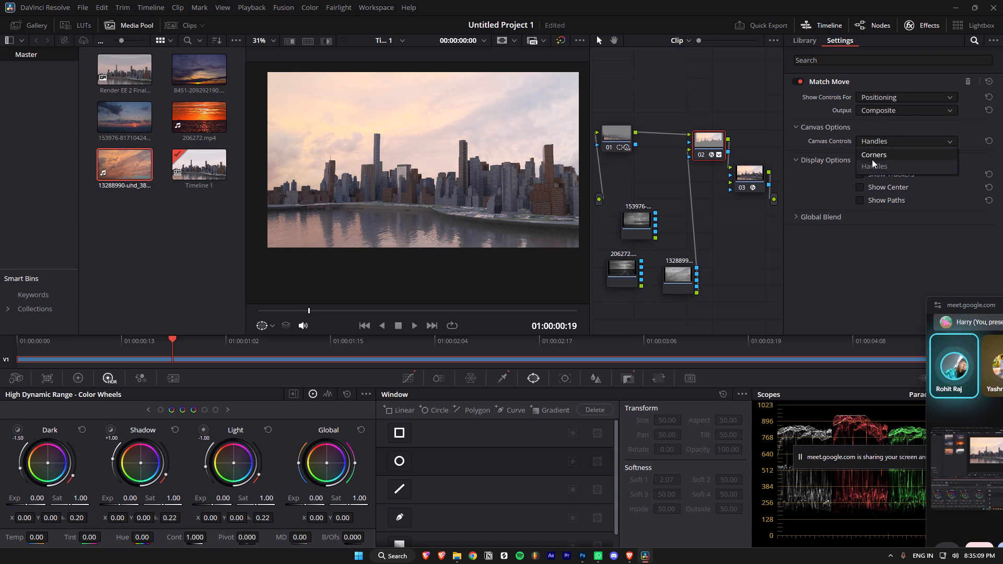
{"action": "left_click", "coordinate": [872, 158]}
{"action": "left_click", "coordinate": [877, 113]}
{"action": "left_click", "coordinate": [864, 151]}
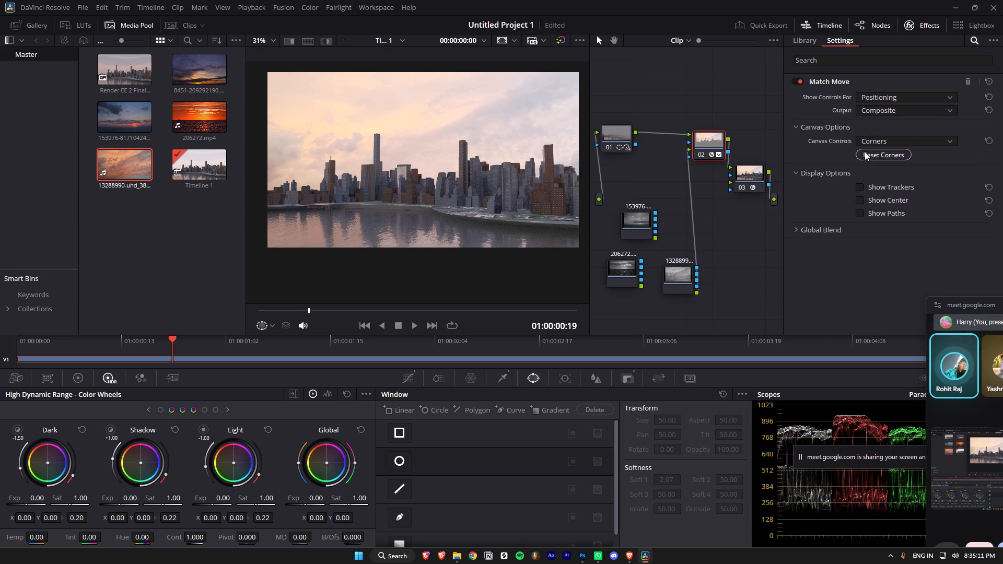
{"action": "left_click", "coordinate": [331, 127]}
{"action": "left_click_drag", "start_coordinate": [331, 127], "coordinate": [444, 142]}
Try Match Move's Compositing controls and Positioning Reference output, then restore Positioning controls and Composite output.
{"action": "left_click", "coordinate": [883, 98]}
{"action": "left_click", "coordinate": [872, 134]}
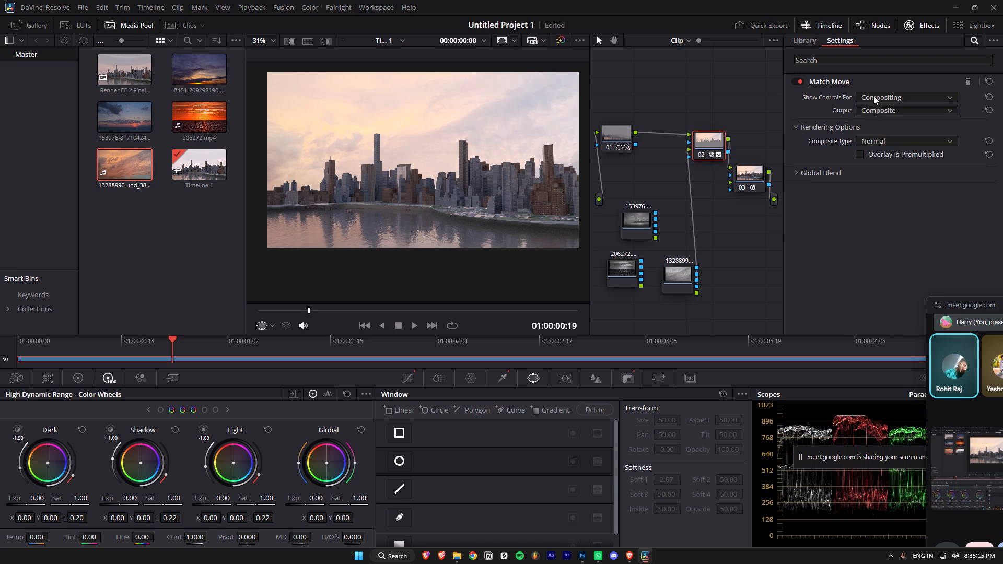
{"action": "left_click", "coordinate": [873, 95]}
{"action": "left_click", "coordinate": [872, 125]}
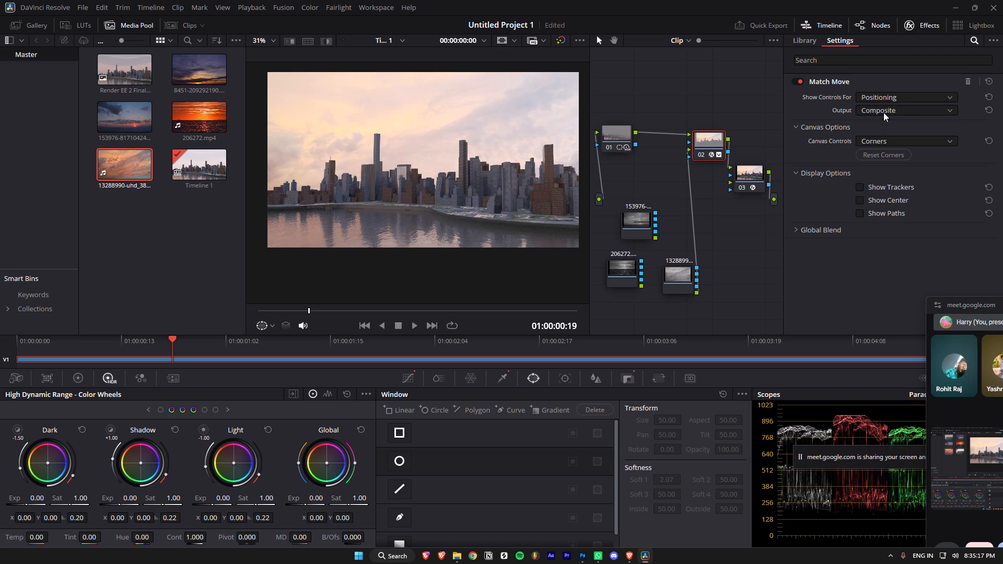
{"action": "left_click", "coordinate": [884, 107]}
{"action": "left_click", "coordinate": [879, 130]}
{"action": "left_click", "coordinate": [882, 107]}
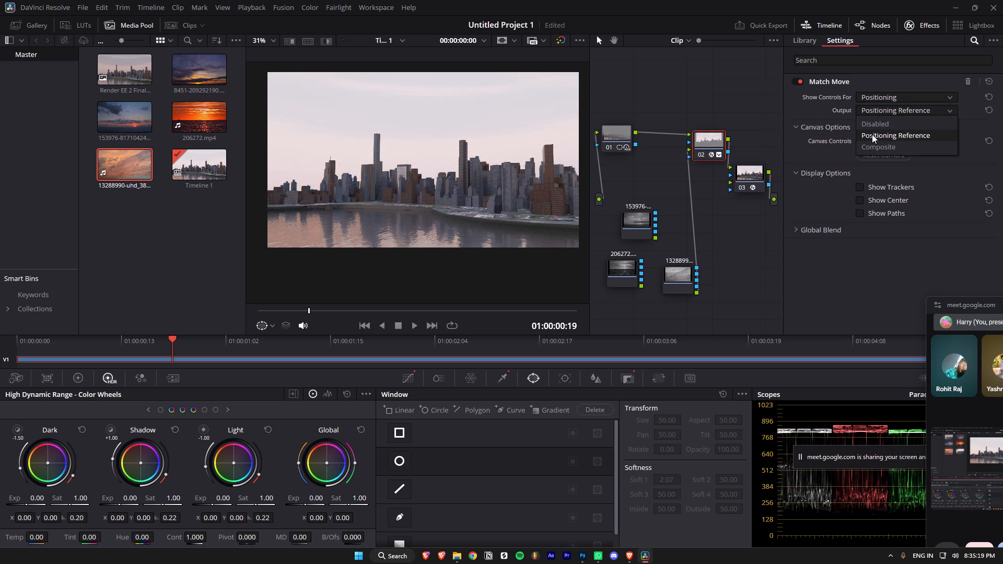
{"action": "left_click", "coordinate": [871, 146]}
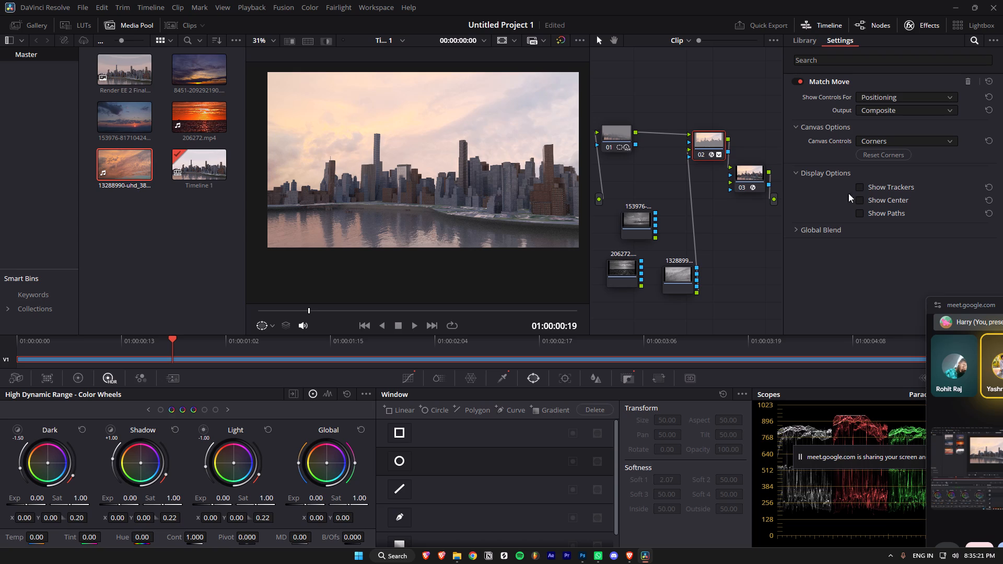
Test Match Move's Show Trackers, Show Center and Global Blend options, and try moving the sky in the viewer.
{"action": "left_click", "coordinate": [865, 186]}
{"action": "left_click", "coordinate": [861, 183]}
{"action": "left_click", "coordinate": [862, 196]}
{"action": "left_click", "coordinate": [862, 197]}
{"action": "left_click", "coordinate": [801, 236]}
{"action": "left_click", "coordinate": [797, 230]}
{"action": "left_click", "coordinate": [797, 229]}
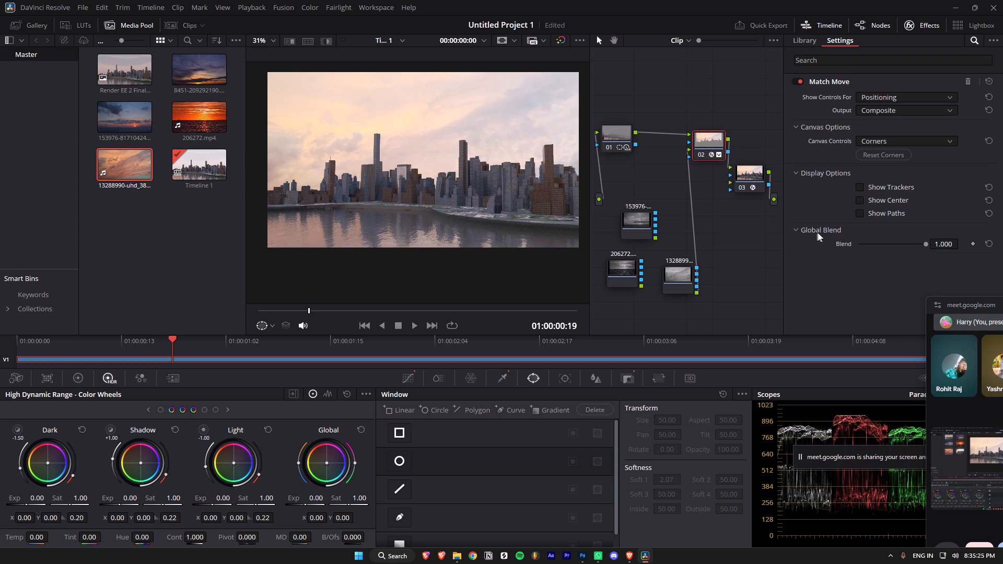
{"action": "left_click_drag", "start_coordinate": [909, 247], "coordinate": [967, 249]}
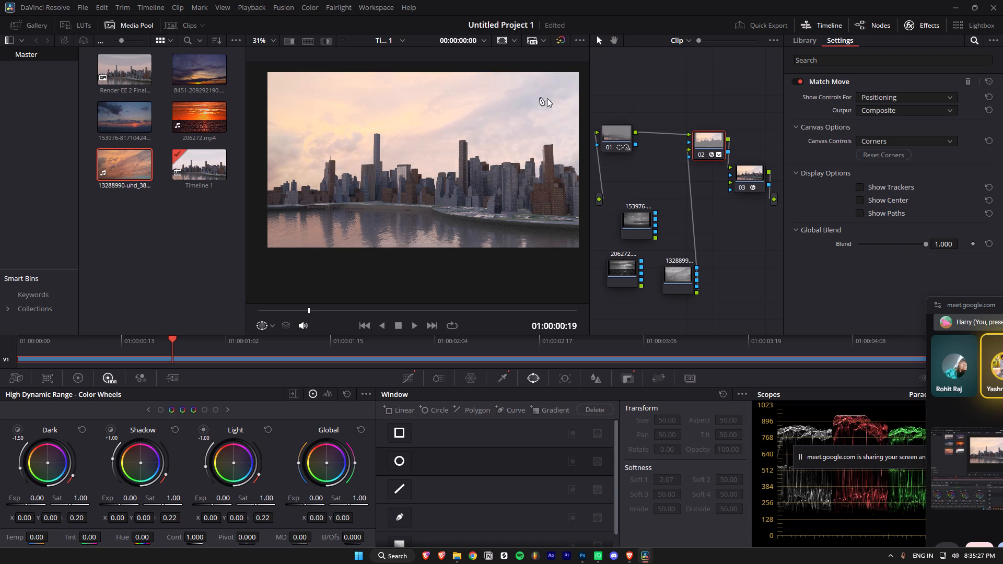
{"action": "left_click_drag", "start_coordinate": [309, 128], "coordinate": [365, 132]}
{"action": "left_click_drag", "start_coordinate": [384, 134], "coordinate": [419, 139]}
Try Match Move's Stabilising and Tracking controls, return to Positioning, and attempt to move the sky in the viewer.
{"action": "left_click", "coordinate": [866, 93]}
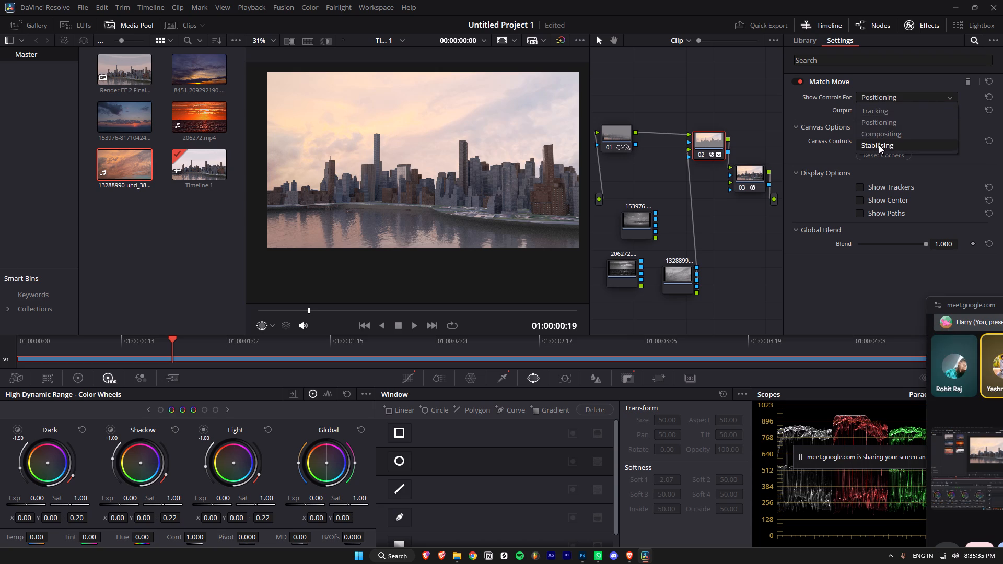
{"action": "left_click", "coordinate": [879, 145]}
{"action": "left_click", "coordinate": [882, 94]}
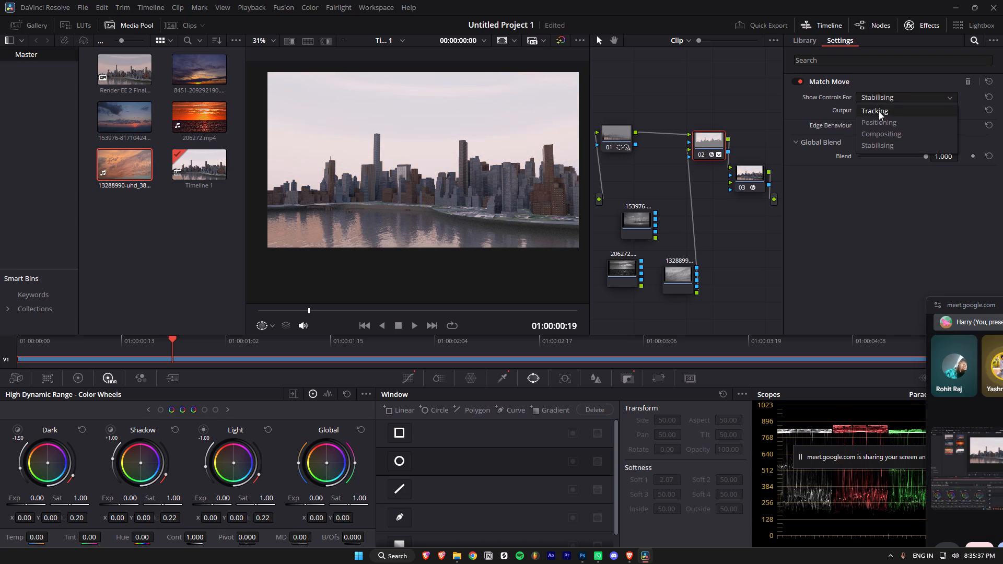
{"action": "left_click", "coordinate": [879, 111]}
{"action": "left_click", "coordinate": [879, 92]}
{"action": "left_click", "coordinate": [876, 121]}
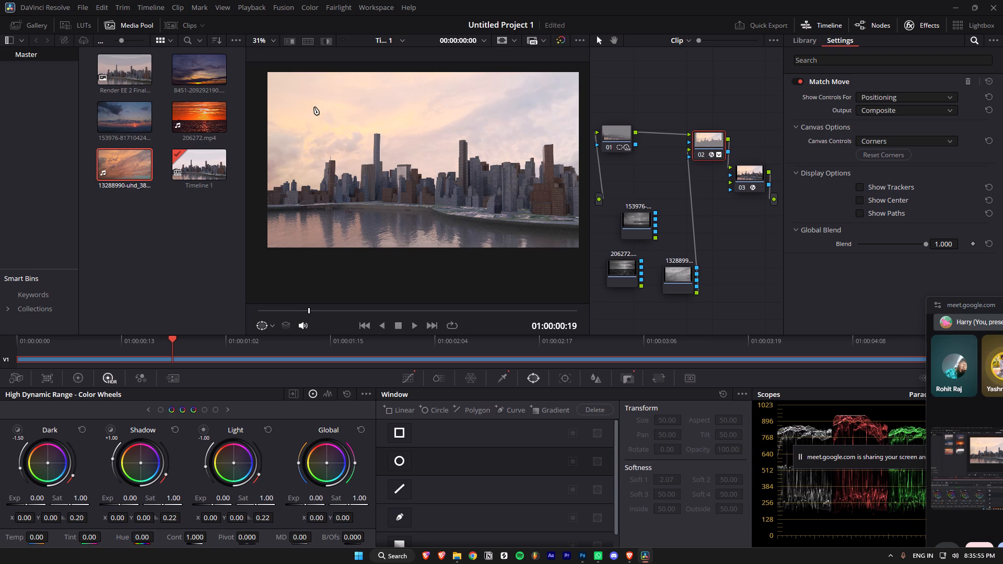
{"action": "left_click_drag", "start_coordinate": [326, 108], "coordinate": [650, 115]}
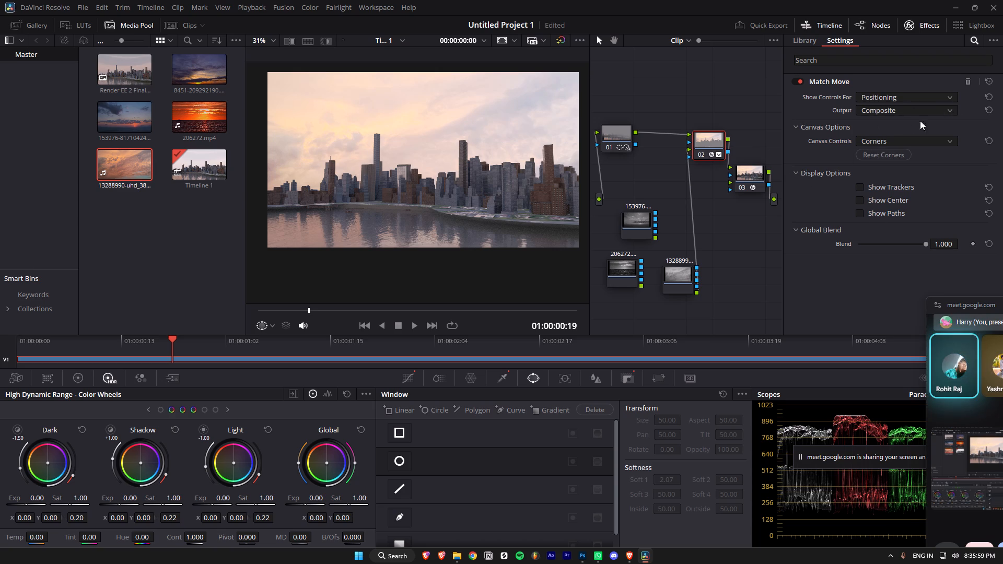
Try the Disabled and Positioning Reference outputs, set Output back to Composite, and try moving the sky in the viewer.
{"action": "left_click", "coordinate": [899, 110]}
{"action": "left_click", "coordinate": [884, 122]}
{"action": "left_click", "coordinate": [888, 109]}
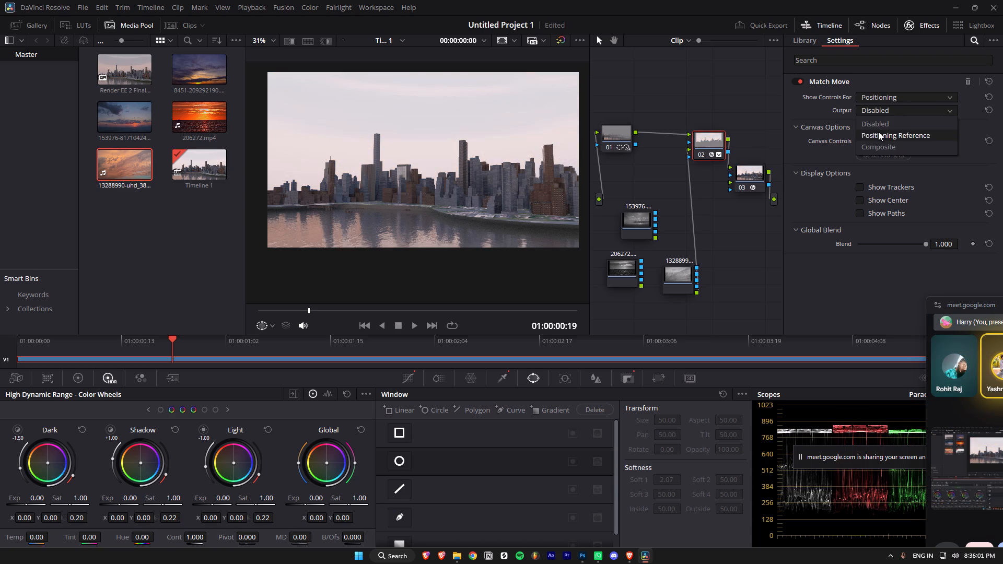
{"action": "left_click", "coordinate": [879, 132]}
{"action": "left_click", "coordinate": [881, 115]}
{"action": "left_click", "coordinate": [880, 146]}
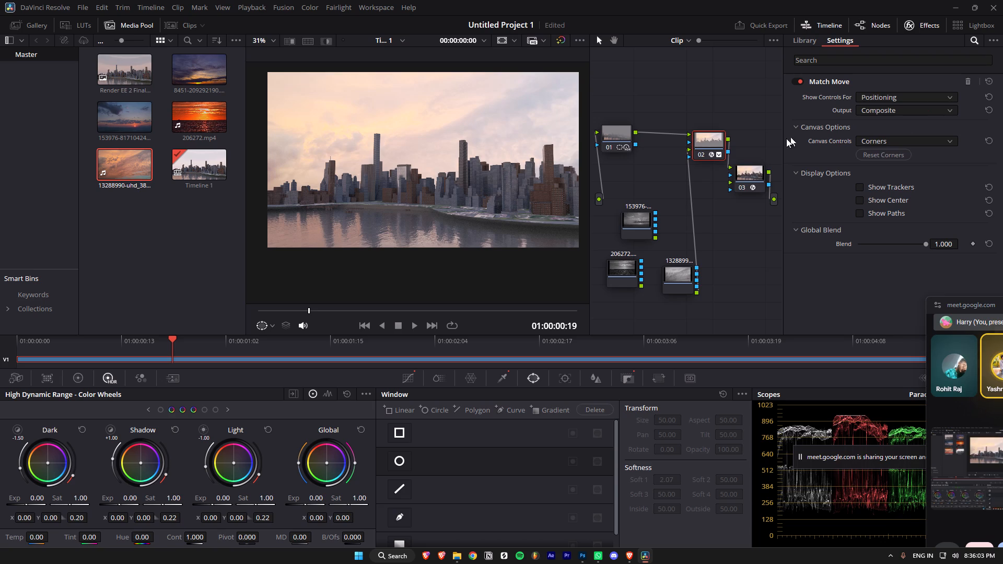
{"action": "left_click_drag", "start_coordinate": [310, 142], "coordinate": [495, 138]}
Switch to File Explorer and examine the render sequence in the BLENDER RENDERS folder, viewing Render EE 2 Final0000.png.
{"action": "key", "text": "alt+Tab"}
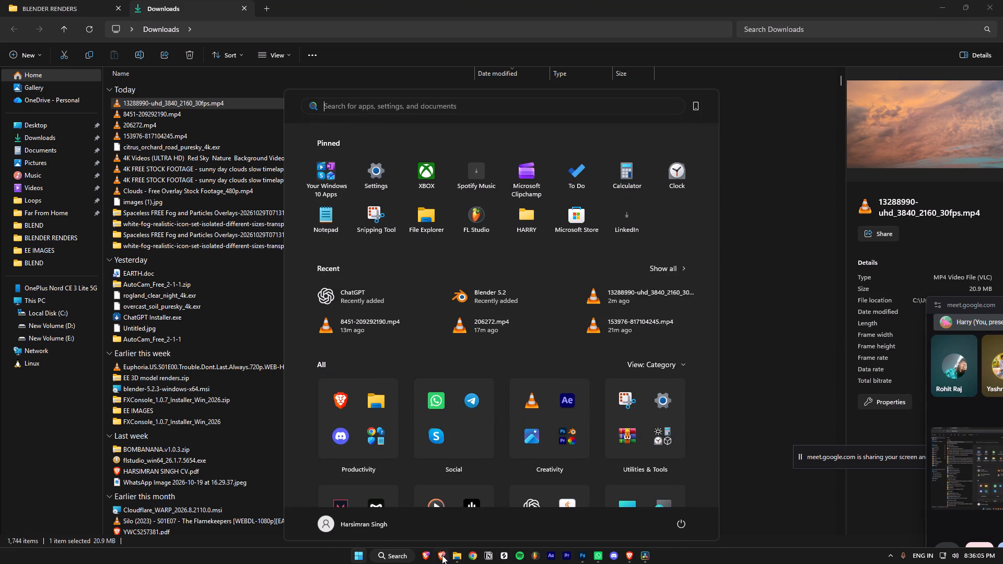
{"action": "double_click", "coordinate": [48, 251]}
{"action": "left_click", "coordinate": [65, 6]}
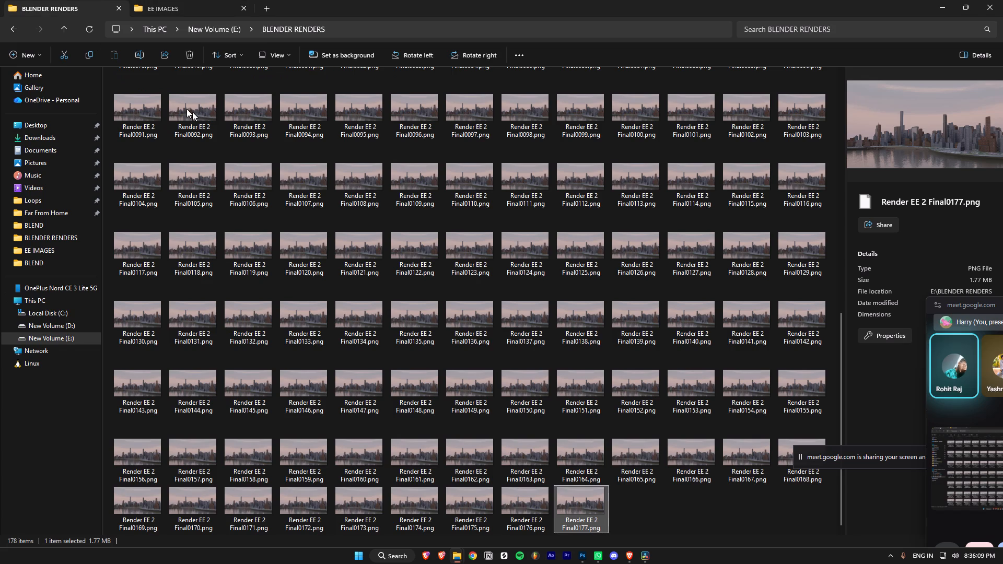
{"action": "scroll", "coordinate": [461, 307], "scroll_direction": "down", "scroll_amount": 9}
{"action": "scroll", "coordinate": [523, 366], "scroll_direction": "up", "scroll_amount": 12}
{"action": "scroll", "coordinate": [493, 341], "scroll_direction": "down", "scroll_amount": 17}
{"action": "scroll", "coordinate": [491, 343], "scroll_direction": "up", "scroll_amount": 10}
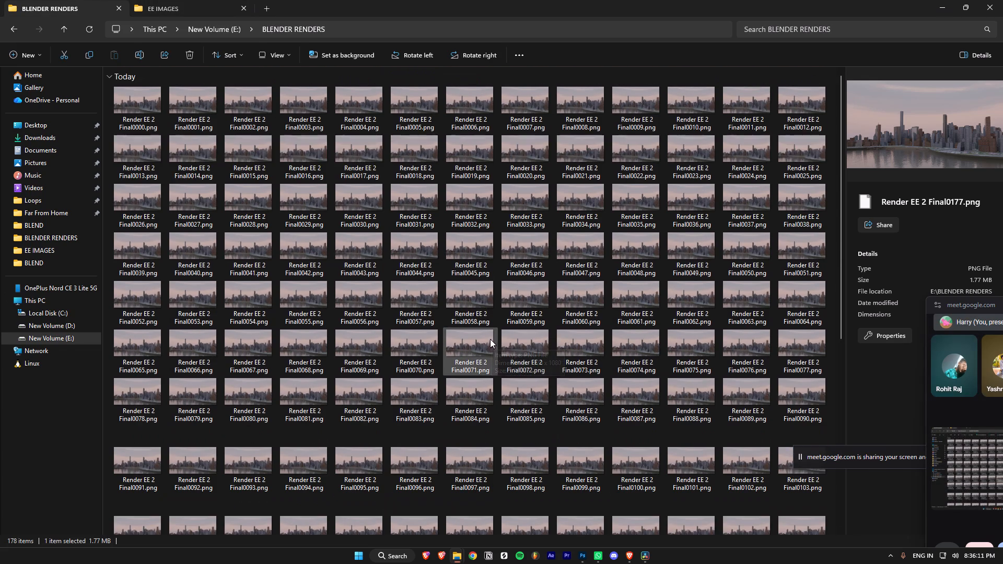
{"action": "key", "text": "alt+Tab"}
{"action": "key", "text": "alt+Tab"}
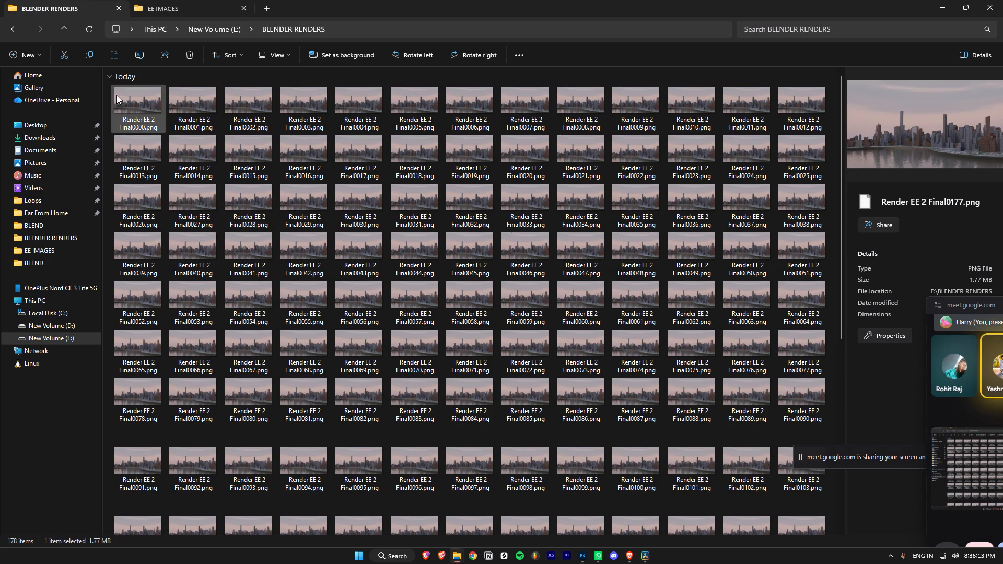
{"action": "double_click", "coordinate": [121, 99]}
{"action": "scroll", "coordinate": [405, 414], "scroll_direction": "down", "scroll_amount": 9}
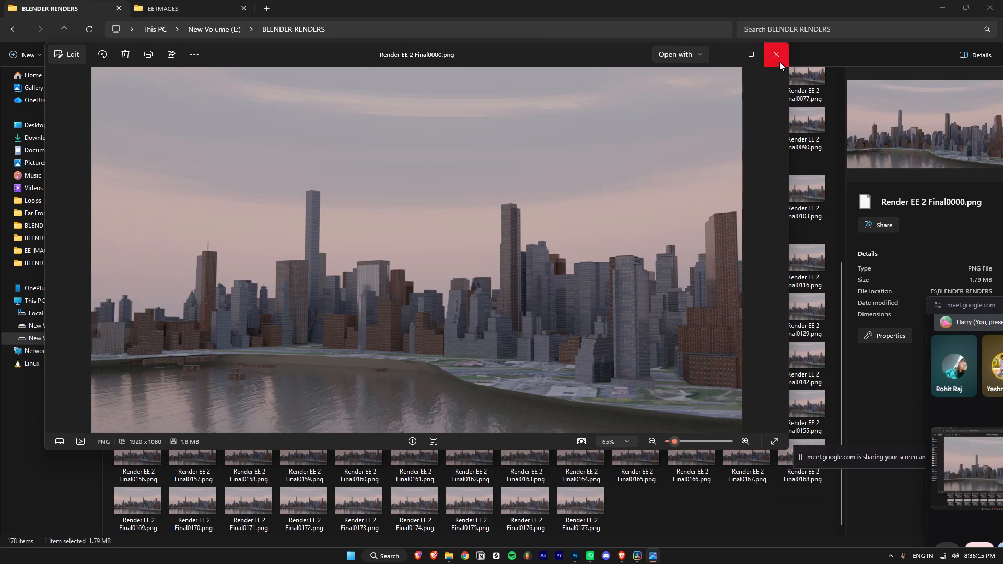
{"action": "left_click", "coordinate": [779, 60]}
{"action": "key", "text": "alt+Tab"}
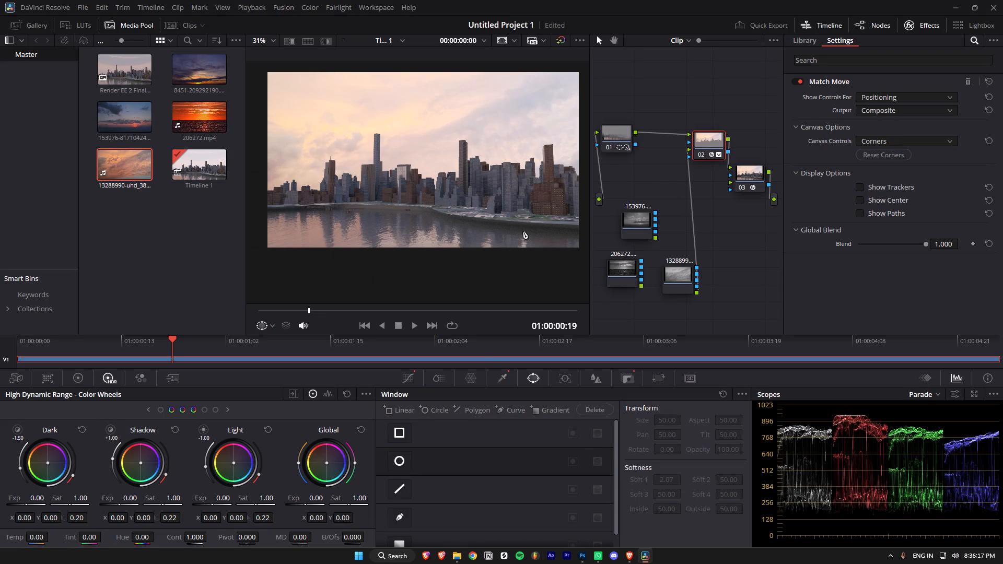
Switch to Brave and review the sky replacement tutorial's part on Match Move positioning, around 2:16, in full screen.
{"action": "key", "text": "alt+Tab"}
{"action": "key", "text": "alt+Tab"}
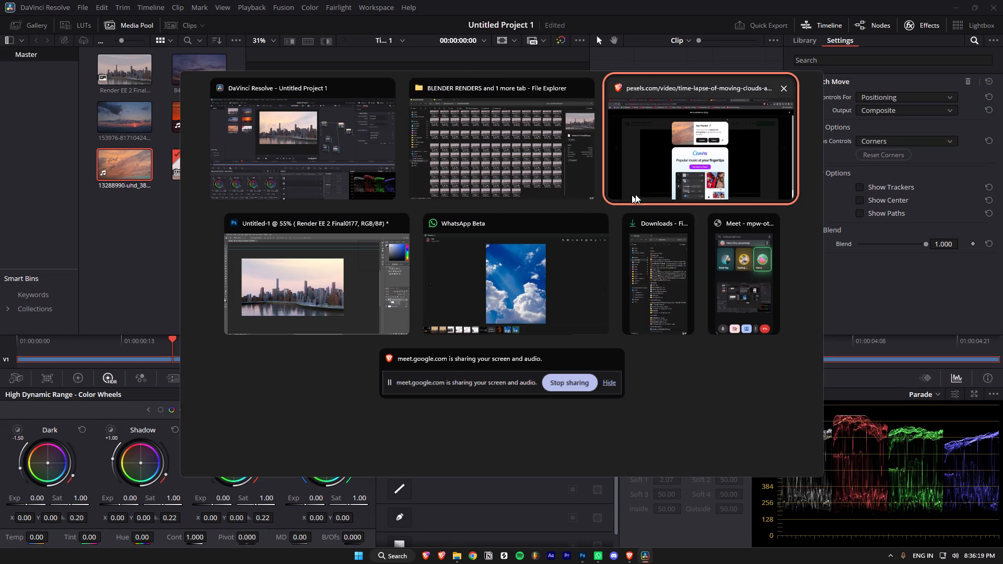
{"action": "left_click_drag", "start_coordinate": [656, 0], "coordinate": [623, 0]}
{"action": "left_click", "coordinate": [509, 0]}
{"action": "left_click", "coordinate": [345, 0]}
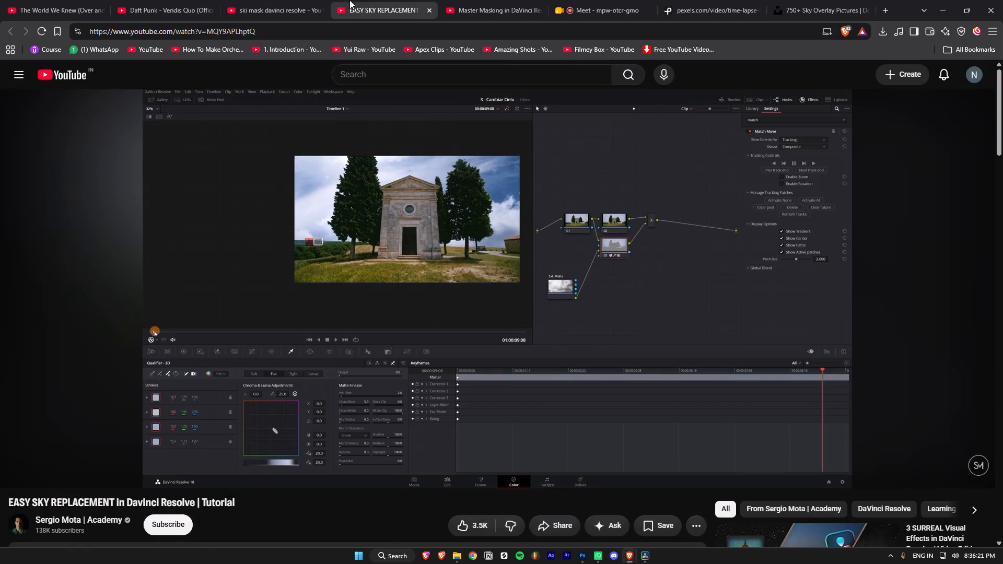
{"action": "double_click", "coordinate": [500, 253]}
{"action": "key", "text": "Left"}
{"action": "key", "text": "Left"}
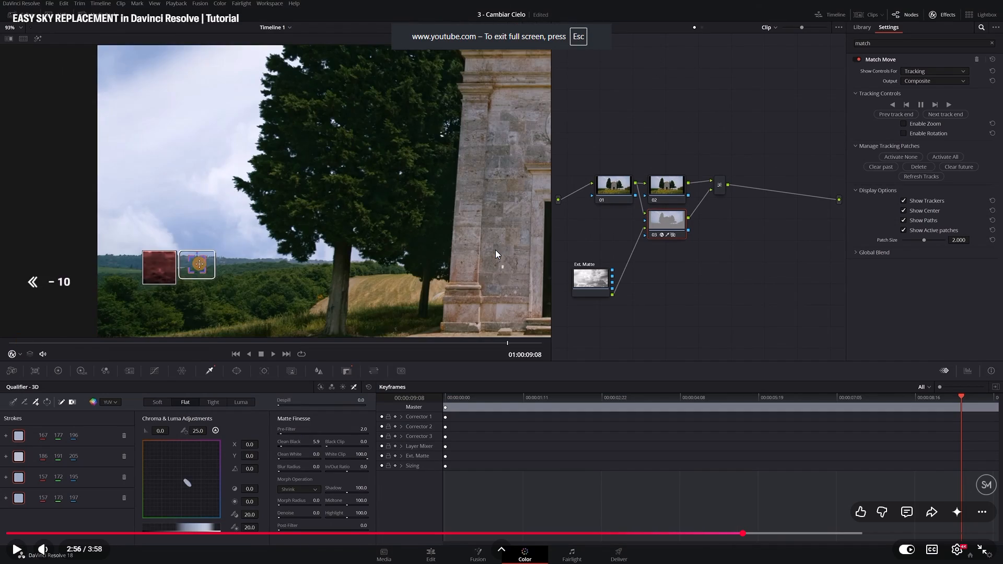
{"action": "key", "text": "Left"}
{"action": "key", "text": "Left"}
{"action": "key", "text": "Left"}
{"action": "key", "text": "Left"}
{"action": "key", "text": "Left"}
{"action": "key", "text": "Left"}
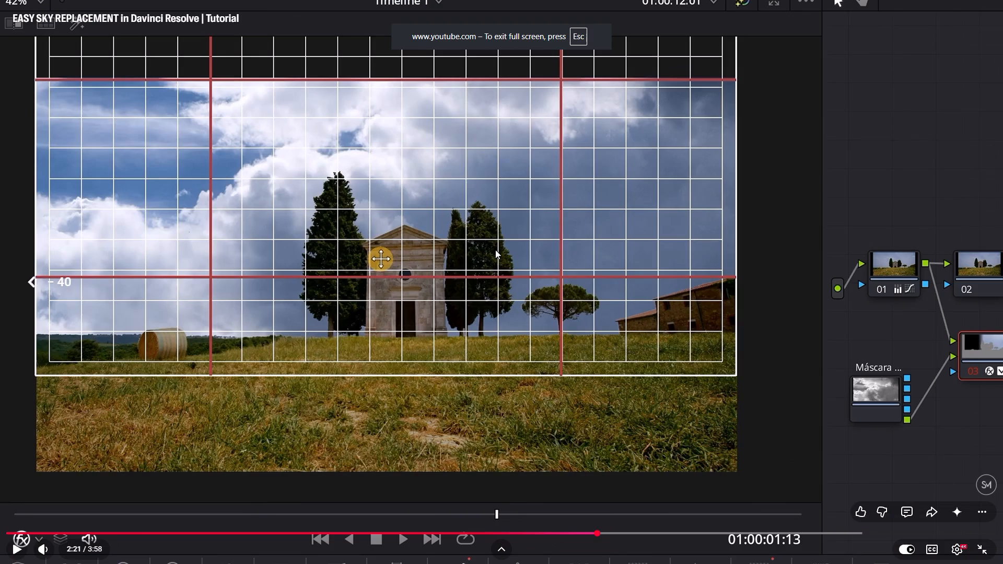
{"action": "key", "text": "Left"}
{"action": "key", "text": "space"}
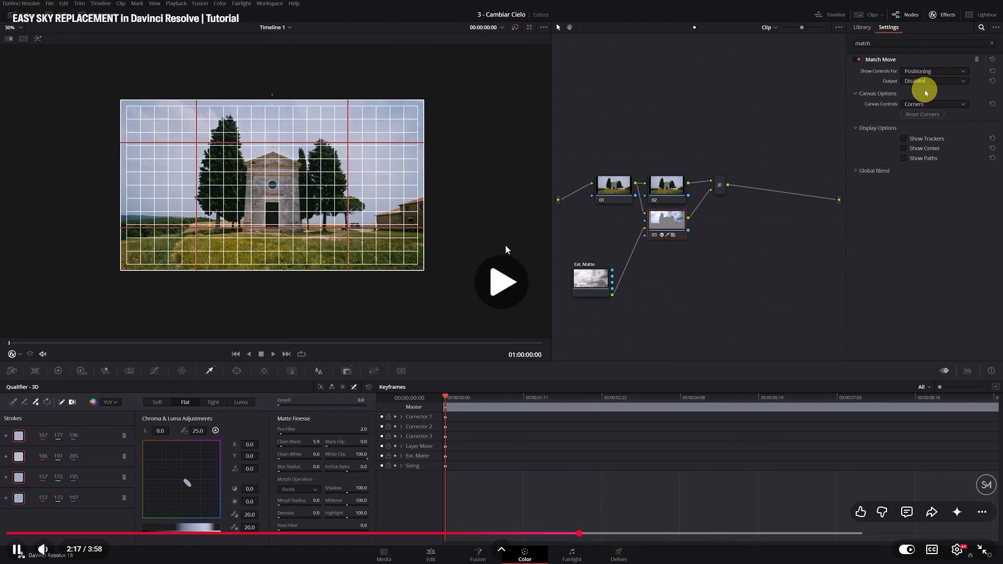
{"action": "key", "text": "Left"}
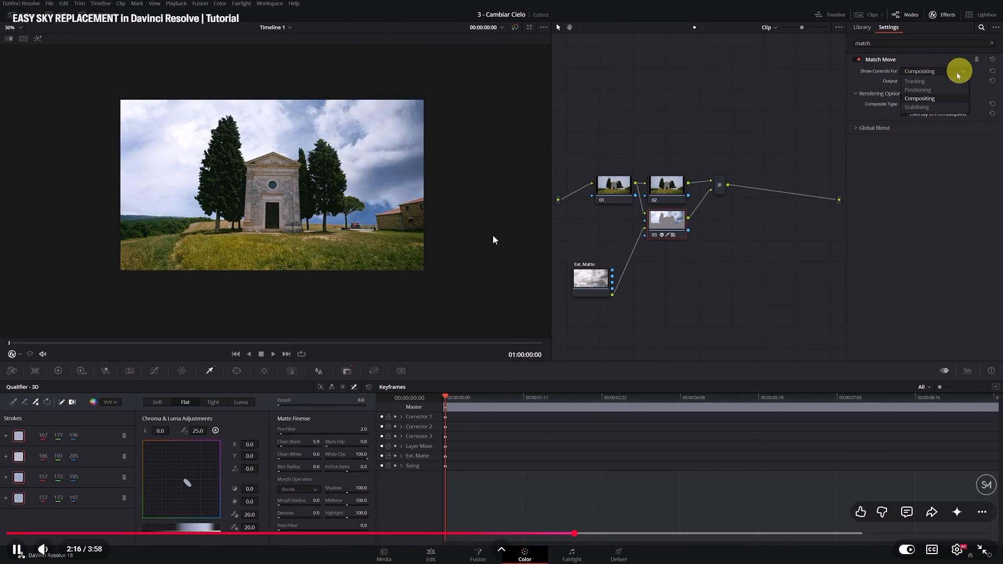
{"action": "key", "text": "space"}
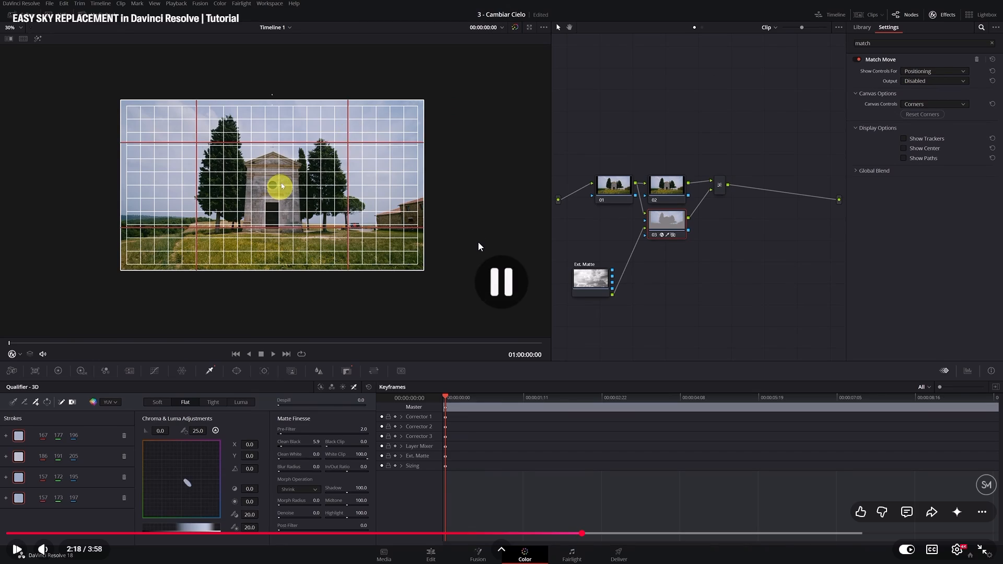
Compare the Match Move settings and node setup in DaVinci Resolve with the paused tutorial.
{"action": "key", "text": "alt+Tab"}
{"action": "left_click", "coordinate": [892, 98]}
{"action": "double_click", "coordinate": [881, 121]}
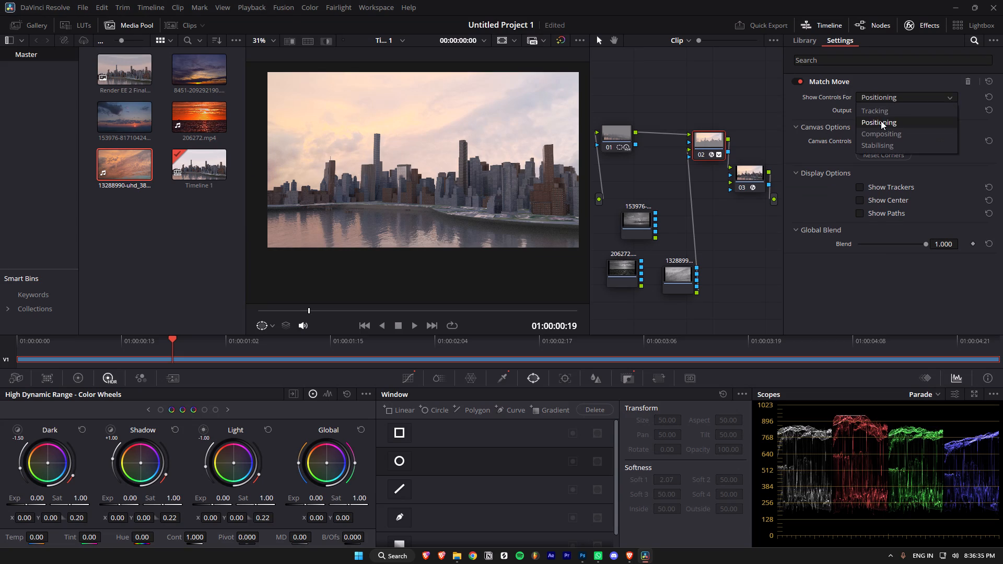
{"action": "left_click", "coordinate": [874, 90]}
{"action": "key", "text": "alt+Tab"}
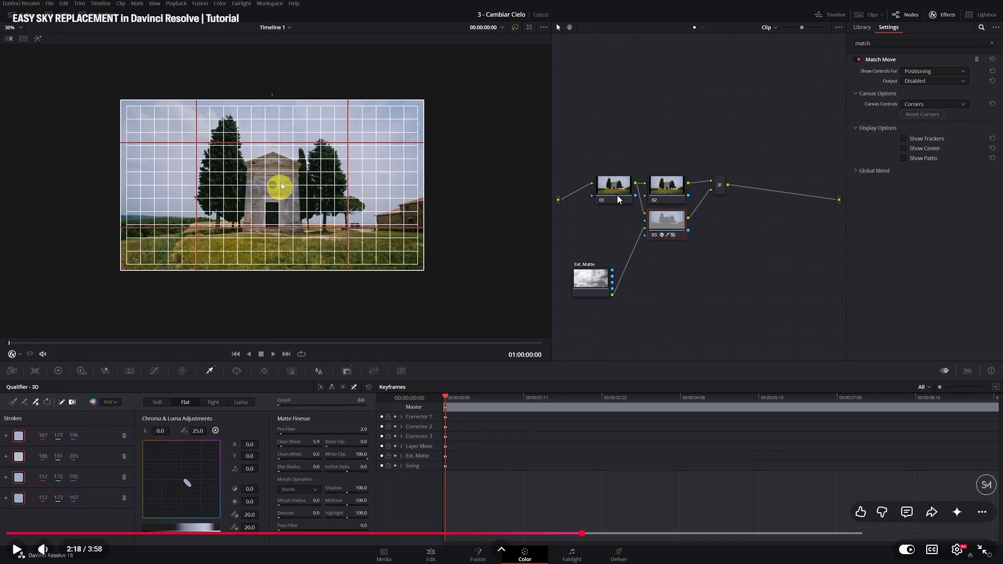
{"action": "key", "text": "alt+Tab"}
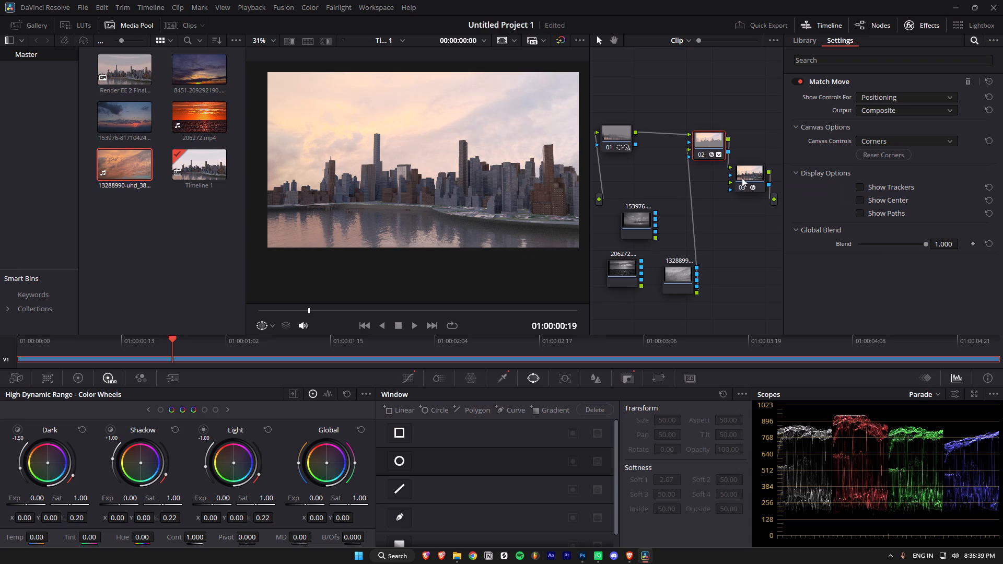
{"action": "key", "text": "alt+Tab"}
{"action": "key", "text": "alt+Tab"}
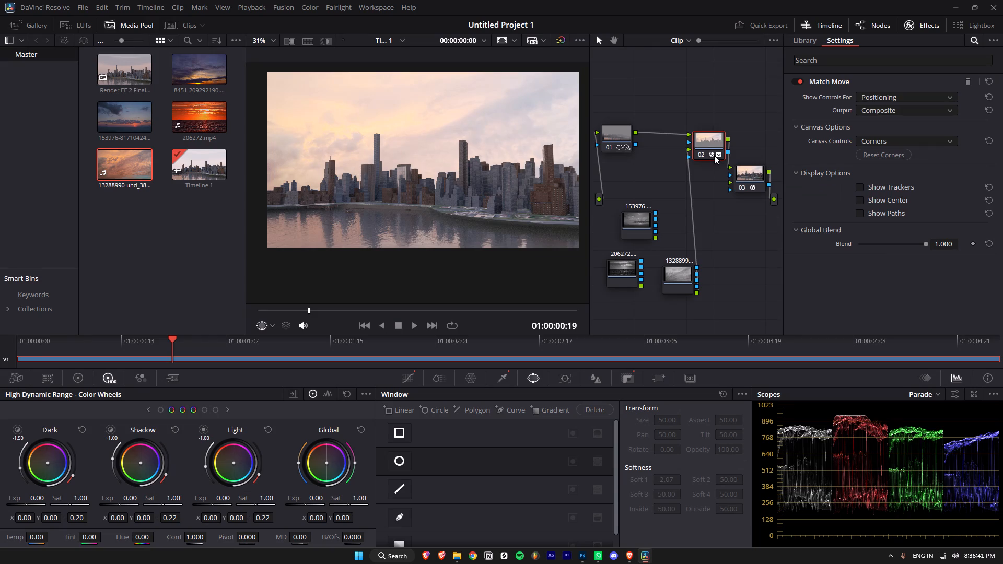
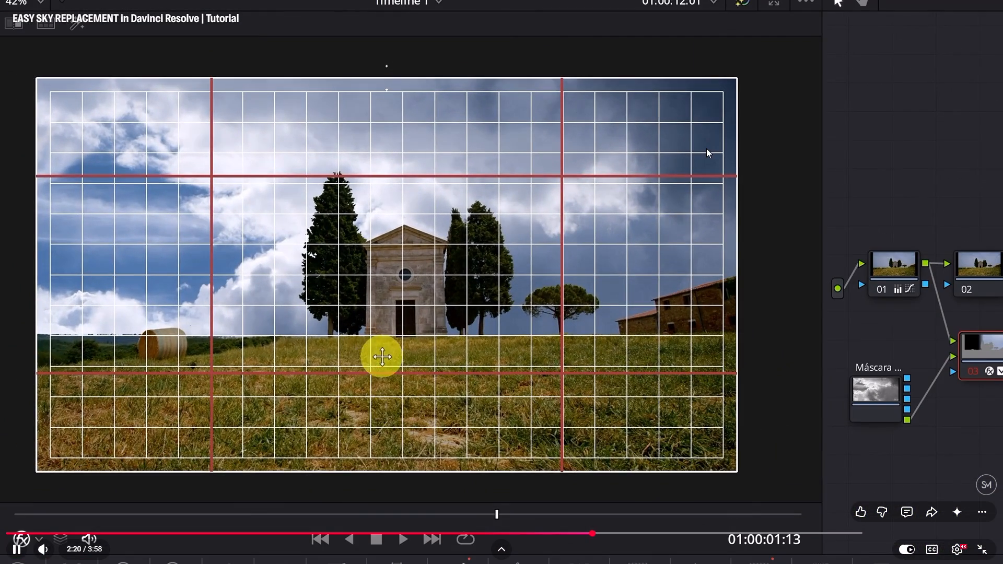
Rewind the sky replacement tutorial to the part showing the Match Move settings and pause it.
{"action": "key", "text": "Left"}
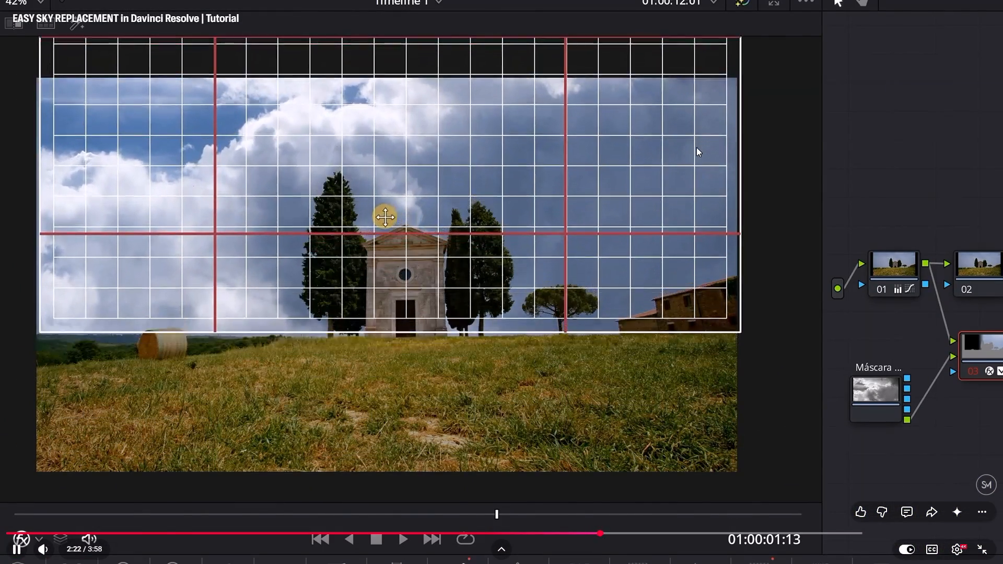
{"action": "key", "text": "Left"}
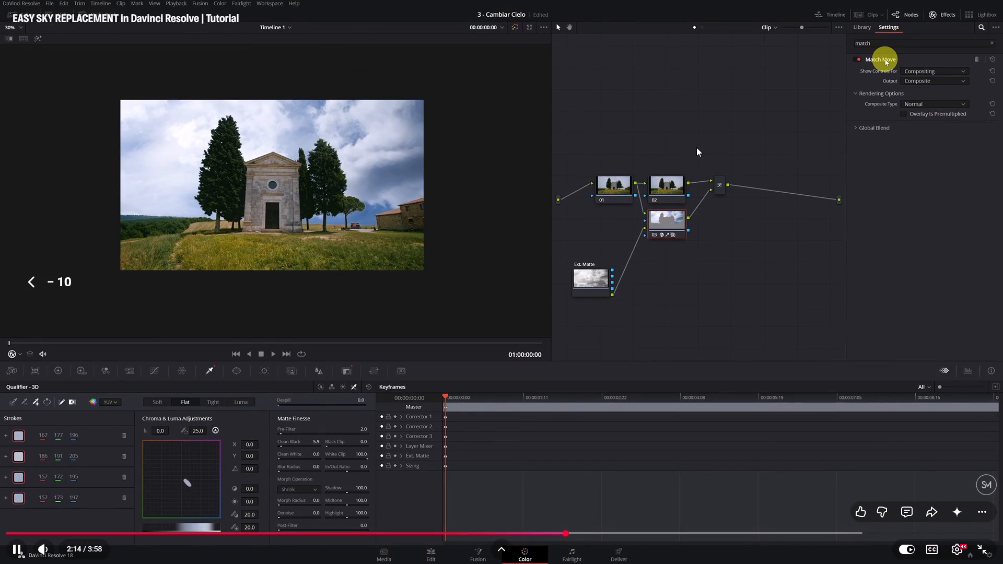
{"action": "key", "text": "space"}
Switch to DaVinci Resolve and set node 02's Match Move effect to show the Positioning controls.
{"action": "key", "text": "alt+Tab"}
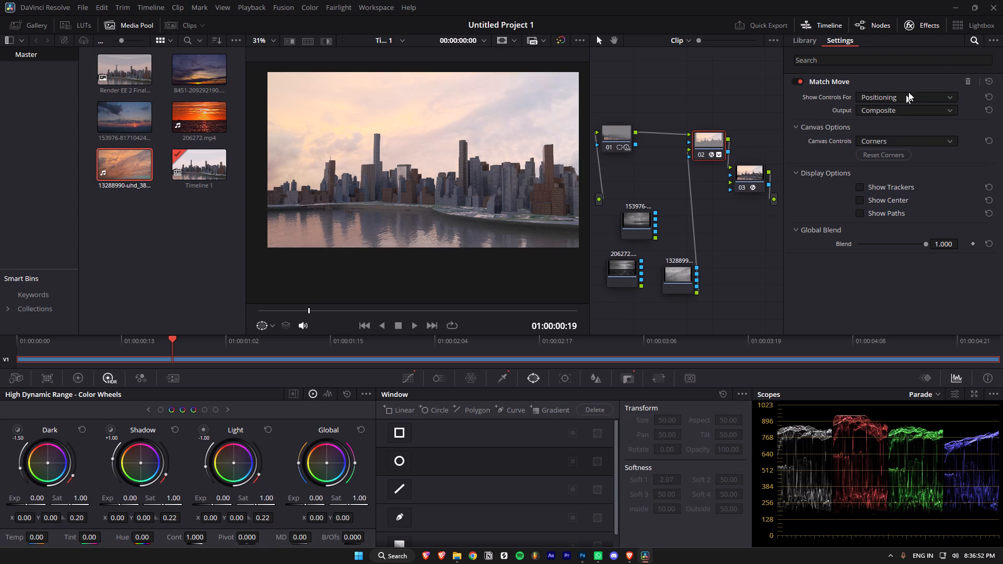
{"action": "left_click", "coordinate": [883, 109]}
{"action": "left_click", "coordinate": [885, 97]}
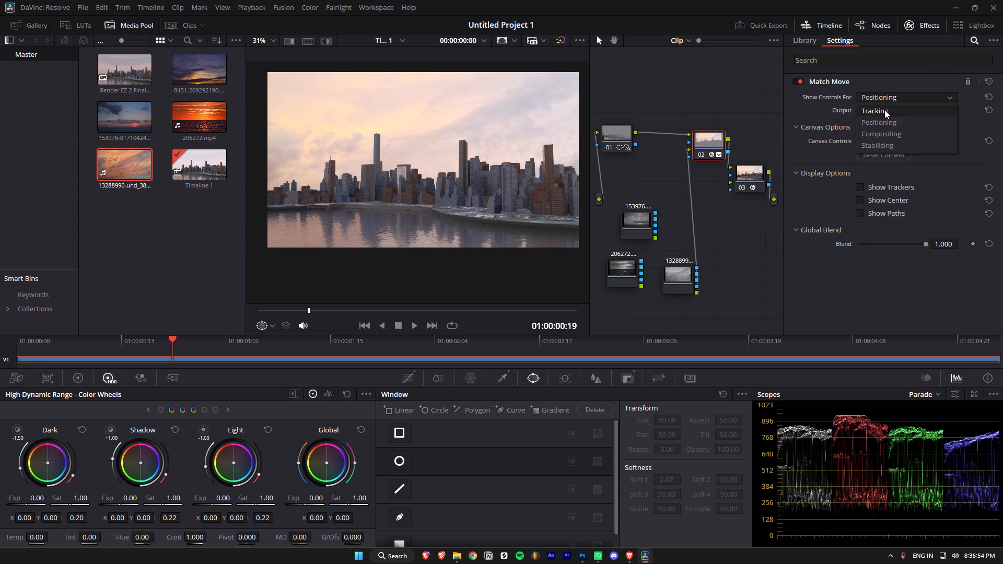
{"action": "left_click", "coordinate": [881, 119]}
Return to the tutorial and play the part where the Match Move control type and output are chosen.
{"action": "key", "text": "alt+Tab"}
{"action": "key", "text": "space"}
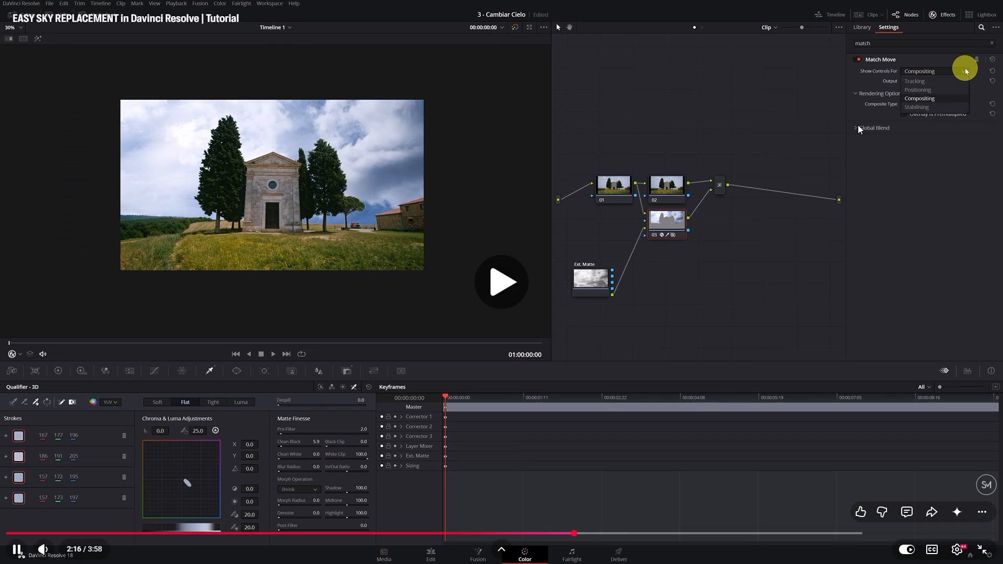
{"action": "key", "text": "space"}
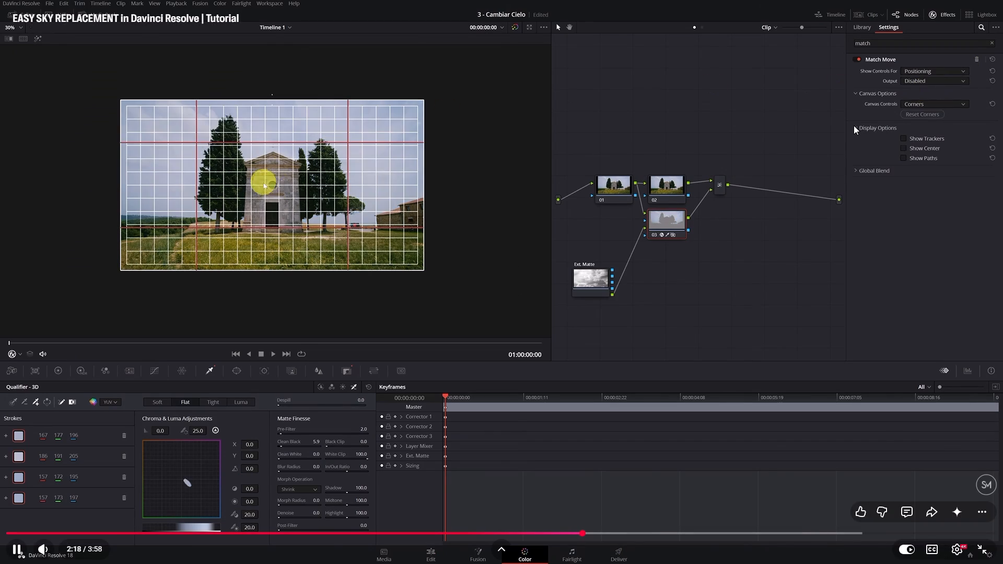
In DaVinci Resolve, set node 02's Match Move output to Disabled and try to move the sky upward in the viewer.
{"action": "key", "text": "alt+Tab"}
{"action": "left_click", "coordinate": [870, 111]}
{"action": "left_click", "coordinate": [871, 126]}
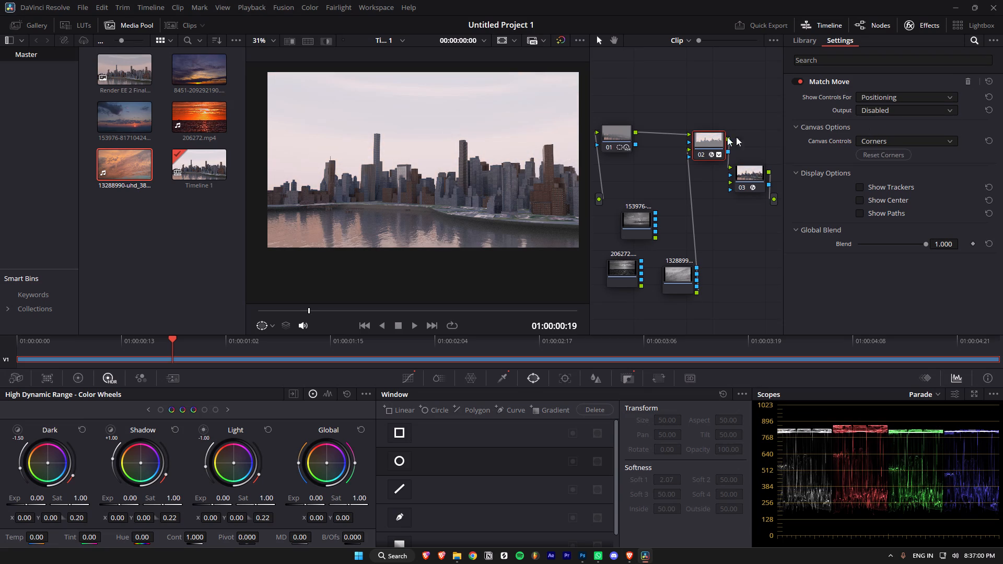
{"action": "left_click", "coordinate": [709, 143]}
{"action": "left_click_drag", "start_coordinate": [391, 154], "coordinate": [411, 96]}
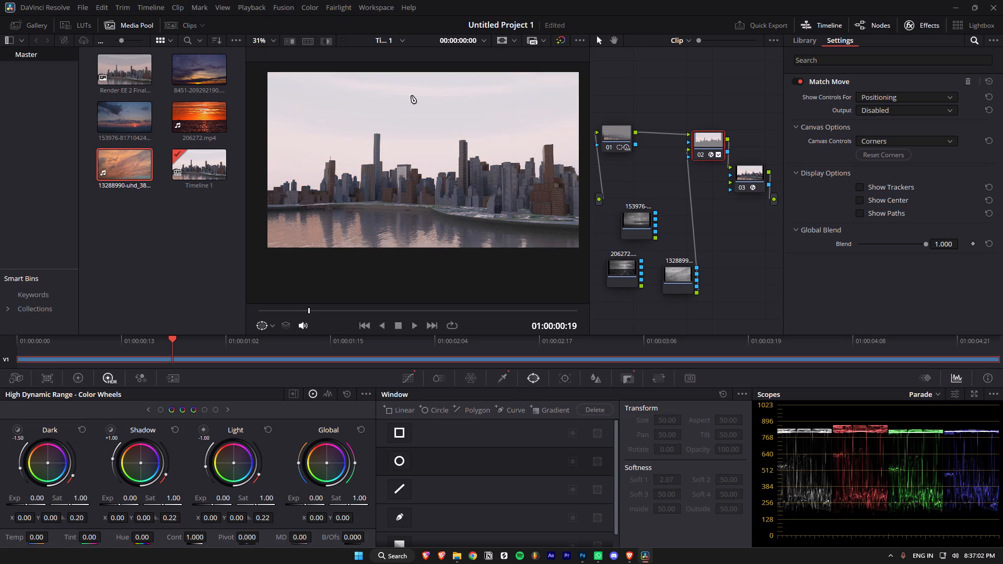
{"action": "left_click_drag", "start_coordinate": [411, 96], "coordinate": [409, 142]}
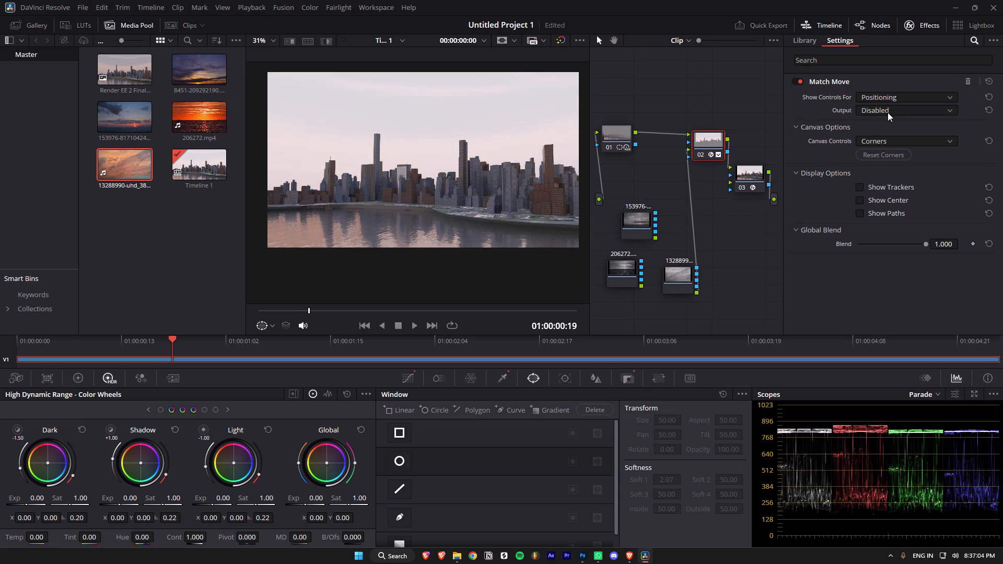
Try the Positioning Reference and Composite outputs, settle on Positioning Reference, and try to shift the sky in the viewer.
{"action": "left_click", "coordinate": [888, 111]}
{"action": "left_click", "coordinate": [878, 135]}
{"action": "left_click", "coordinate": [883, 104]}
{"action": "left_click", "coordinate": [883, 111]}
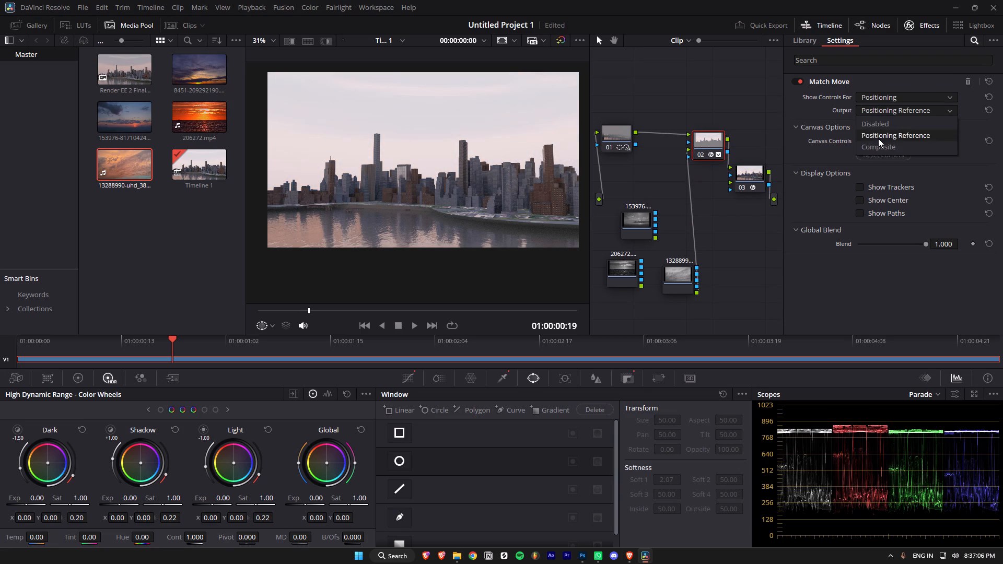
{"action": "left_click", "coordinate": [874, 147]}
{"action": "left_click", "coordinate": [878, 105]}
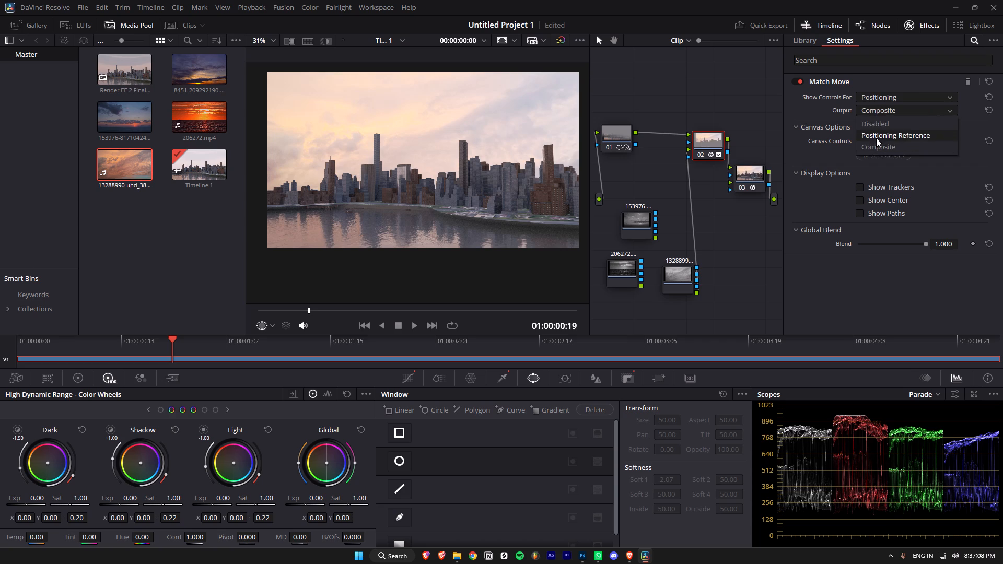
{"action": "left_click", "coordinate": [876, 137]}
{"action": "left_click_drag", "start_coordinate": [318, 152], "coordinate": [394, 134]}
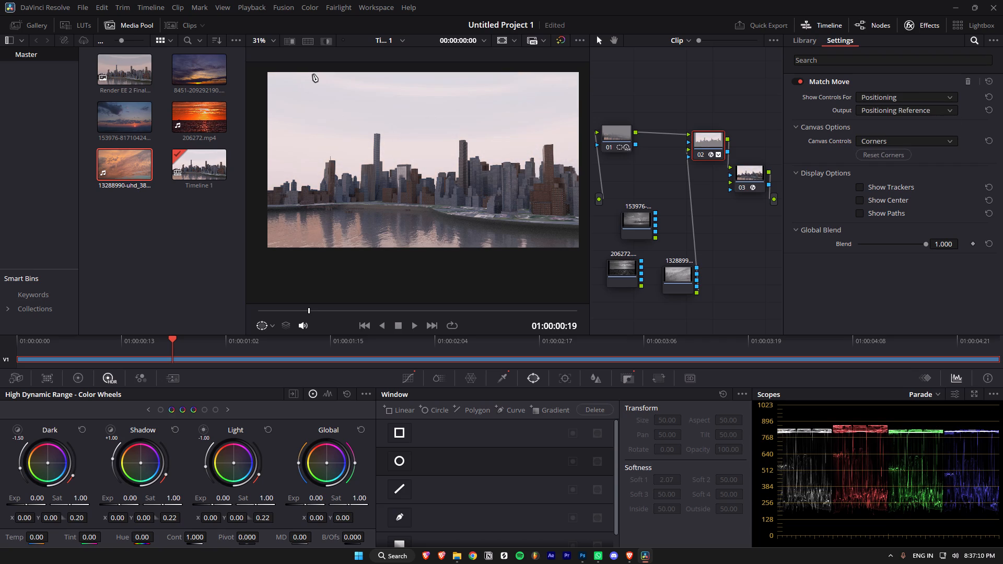
Check the tutorial again for how the Match Move positioning grid appears in the viewer.
{"action": "key", "text": "alt+Tab"}
{"action": "key", "text": "space"}
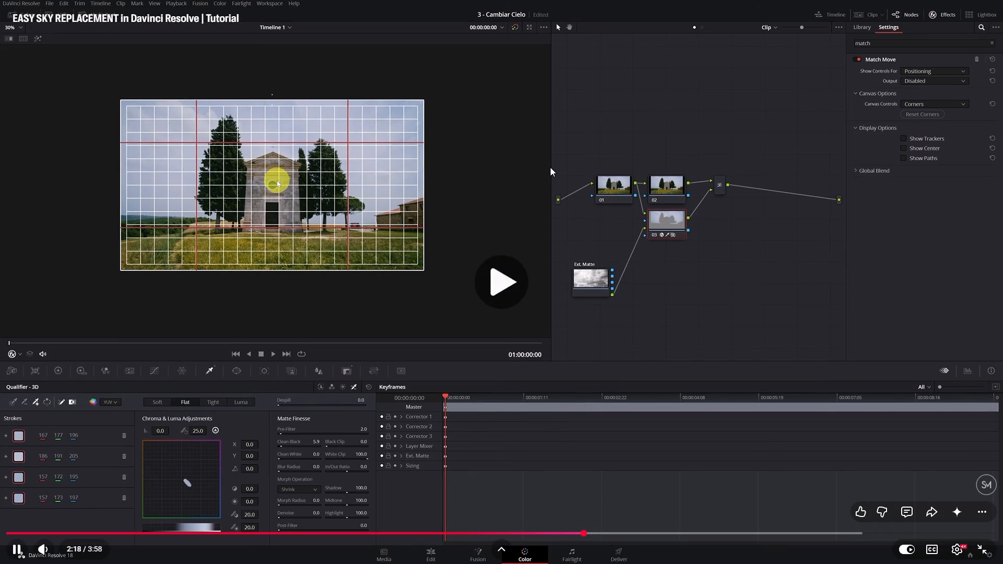
{"action": "key", "text": "space"}
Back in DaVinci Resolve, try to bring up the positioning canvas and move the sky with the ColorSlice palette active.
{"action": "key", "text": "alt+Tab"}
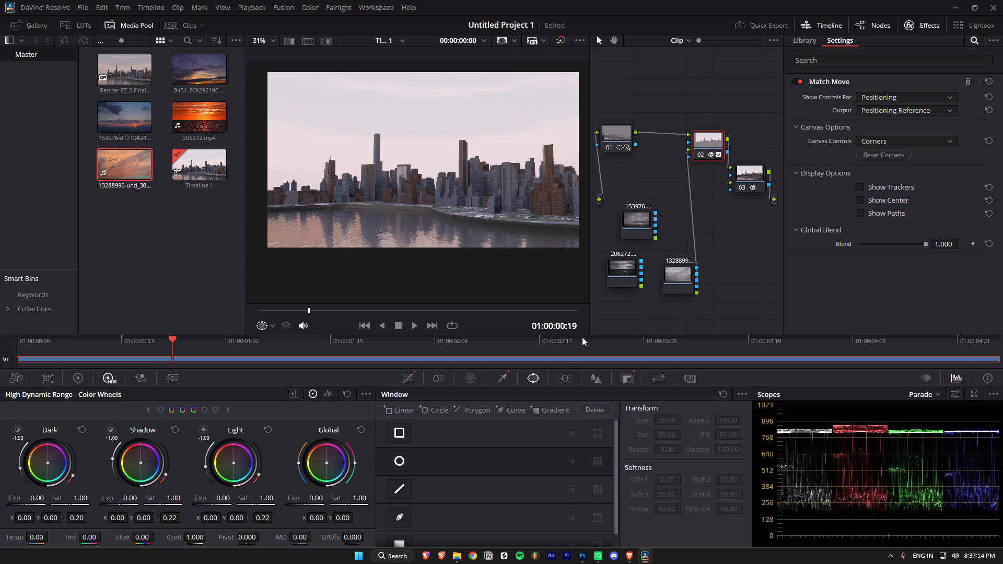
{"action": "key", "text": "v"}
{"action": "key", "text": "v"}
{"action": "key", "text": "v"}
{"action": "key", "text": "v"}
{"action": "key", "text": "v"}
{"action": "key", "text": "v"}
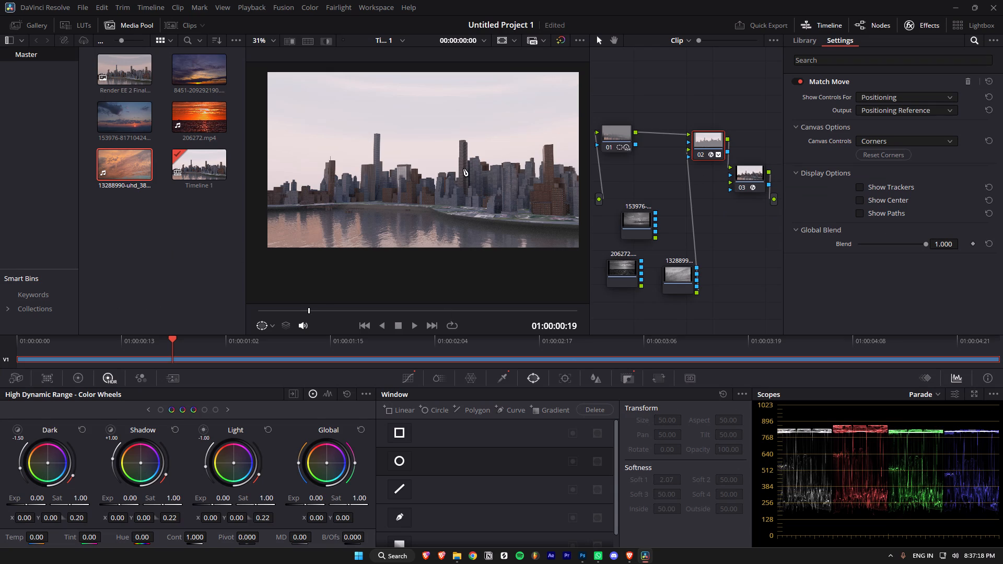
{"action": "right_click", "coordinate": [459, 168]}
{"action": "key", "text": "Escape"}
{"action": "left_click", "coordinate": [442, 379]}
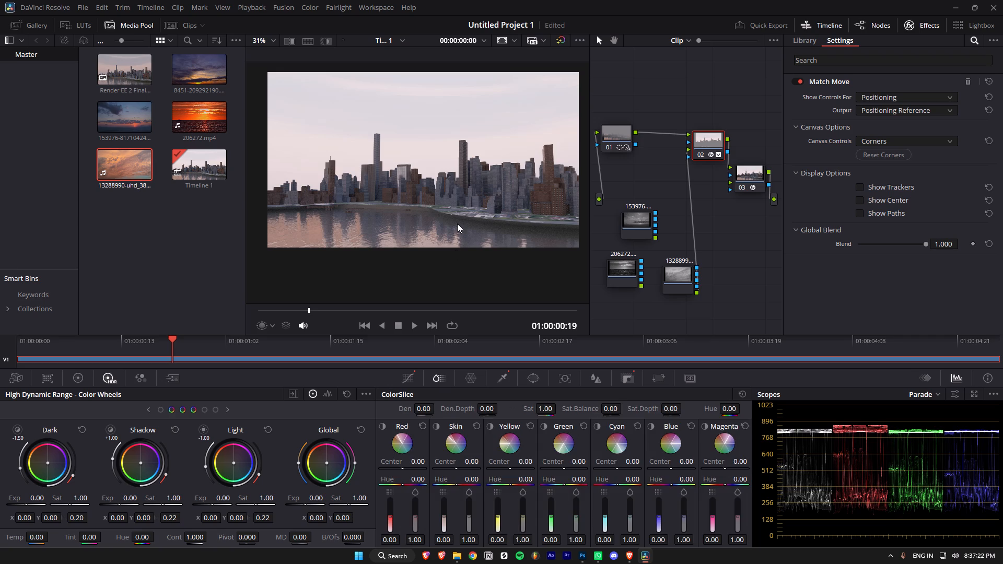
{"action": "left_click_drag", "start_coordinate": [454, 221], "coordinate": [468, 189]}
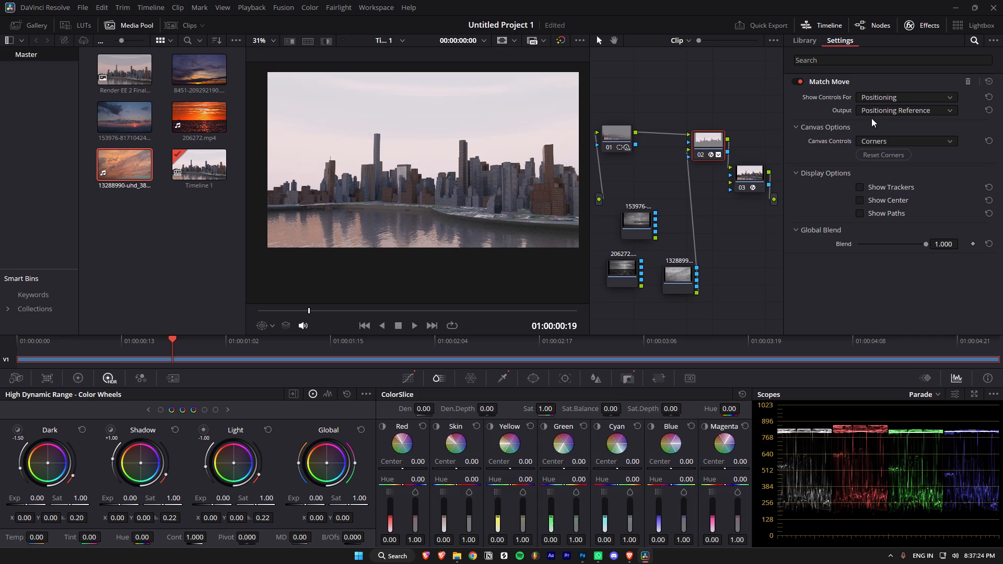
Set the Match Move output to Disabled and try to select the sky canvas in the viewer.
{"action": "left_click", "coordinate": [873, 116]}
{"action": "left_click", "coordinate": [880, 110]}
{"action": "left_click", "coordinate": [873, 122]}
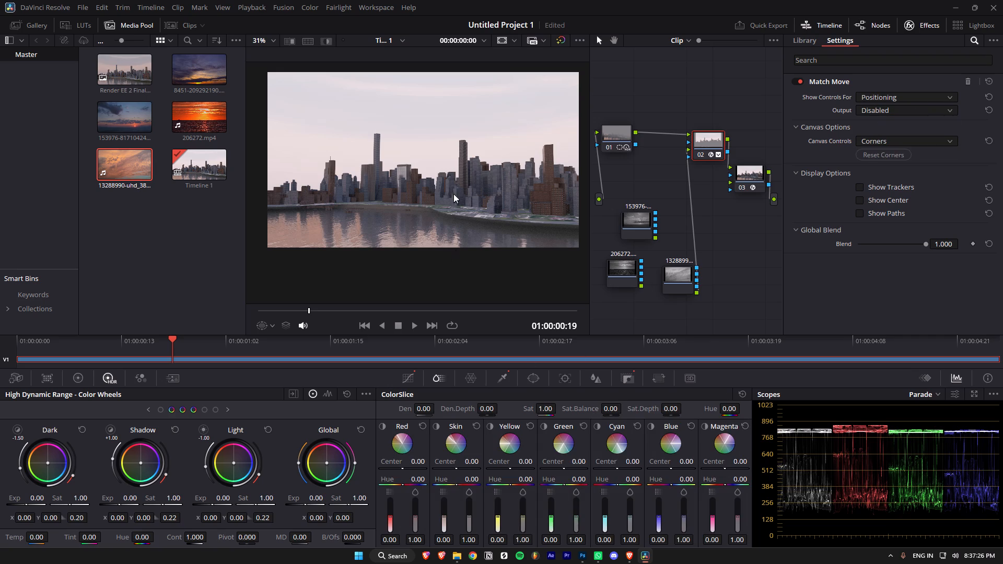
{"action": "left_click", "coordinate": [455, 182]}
Look through the Curves, Window, Key, Sizing, Blur and Tracker palettes for a way to position the sky.
{"action": "left_click", "coordinate": [409, 377]}
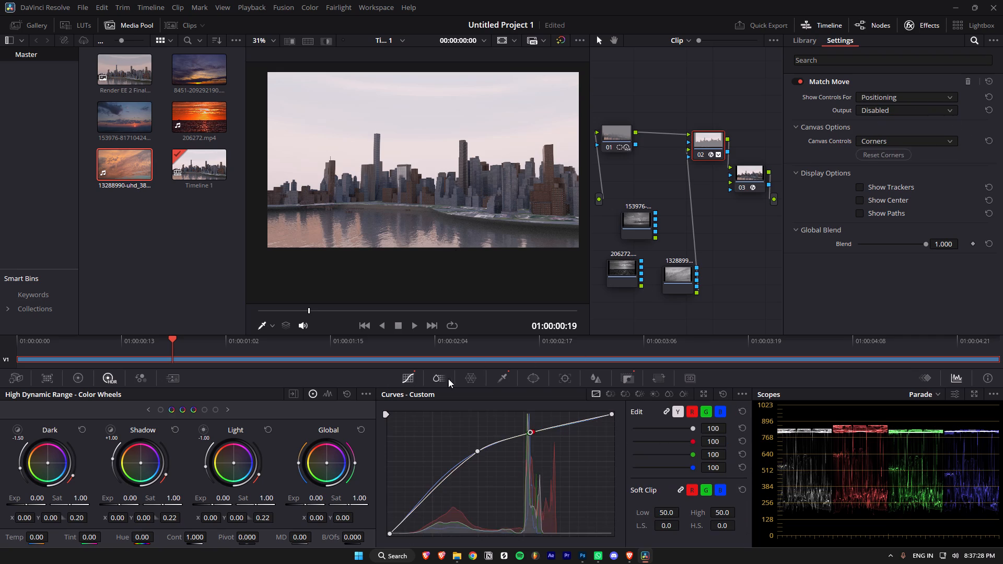
{"action": "left_click", "coordinate": [454, 379]}
{"action": "left_click", "coordinate": [484, 380]}
{"action": "left_click", "coordinate": [506, 379]}
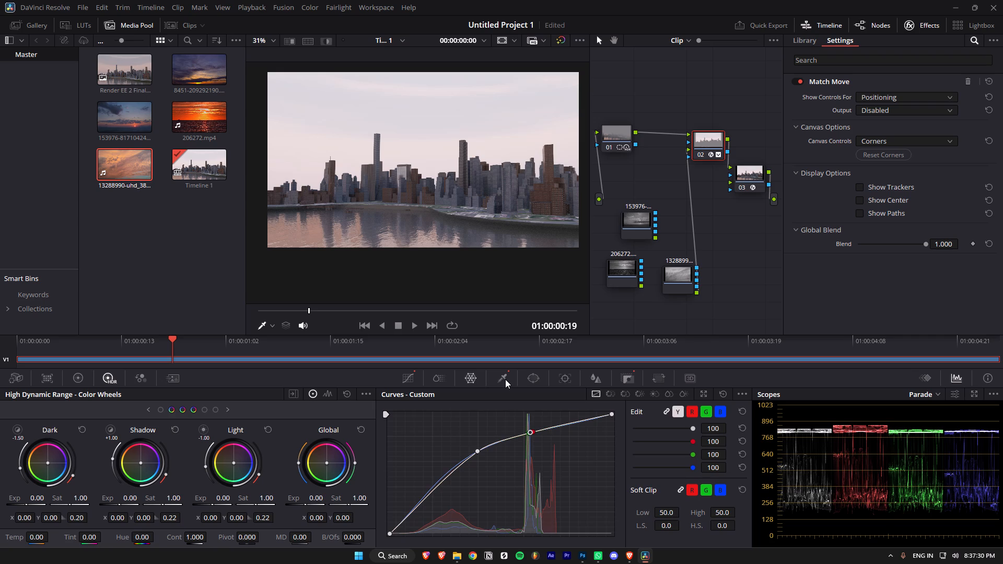
{"action": "left_click", "coordinate": [506, 382]}
{"action": "left_click", "coordinate": [540, 381]}
{"action": "left_click", "coordinate": [583, 383]}
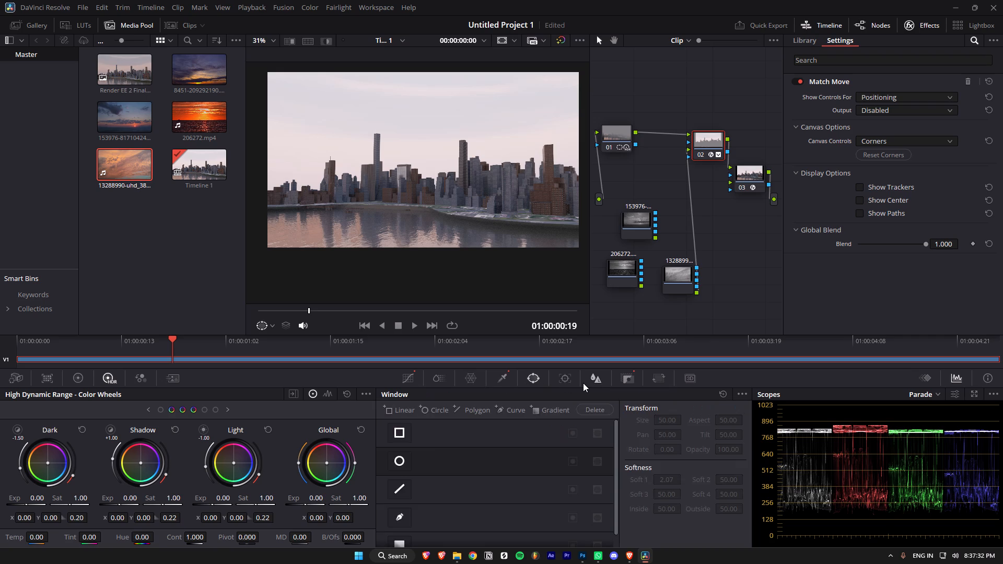
{"action": "left_click", "coordinate": [626, 378]}
{"action": "left_click", "coordinate": [663, 378]}
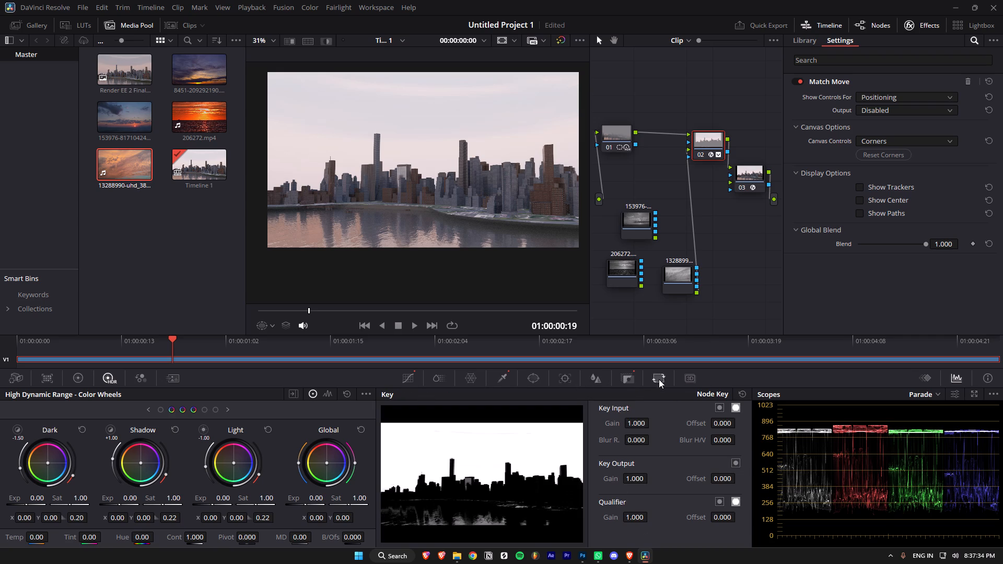
{"action": "left_click", "coordinate": [686, 379]}
{"action": "left_click", "coordinate": [683, 379]}
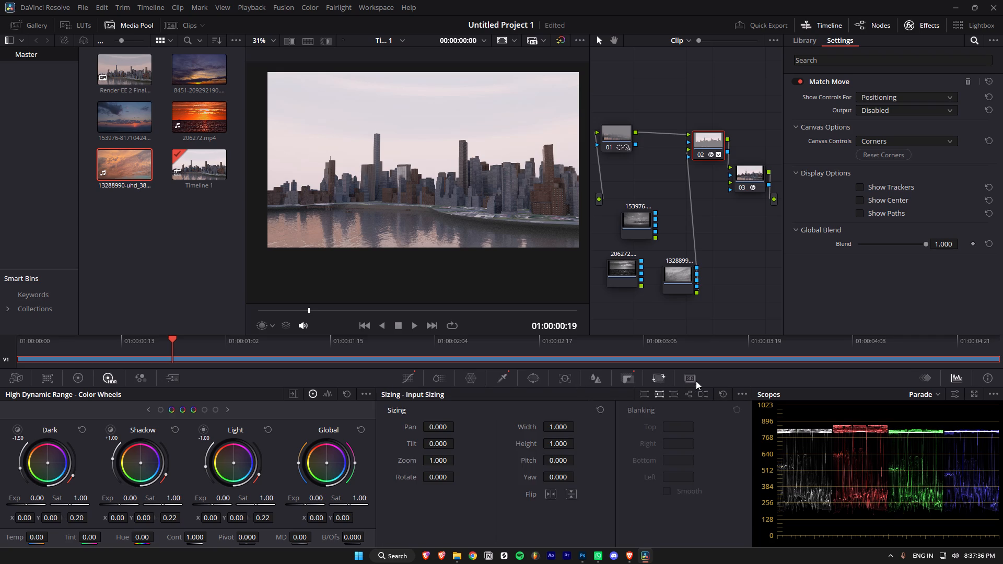
{"action": "left_click", "coordinate": [696, 381]}
{"action": "left_click", "coordinate": [621, 379]}
{"action": "left_click", "coordinate": [584, 383]}
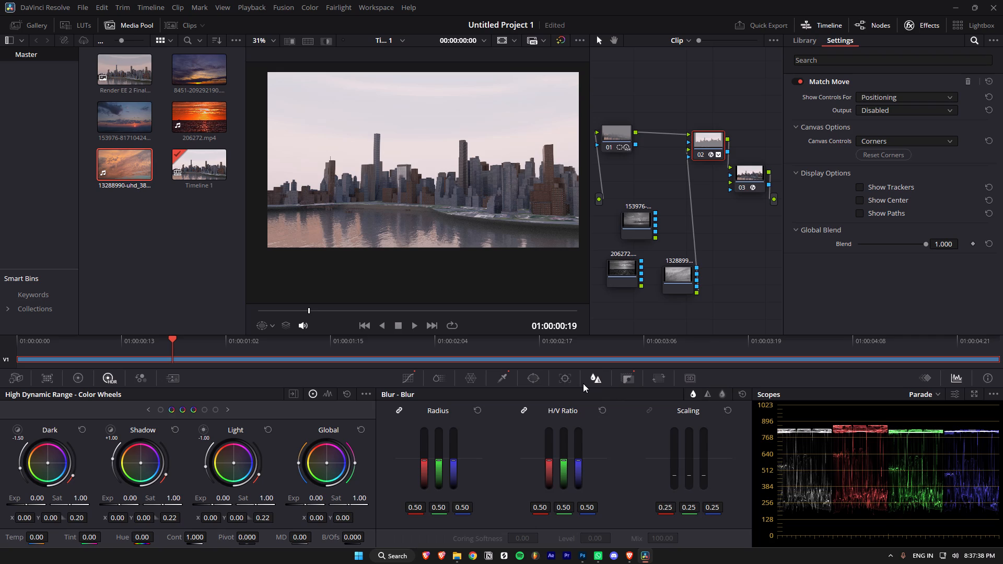
{"action": "left_click", "coordinate": [560, 377]}
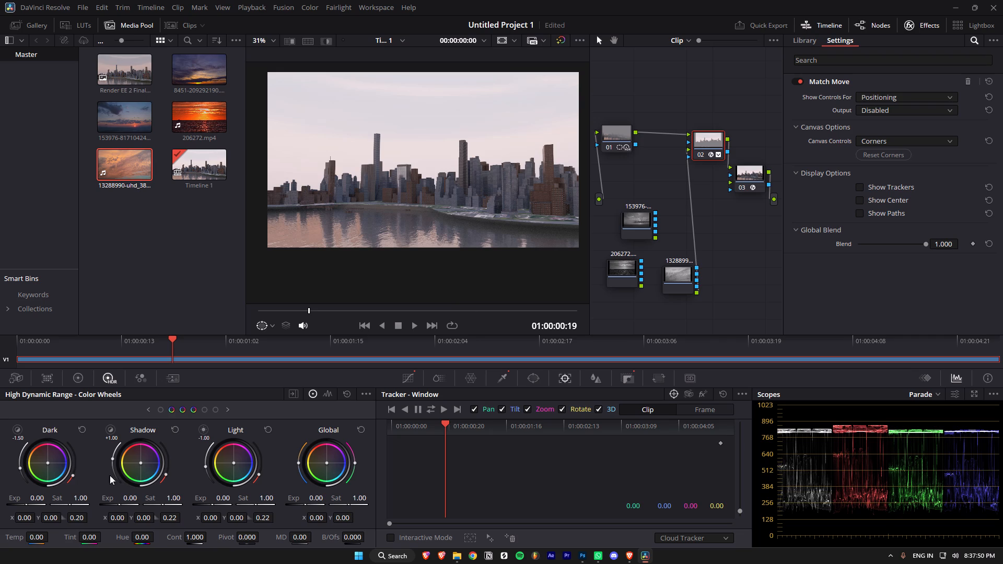
Raise the Light zone's range boundary to +1.50 in the HDR color wheels for node 02.
{"action": "left_click_drag", "start_coordinate": [205, 467], "coordinate": [204, 451]}
{"action": "left_click_drag", "start_coordinate": [204, 451], "coordinate": [206, 450]}
{"action": "left_click_drag", "start_coordinate": [205, 456], "coordinate": [212, 445]}
{"action": "left_click_drag", "start_coordinate": [203, 456], "coordinate": [212, 444]}
{"action": "left_click_drag", "start_coordinate": [204, 456], "coordinate": [213, 441]}
{"action": "left_click_drag", "start_coordinate": [205, 455], "coordinate": [204, 446]}
Shift the 1328899 sky matte node slightly in the node graph and try to open its effect settings.
{"action": "left_click_drag", "start_coordinate": [681, 268], "coordinate": [671, 263]}
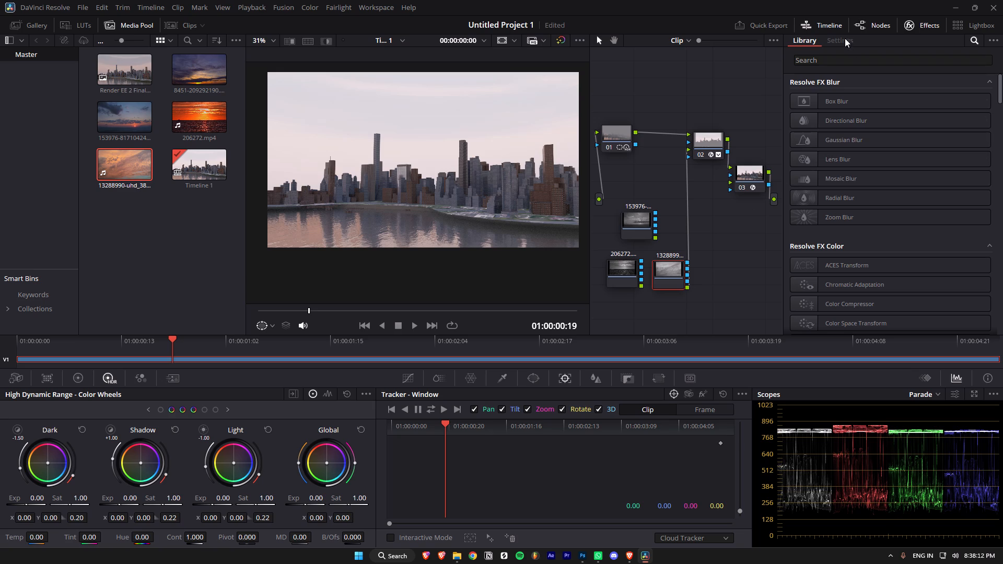
{"action": "left_click", "coordinate": [845, 38]}
{"action": "left_click", "coordinate": [835, 37]}
Move node 02 slightly upward in the node graph and set its Match Move output to Composite.
{"action": "left_click_drag", "start_coordinate": [704, 147], "coordinate": [709, 135]}
{"action": "left_click", "coordinate": [896, 108]}
{"action": "left_click", "coordinate": [879, 145]}
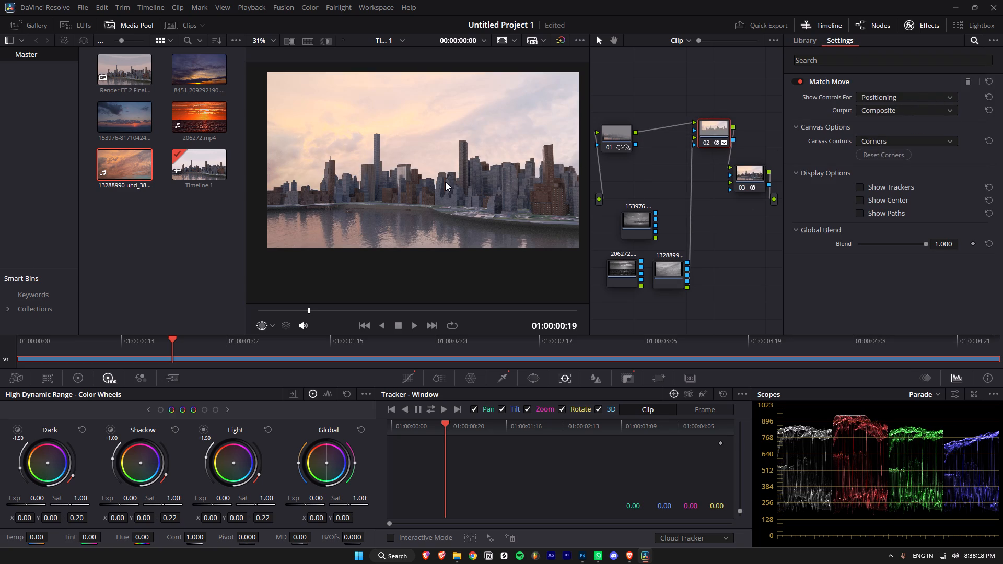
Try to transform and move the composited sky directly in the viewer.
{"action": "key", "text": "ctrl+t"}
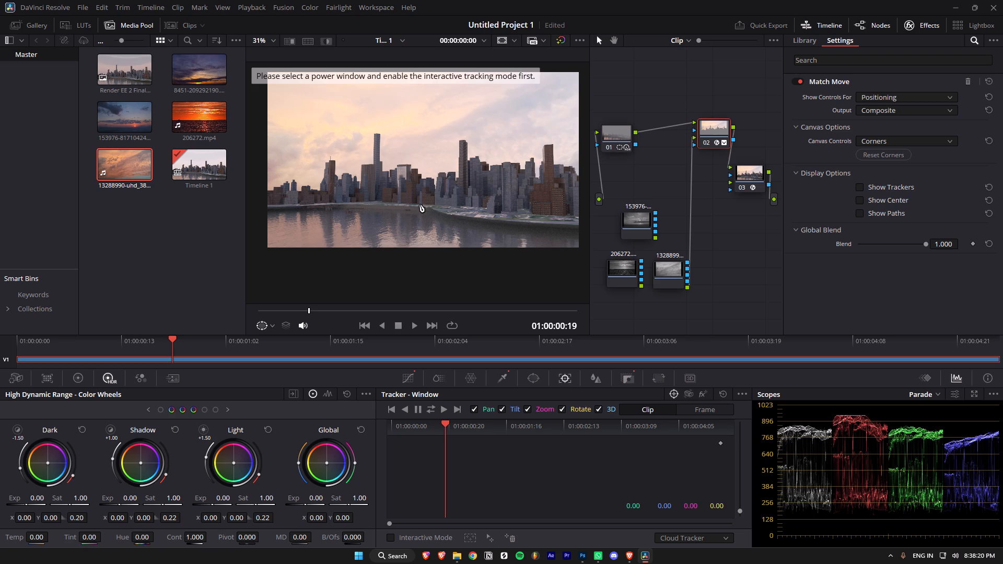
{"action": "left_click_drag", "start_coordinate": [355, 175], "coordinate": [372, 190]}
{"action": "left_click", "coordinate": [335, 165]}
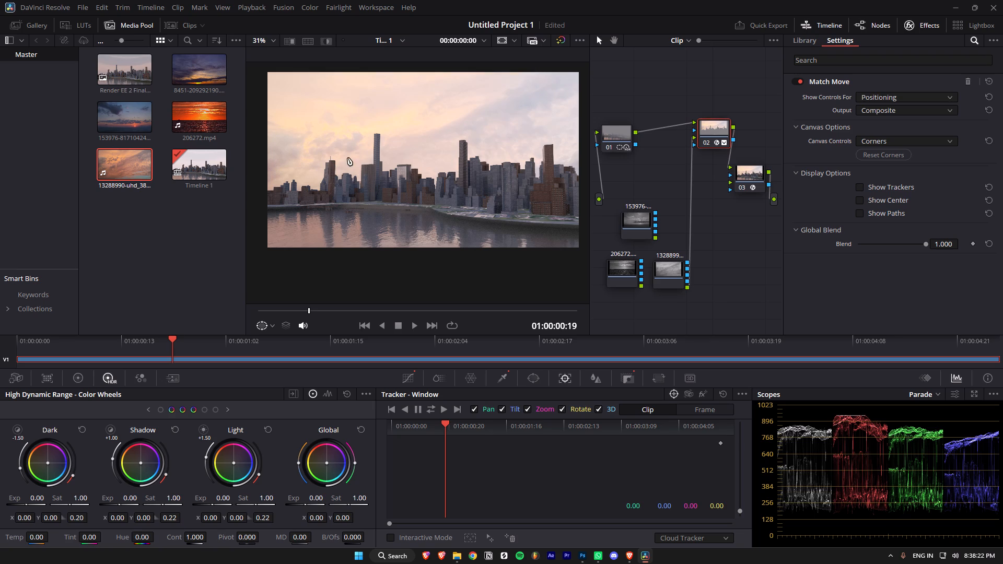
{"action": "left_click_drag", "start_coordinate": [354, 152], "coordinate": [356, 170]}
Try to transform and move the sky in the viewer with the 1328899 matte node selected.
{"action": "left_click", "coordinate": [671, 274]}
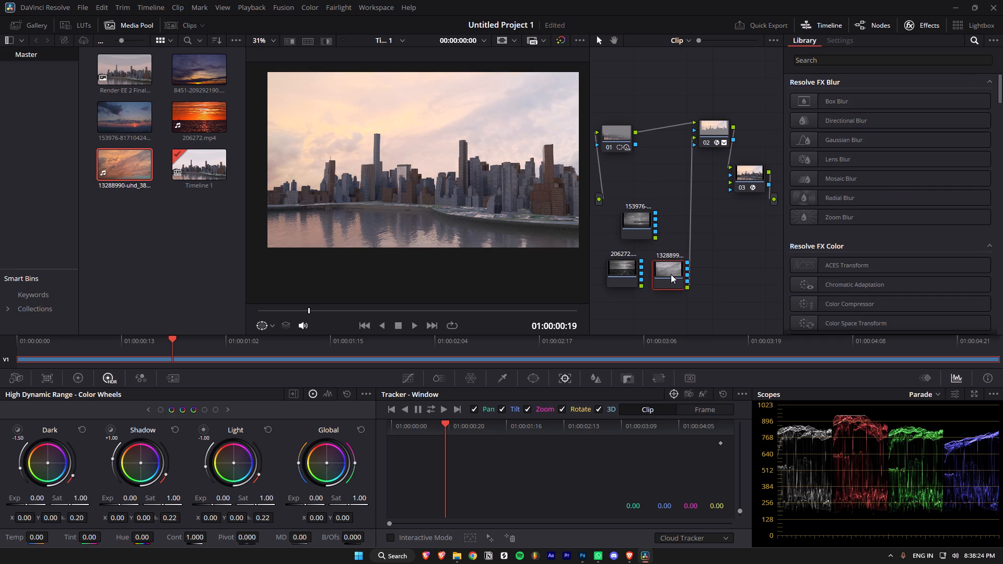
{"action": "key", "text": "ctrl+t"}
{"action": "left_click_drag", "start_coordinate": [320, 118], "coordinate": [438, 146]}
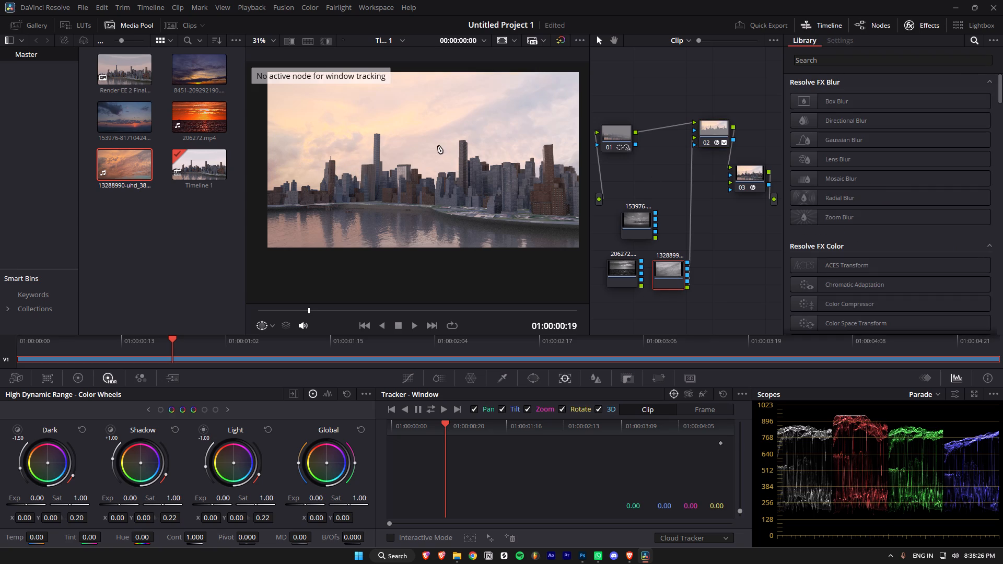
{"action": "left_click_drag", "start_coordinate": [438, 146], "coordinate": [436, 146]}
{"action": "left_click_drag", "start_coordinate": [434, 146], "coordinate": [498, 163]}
Move the 1328899 sky matte node up closer to node 02 and try to open its effect settings.
{"action": "left_click_drag", "start_coordinate": [672, 271], "coordinate": [680, 244]}
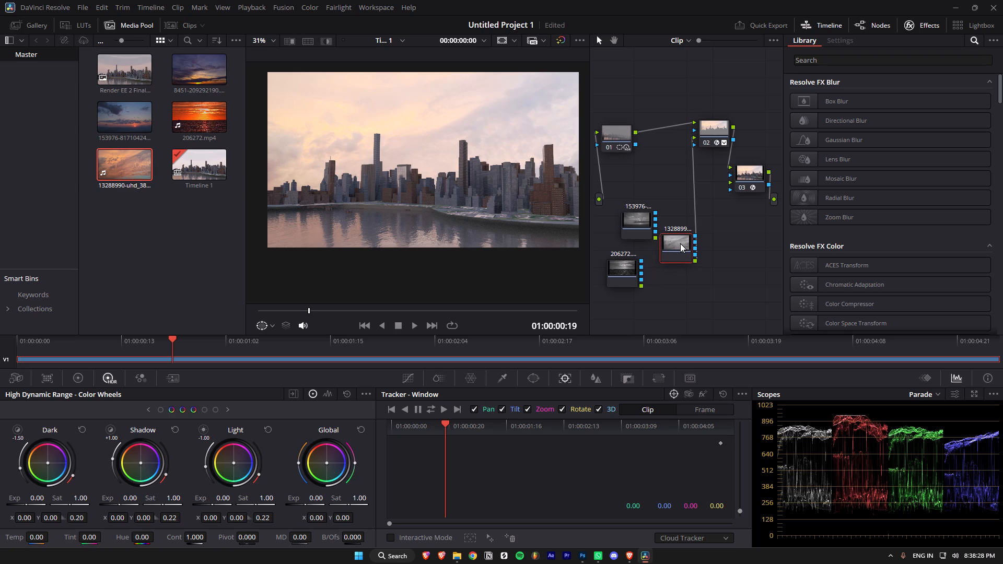
{"action": "left_click", "coordinate": [846, 44]}
{"action": "left_click", "coordinate": [846, 39]}
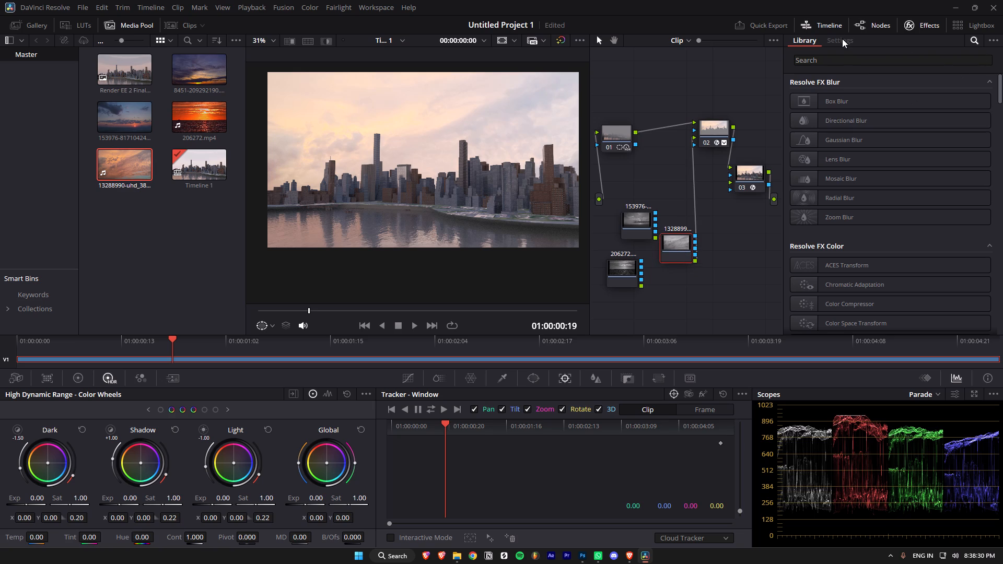
{"action": "left_click", "coordinate": [817, 40]}
{"action": "left_click", "coordinate": [809, 42]}
{"action": "left_click", "coordinate": [841, 41]}
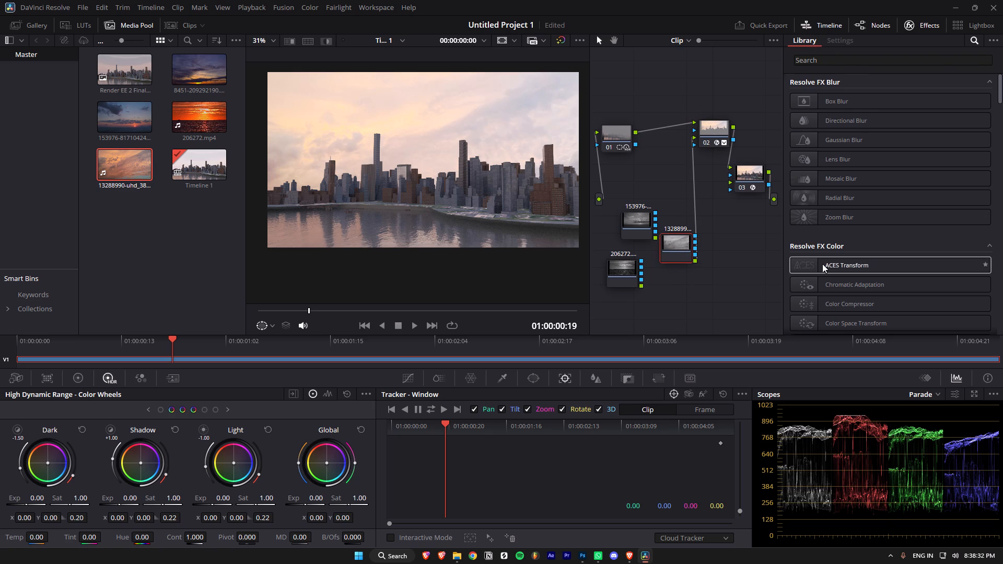
{"action": "scroll", "coordinate": [822, 266], "scroll_direction": "down", "scroll_amount": 5}
{"action": "scroll", "coordinate": [822, 268], "scroll_direction": "up", "scroll_amount": 10}
{"action": "left_click", "coordinate": [841, 38]}
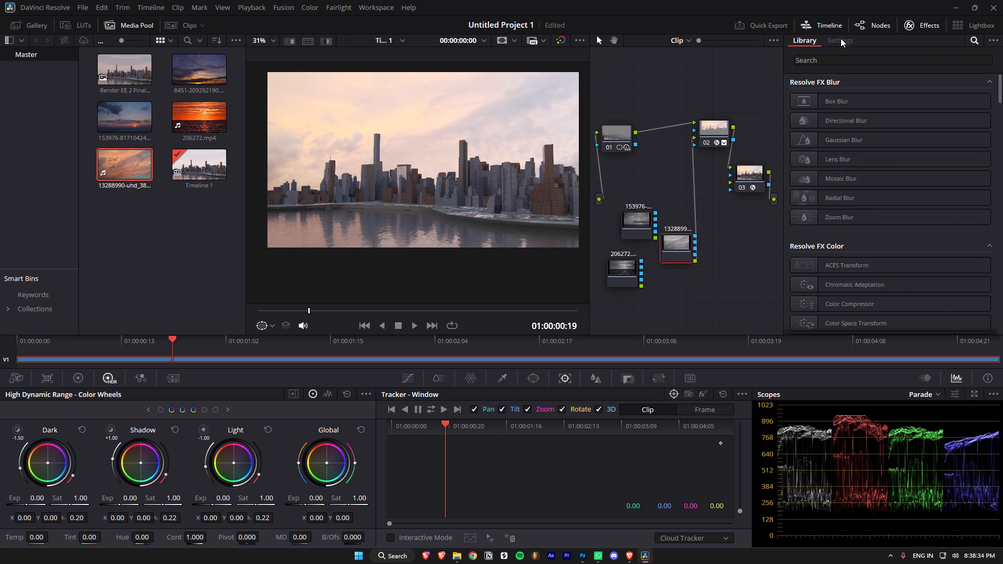
{"action": "left_click", "coordinate": [835, 44]}
{"action": "left_click_drag", "start_coordinate": [856, 41], "coordinate": [843, 41]}
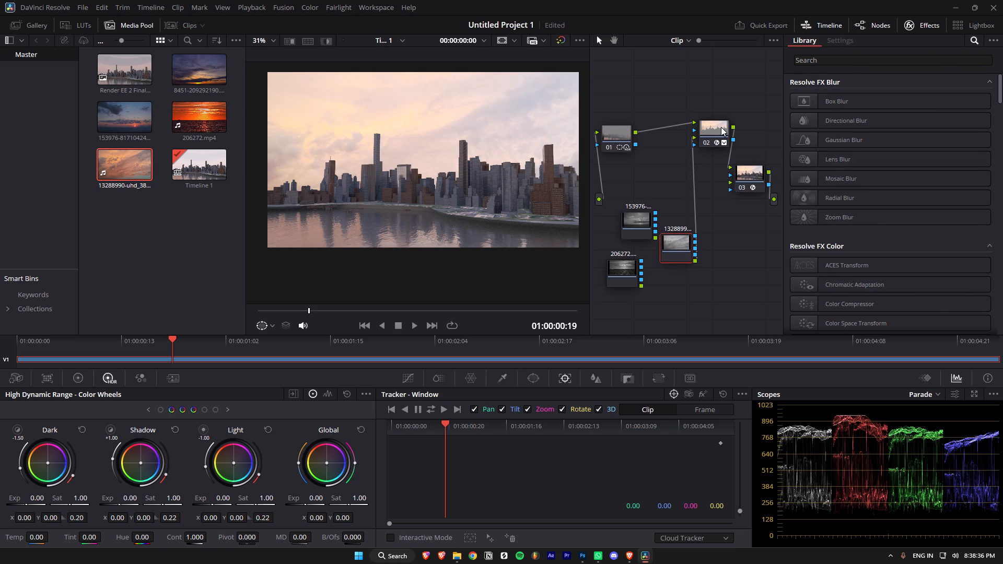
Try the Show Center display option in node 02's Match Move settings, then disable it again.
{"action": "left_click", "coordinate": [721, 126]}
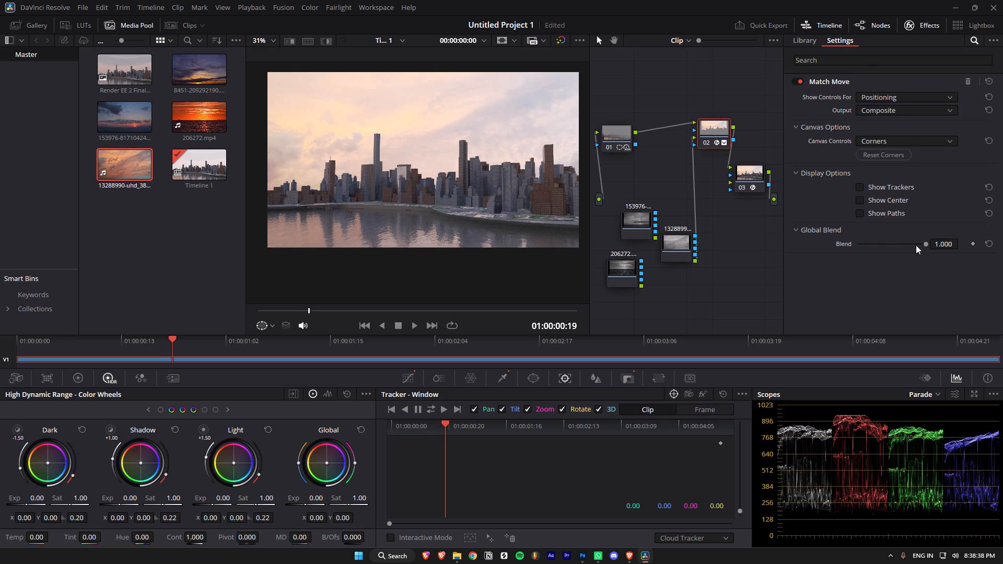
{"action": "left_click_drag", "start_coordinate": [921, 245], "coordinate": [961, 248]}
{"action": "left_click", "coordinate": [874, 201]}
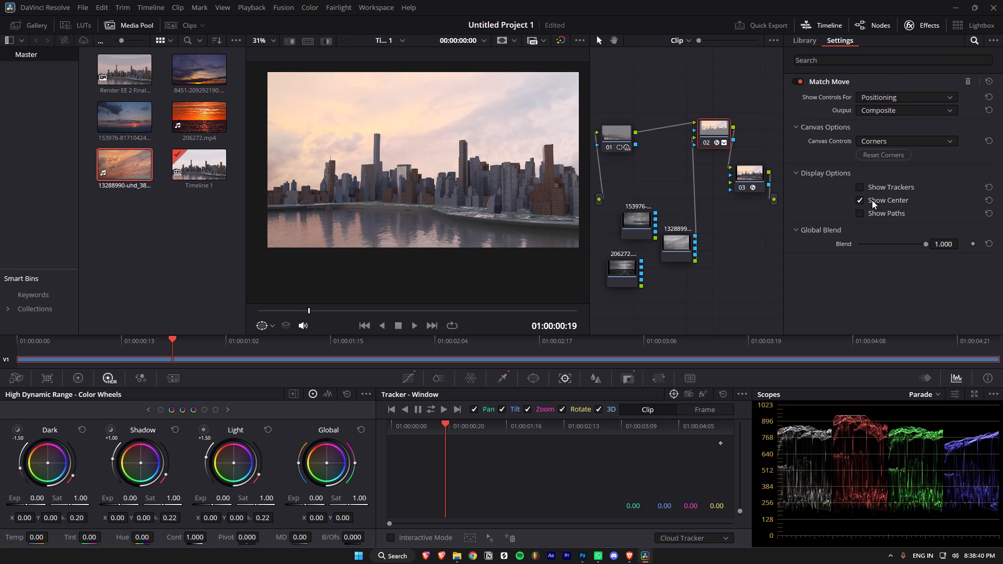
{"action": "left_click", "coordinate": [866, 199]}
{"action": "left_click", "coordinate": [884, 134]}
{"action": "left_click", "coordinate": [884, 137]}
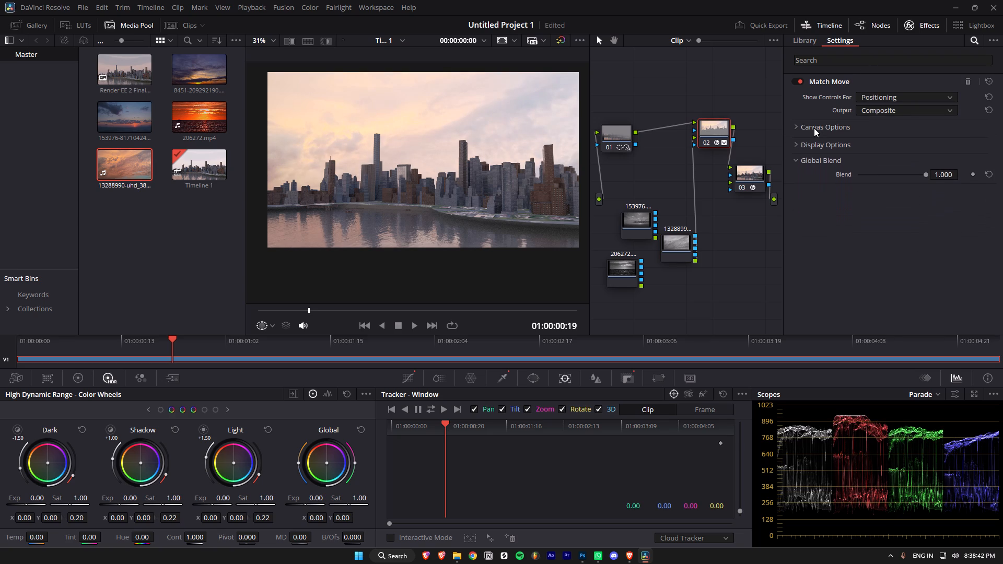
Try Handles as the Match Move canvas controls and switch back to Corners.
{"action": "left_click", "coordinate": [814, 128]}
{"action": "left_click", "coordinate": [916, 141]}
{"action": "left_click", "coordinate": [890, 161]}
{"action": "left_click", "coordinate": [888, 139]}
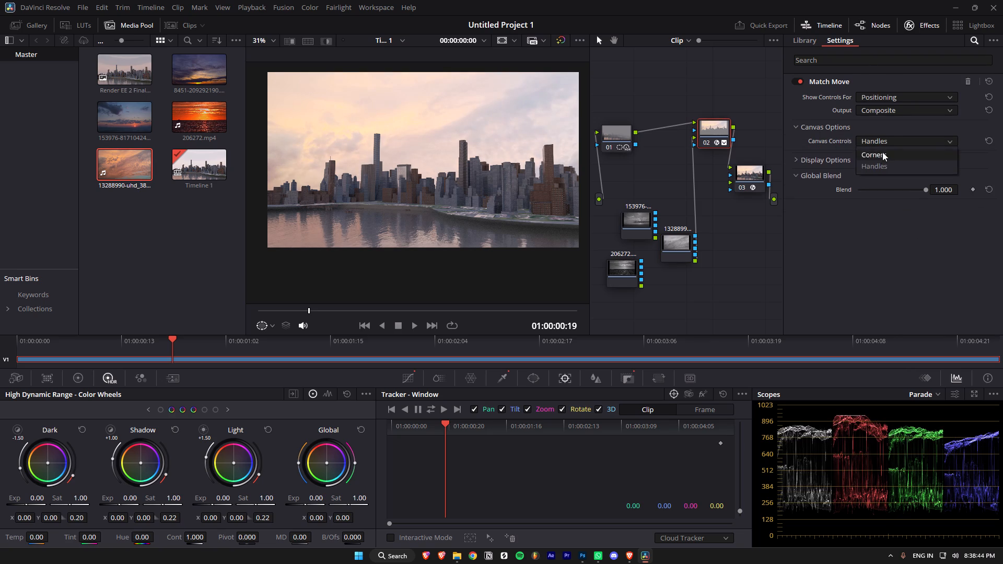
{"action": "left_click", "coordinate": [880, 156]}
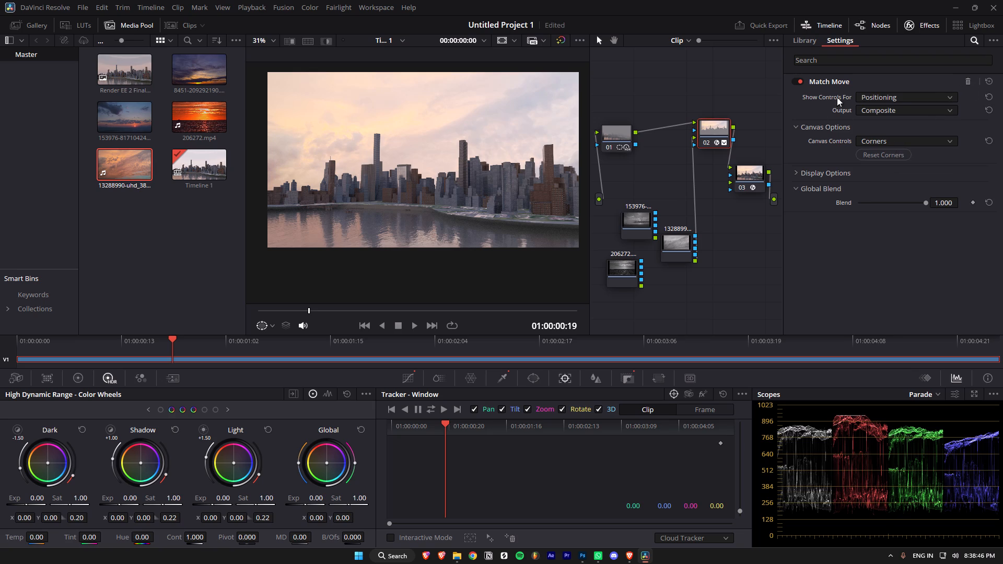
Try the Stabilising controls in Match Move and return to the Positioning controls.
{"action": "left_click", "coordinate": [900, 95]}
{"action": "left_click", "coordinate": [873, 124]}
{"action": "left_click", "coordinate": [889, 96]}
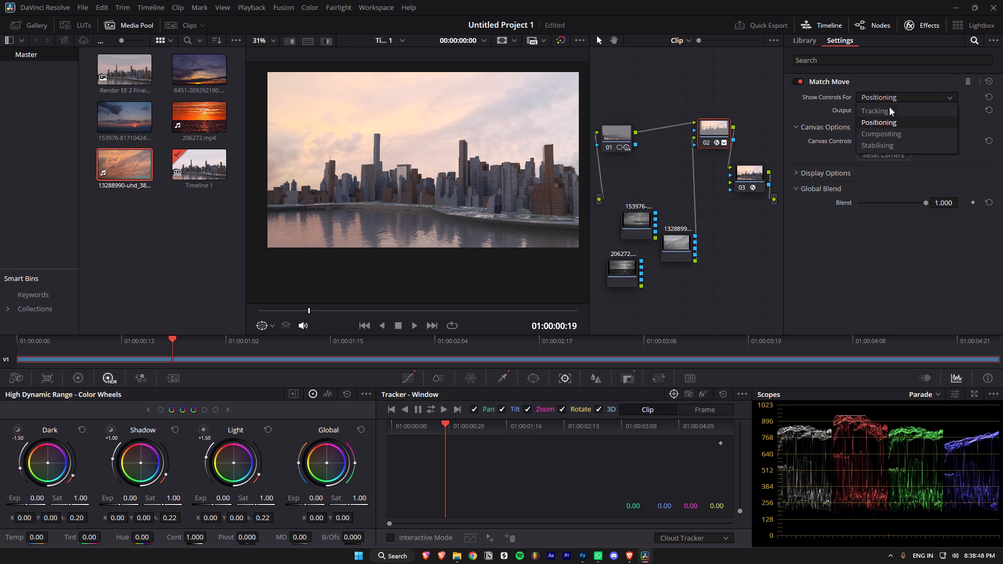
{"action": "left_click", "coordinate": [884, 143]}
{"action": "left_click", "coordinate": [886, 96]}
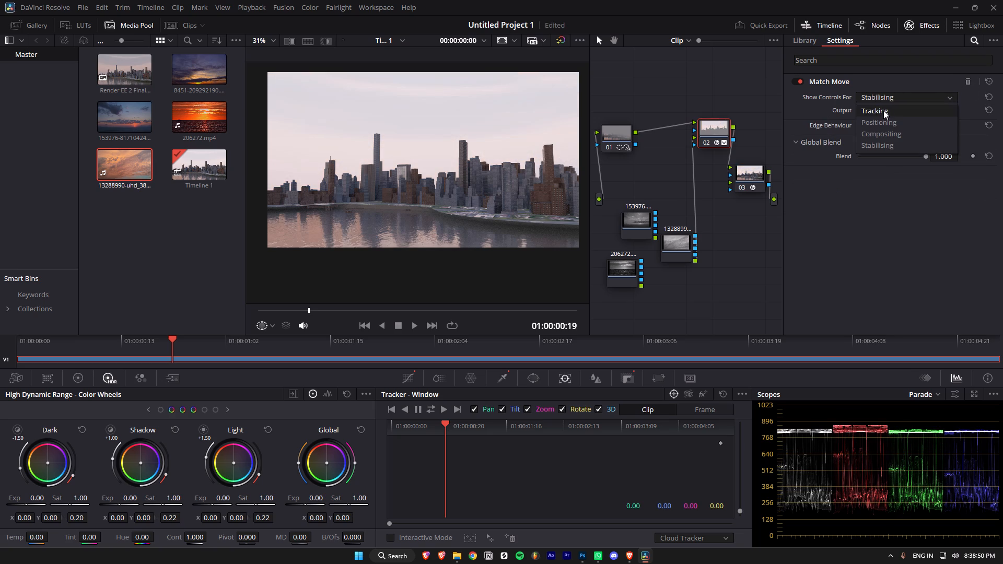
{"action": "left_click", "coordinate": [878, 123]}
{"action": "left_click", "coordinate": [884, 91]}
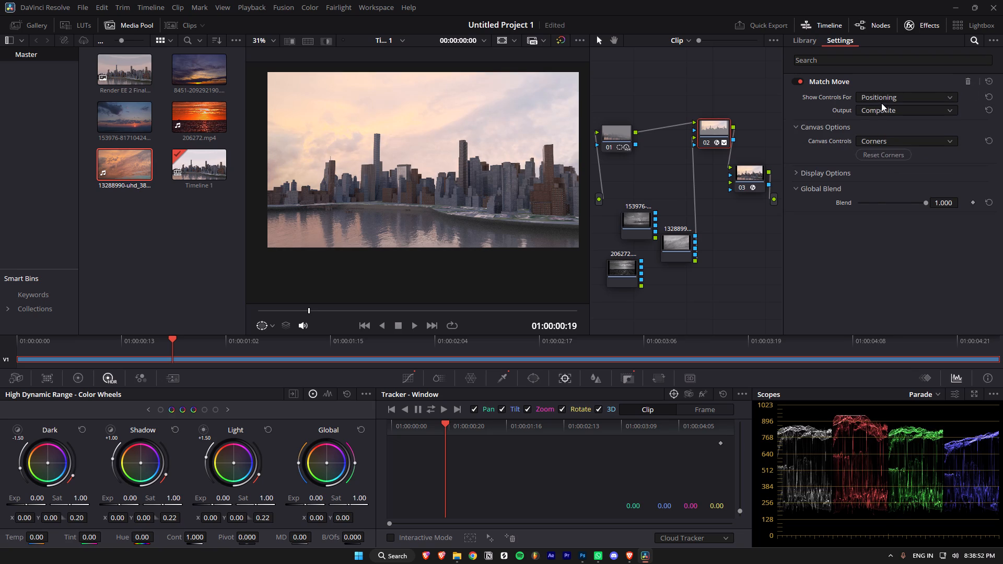
Move the playhead back to the start of the clip at 01:00:00:00.
{"action": "left_click_drag", "start_coordinate": [444, 424], "coordinate": [369, 420]}
{"action": "left_click_drag", "start_coordinate": [369, 420], "coordinate": [369, 420]}
{"action": "left_click_drag", "start_coordinate": [404, 423], "coordinate": [372, 422]}
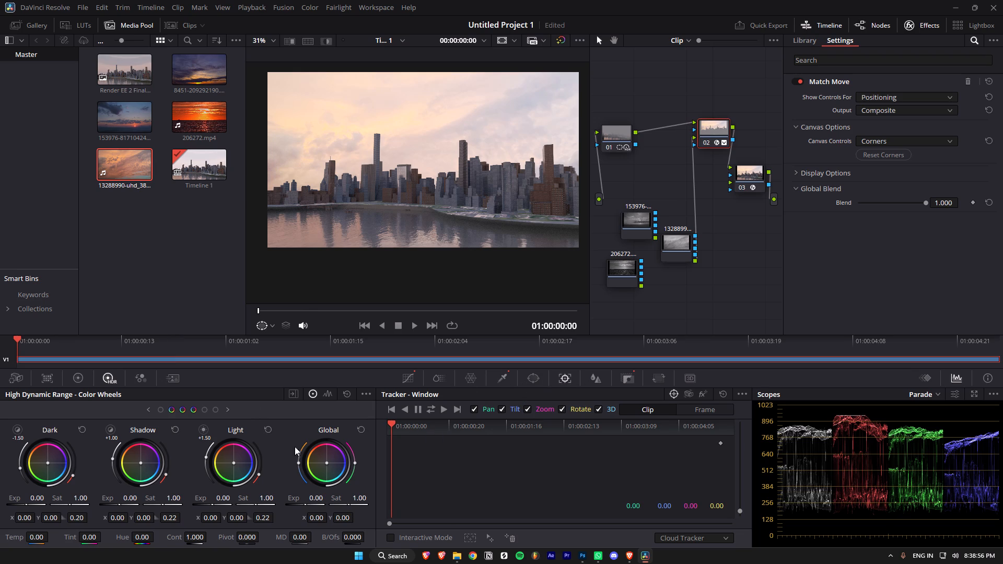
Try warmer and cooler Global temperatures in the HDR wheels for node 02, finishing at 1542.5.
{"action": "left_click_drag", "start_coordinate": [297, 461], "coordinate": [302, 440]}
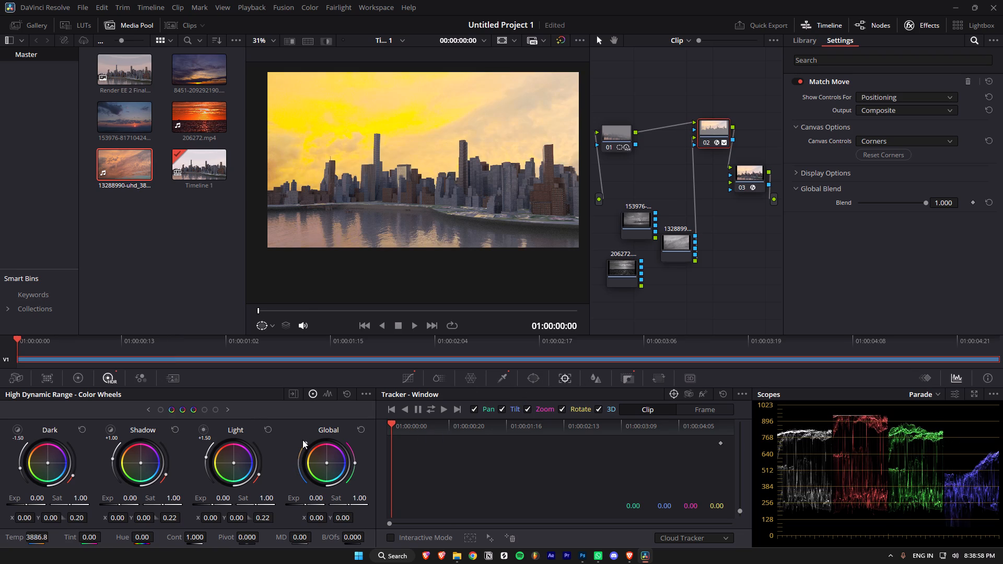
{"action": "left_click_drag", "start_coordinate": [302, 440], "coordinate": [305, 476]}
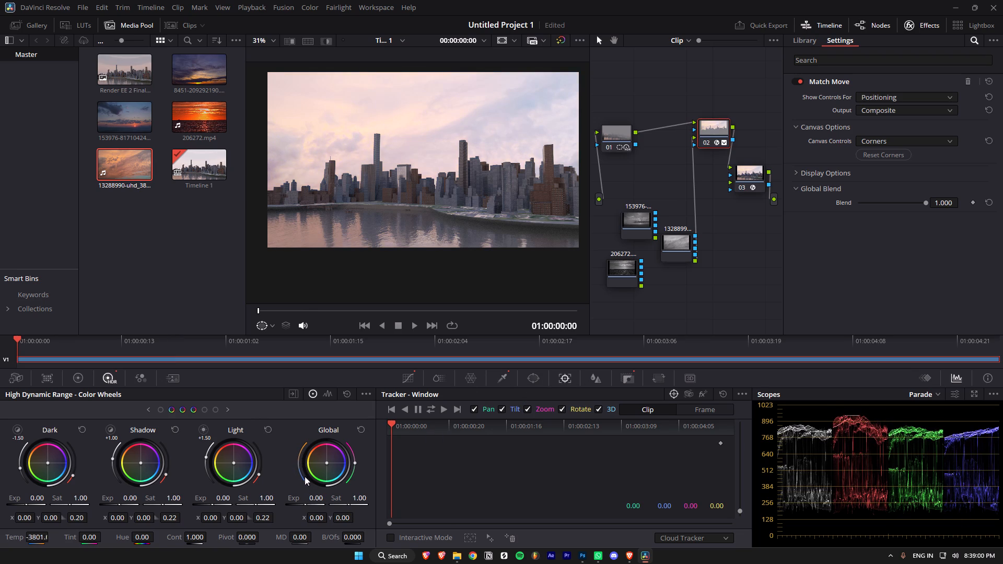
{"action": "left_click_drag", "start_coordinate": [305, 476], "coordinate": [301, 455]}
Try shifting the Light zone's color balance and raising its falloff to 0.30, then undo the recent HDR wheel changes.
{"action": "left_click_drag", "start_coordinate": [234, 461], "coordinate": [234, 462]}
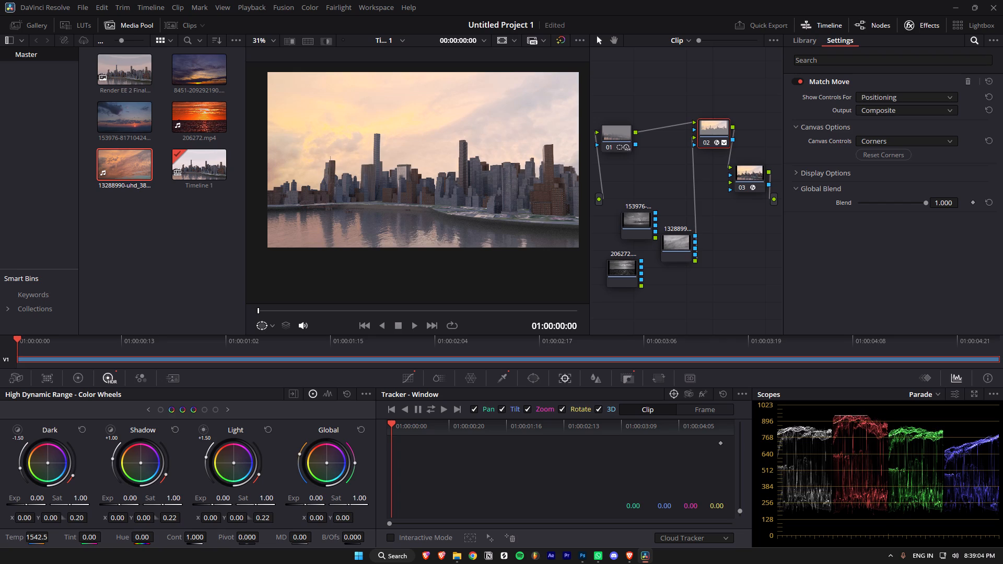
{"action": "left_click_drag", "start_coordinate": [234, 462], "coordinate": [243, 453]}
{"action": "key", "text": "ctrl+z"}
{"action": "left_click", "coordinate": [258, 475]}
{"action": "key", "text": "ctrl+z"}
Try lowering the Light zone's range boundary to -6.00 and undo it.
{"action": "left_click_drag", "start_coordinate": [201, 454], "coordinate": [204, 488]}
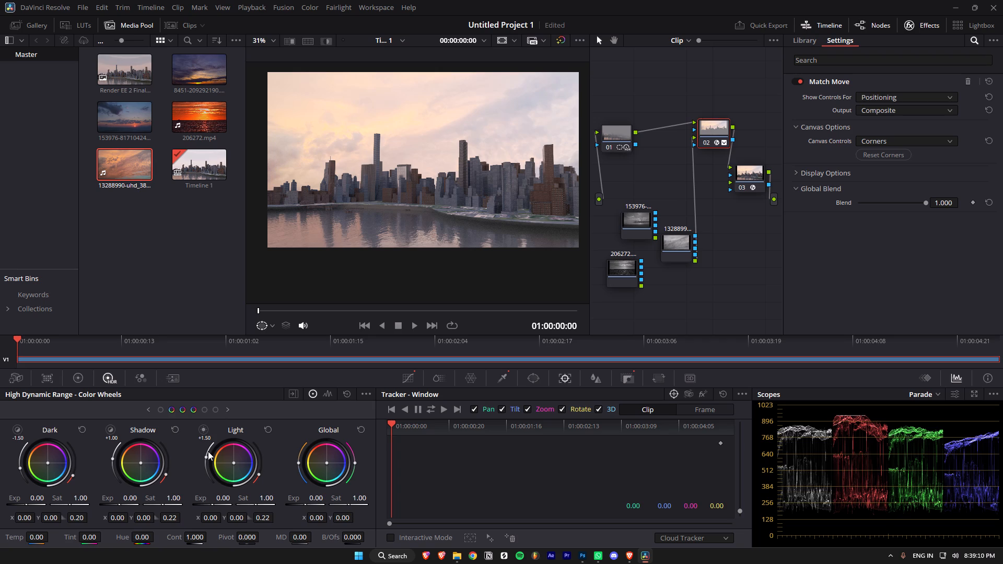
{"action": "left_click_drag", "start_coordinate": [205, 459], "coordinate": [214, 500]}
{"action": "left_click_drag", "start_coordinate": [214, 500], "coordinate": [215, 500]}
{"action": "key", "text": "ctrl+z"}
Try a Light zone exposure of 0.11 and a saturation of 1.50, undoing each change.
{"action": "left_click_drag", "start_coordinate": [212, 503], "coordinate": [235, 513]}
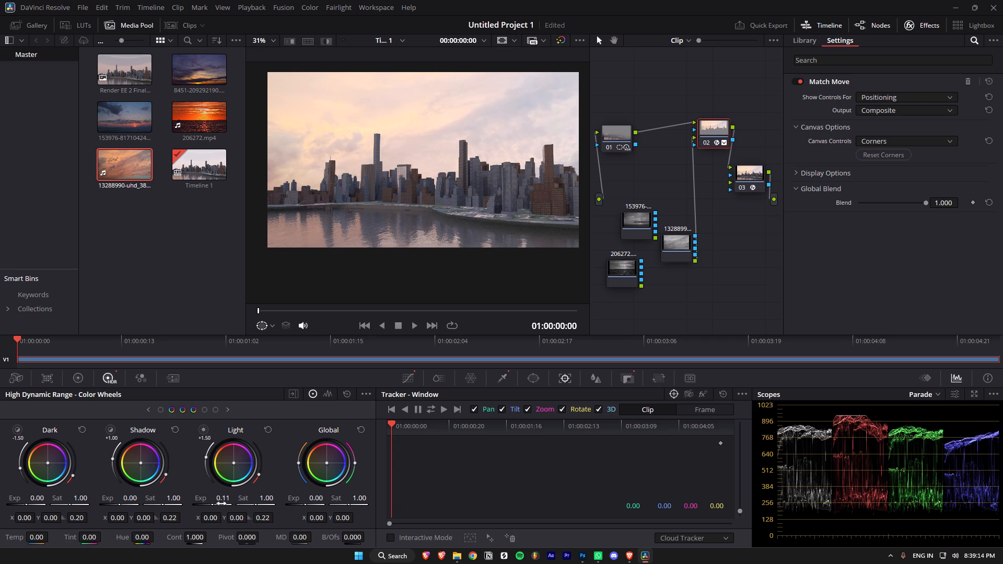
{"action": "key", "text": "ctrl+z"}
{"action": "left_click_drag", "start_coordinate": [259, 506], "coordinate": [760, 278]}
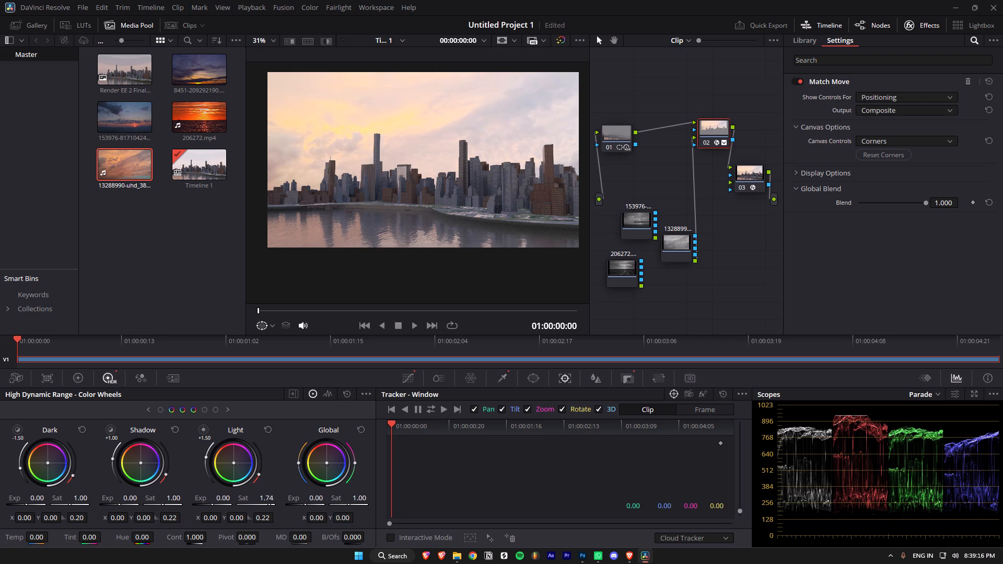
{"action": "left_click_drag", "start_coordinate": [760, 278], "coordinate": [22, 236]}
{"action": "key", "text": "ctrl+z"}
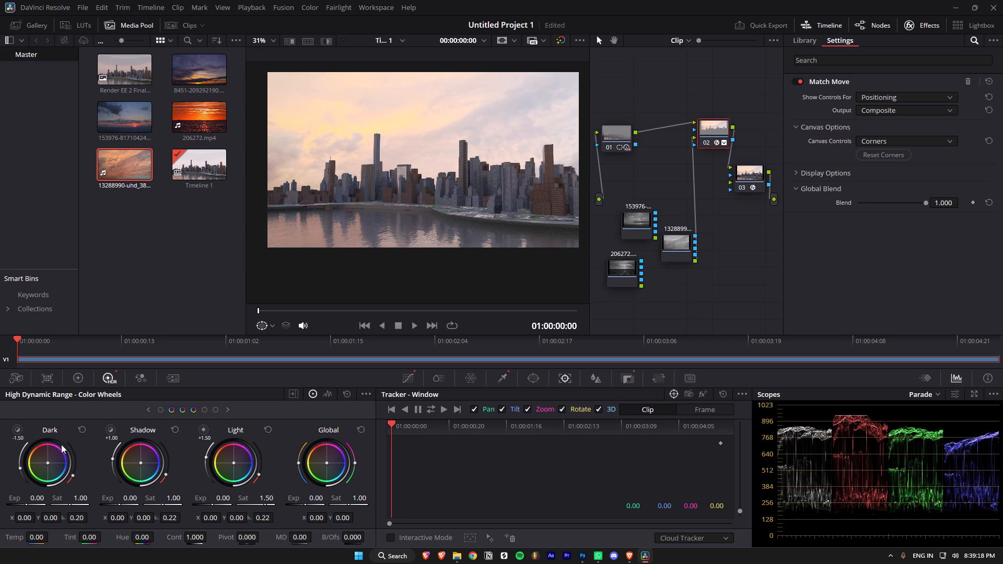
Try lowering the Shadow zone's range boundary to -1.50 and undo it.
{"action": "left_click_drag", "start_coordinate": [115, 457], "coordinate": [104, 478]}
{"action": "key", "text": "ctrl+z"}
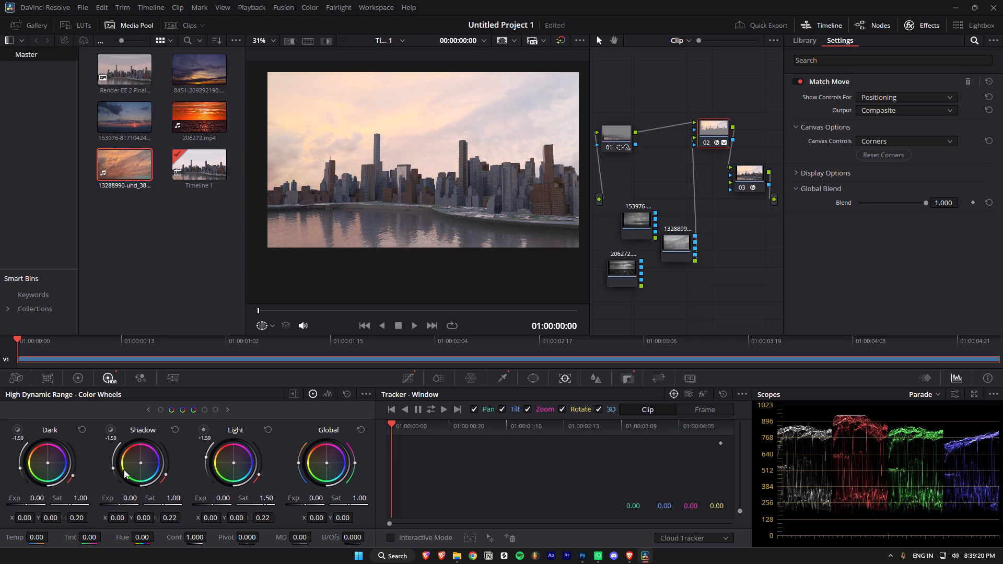
Show the HDR zones graph and flip the Black and Dark zones to the light direction.
{"action": "left_click", "coordinate": [325, 393]}
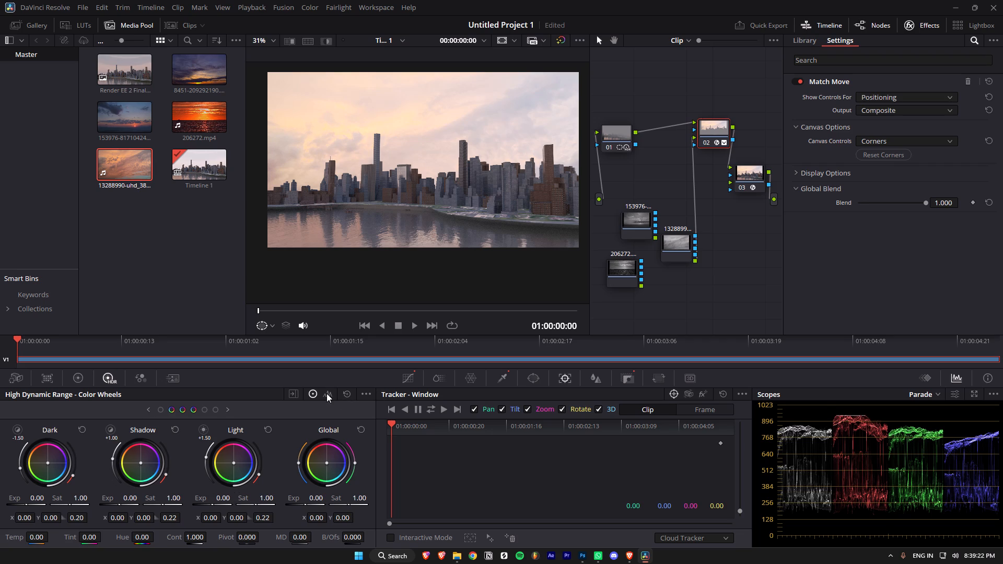
{"action": "left_click", "coordinate": [326, 393]}
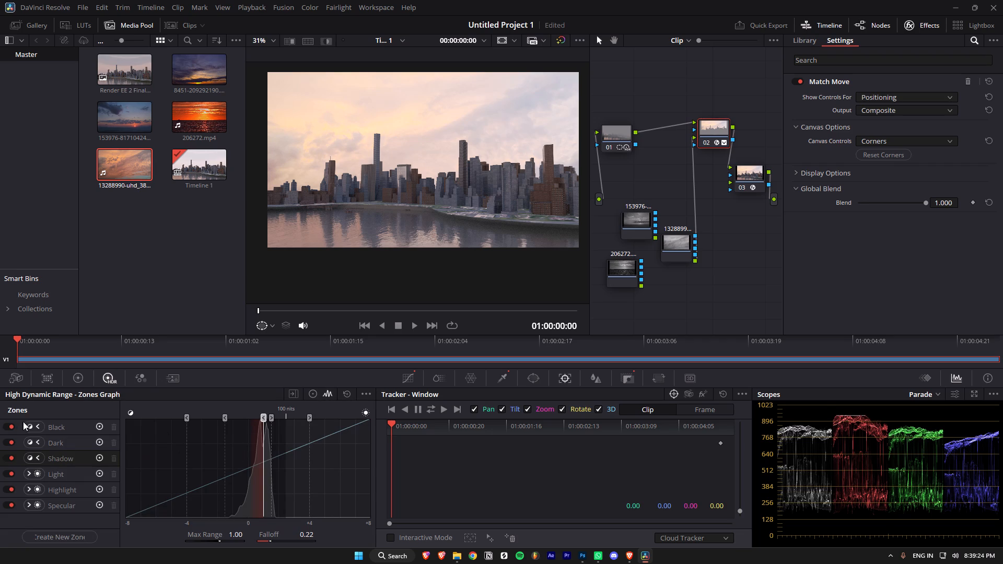
{"action": "left_click", "coordinate": [30, 424]}
{"action": "left_click", "coordinate": [37, 426]}
Lower the Shadow zone's Max Range to about -2.98 in the zones graph.
{"action": "left_click", "coordinate": [56, 426]}
{"action": "scroll", "coordinate": [68, 440], "scroll_direction": "up", "scroll_amount": 5}
{"action": "left_click_drag", "start_coordinate": [263, 418], "coordinate": [197, 419]}
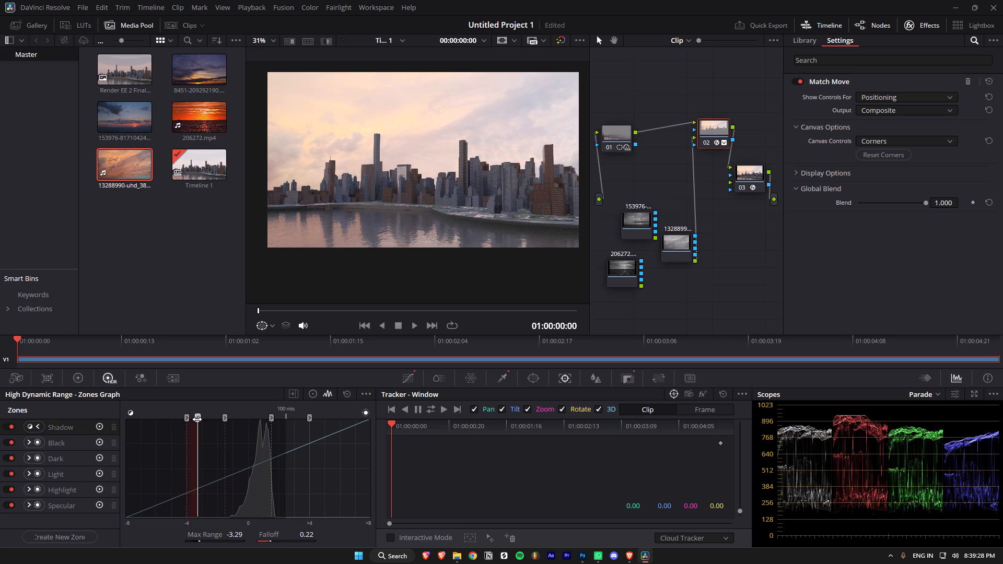
{"action": "left_click_drag", "start_coordinate": [197, 419], "coordinate": [202, 420]}
{"action": "left_click_drag", "start_coordinate": [231, 474], "coordinate": [228, 464]}
{"action": "left_click", "coordinate": [290, 457]}
{"action": "double_click", "coordinate": [288, 453]}
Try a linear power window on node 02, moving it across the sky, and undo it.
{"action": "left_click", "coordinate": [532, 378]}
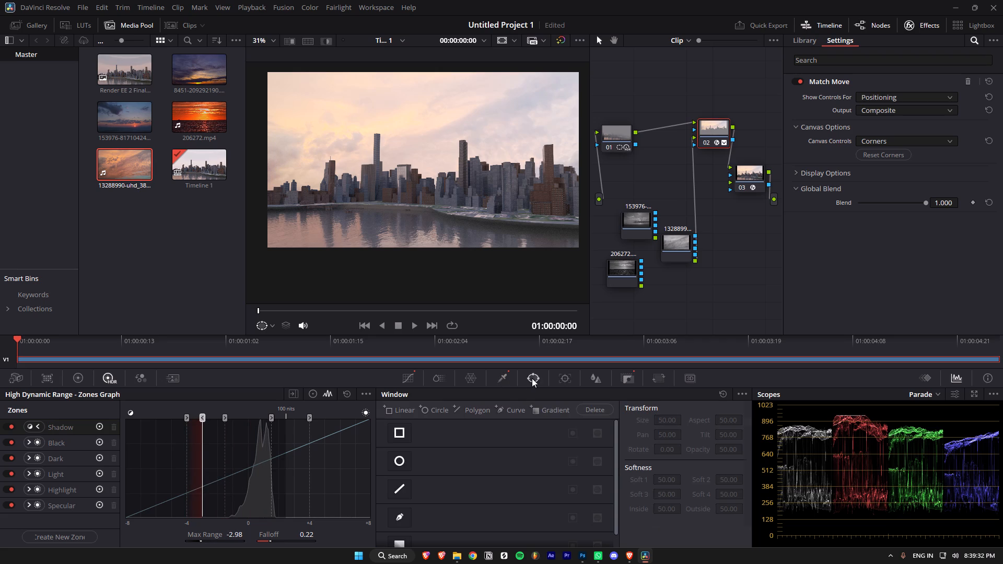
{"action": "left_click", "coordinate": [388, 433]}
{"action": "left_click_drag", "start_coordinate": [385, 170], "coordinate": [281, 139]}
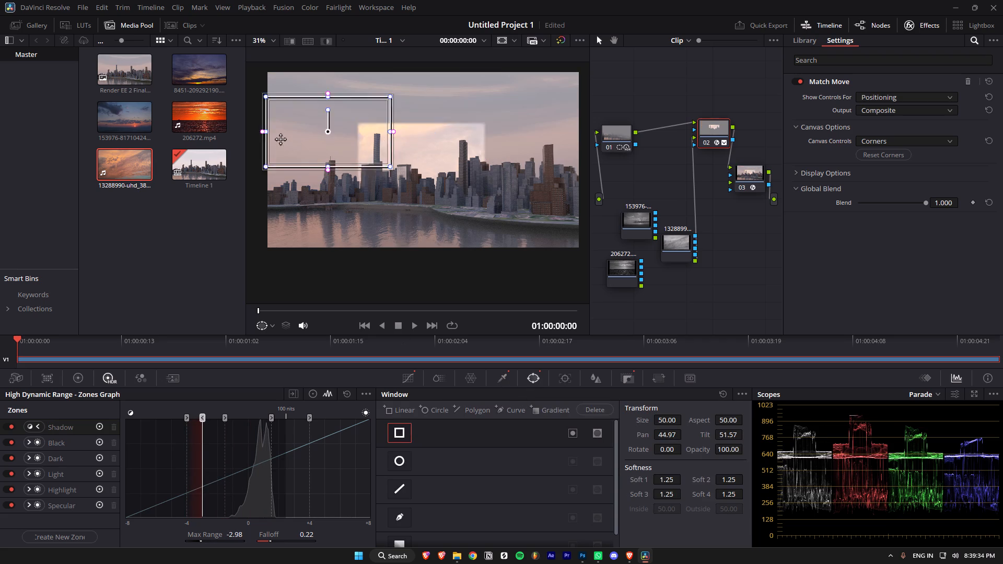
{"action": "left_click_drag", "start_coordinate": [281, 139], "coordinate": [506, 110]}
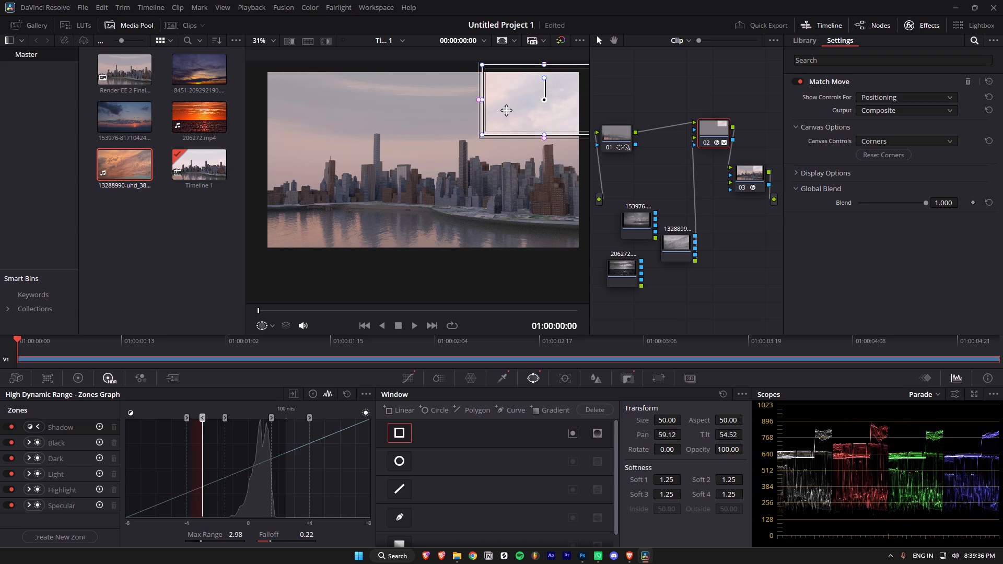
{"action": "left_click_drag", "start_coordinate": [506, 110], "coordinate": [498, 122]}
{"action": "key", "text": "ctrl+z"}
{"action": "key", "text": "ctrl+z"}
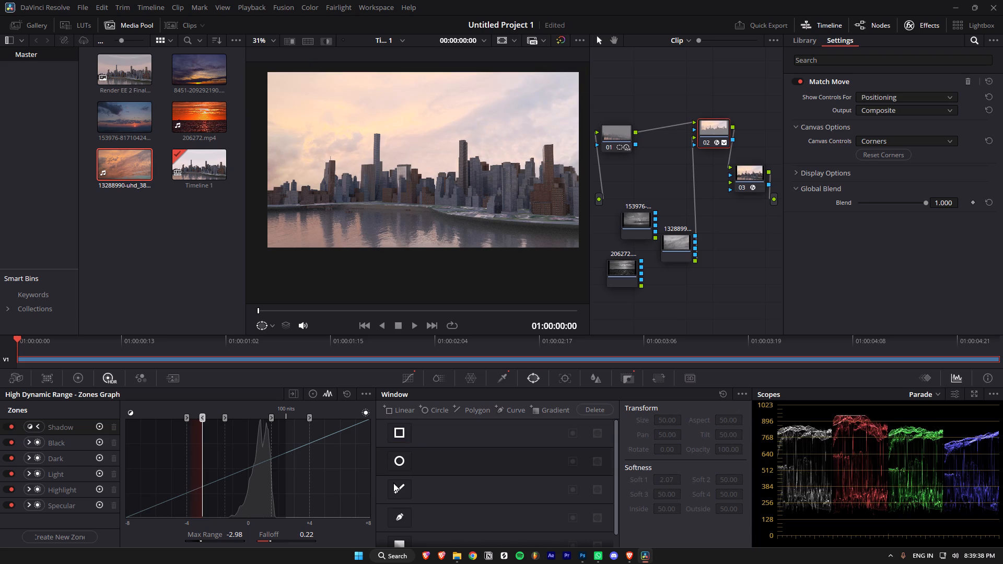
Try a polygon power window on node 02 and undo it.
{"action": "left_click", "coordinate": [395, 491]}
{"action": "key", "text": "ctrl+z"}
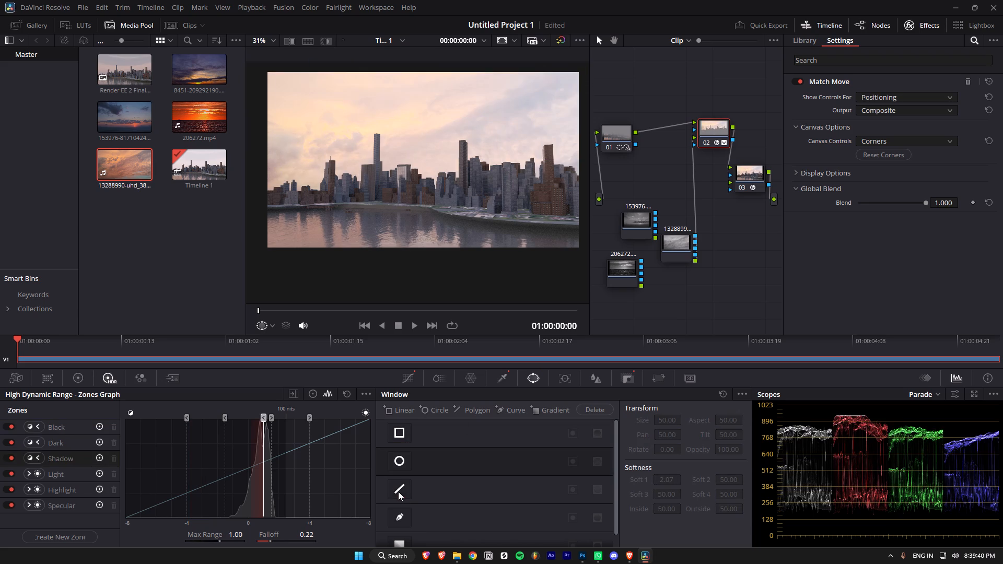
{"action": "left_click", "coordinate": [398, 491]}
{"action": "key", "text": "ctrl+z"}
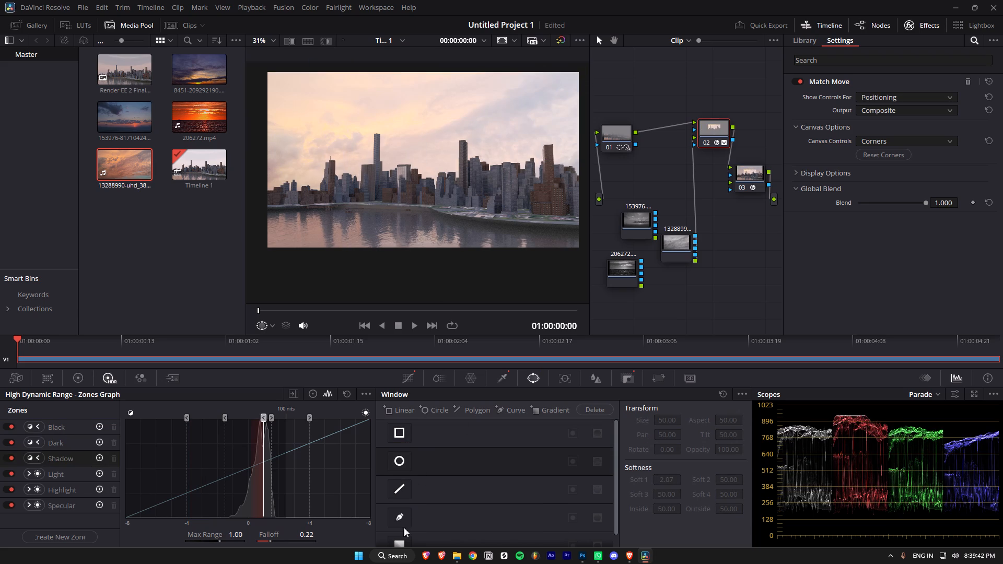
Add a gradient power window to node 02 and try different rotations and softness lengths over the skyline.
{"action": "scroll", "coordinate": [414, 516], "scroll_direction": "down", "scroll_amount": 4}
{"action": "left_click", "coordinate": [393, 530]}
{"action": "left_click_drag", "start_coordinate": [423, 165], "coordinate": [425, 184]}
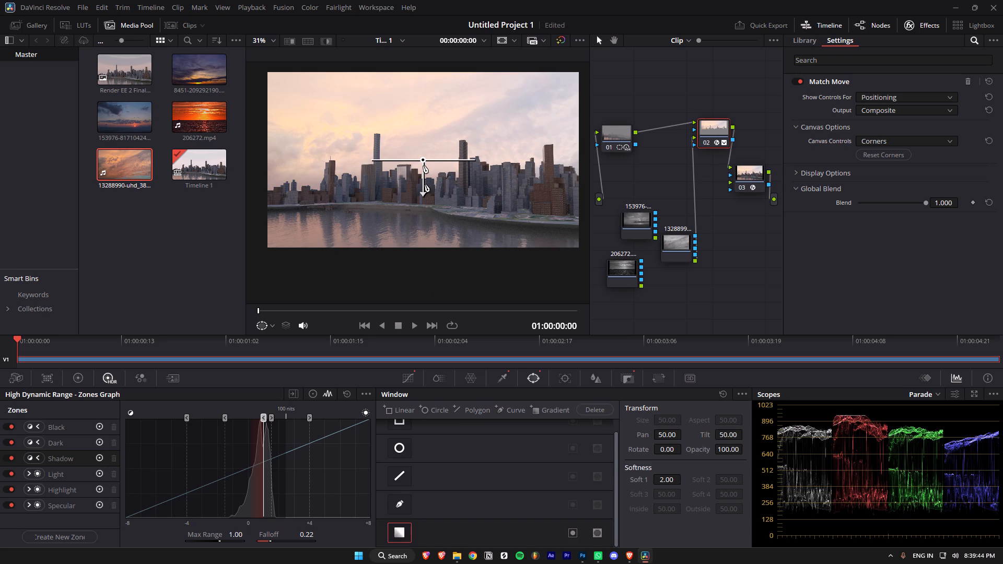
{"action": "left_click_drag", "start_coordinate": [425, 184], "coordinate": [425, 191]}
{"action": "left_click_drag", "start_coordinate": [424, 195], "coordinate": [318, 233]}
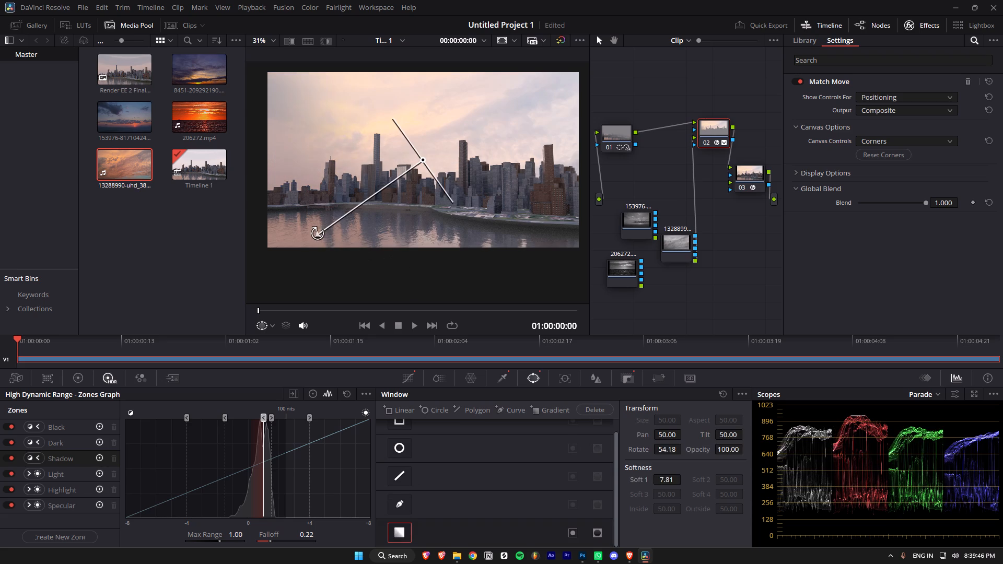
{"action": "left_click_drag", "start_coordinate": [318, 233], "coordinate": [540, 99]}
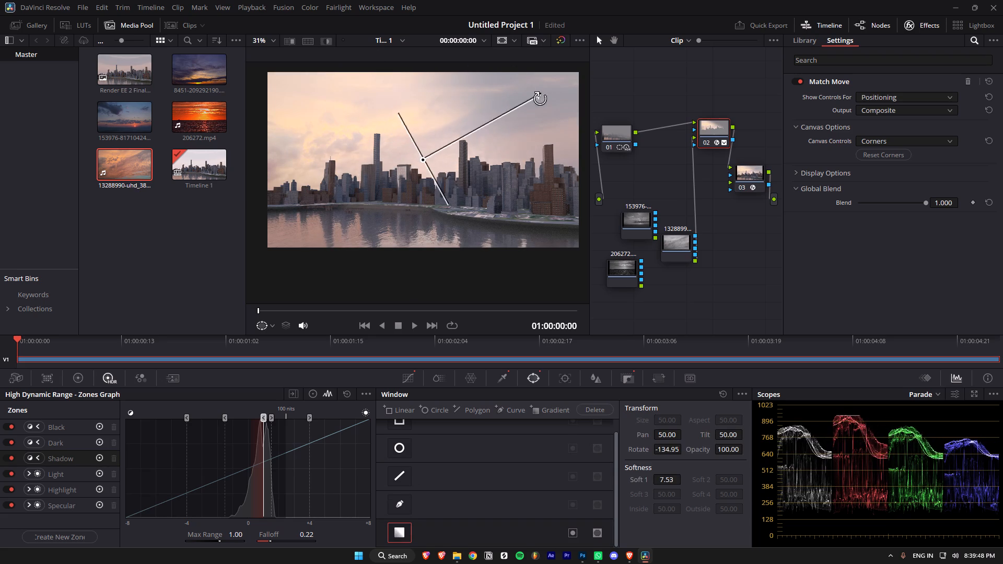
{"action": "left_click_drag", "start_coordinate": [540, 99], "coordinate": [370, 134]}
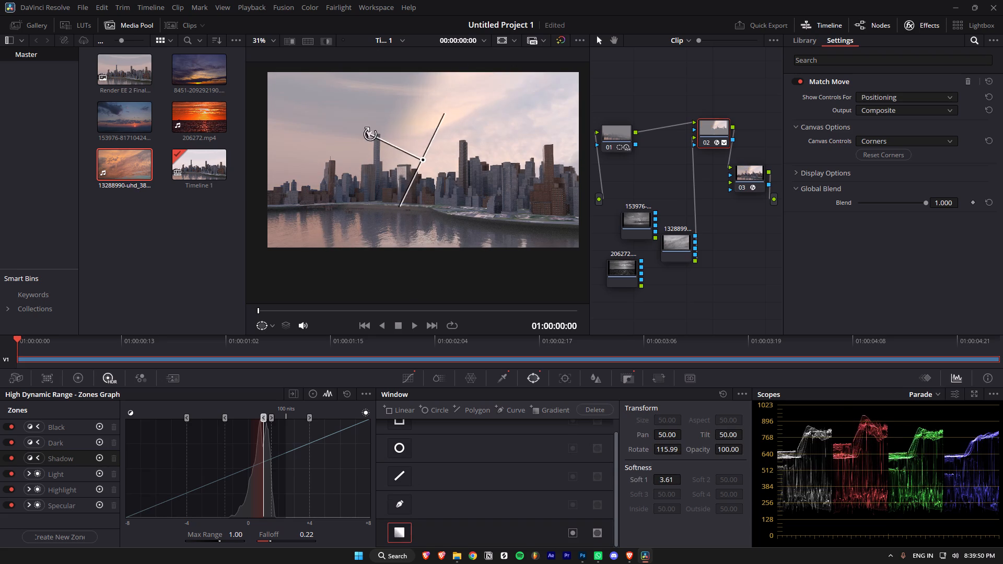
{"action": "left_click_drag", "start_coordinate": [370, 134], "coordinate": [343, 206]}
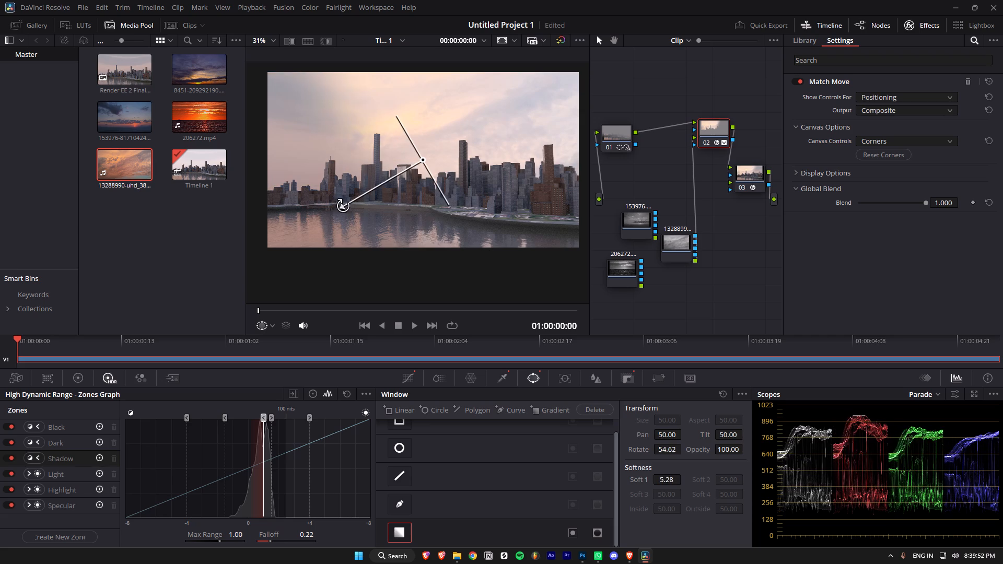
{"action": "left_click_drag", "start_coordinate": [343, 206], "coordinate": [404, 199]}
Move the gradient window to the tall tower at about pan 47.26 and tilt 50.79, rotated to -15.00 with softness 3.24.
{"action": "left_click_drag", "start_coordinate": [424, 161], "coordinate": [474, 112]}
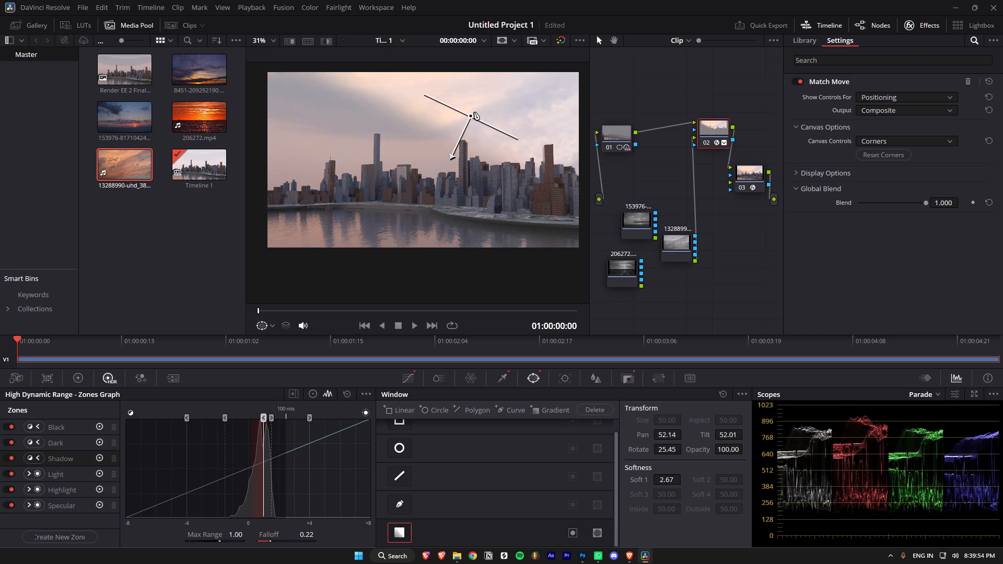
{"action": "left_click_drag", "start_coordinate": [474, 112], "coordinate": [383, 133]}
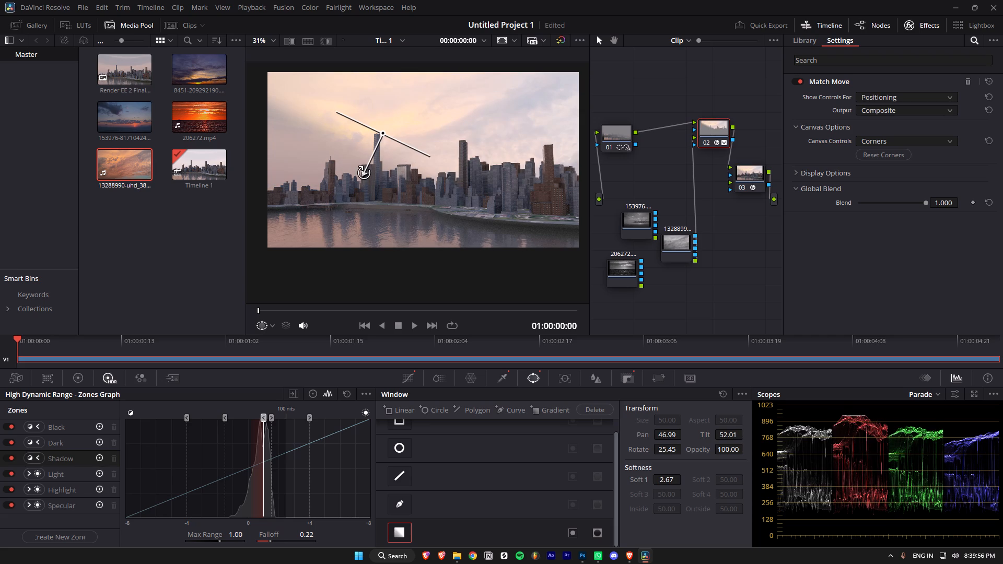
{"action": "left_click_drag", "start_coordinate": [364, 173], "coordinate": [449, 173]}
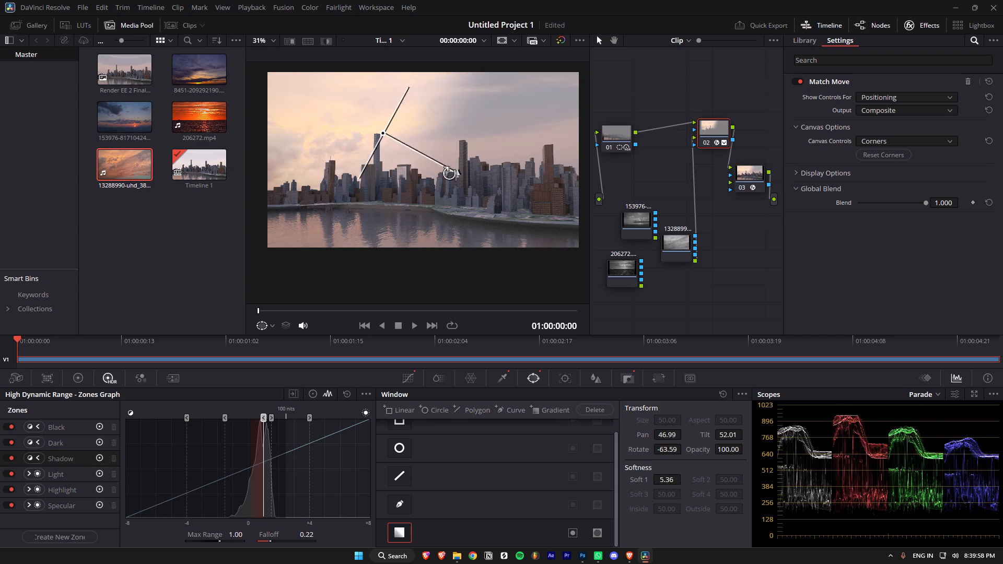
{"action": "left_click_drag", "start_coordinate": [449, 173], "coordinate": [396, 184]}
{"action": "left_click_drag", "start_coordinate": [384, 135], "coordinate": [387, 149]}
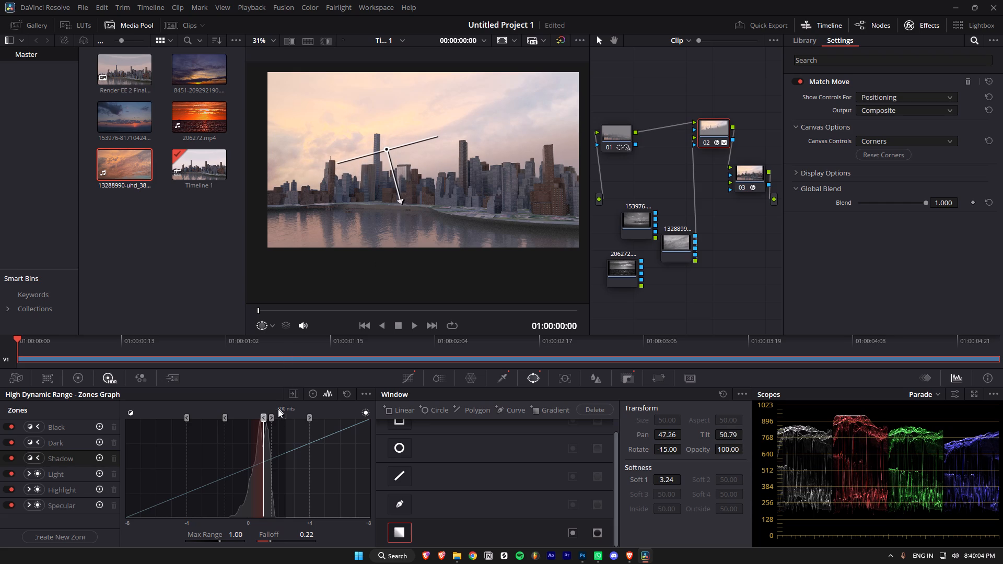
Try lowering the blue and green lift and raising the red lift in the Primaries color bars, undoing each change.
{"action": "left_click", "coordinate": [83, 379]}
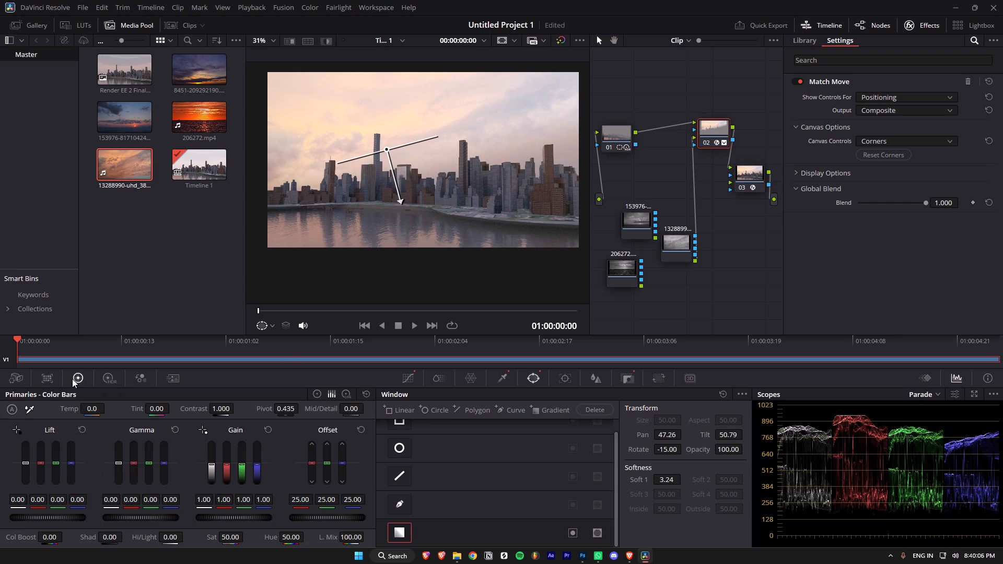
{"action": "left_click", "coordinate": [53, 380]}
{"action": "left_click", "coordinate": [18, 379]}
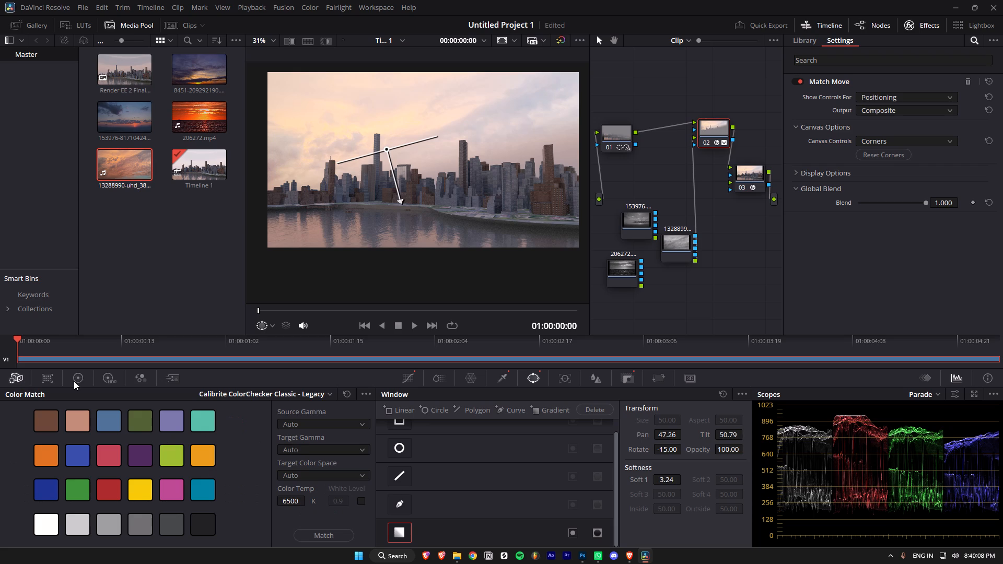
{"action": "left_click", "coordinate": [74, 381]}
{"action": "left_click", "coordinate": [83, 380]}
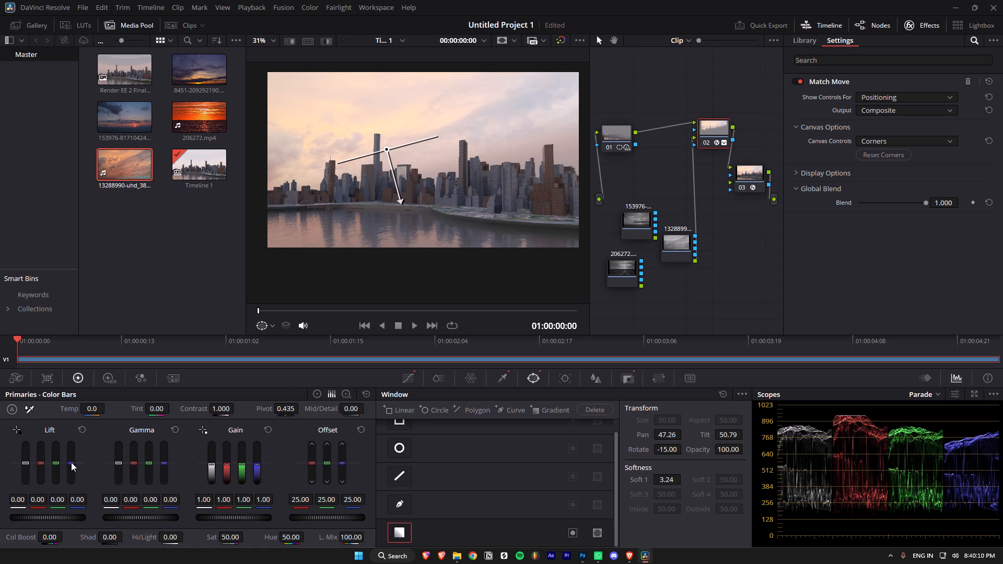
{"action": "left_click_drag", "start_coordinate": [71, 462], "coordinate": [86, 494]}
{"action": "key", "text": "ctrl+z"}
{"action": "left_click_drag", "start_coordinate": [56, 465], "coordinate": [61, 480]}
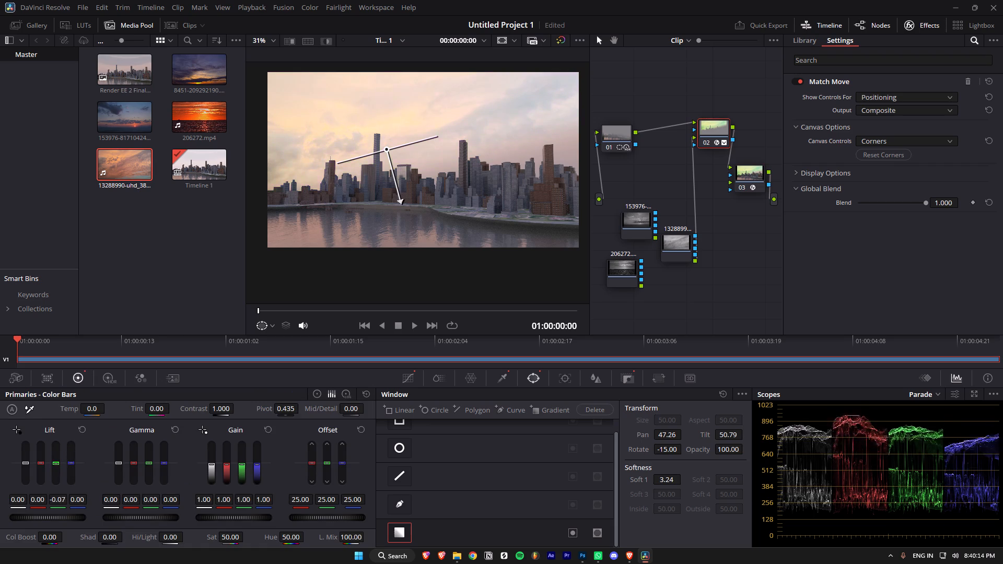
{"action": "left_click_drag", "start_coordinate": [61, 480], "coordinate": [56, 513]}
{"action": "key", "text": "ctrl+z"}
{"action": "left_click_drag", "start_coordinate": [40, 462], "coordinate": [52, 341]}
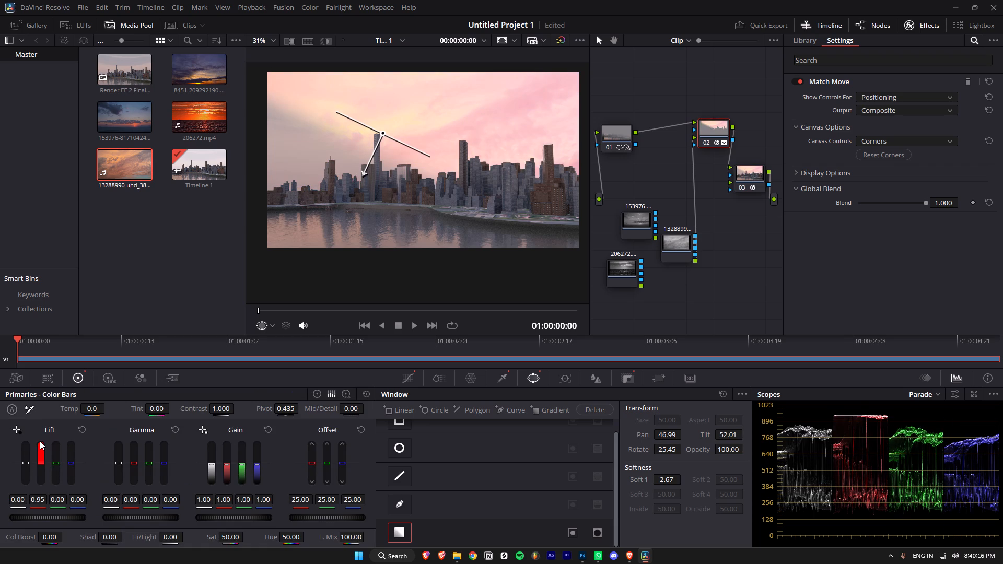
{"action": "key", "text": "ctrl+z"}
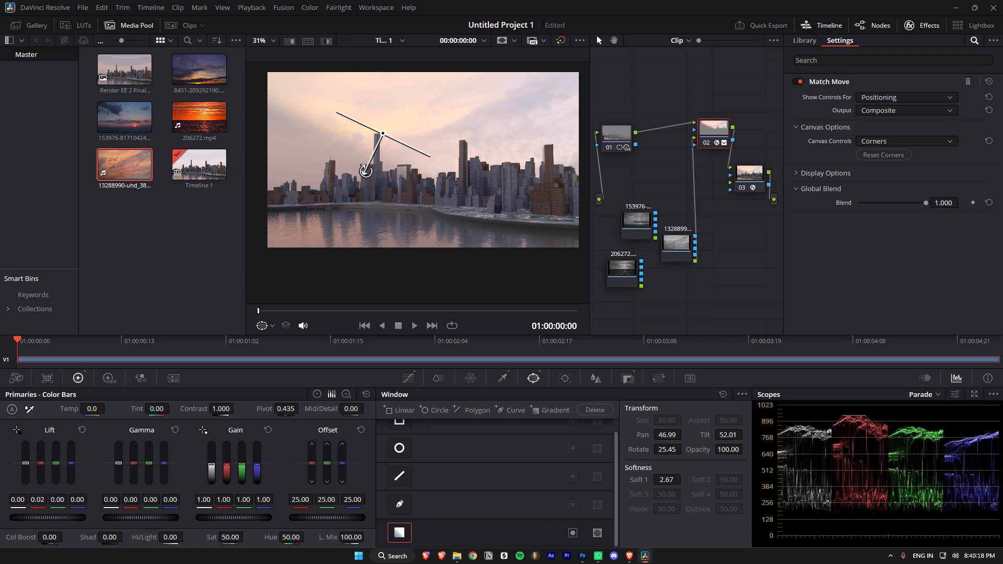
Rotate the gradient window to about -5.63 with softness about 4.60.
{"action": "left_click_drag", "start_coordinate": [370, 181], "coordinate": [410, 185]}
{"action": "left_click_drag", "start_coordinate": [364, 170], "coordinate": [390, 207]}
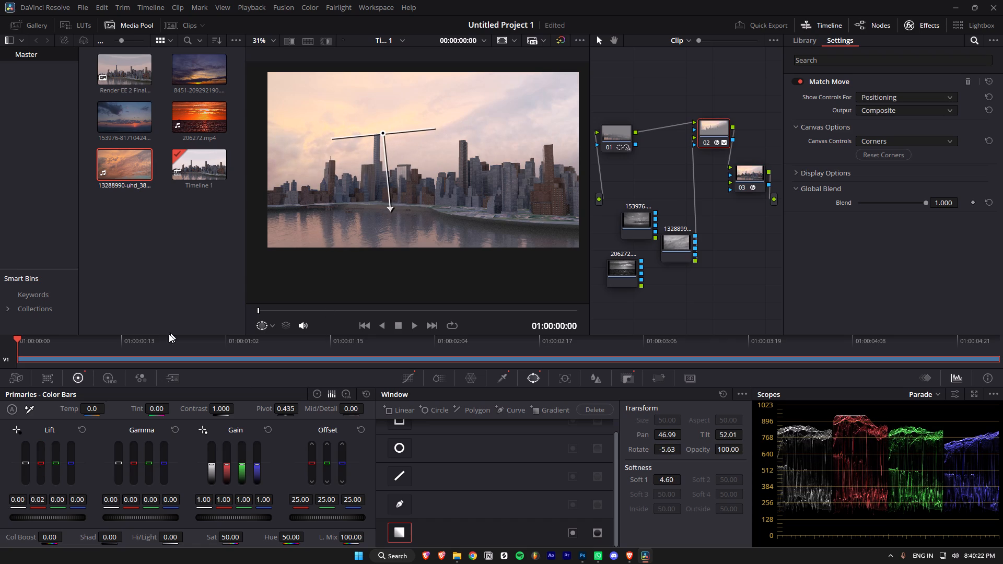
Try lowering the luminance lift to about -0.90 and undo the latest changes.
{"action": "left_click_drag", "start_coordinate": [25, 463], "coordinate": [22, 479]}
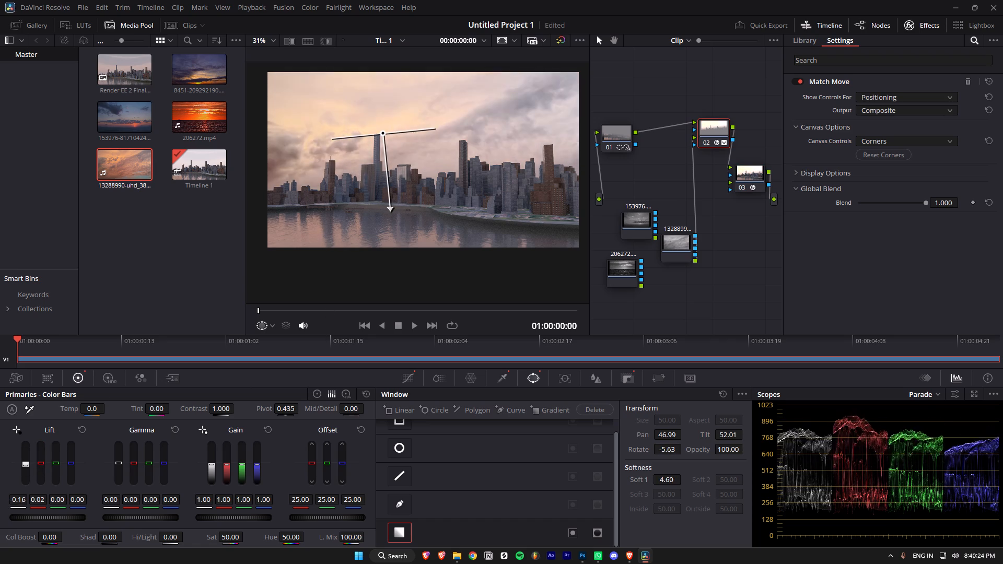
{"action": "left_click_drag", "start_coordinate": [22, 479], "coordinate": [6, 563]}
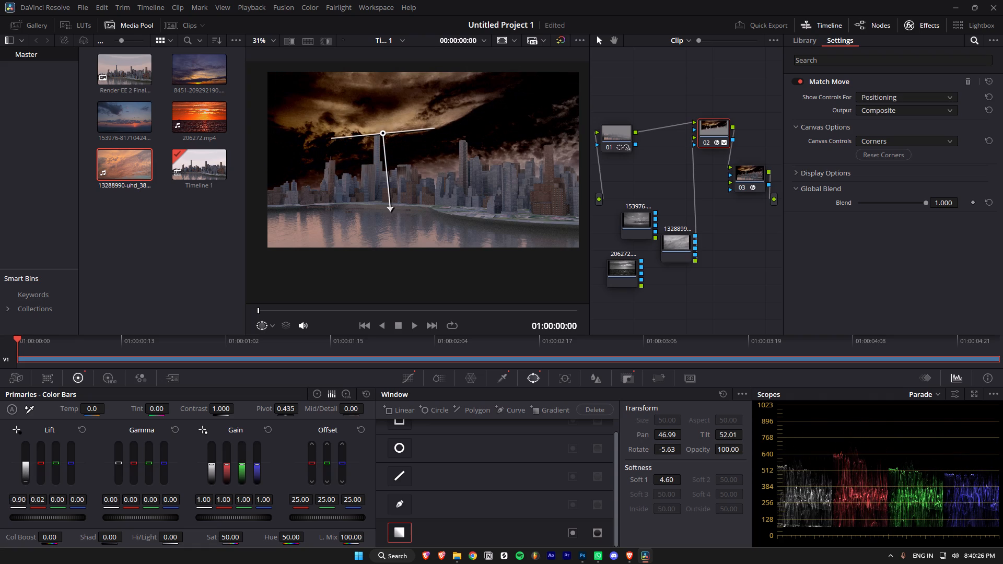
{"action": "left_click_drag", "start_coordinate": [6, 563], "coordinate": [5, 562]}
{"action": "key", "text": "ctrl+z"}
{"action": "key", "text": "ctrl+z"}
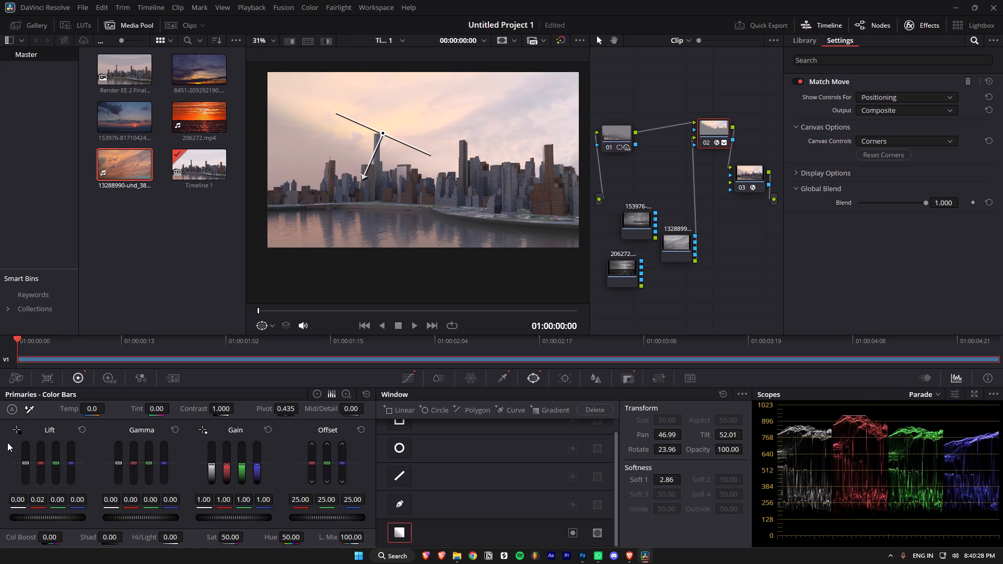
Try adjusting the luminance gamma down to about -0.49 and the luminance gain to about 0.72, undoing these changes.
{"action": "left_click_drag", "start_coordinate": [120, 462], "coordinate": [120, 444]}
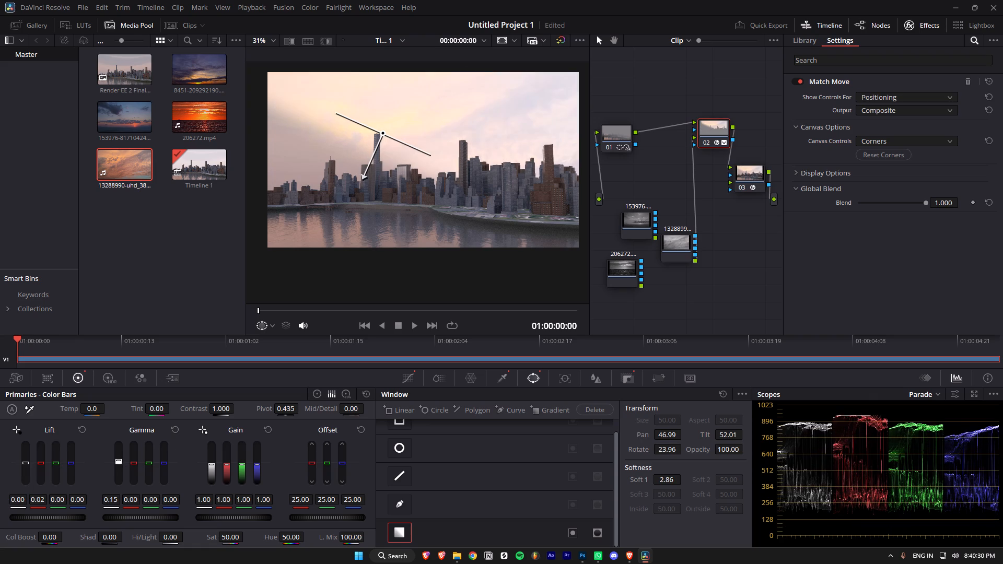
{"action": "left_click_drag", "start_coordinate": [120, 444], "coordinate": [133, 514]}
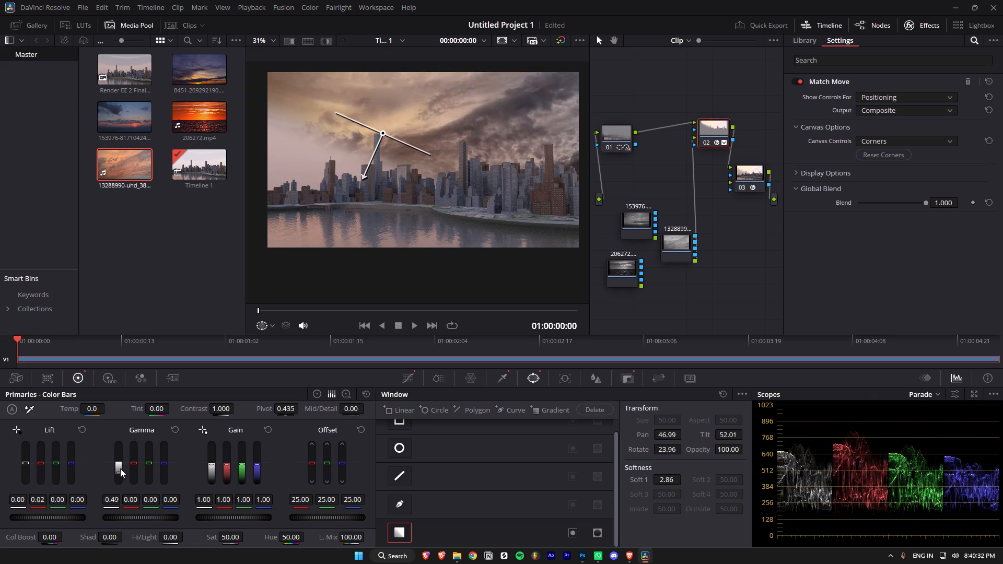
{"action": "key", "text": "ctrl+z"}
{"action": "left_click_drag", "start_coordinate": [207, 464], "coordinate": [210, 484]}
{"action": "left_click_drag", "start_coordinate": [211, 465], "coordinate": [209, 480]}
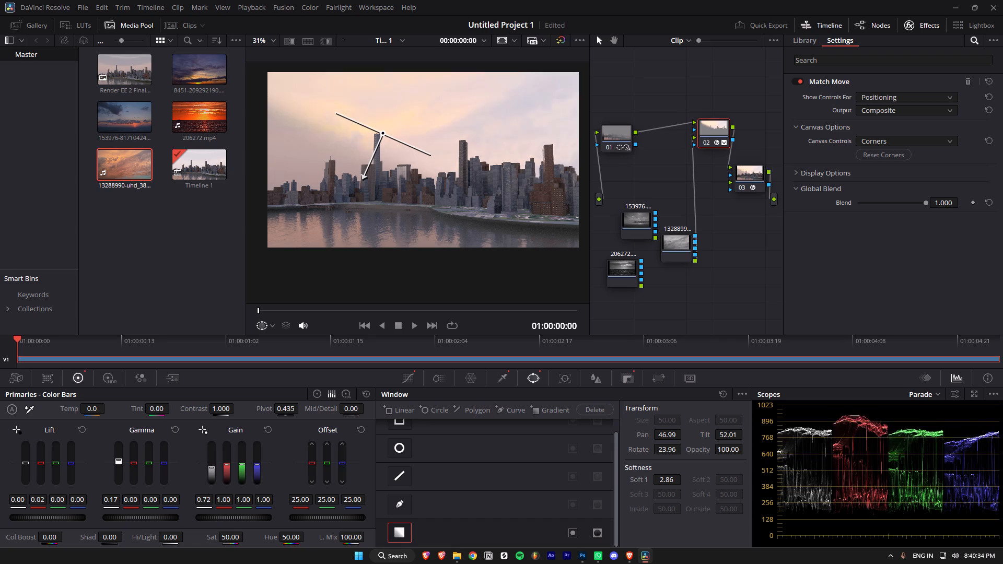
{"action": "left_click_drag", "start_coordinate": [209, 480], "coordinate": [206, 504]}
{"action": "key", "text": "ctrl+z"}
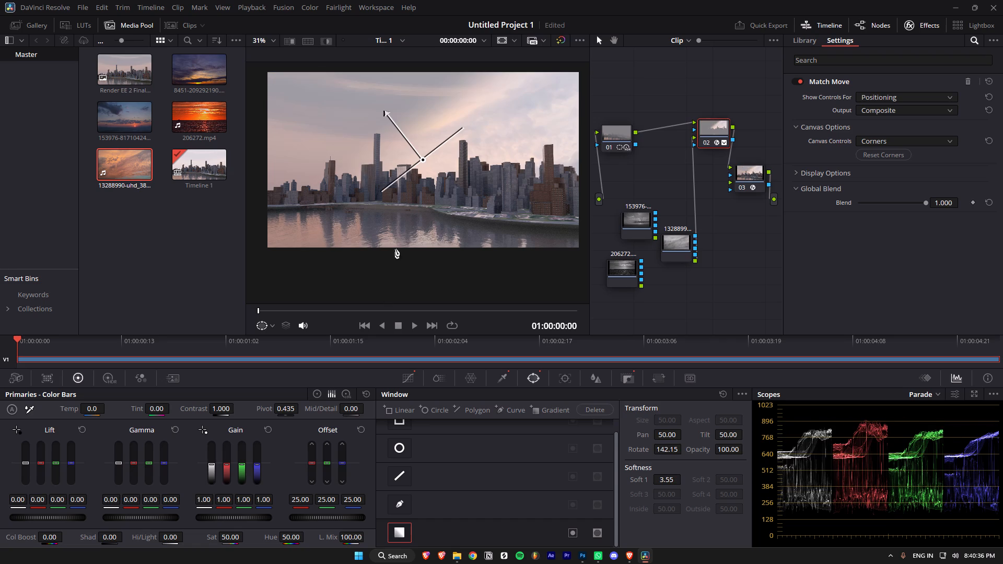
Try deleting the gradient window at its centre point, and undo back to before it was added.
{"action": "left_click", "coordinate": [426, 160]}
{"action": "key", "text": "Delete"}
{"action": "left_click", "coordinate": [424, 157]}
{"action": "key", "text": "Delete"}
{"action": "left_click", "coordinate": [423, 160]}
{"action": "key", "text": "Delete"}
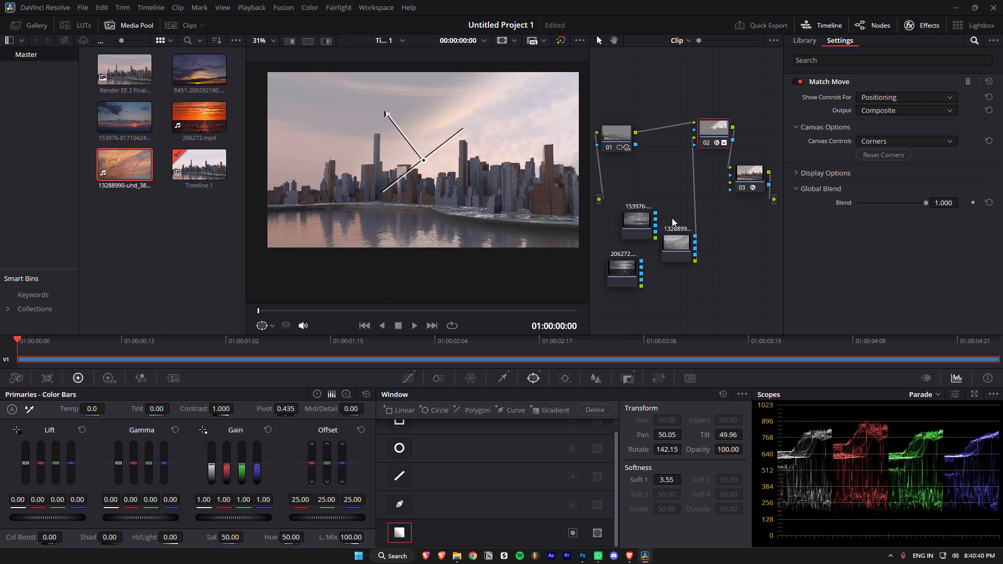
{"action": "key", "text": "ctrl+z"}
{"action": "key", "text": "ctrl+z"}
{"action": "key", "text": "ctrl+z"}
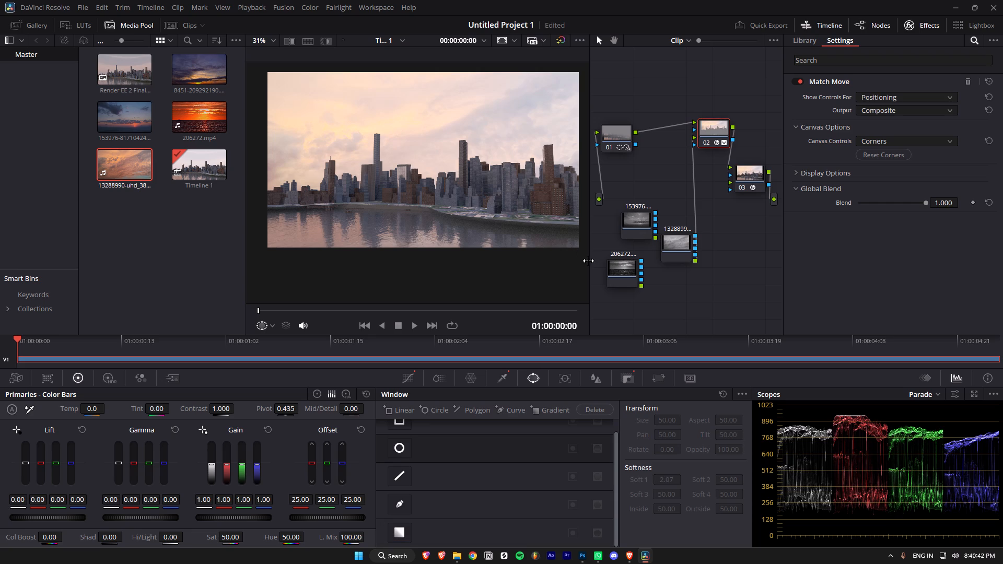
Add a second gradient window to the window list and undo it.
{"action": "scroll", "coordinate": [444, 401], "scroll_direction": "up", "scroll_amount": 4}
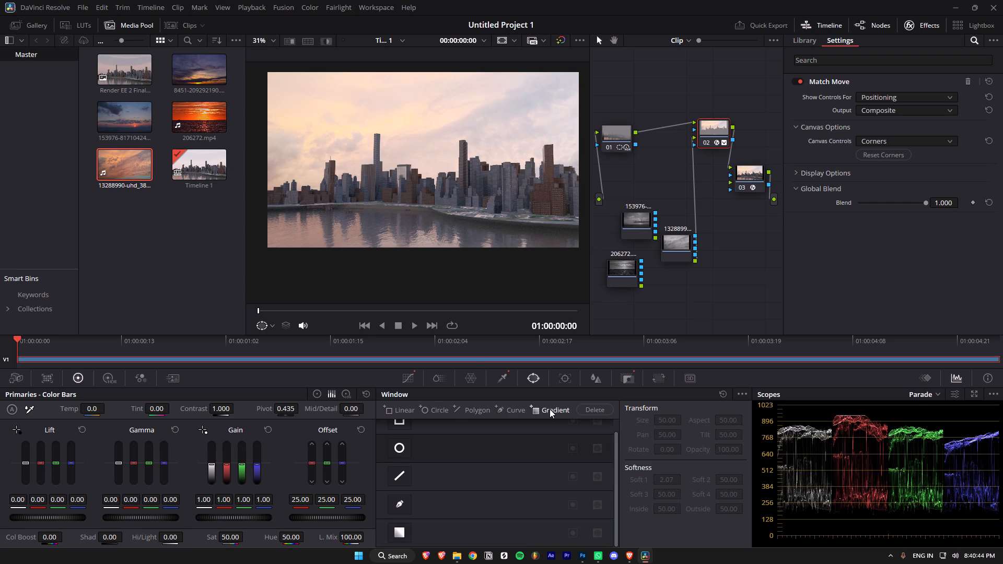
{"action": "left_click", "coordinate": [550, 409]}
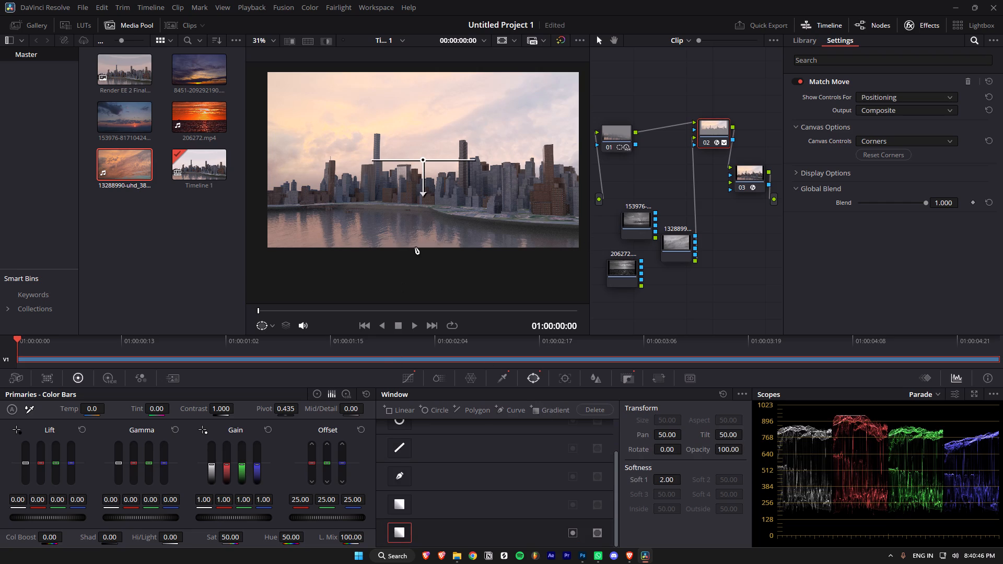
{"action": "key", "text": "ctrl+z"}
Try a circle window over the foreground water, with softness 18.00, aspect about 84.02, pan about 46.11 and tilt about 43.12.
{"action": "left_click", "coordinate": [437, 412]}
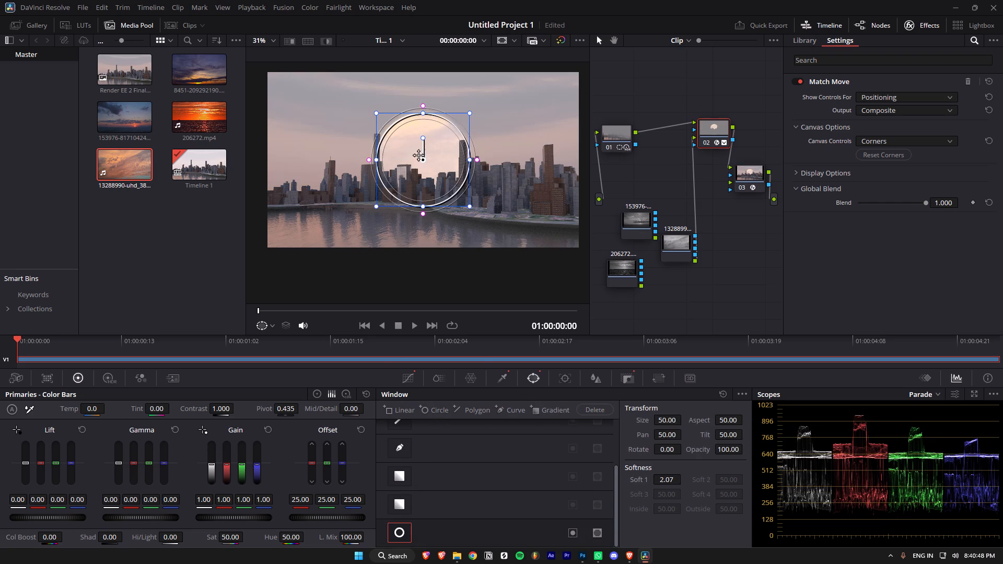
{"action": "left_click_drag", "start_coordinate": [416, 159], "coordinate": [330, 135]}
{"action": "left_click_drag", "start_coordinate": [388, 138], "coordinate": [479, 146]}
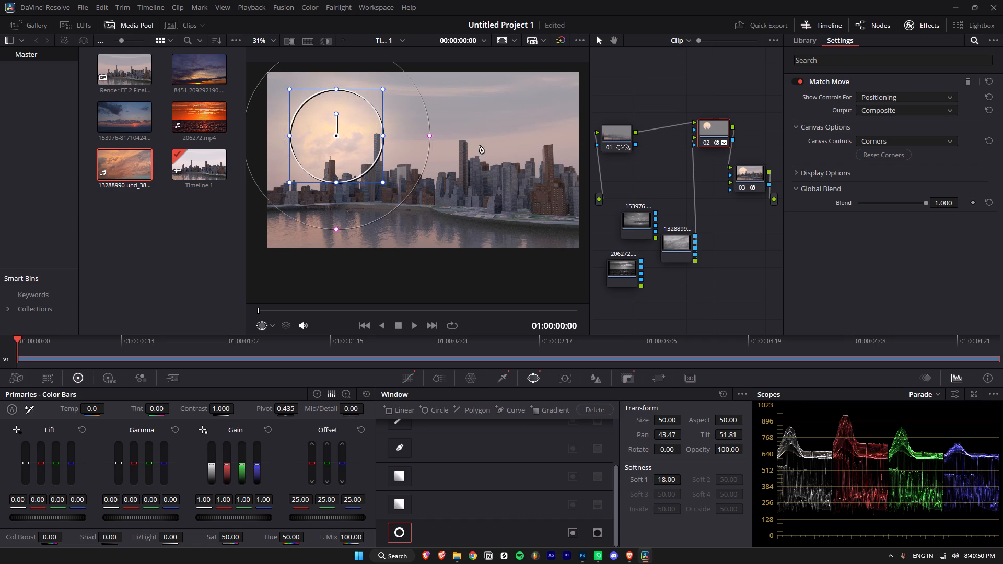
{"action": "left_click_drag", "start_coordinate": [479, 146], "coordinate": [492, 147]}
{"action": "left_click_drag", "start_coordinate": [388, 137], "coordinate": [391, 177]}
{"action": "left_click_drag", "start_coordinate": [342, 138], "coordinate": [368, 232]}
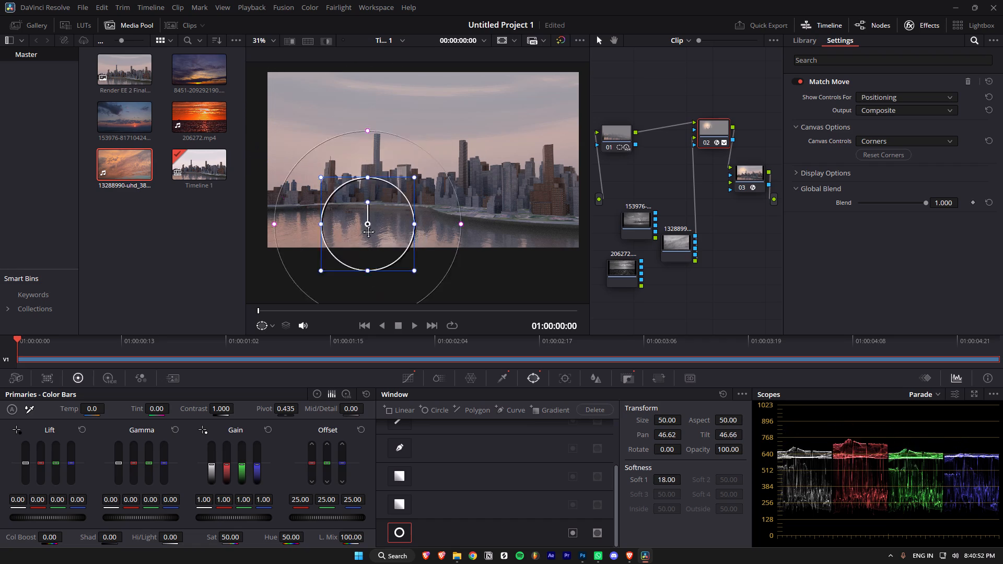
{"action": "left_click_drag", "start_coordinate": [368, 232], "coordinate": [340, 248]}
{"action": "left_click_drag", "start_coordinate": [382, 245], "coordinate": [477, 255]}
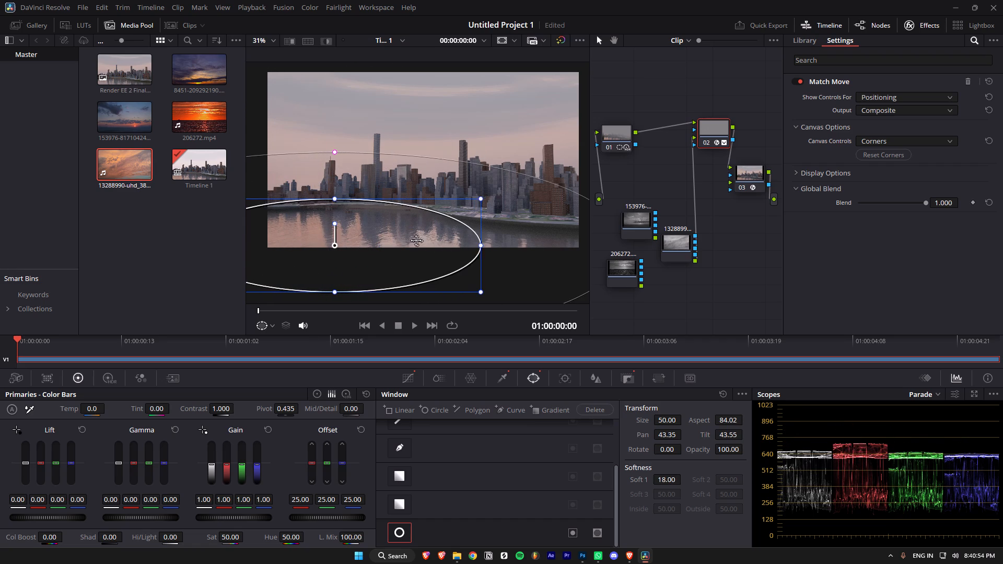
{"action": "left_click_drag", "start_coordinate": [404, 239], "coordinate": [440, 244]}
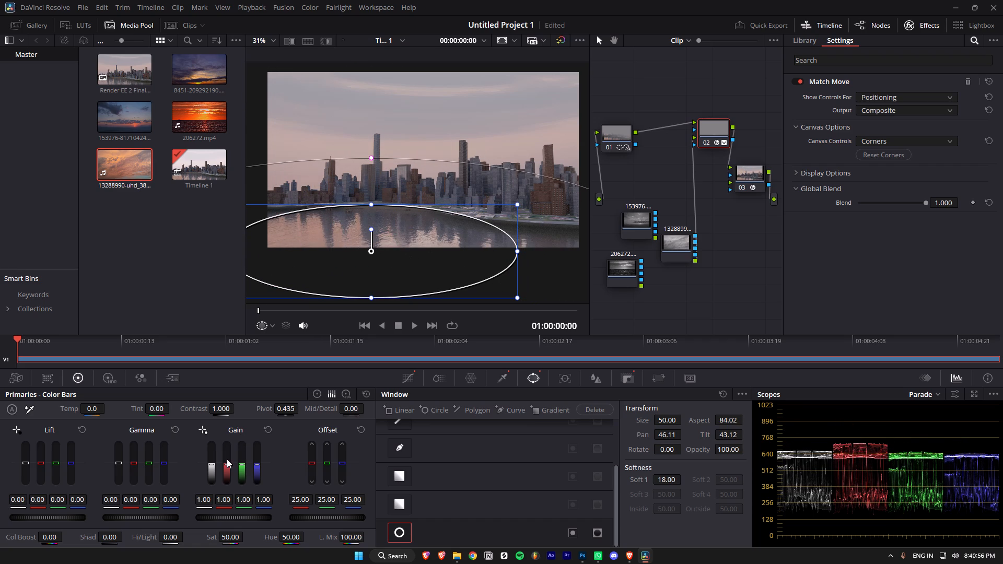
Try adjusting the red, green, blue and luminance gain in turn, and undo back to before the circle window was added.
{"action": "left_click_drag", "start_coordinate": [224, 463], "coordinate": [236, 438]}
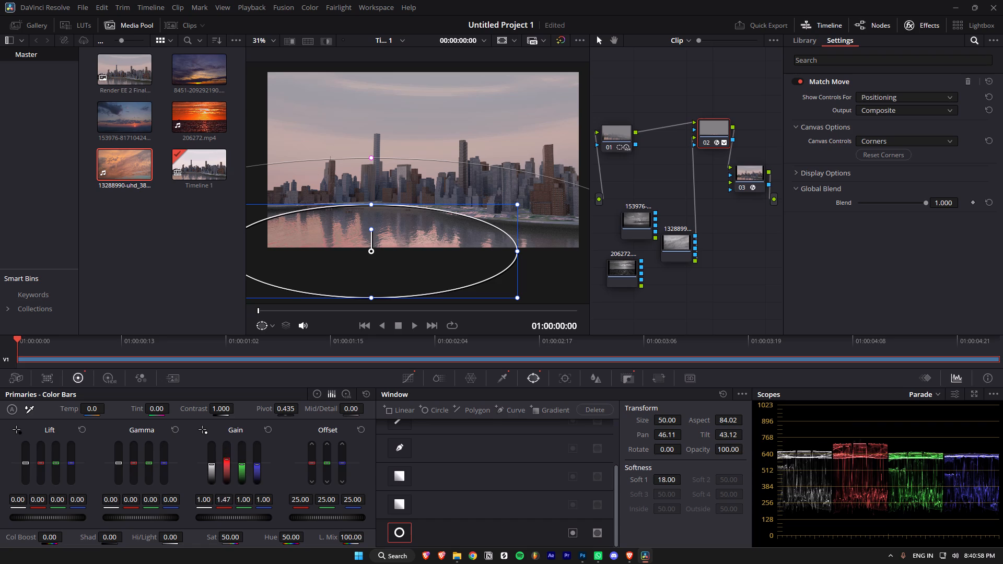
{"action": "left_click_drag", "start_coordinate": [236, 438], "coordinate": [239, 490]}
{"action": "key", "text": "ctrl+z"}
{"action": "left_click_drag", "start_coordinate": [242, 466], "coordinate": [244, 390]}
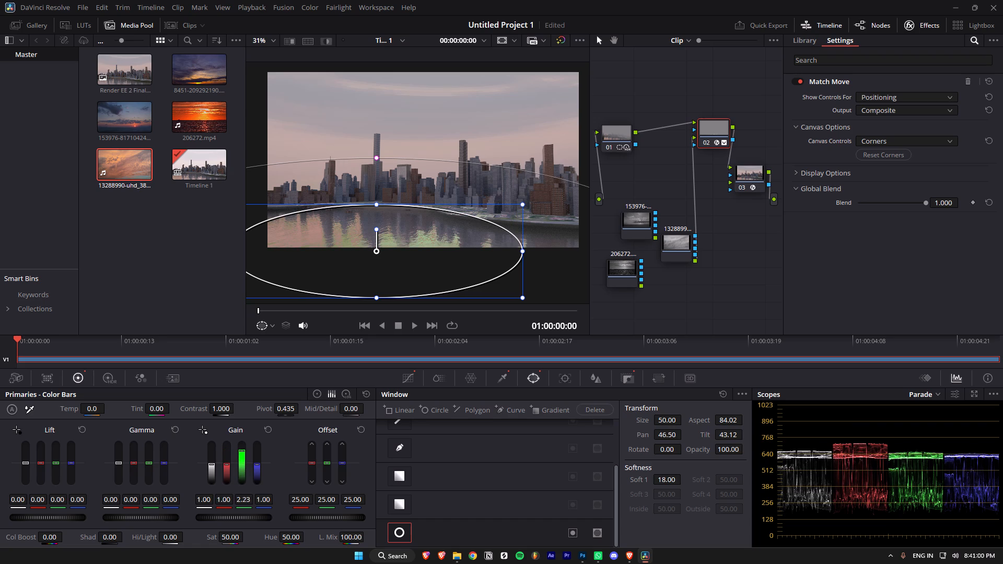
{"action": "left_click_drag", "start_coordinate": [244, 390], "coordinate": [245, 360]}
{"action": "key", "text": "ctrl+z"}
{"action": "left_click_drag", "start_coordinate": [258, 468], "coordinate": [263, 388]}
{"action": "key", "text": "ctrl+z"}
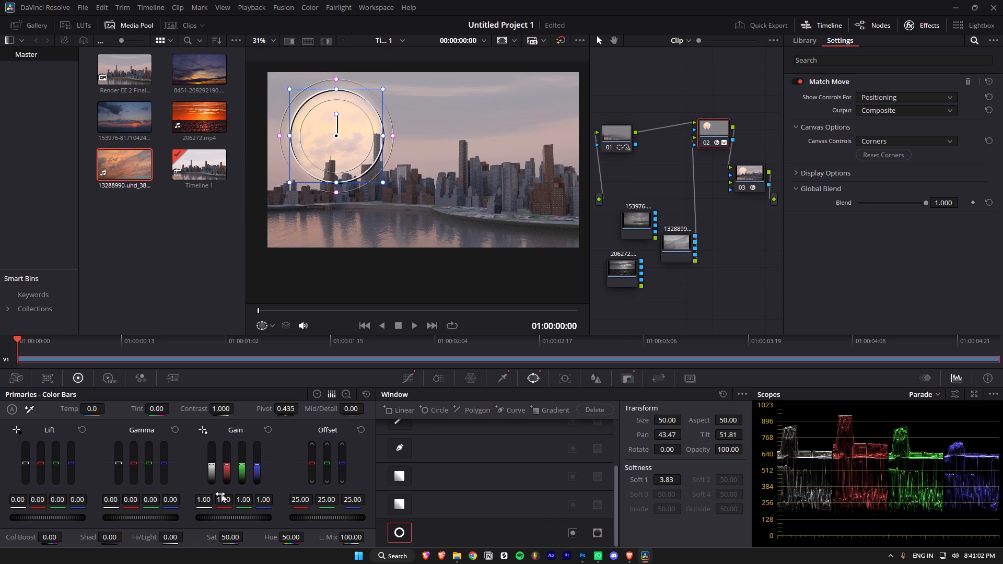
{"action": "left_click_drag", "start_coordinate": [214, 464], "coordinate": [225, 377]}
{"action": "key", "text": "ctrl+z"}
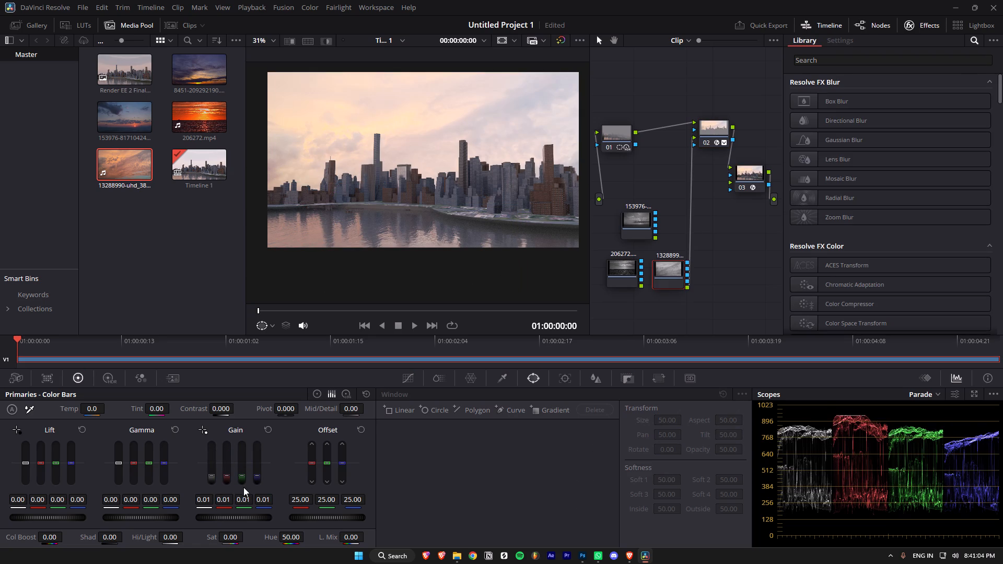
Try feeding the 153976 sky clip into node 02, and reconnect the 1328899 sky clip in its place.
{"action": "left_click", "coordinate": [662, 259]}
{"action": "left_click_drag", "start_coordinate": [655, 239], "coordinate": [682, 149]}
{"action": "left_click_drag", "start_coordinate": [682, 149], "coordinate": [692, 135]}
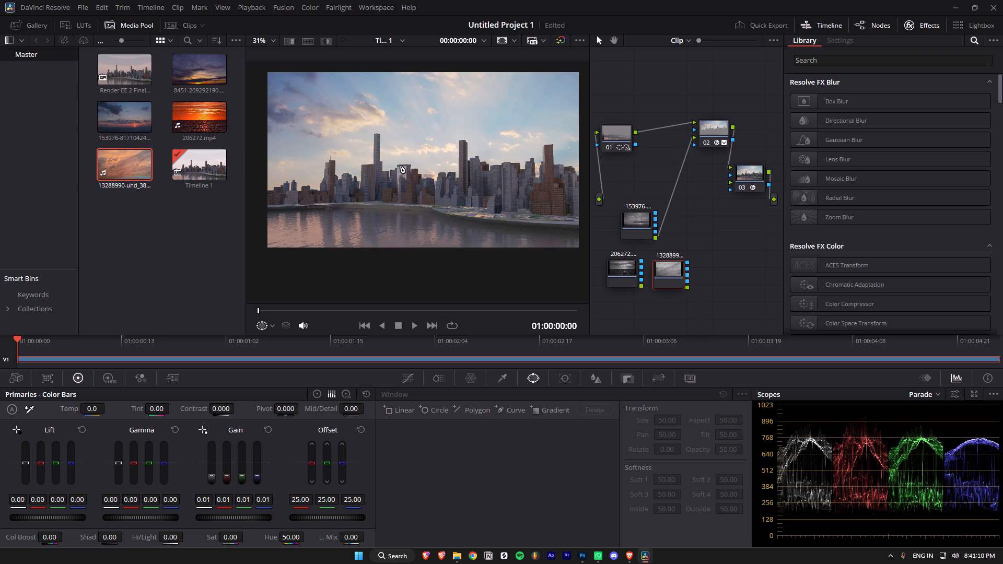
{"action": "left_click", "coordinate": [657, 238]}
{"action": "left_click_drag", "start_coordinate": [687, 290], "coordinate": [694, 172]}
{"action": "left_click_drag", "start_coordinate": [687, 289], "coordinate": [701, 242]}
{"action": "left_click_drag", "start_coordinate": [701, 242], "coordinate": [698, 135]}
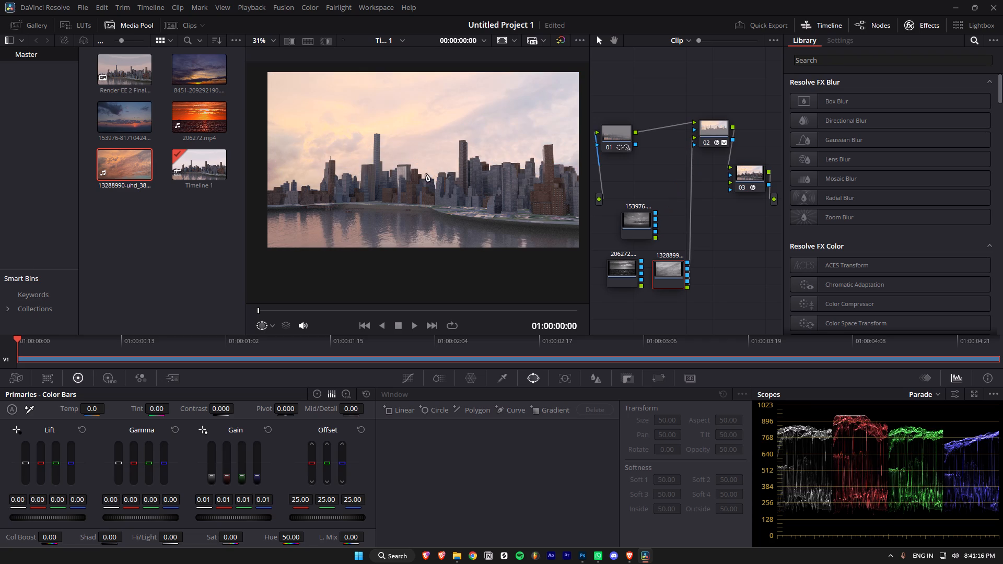
Play about one second of the composite to check the sky blend against the skyline.
{"action": "key", "text": "space"}
{"action": "key", "text": "space"}
{"action": "scroll", "coordinate": [403, 206], "scroll_direction": "up", "scroll_amount": 5}
{"action": "scroll", "coordinate": [410, 244], "scroll_direction": "down", "scroll_amount": 6}
{"action": "key", "text": "alt+Tab"}
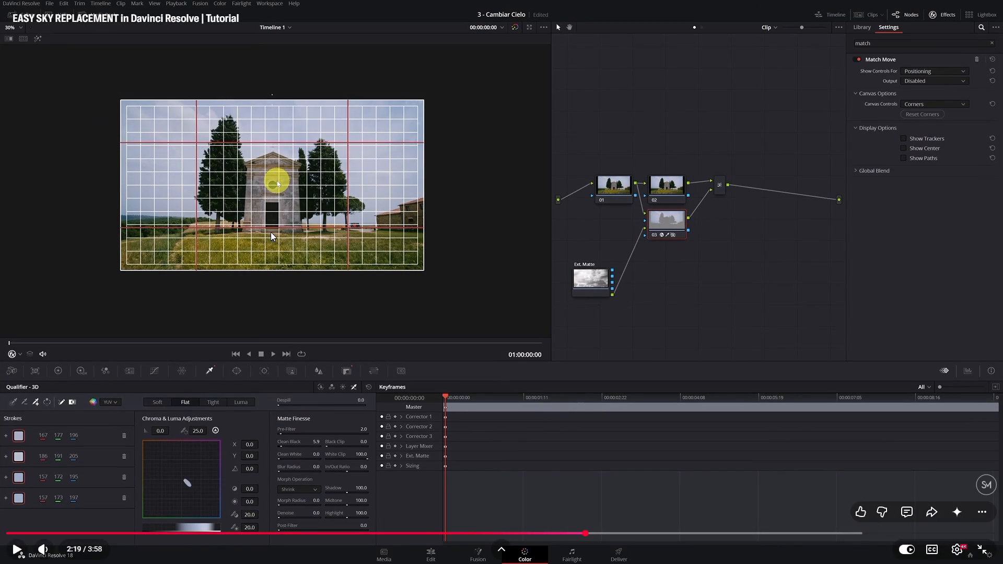
{"action": "key", "text": "Escape"}
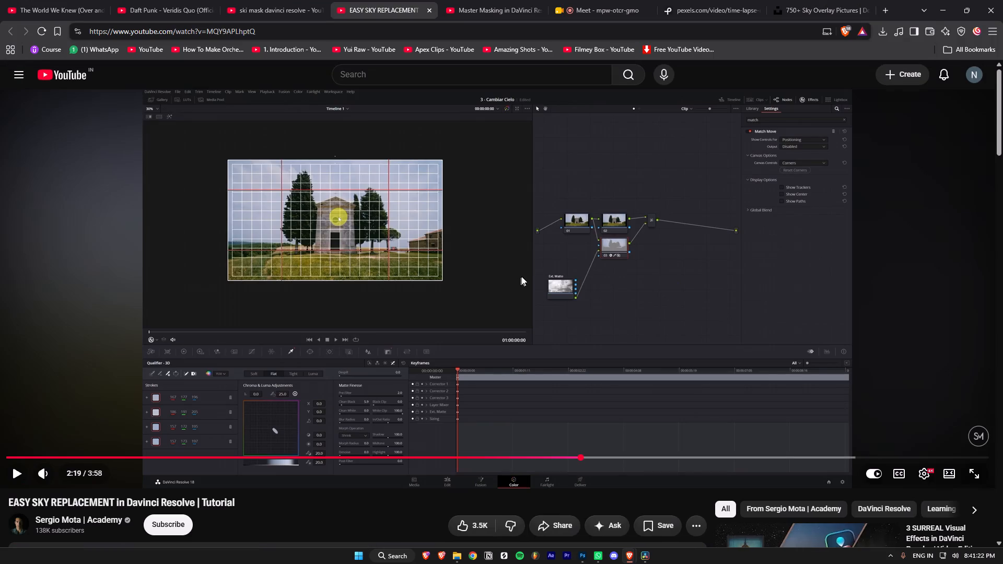
{"action": "left_click", "coordinate": [308, 0]}
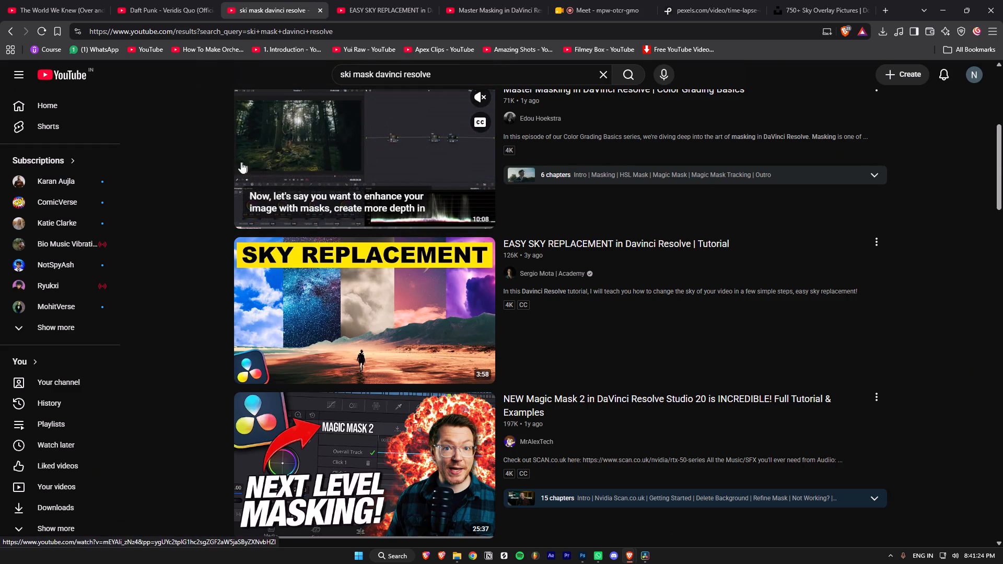
{"action": "scroll", "coordinate": [231, 164], "scroll_direction": "down", "scroll_amount": 5}
{"action": "left_click", "coordinate": [349, 71]}
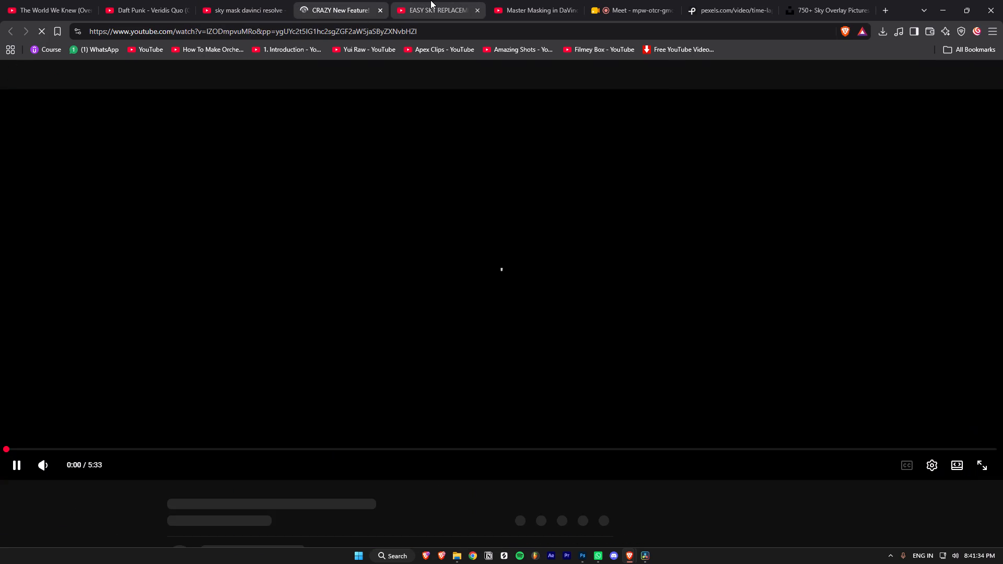
{"action": "left_click", "coordinate": [326, 0]}
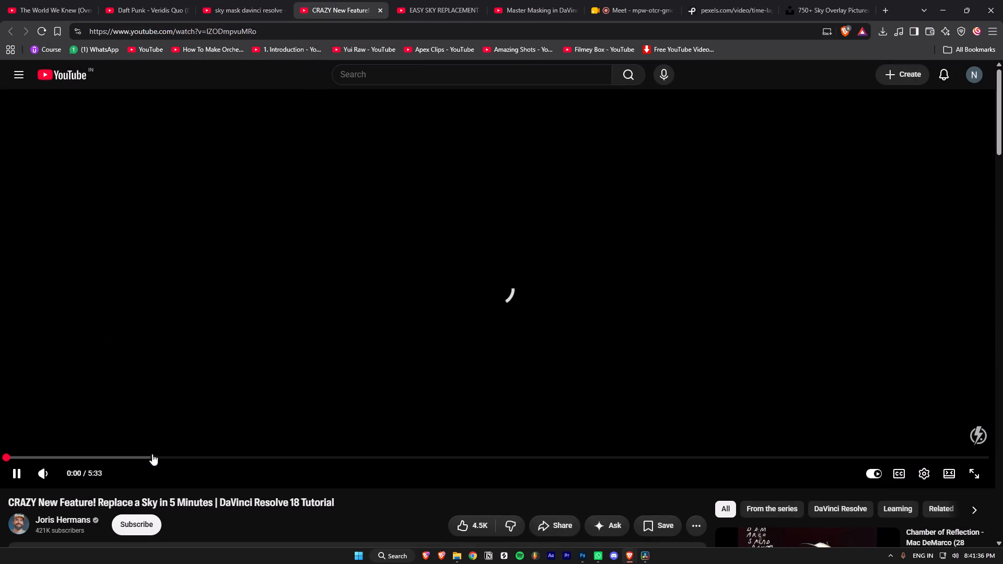
Jump to about 1:54 in the tutorial and watch the qualifier part in full screen.
{"action": "left_click", "coordinate": [152, 454]}
{"action": "left_click", "coordinate": [328, 448]}
{"action": "left_click", "coordinate": [345, 455]}
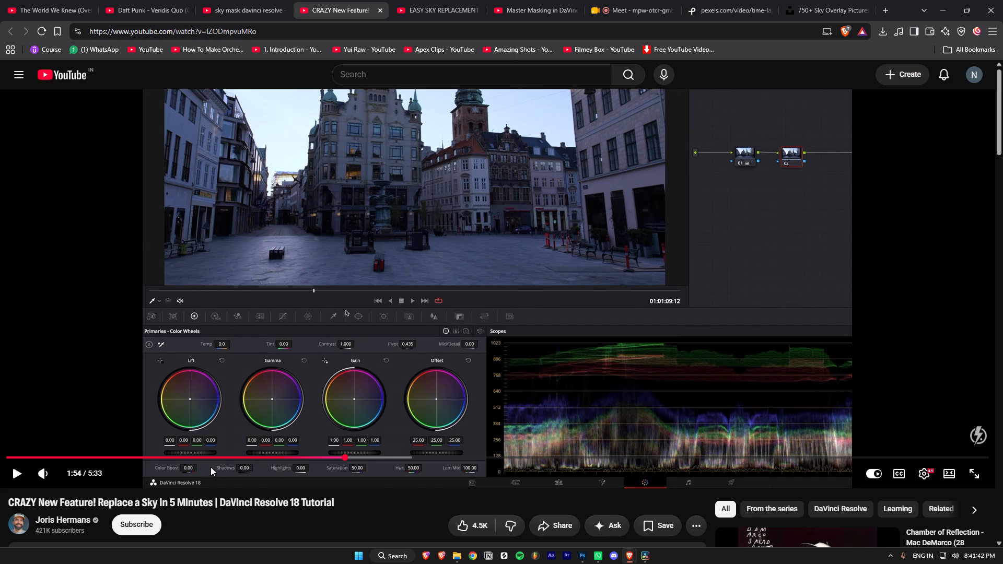
{"action": "scroll", "coordinate": [378, 410], "scroll_direction": "up", "scroll_amount": 5}
{"action": "key", "text": "f"}
{"action": "key", "text": "space"}
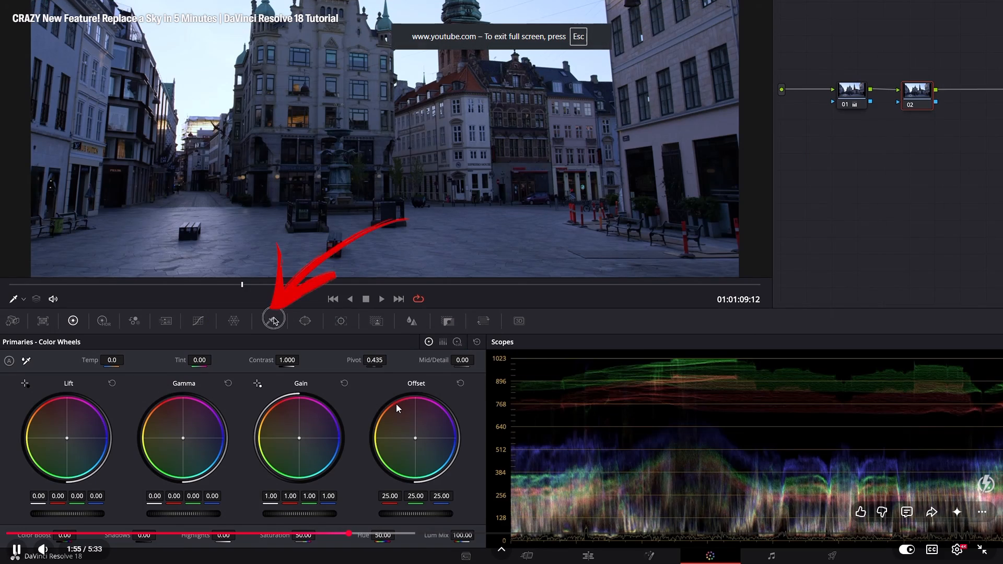
{"action": "left_click", "coordinate": [392, 398]}
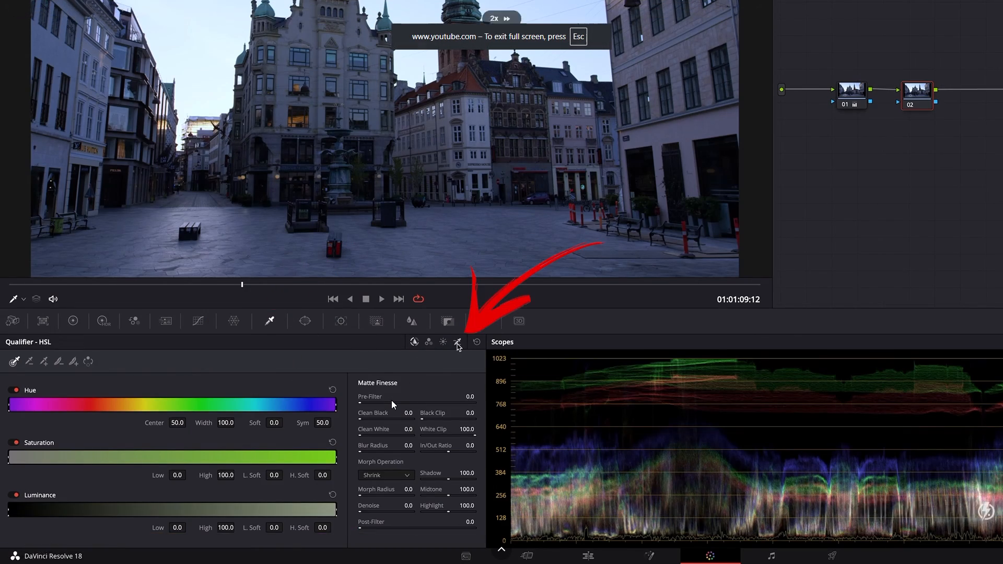
Skip forward through the tutorial to examine the Sky Replacement node setup and its Sky Mask Adjustments.
{"action": "key", "text": "Right"}
{"action": "key", "text": "Right"}
{"action": "key", "text": "Right"}
{"action": "key", "text": "Right"}
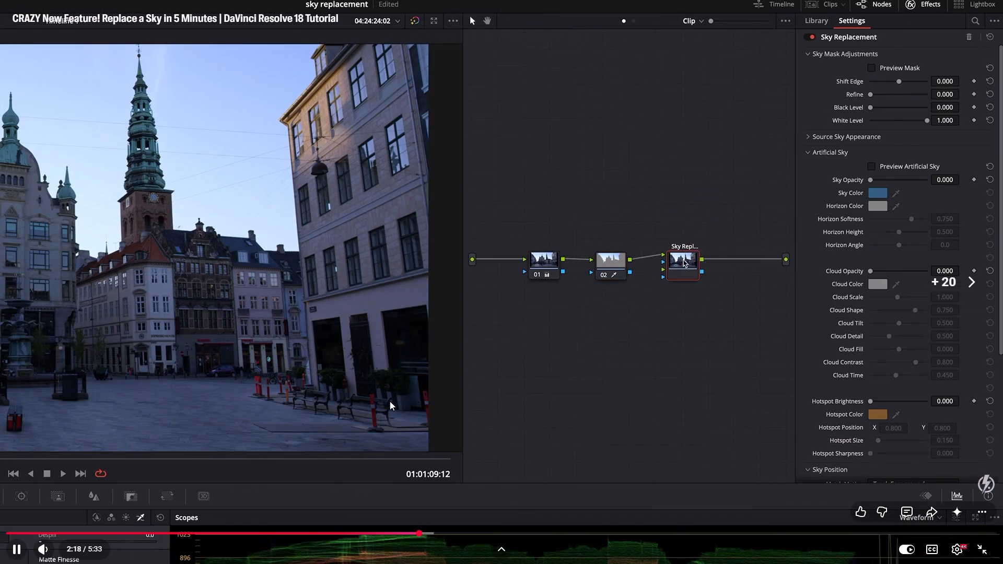
{"action": "key", "text": "Right"}
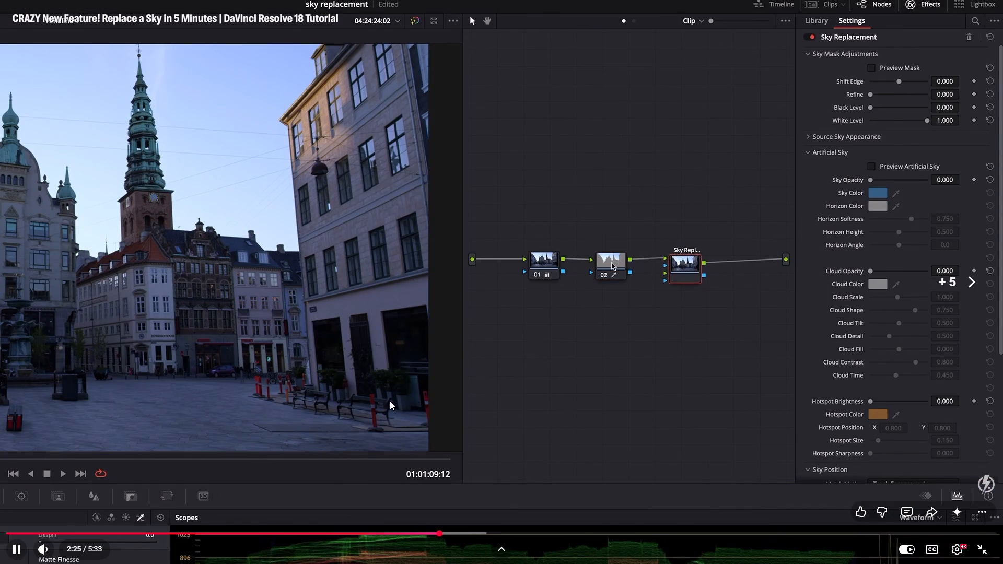
{"action": "key", "text": "Right"}
{"action": "key", "text": "Right"}
{"action": "key", "text": "Right"}
{"action": "key", "text": "Right"}
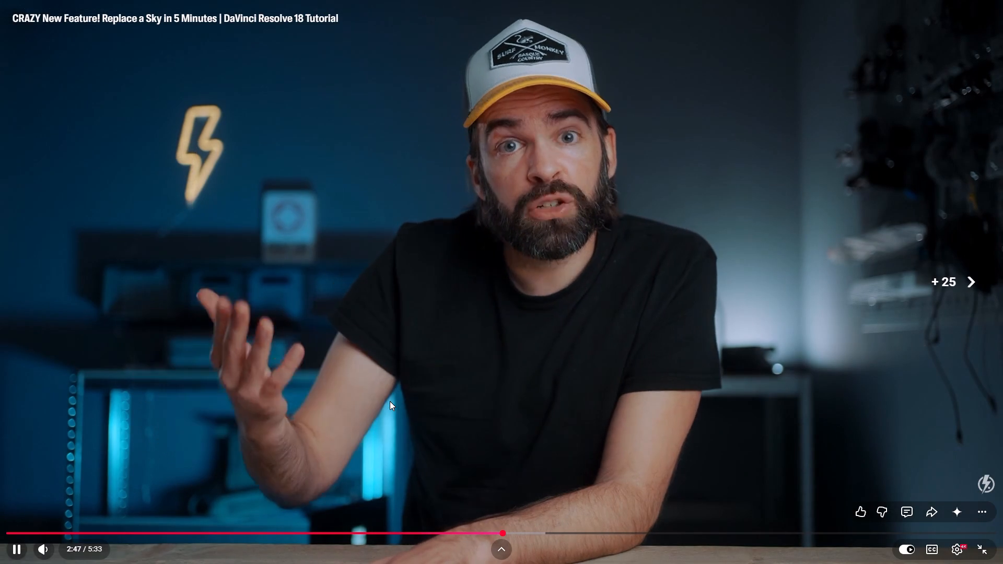
{"action": "key", "text": "Right"}
{"action": "key", "text": "Right"}
{"action": "key", "text": "Right"}
{"action": "key", "text": "Right"}
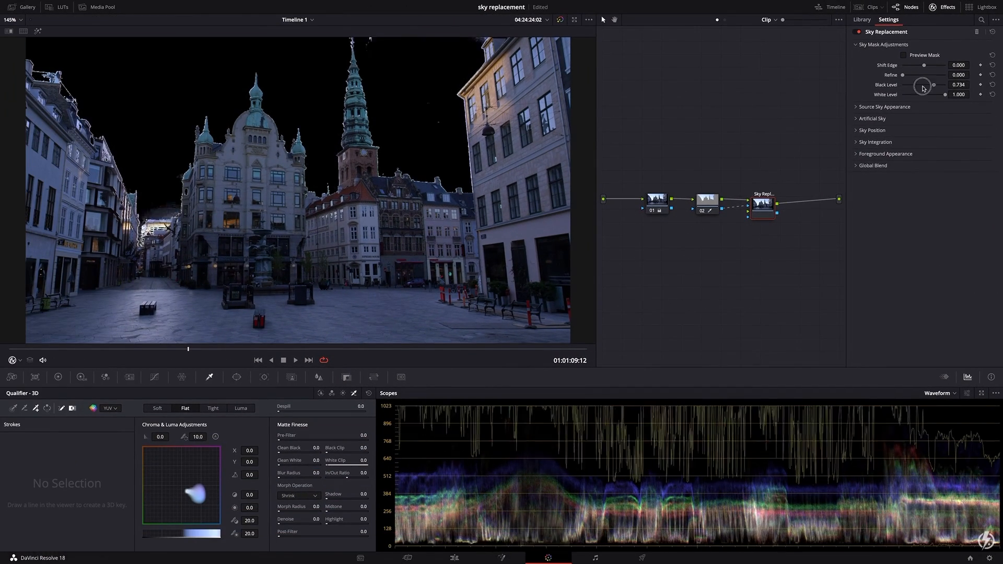
Rewind the tutorial to about 2:54, and skip forward to about 3:25 to examine the Artificial Sky settings.
{"action": "key", "text": "Left"}
{"action": "key", "text": "Left"}
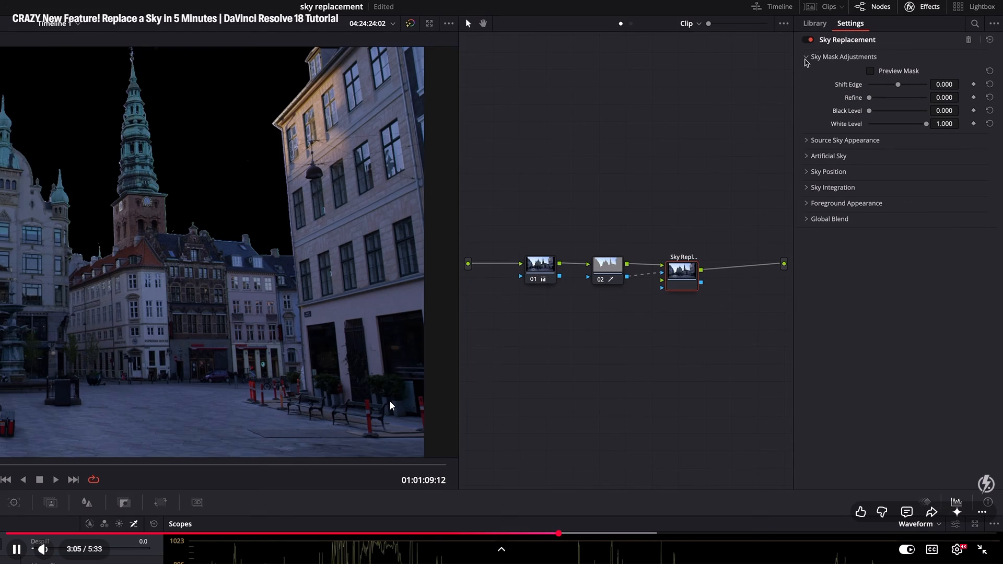
{"action": "key", "text": "Left"}
{"action": "key", "text": "Left"}
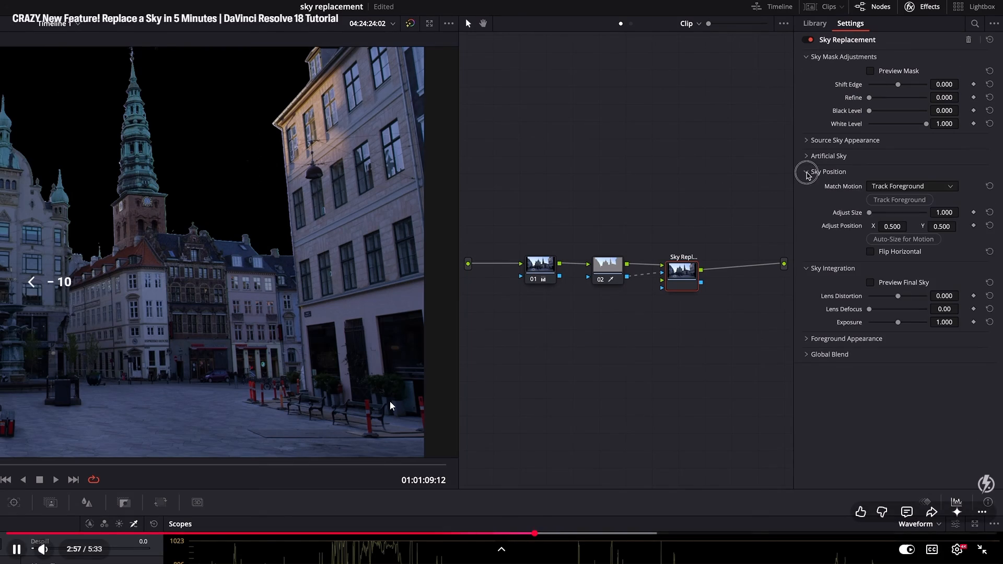
{"action": "key", "text": "Left"}
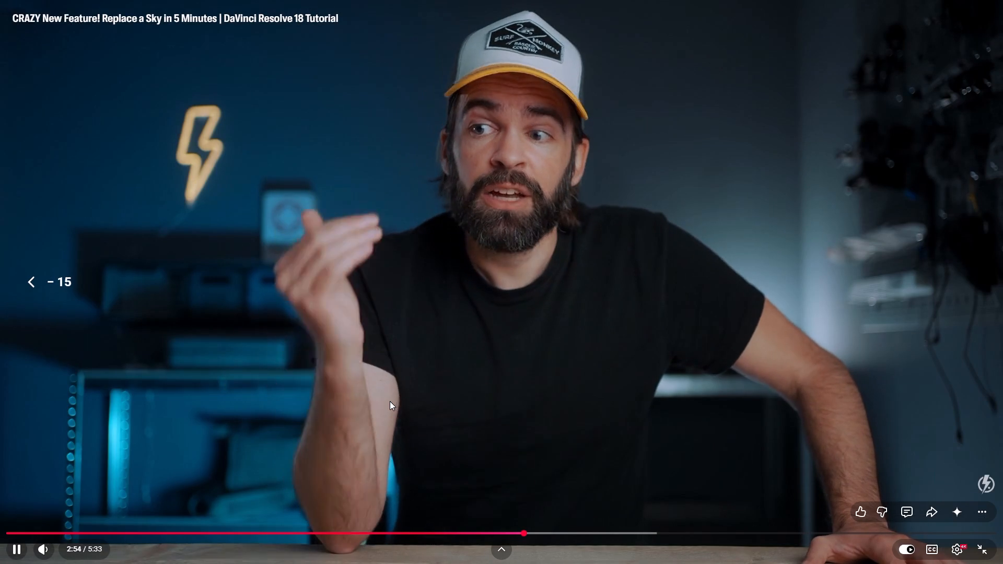
{"action": "key", "text": "Right"}
{"action": "key", "text": "Right"}
{"action": "key", "text": "Right"}
{"action": "key", "text": "Right"}
{"action": "key", "text": "Right"}
{"action": "key", "text": "Right"}
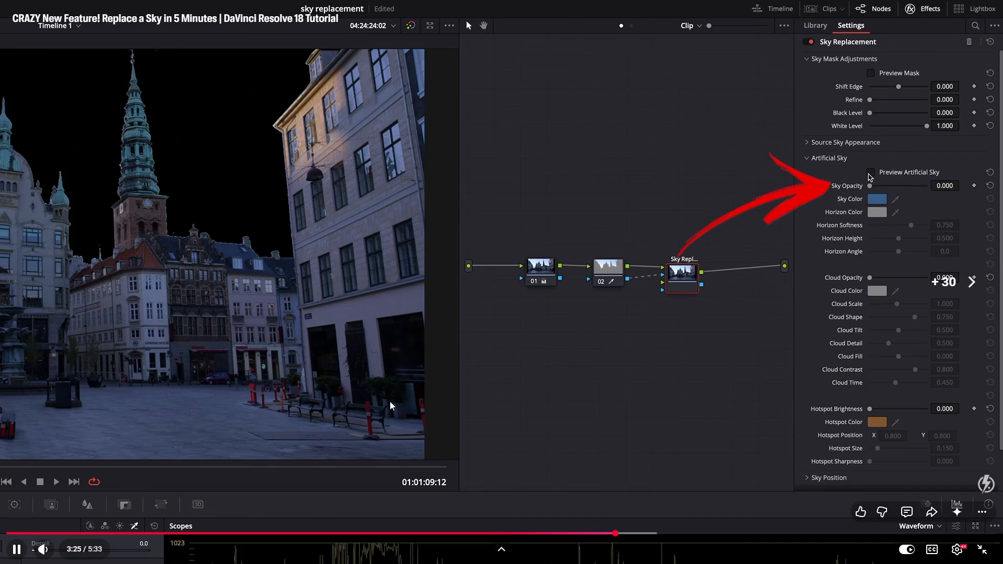
Skip forward through the tutorial to about 4:17 to examine the Artificial Sky and cloud settings, and close its tab.
{"action": "key", "text": "Right"}
{"action": "key", "text": "Right"}
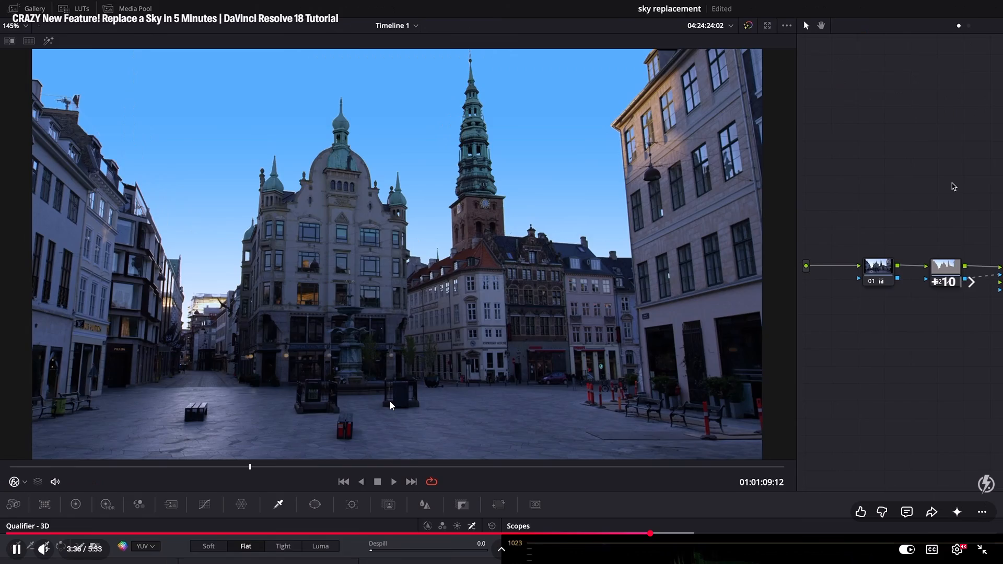
{"action": "key", "text": "Right"}
{"action": "key", "text": "Right"}
{"action": "key", "text": "Right"}
{"action": "key", "text": "Right"}
{"action": "key", "text": "Right"}
{"action": "key", "text": "Right"}
{"action": "key", "text": "Right"}
{"action": "key", "text": "Right"}
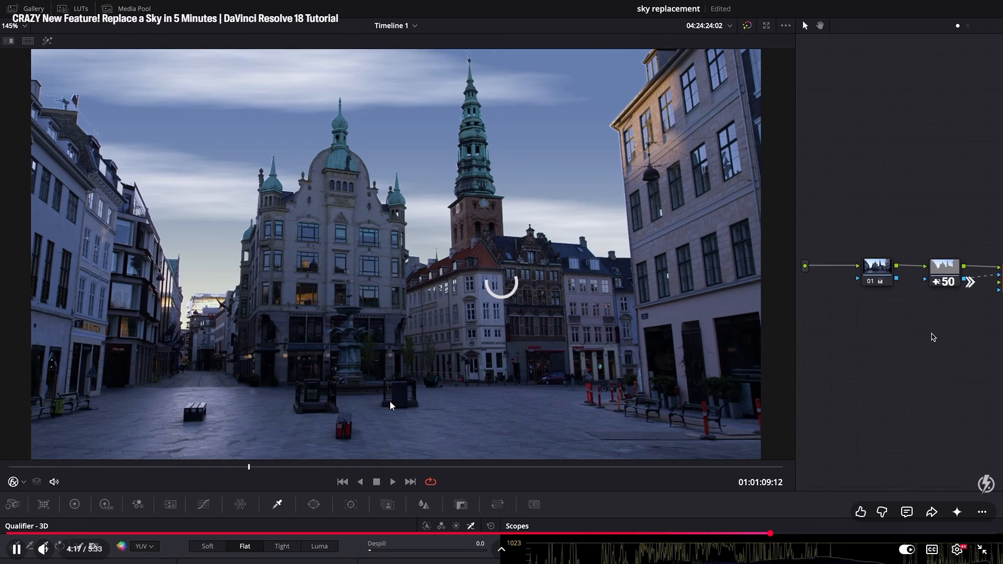
{"action": "key", "text": "Right"}
{"action": "key", "text": "Escape"}
{"action": "left_click", "coordinate": [256, 0]}
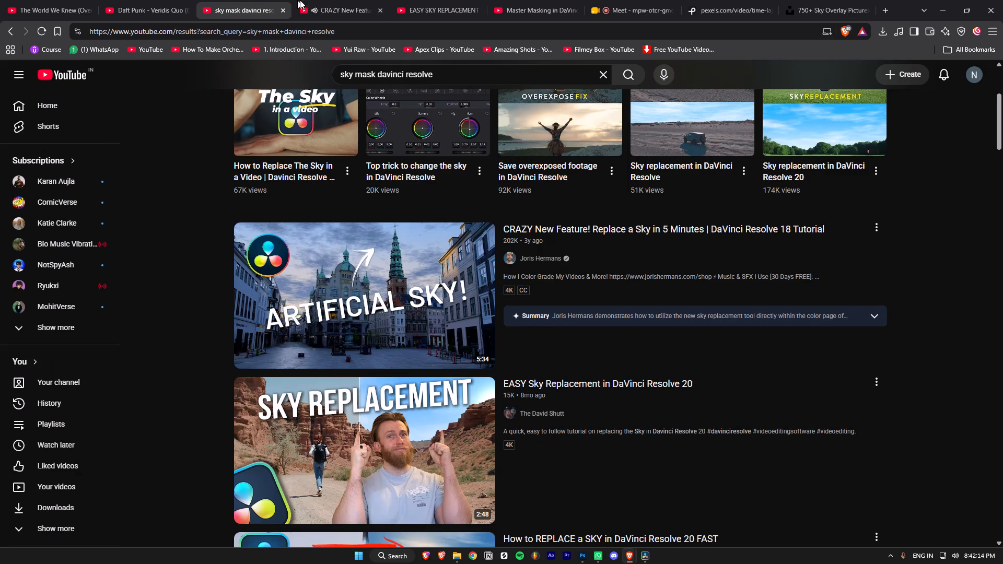
{"action": "middle_click", "coordinate": [356, 4]}
Browse the search results and open the video "How to SKY REPLACEMENT in Davinci Resolve Studio | Tutorial" in its own tab.
{"action": "scroll", "coordinate": [321, 236], "scroll_direction": "up", "scroll_amount": 1}
{"action": "scroll", "coordinate": [322, 244], "scroll_direction": "down", "scroll_amount": 4}
{"action": "scroll", "coordinate": [305, 291], "scroll_direction": "down", "scroll_amount": 4}
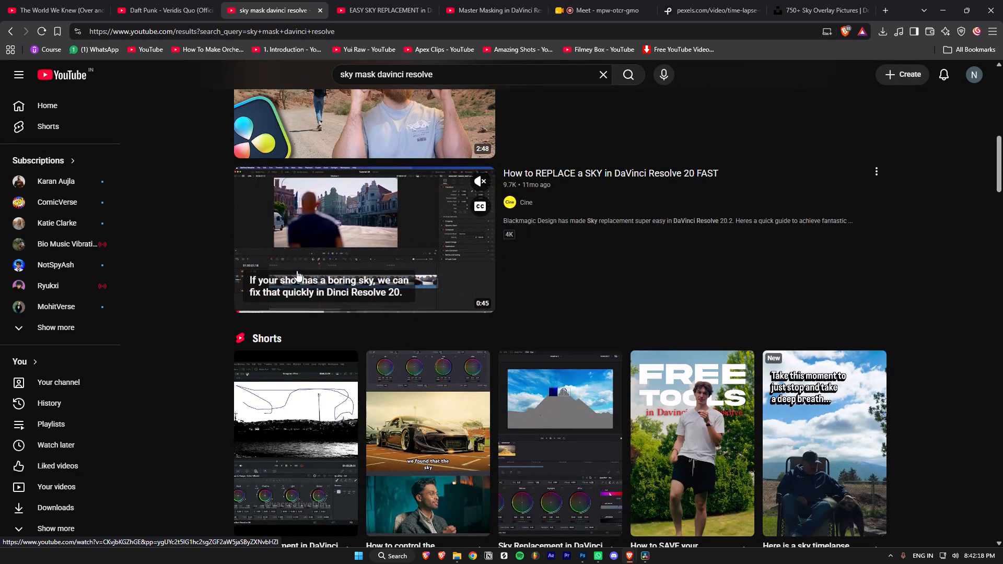
{"action": "scroll", "coordinate": [297, 271], "scroll_direction": "down", "scroll_amount": 11}
{"action": "scroll", "coordinate": [297, 271], "scroll_direction": "up", "scroll_amount": 1}
{"action": "scroll", "coordinate": [297, 271], "scroll_direction": "down", "scroll_amount": 2}
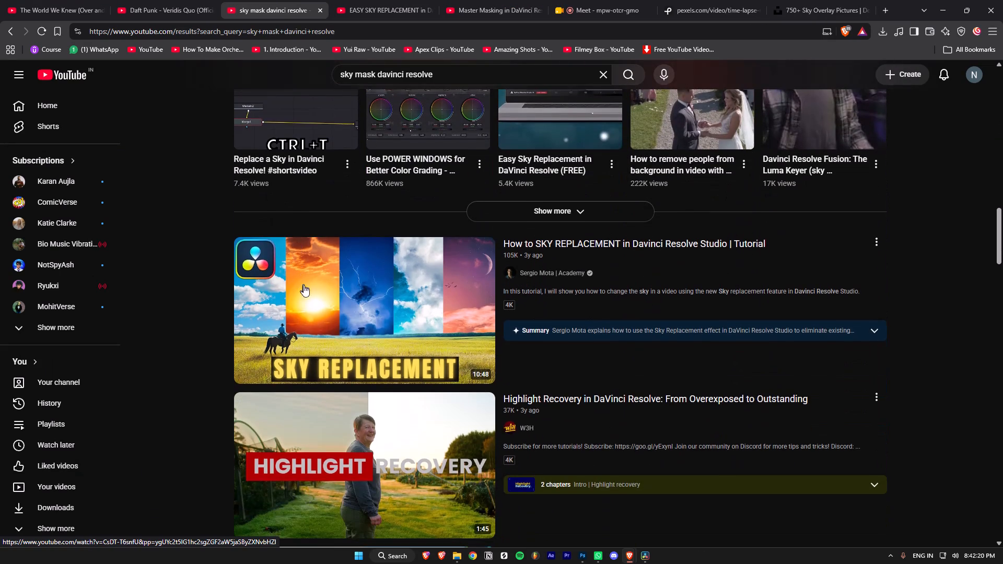
{"action": "middle_click", "coordinate": [316, 310]}
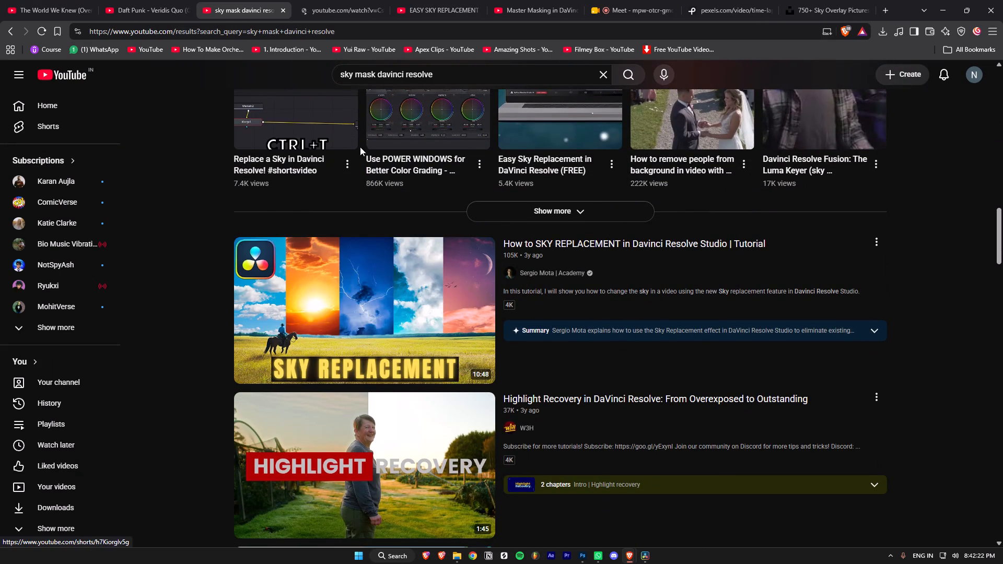
{"action": "left_click", "coordinate": [323, 0]}
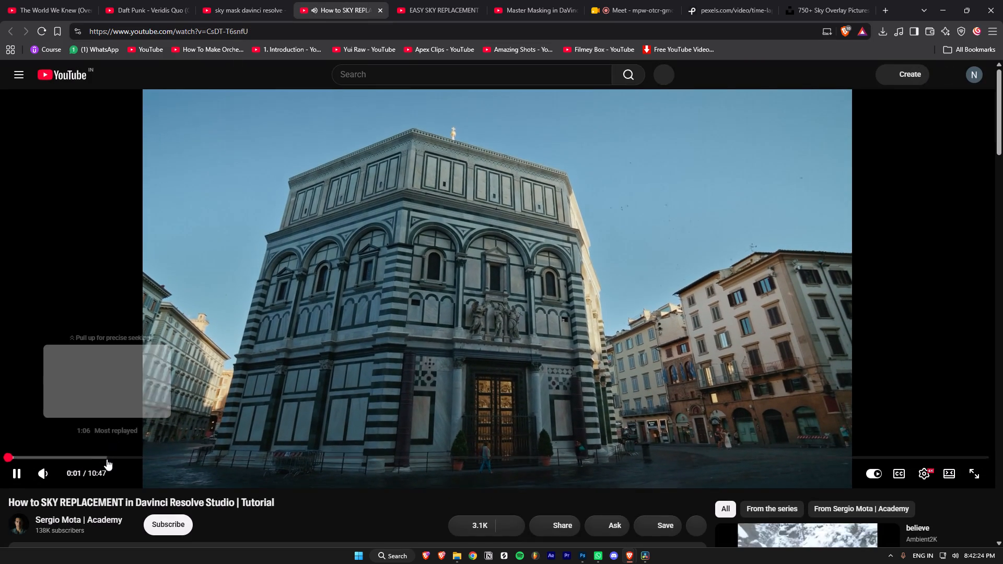
Jump through the new tutorial to about 5:39, and watch the part on adding an external sky clip at double speed.
{"action": "left_click", "coordinate": [107, 459]}
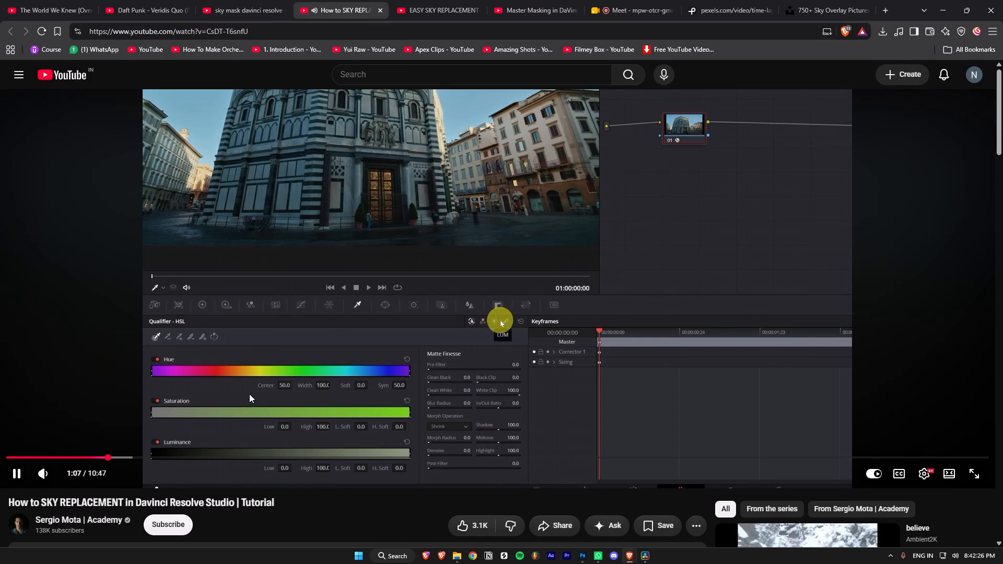
{"action": "scroll", "coordinate": [248, 389], "scroll_direction": "up", "scroll_amount": 1}
{"action": "left_click", "coordinate": [198, 454]}
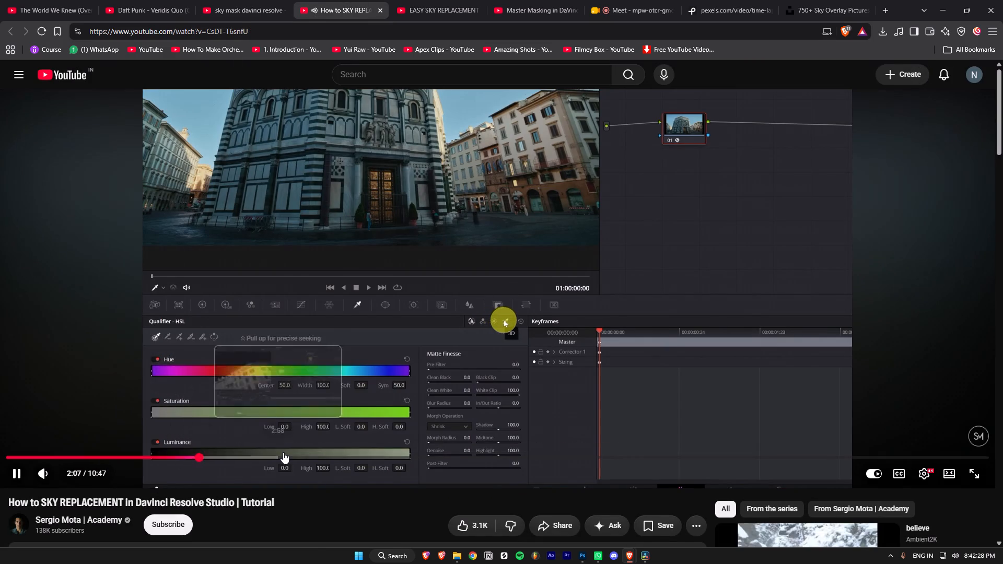
{"action": "left_click", "coordinate": [283, 452]}
{"action": "left_click", "coordinate": [359, 453]}
{"action": "scroll", "coordinate": [497, 403], "scroll_direction": "up", "scroll_amount": 3}
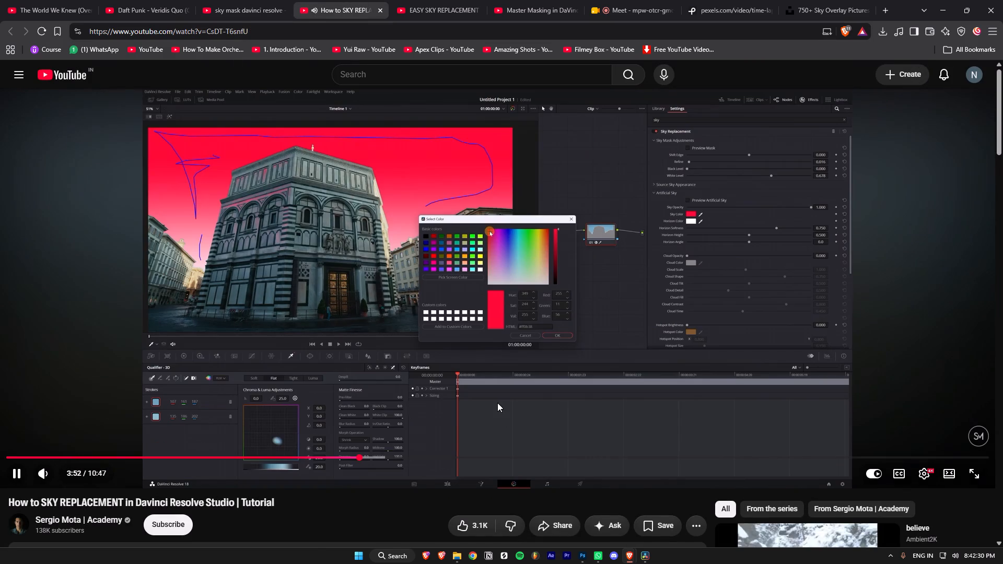
{"action": "left_click", "coordinate": [521, 453]}
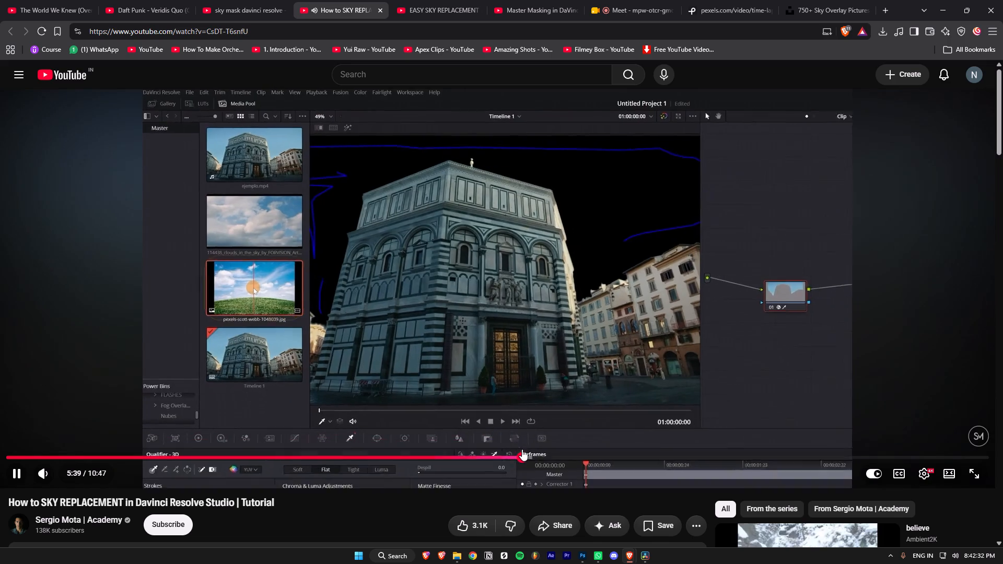
{"action": "left_click", "coordinate": [600, 388]}
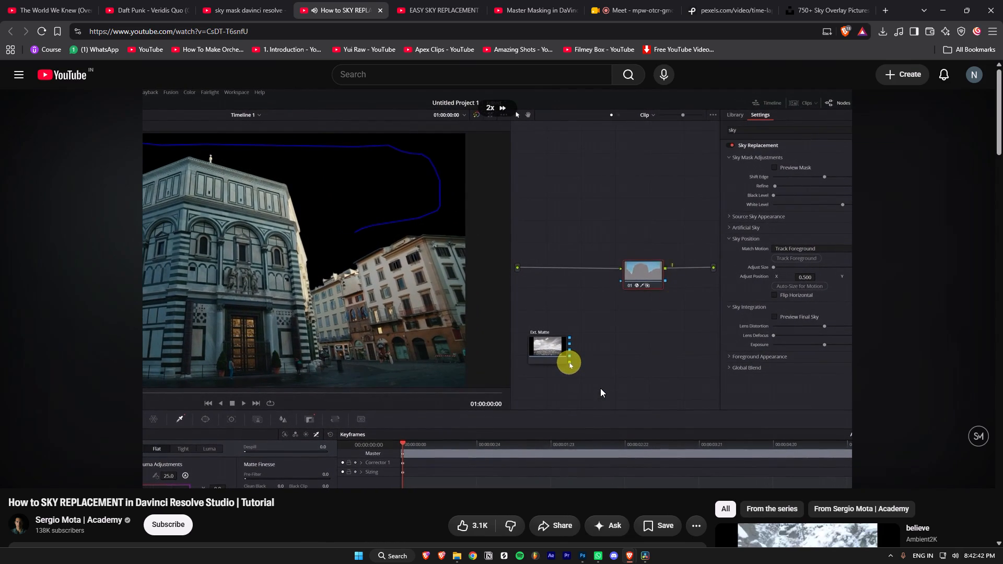
Skip forward past about 6:49 to examine how the external matte connects to the Sky Replacement node.
{"action": "key", "text": "Right"}
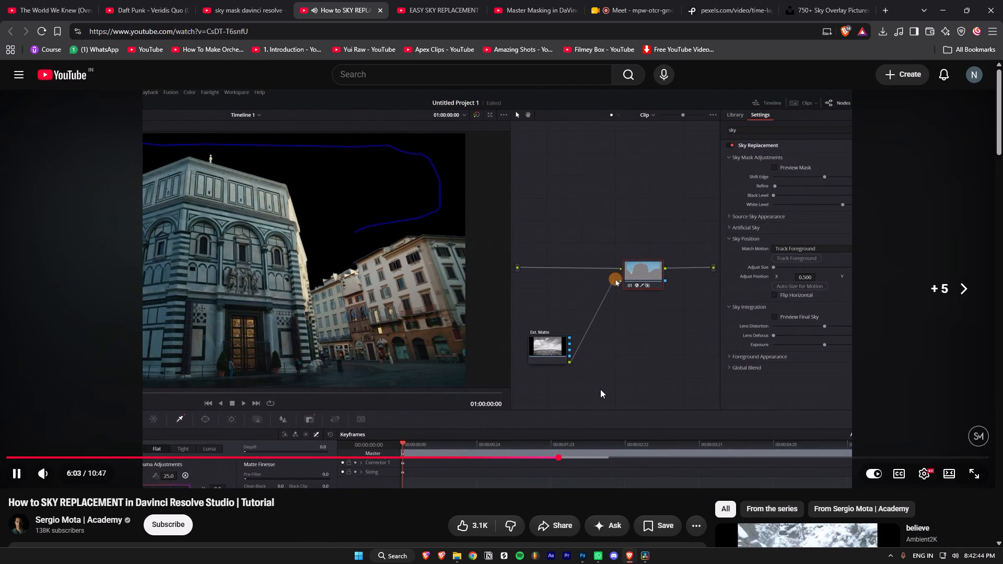
{"action": "key", "text": "Right"}
{"action": "key", "text": "Right"}
{"action": "key", "text": "Right"}
{"action": "key", "text": "Right"}
{"action": "key", "text": "Right"}
{"action": "key", "text": "Right"}
{"action": "key", "text": "Right"}
{"action": "key", "text": "Right"}
{"action": "key", "text": "Right"}
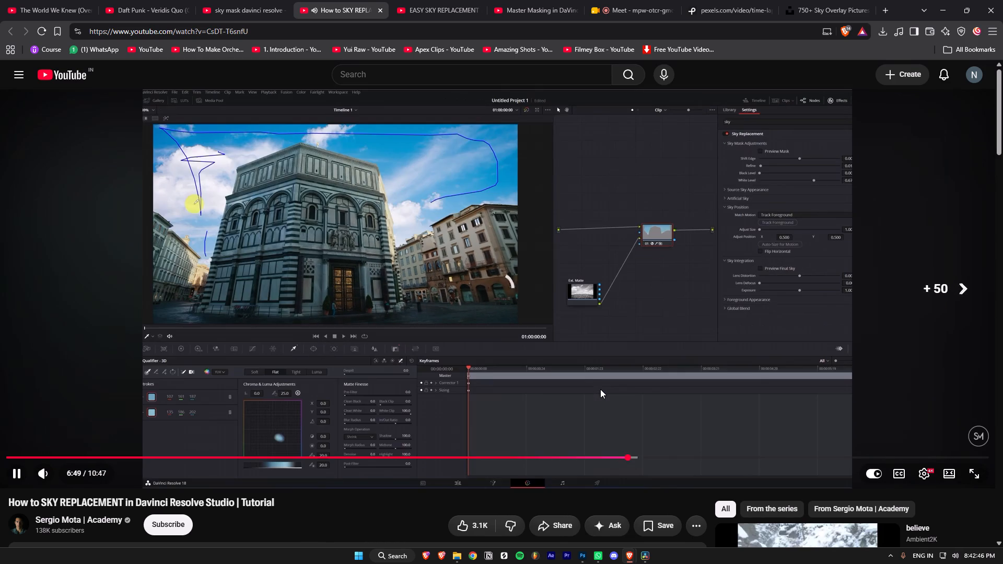
{"action": "key", "text": "Right"}
{"action": "key", "text": "Right"}
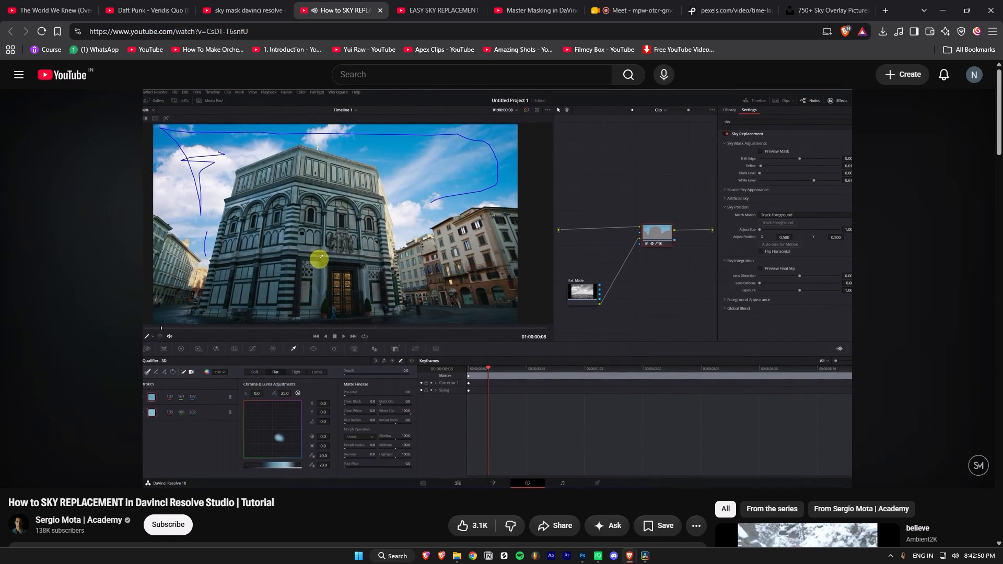
Move back and forth through the tutorial between about 7:28 and 8:07 to examine the Sky Position Match Motion tracking.
{"action": "key", "text": "Right"}
{"action": "key", "text": "Right"}
{"action": "key", "text": "Right"}
{"action": "key", "text": "Right"}
{"action": "key", "text": "Right"}
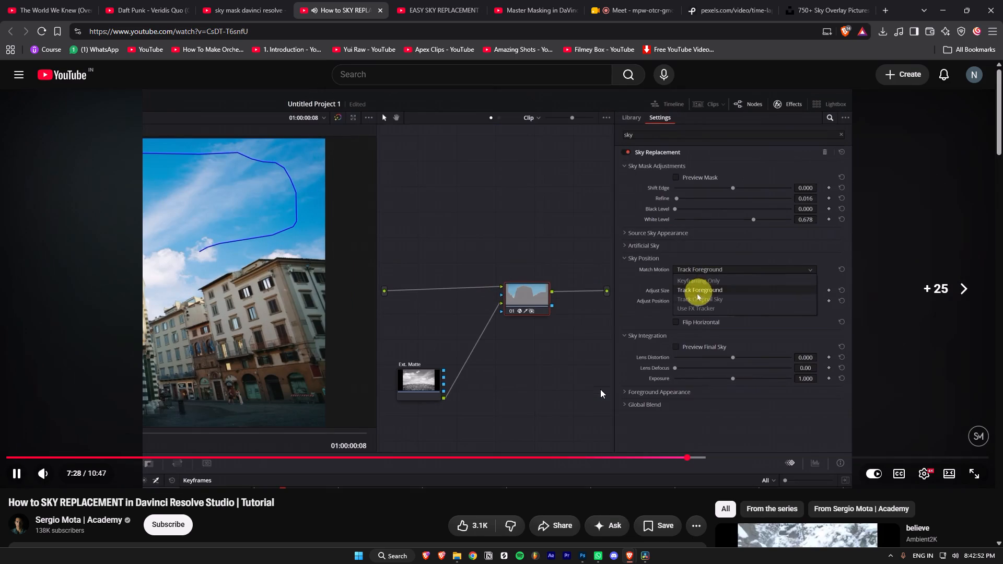
{"action": "key", "text": "Right"}
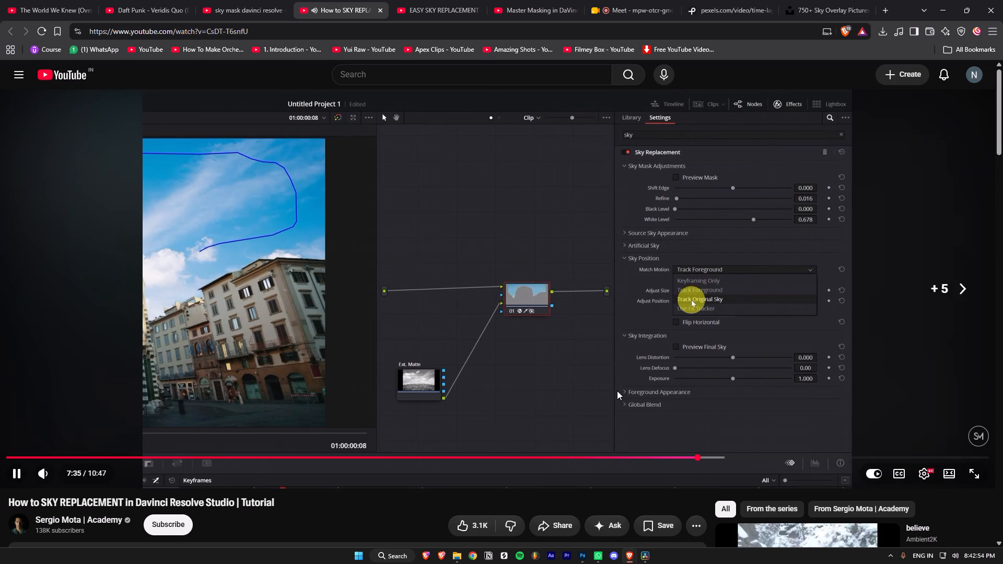
{"action": "key", "text": "Right"}
{"action": "key", "text": "Right"}
{"action": "key", "text": "Right"}
{"action": "key", "text": "Right"}
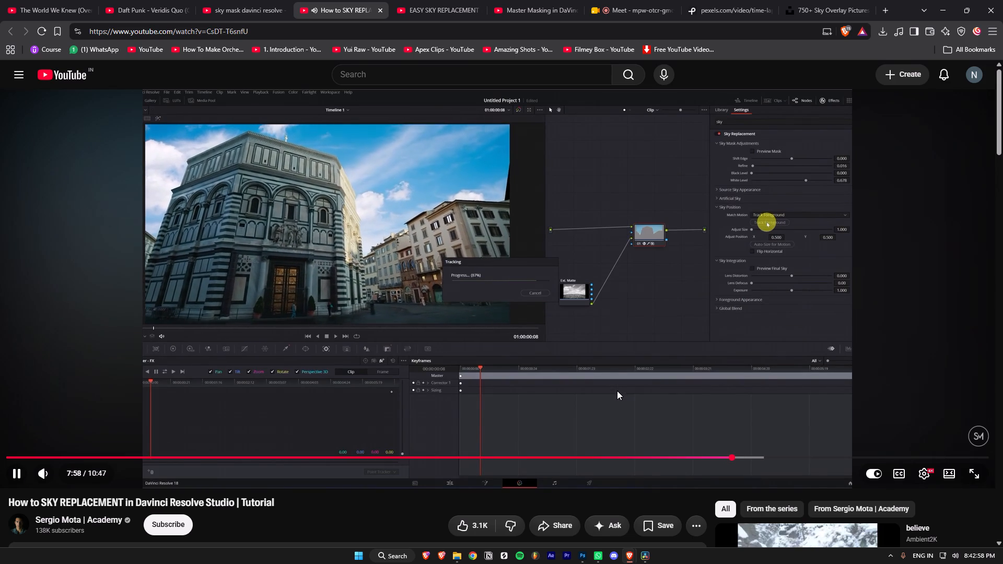
{"action": "key", "text": "Left"}
{"action": "key", "text": "Left"}
{"action": "key", "text": "Left"}
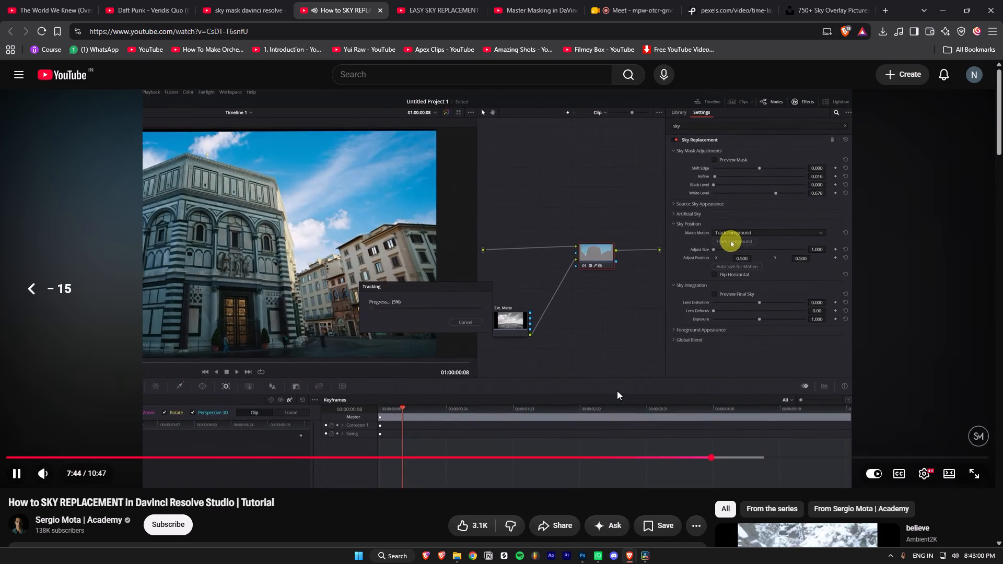
{"action": "key", "text": "Right"}
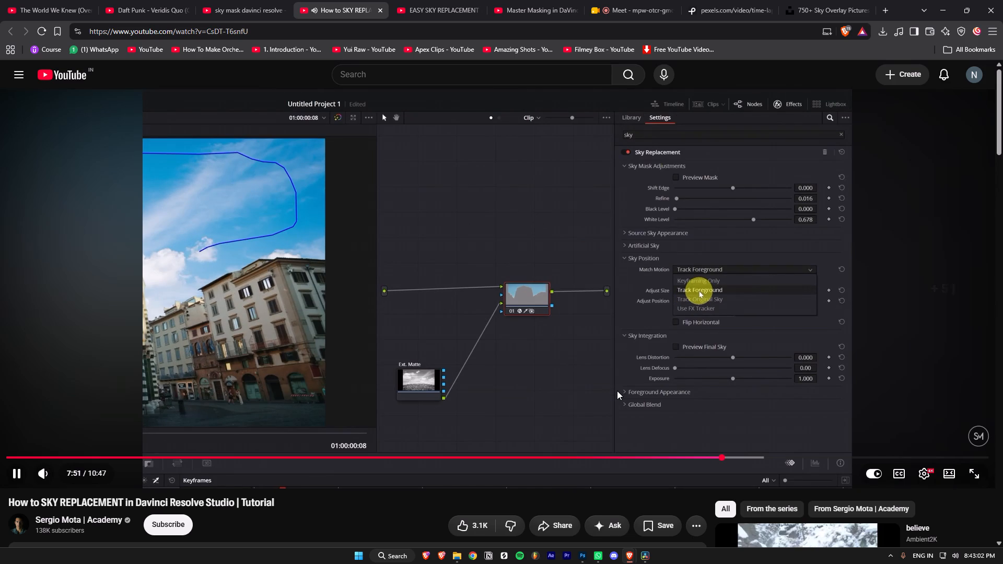
{"action": "key", "text": "Right"}
{"action": "key", "text": "Right"}
{"action": "key", "text": "Right"}
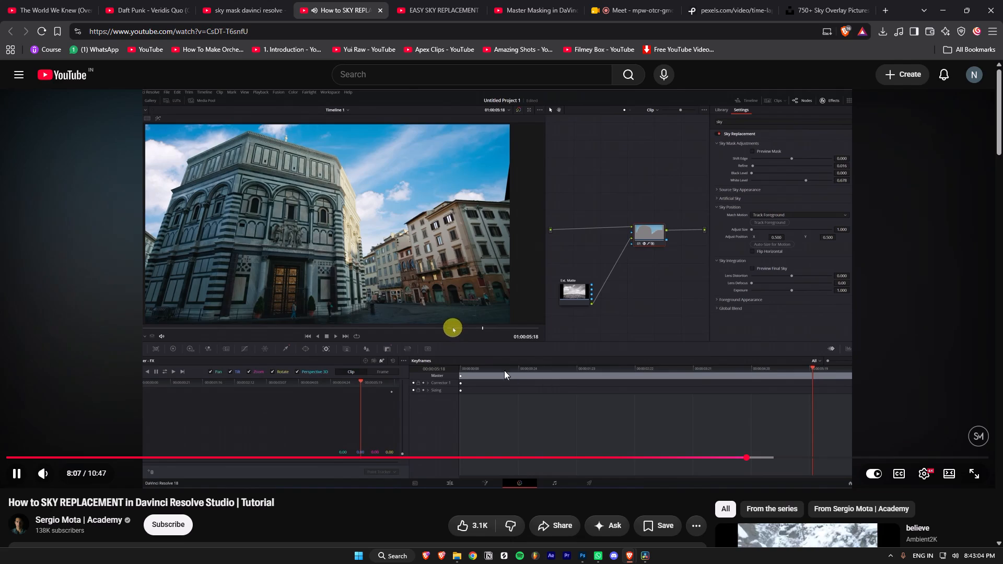
Watch the Track Original Sky part at double speed, and pause at about 8:48 on the sky size and position adjustments.
{"action": "left_click", "coordinate": [534, 330]}
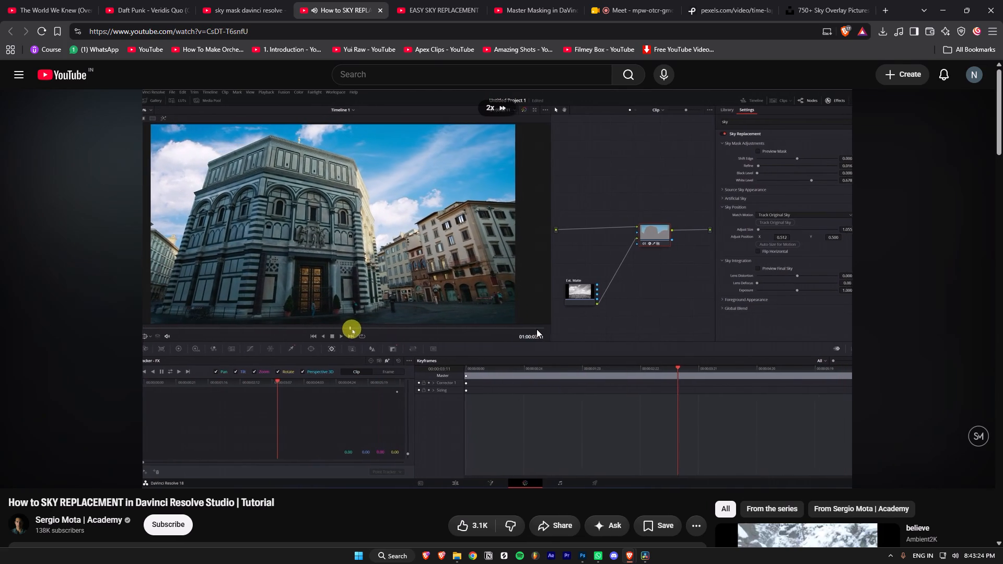
{"action": "key", "text": "Right"}
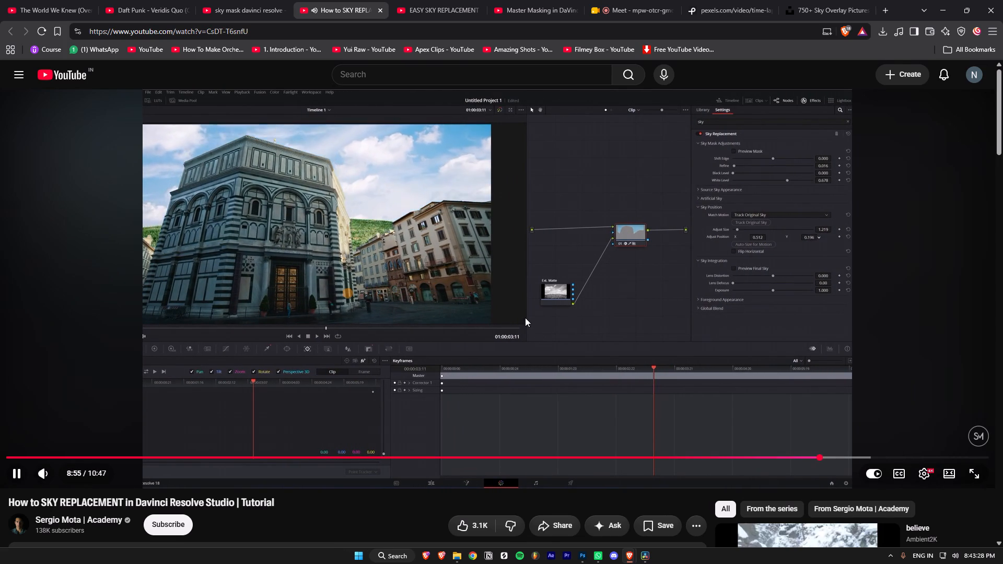
{"action": "key", "text": "Left"}
{"action": "key", "text": "Left"}
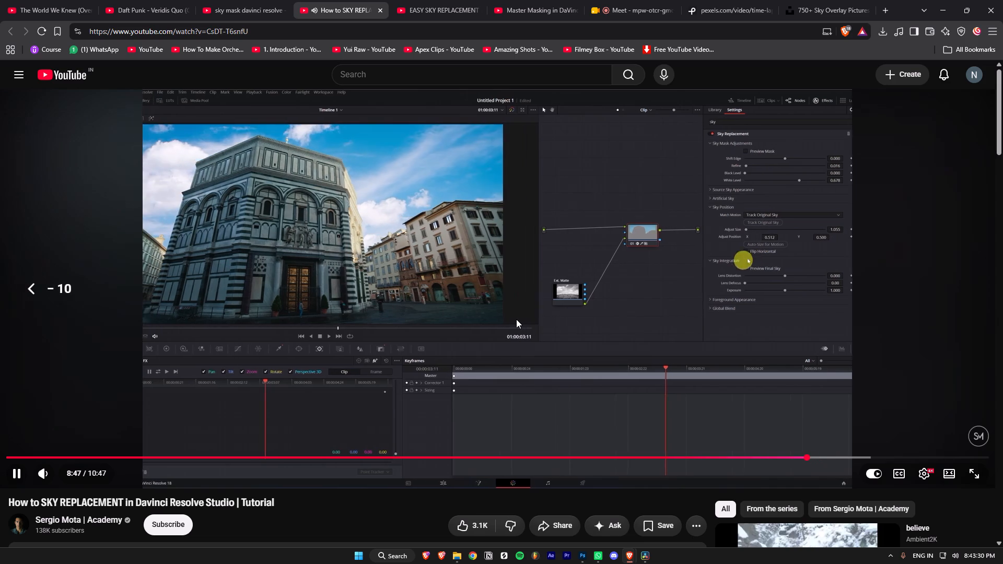
{"action": "key", "text": "space"}
{"action": "key", "text": "space"}
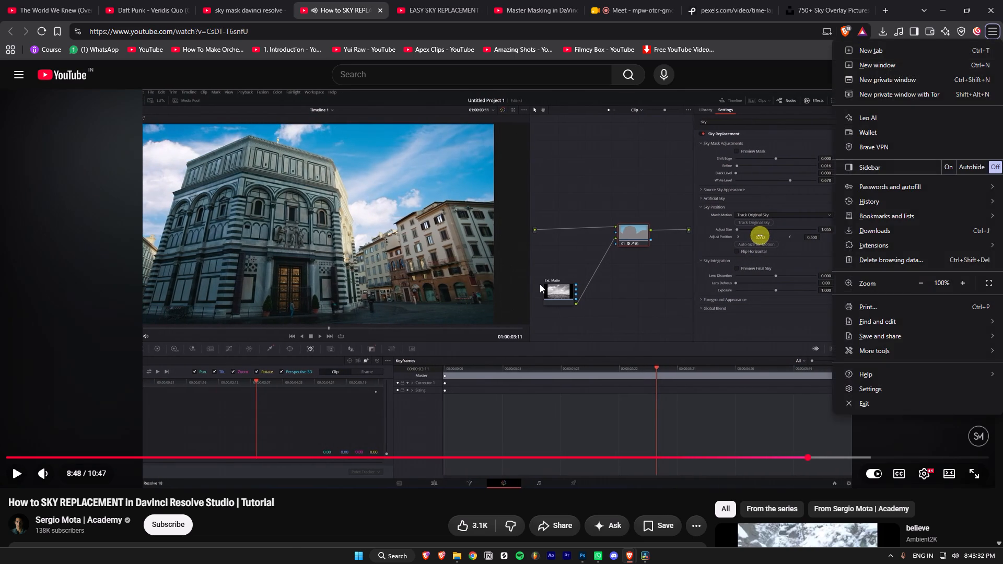
Switch to DaVinci Resolve and examine node 02's Match Move settings, including Display Options, against the tutorial's Sky Replacement settings.
{"action": "key", "text": "alt+Tab"}
{"action": "left_click", "coordinate": [845, 40]}
{"action": "left_click", "coordinate": [829, 40]}
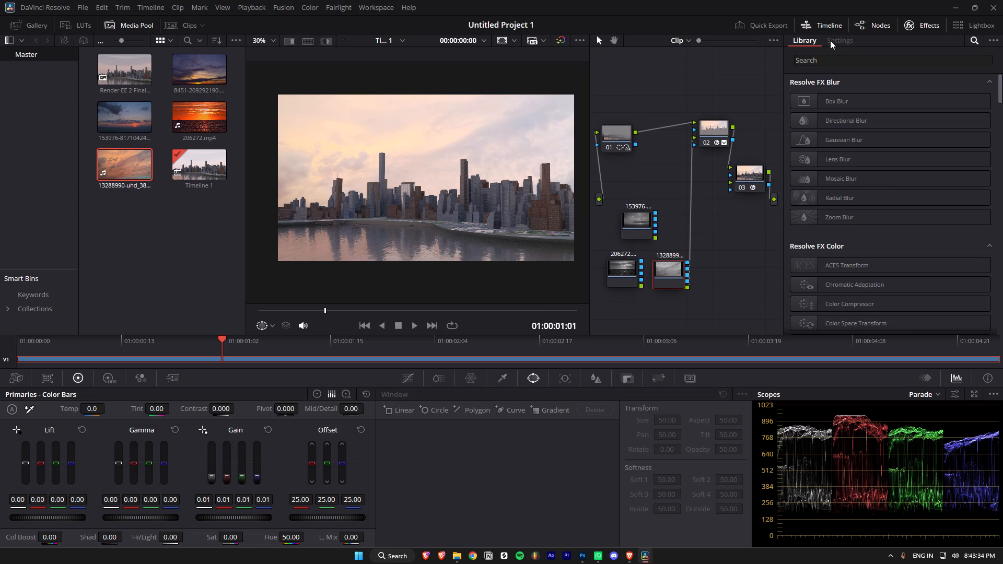
{"action": "left_click", "coordinate": [713, 136]}
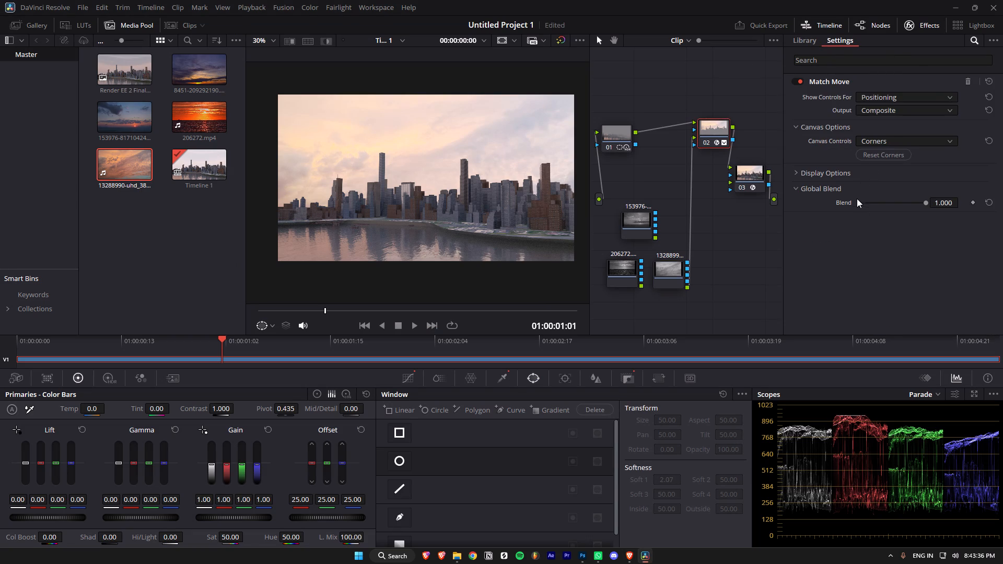
{"action": "left_click", "coordinate": [795, 175]}
{"action": "double_click", "coordinate": [794, 127]}
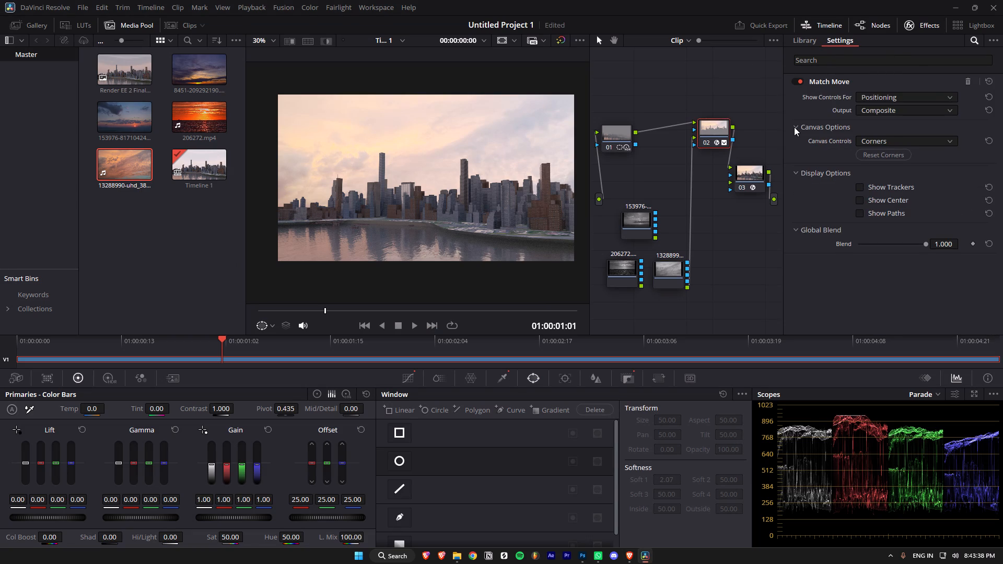
{"action": "key", "text": "alt+Tab"}
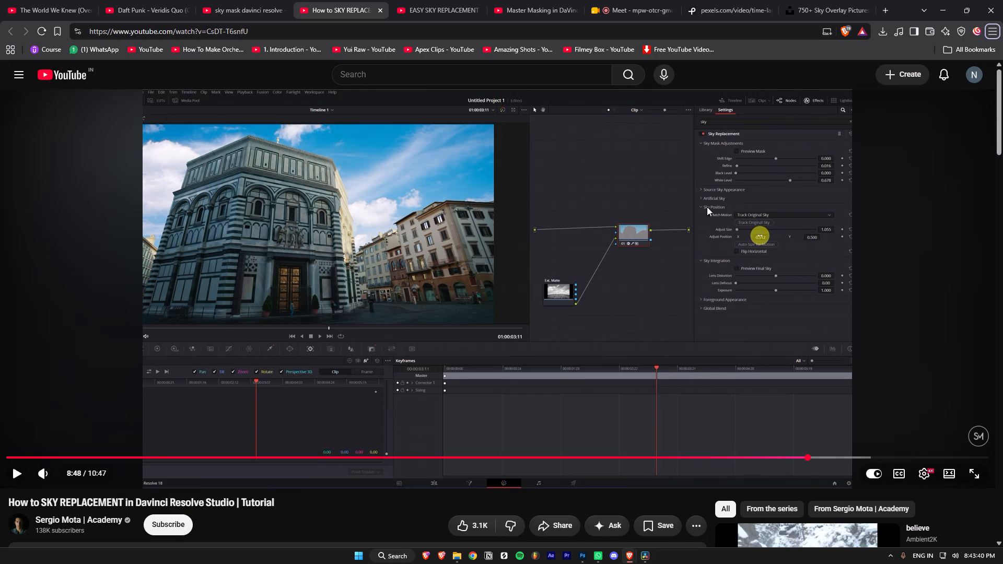
{"action": "key", "text": "alt+Tab"}
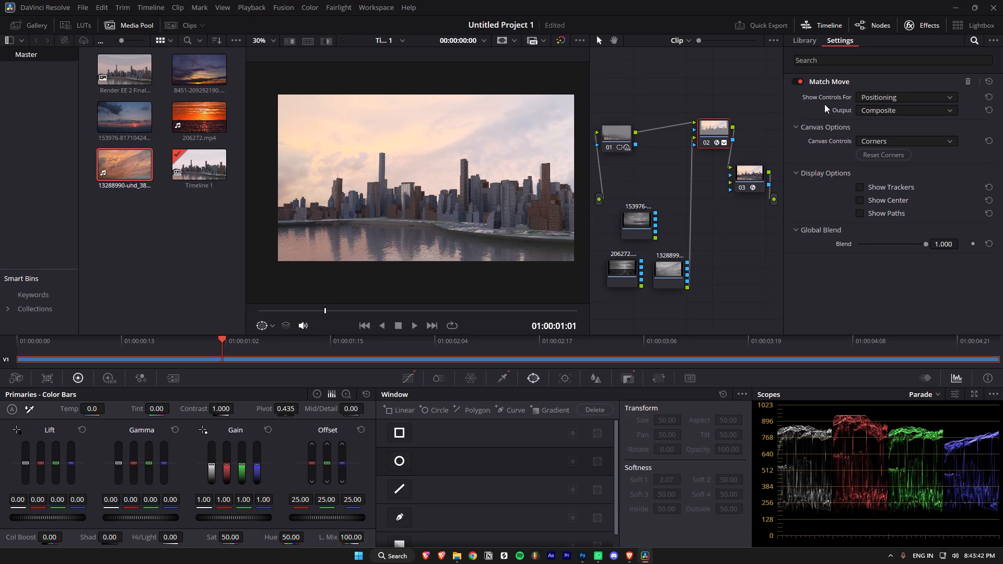
{"action": "left_click", "coordinate": [712, 126]}
{"action": "left_click", "coordinate": [674, 267]}
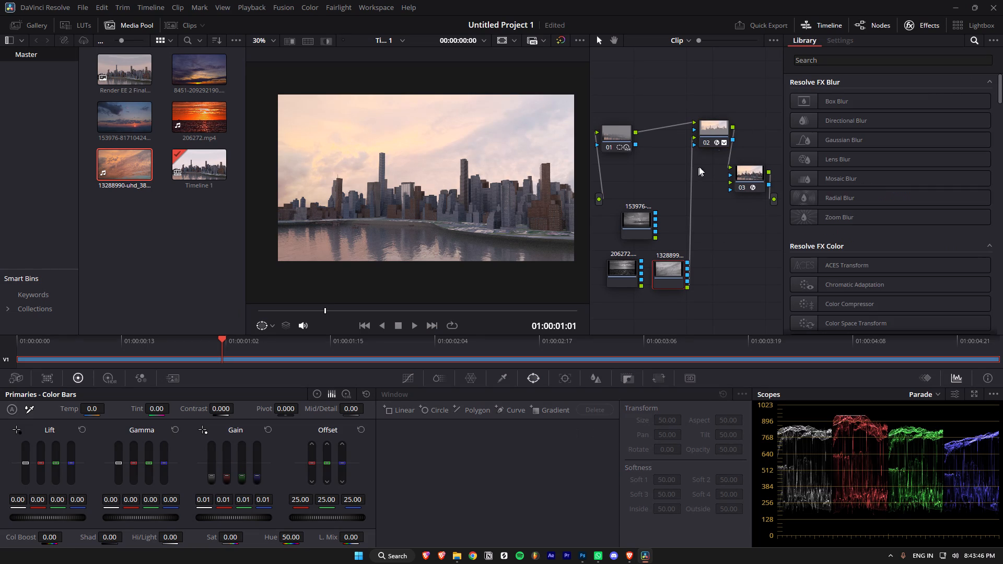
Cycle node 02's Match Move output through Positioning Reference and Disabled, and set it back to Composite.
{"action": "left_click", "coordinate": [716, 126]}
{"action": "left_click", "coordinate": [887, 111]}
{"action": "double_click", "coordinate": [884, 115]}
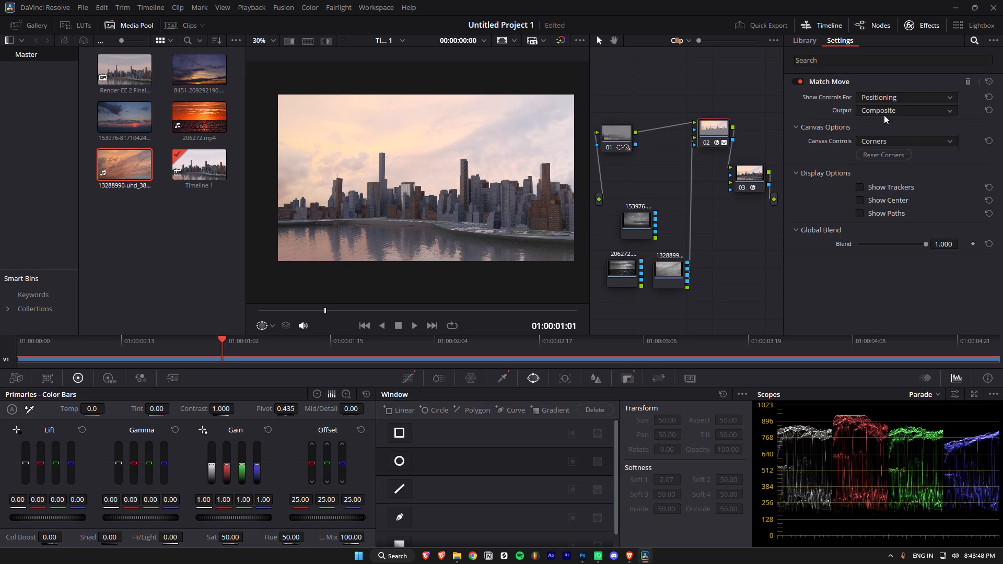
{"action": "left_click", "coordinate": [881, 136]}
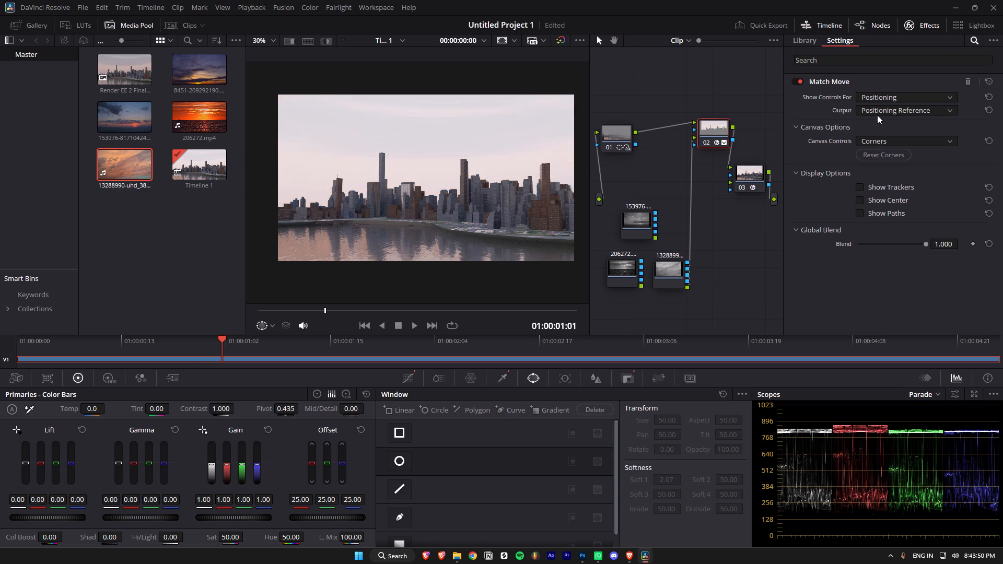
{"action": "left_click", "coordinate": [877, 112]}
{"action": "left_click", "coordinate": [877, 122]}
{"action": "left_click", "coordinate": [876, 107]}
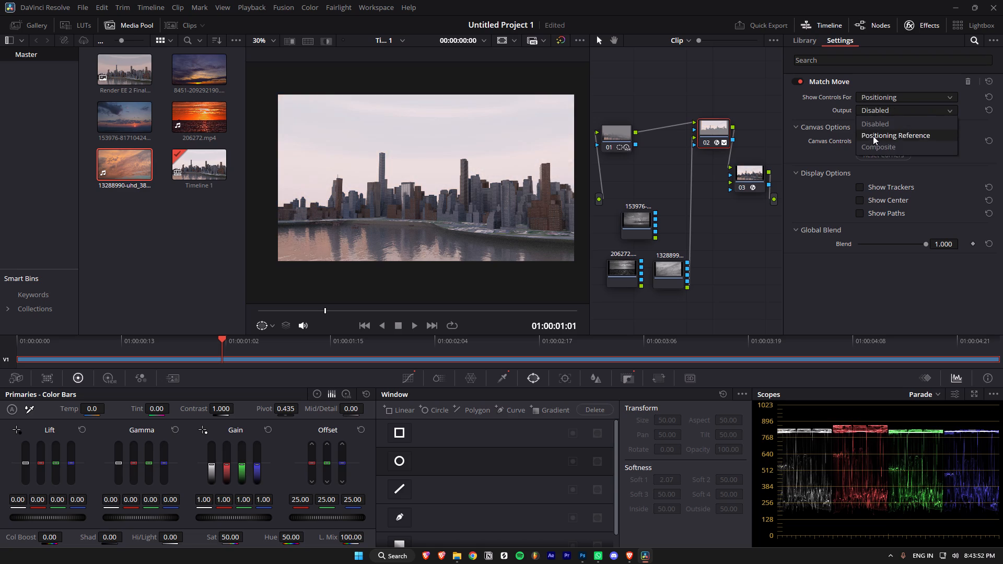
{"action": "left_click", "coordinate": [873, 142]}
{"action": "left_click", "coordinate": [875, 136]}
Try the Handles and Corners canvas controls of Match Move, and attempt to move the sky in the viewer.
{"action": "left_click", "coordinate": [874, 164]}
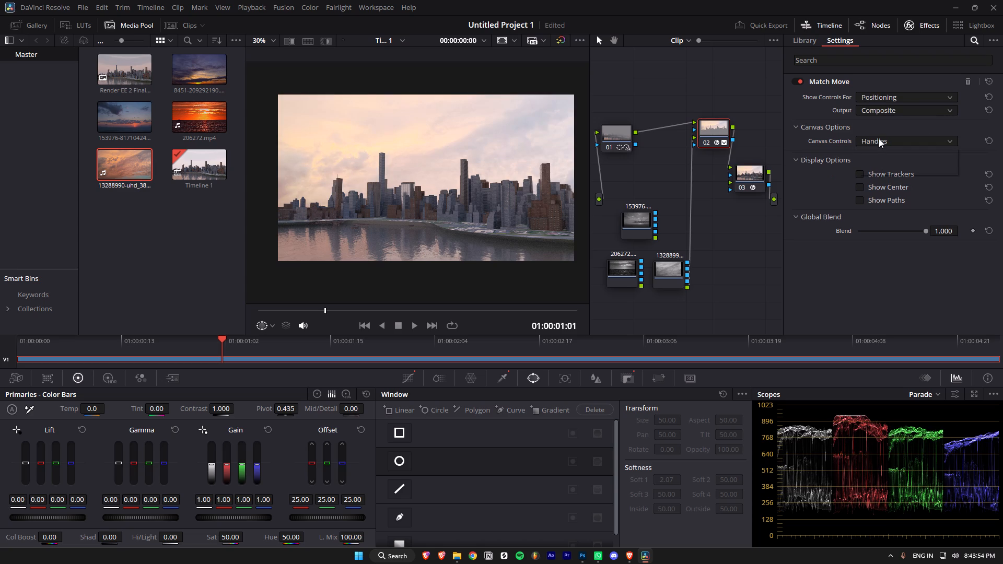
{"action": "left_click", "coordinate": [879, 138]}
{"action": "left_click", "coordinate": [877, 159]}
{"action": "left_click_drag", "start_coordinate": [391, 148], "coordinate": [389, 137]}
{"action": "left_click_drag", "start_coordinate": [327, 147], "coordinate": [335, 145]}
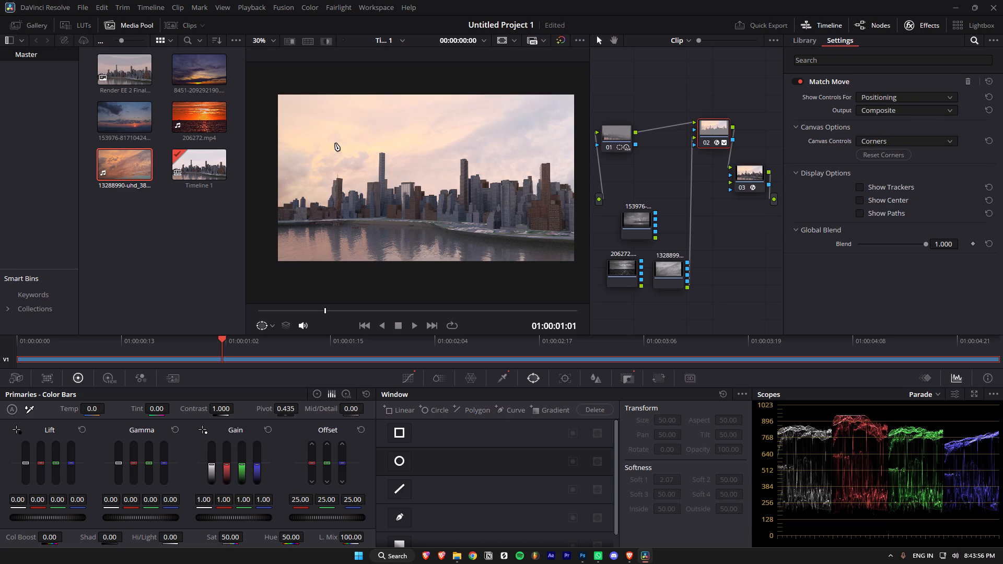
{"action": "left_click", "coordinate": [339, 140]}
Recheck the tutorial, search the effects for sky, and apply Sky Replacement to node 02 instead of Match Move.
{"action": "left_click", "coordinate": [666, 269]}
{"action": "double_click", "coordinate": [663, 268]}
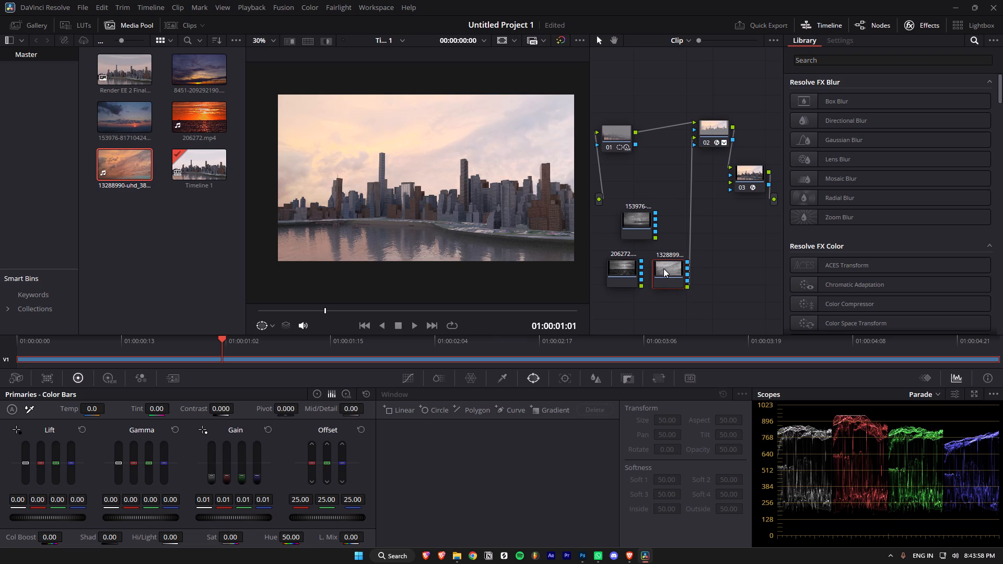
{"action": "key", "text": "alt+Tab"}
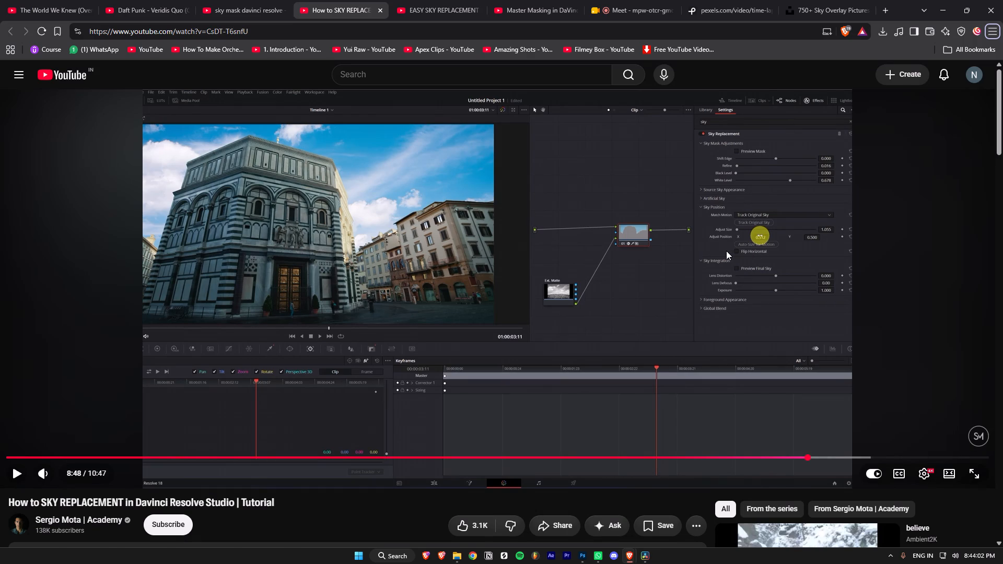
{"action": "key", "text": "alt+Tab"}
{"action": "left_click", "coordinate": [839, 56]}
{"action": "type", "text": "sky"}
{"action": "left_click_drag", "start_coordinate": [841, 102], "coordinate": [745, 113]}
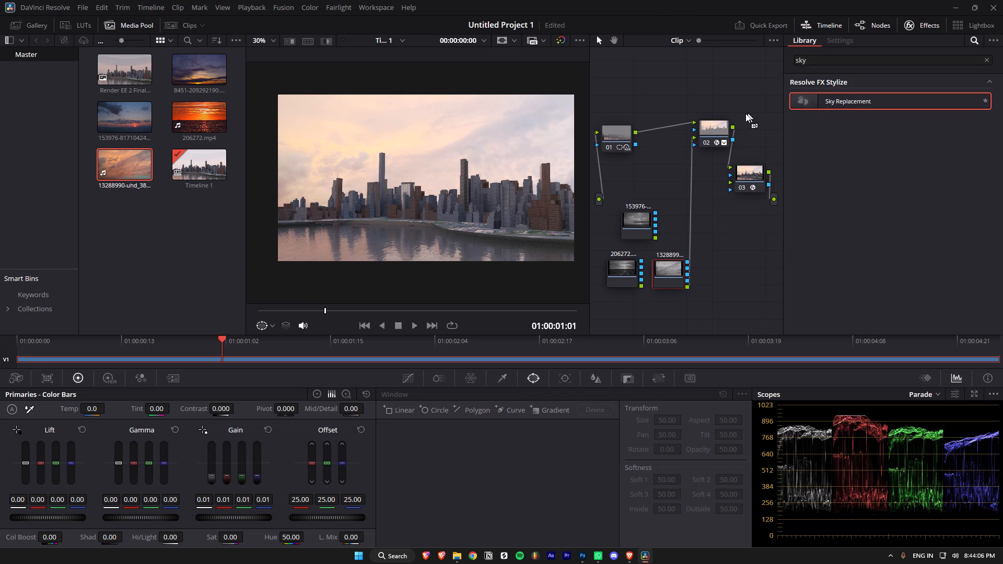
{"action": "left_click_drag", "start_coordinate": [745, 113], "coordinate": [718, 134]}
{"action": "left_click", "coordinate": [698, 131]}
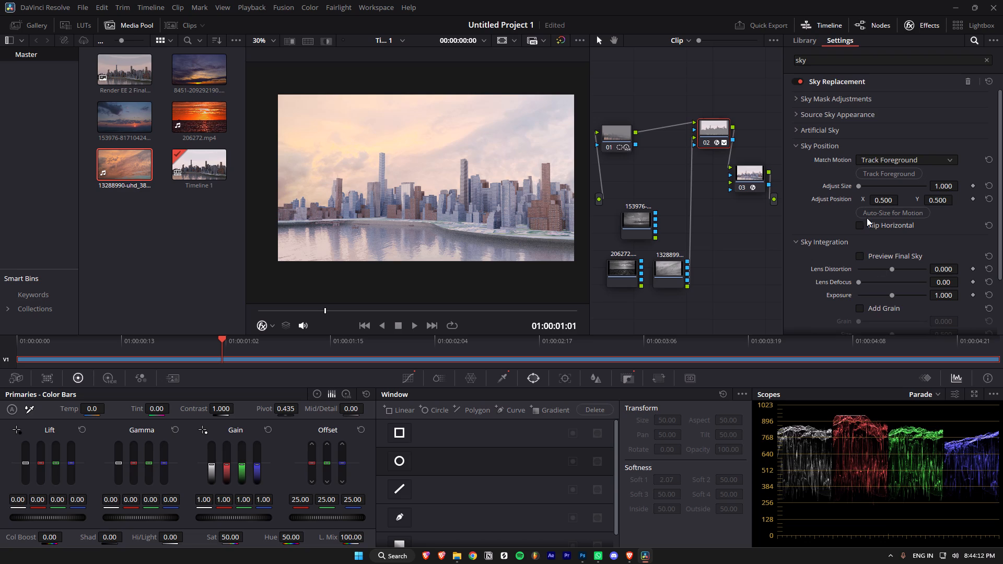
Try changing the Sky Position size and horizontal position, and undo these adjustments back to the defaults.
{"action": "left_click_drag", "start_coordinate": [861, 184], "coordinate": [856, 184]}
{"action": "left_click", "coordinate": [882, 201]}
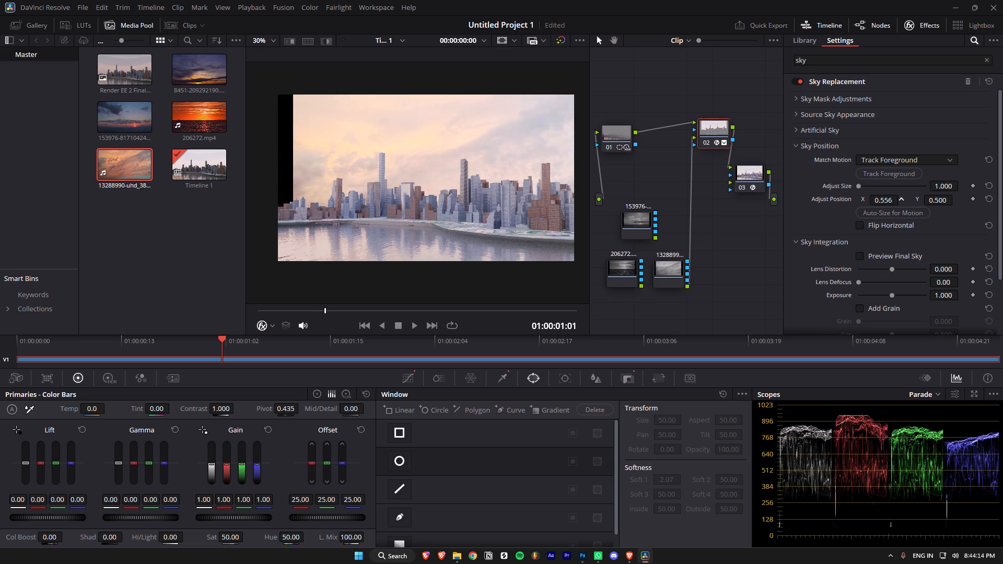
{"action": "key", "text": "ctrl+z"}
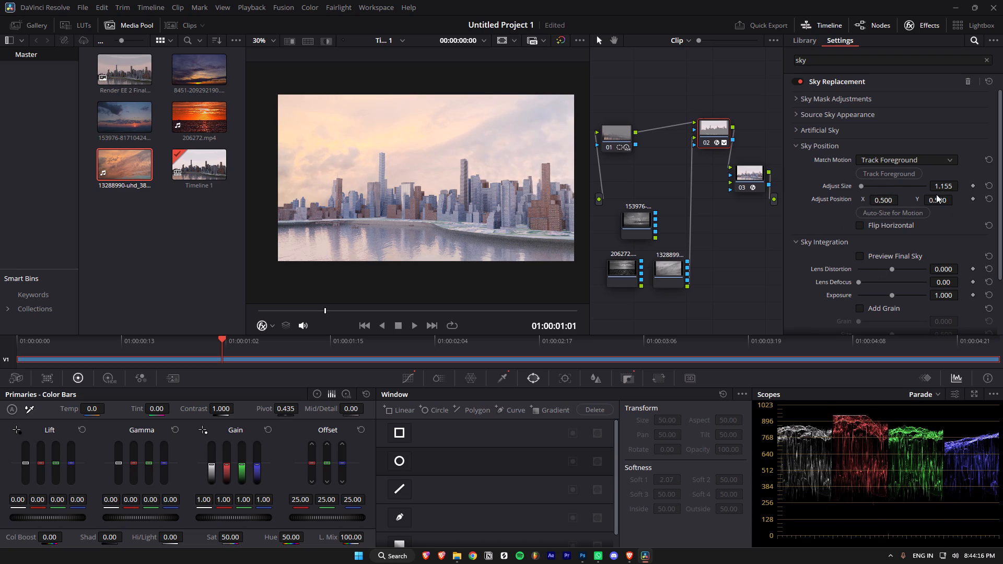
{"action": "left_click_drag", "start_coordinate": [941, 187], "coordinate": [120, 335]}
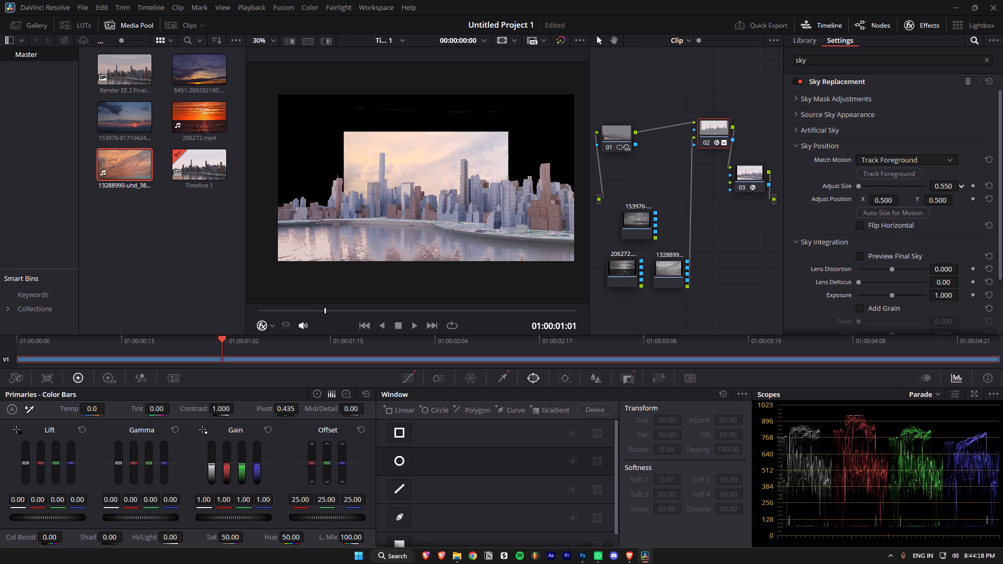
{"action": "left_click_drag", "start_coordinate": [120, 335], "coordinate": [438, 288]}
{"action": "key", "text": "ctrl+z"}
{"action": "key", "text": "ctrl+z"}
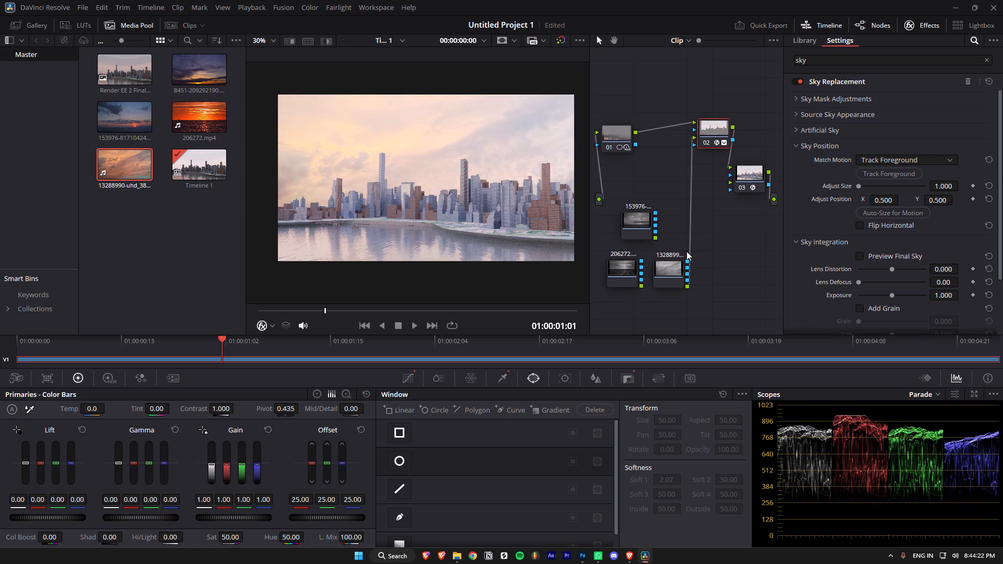
Compare the effect settings of nodes 02 and 03, testing the Sky Replacement enable switch with node 03 selected.
{"action": "left_click", "coordinate": [744, 168]}
{"action": "left_click", "coordinate": [709, 118]}
{"action": "left_click", "coordinate": [709, 127]}
{"action": "left_click", "coordinate": [807, 42]}
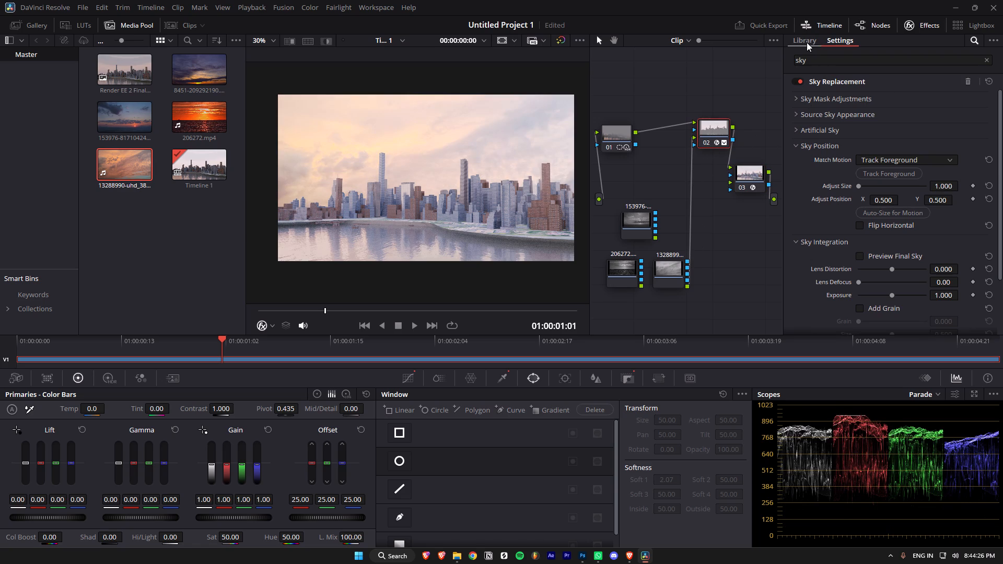
{"action": "left_click", "coordinate": [833, 40]}
{"action": "left_click", "coordinate": [755, 178]}
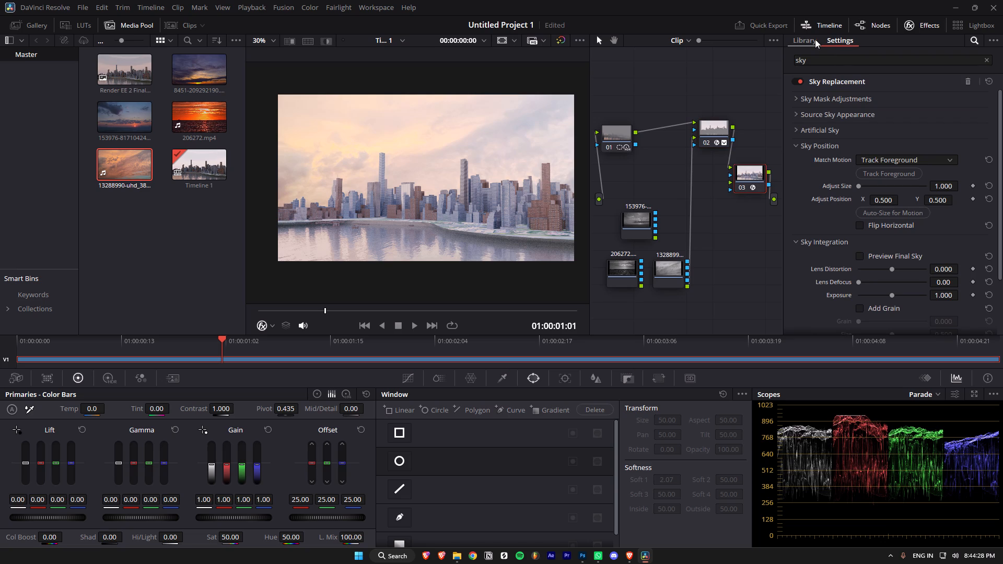
{"action": "left_click", "coordinate": [812, 40]}
{"action": "left_click", "coordinate": [839, 39]}
{"action": "left_click", "coordinate": [799, 83]}
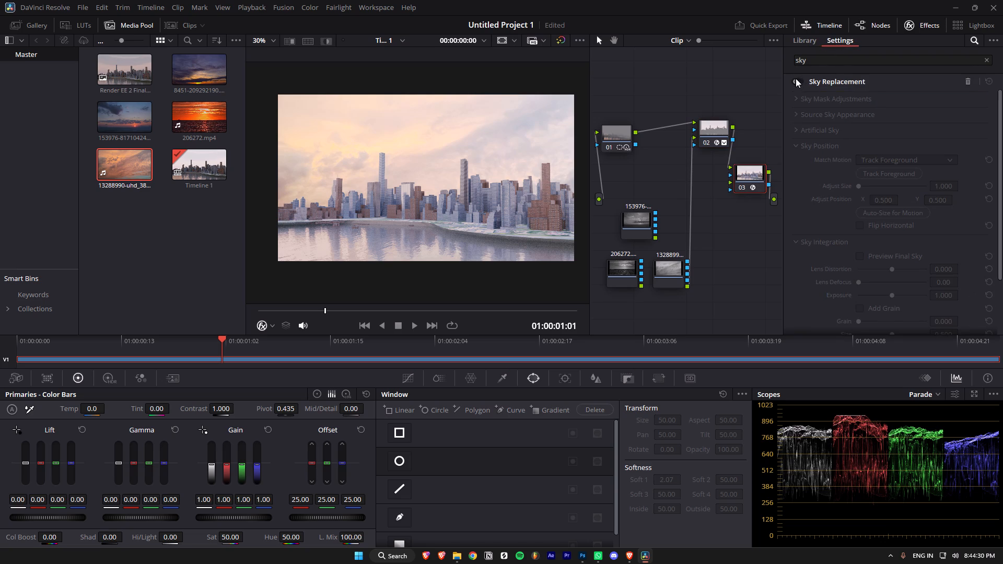
{"action": "left_click", "coordinate": [800, 44]}
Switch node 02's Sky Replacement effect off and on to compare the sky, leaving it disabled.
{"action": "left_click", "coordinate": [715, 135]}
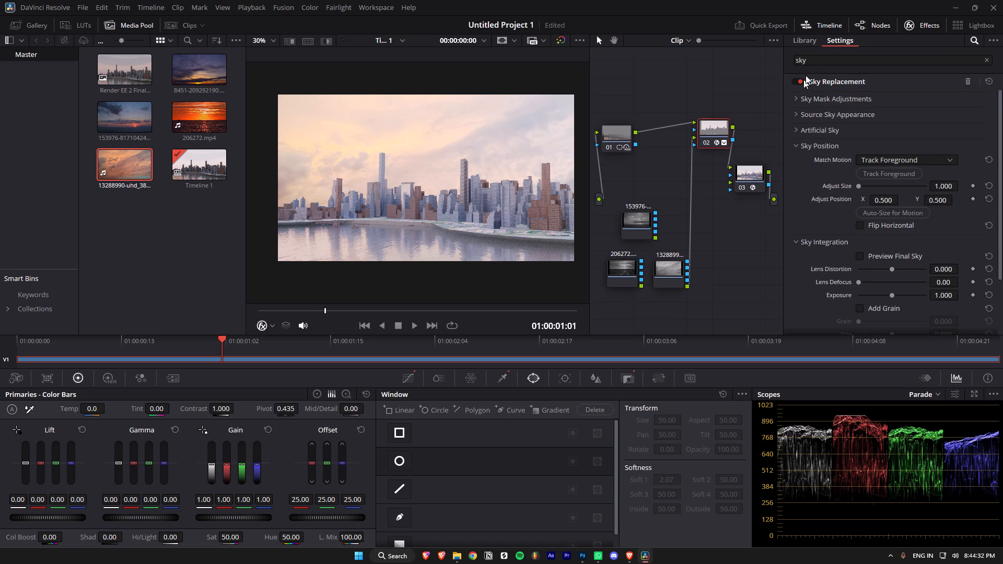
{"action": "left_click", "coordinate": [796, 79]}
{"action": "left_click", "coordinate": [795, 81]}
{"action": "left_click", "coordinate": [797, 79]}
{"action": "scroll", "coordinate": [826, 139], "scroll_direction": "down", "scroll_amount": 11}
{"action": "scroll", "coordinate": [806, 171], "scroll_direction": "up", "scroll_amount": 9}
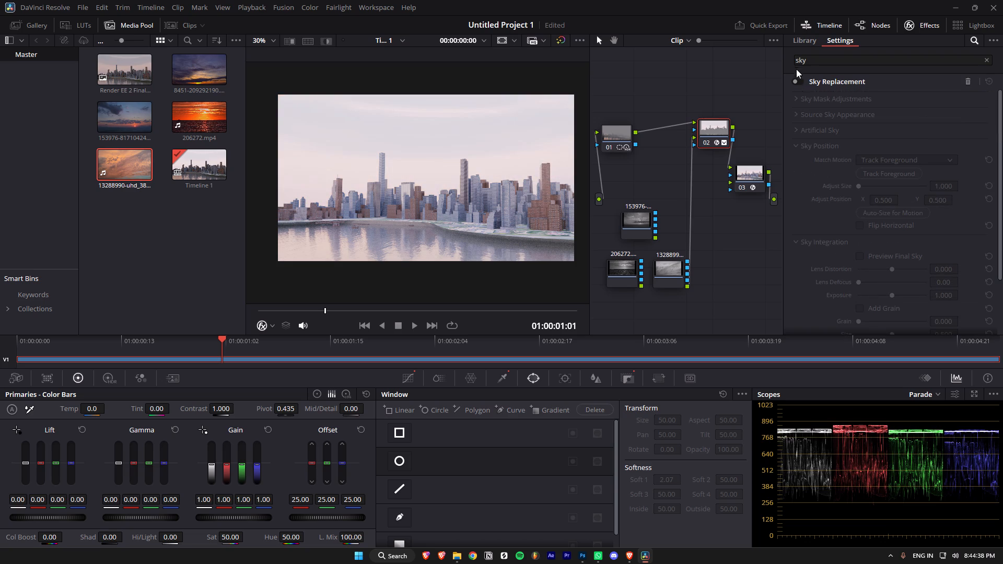
Clear the effects search and check which effects are on node 01, the 13288990 matte and node 02.
{"action": "left_click", "coordinate": [802, 40]}
{"action": "left_click", "coordinate": [835, 39]}
{"action": "left_click", "coordinate": [620, 134]}
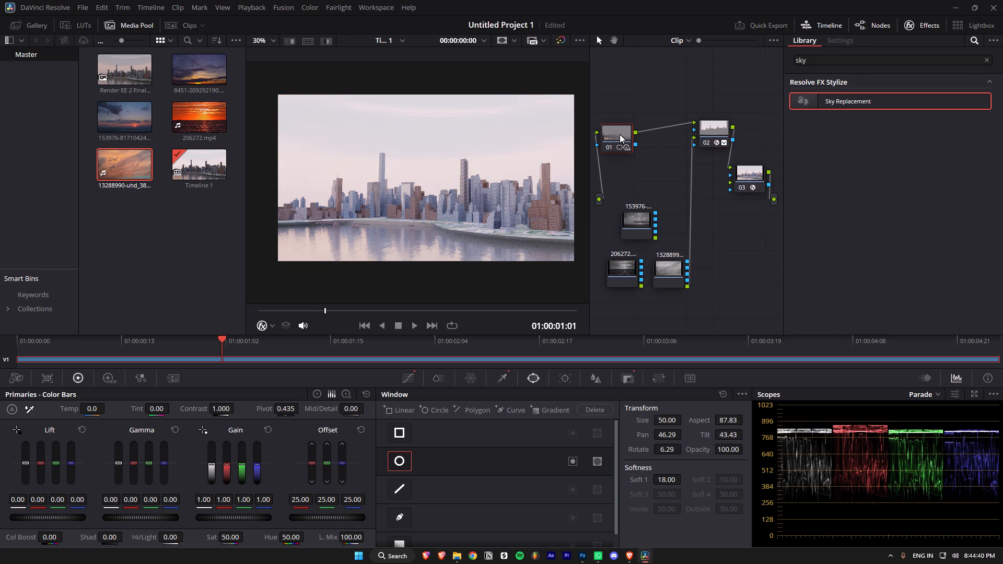
{"action": "left_click", "coordinate": [825, 60]}
{"action": "key", "text": "BackSpace"}
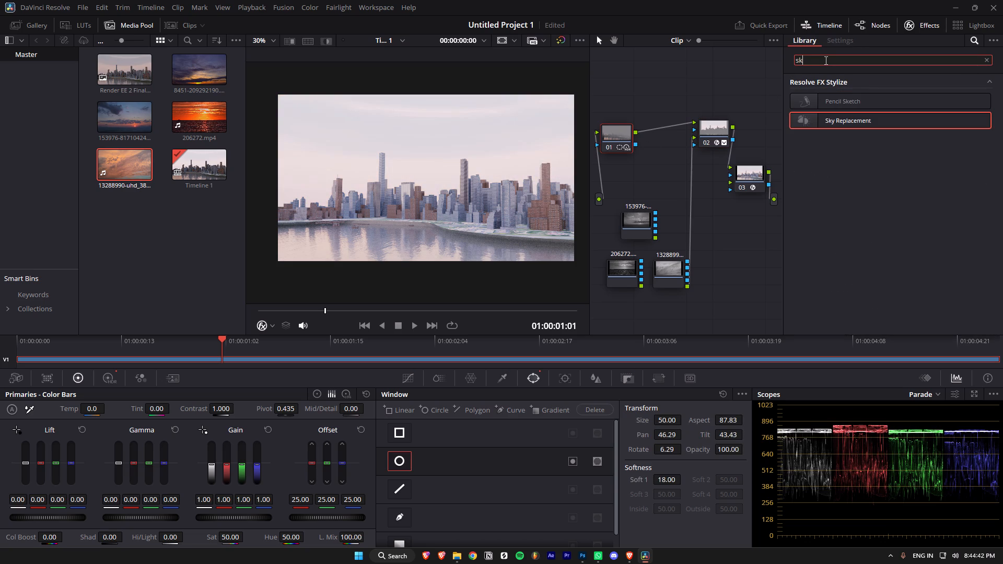
{"action": "key", "text": "BackSpace"}
{"action": "key", "text": "BackSpace"}
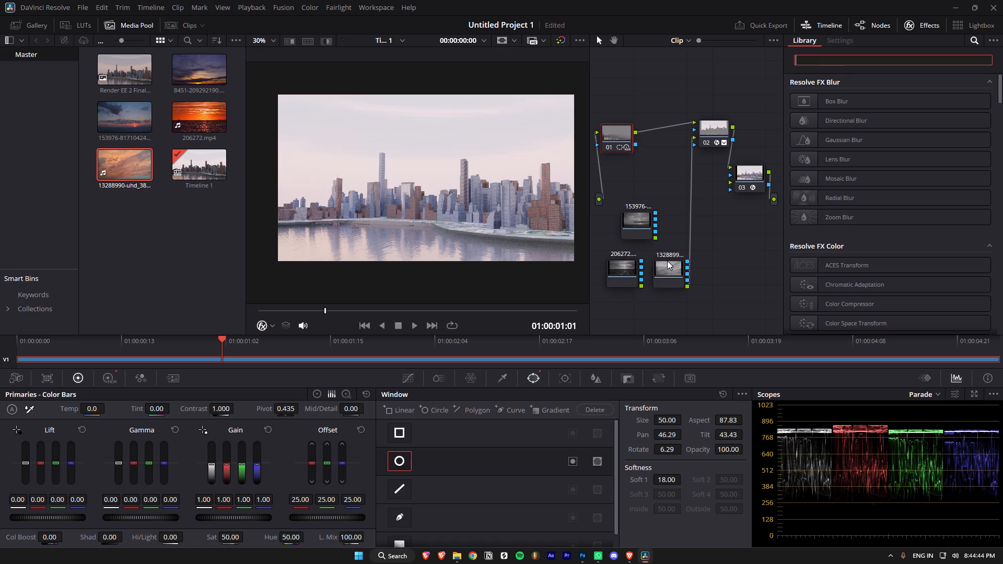
{"action": "left_click", "coordinate": [667, 261]}
{"action": "left_click", "coordinate": [720, 128]}
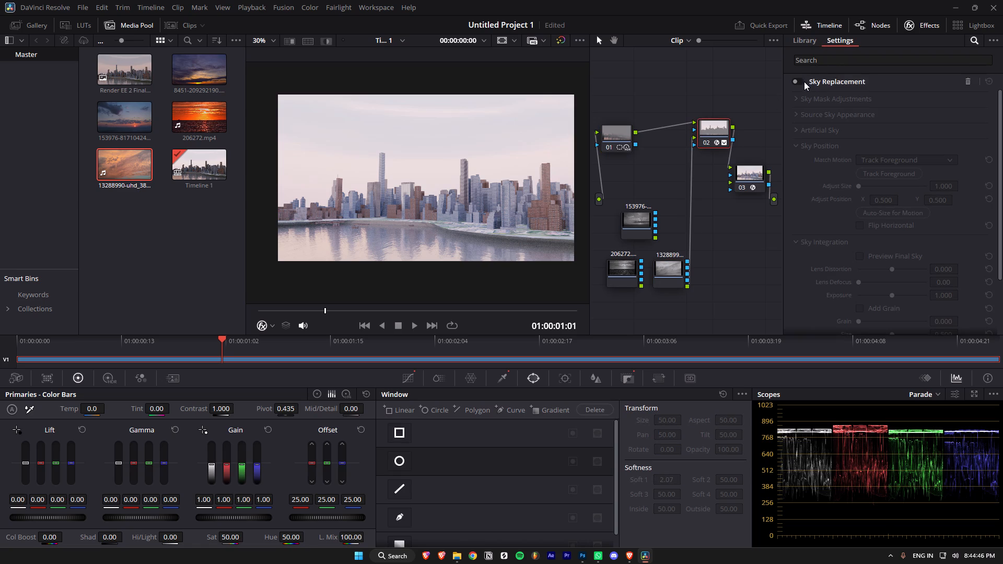
{"action": "left_click", "coordinate": [844, 82]}
Delete nodes 02 and 03 and the 153976, 13288990 and 206272 matte nodes, keeping only node 01.
{"action": "left_click", "coordinate": [706, 123]}
{"action": "key", "text": "Delete"}
{"action": "left_click", "coordinate": [743, 173]}
{"action": "key", "text": "Delete"}
{"action": "left_click", "coordinate": [646, 223]}
{"action": "key", "text": "Delete"}
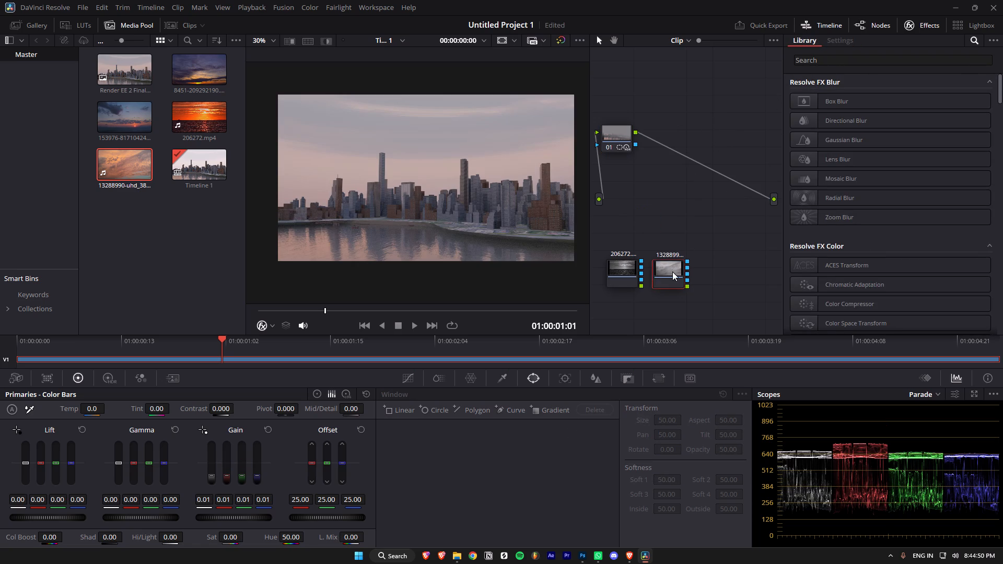
{"action": "left_click", "coordinate": [672, 272]}
{"action": "key", "text": "Delete"}
{"action": "left_click", "coordinate": [632, 276]}
{"action": "key", "text": "Delete"}
Shift node 01 slightly and add the 13288990 sky clip to the node graph as a matte below it.
{"action": "left_click_drag", "start_coordinate": [622, 136], "coordinate": [632, 136]}
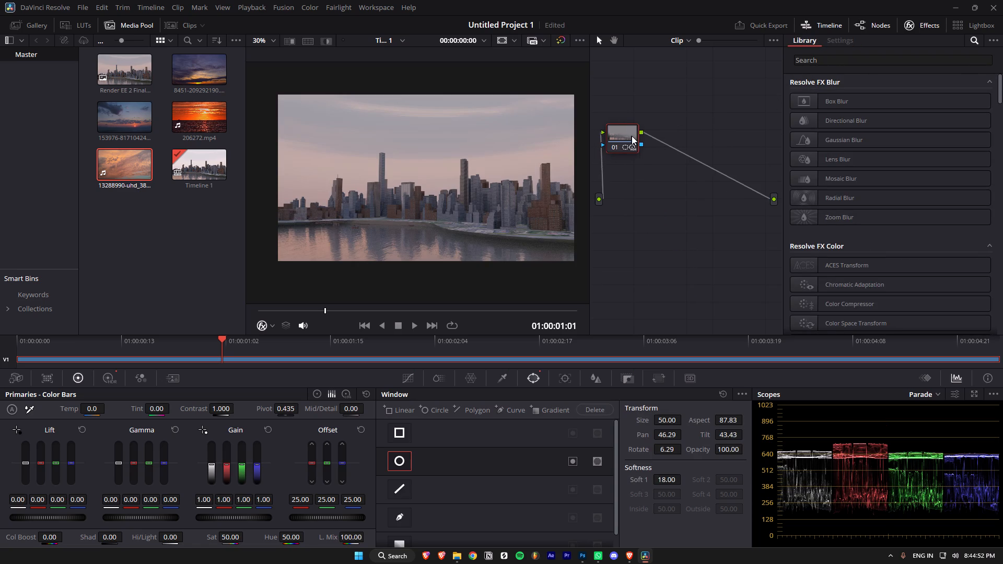
{"action": "left_click_drag", "start_coordinate": [632, 136], "coordinate": [633, 138]}
{"action": "left_click_drag", "start_coordinate": [121, 177], "coordinate": [622, 247]}
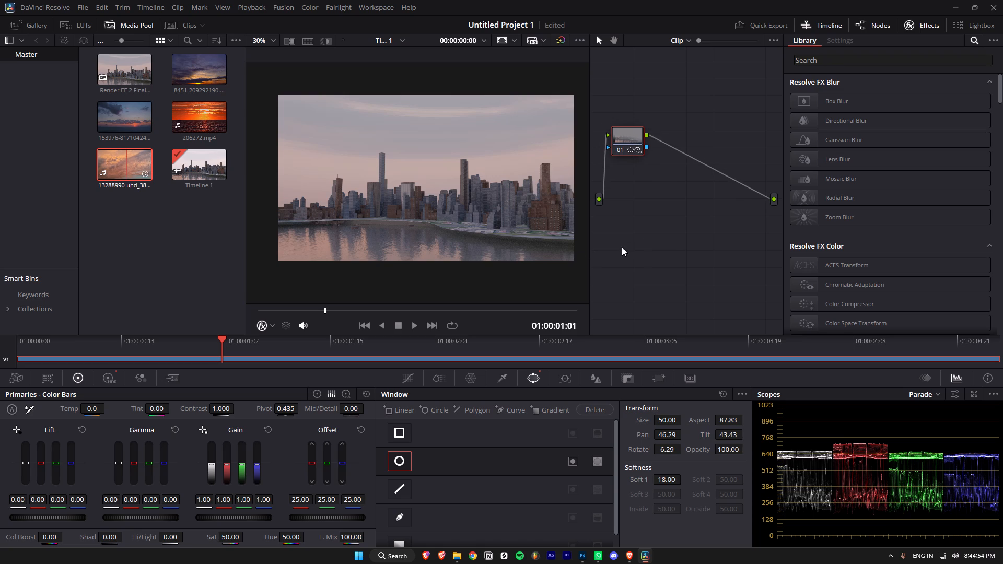
{"action": "left_click_drag", "start_coordinate": [622, 247], "coordinate": [621, 247]}
Add a serial node after node 01, space it apart, and apply the Match Move effect to it.
{"action": "left_click", "coordinate": [721, 163]}
{"action": "key", "text": "alt+s"}
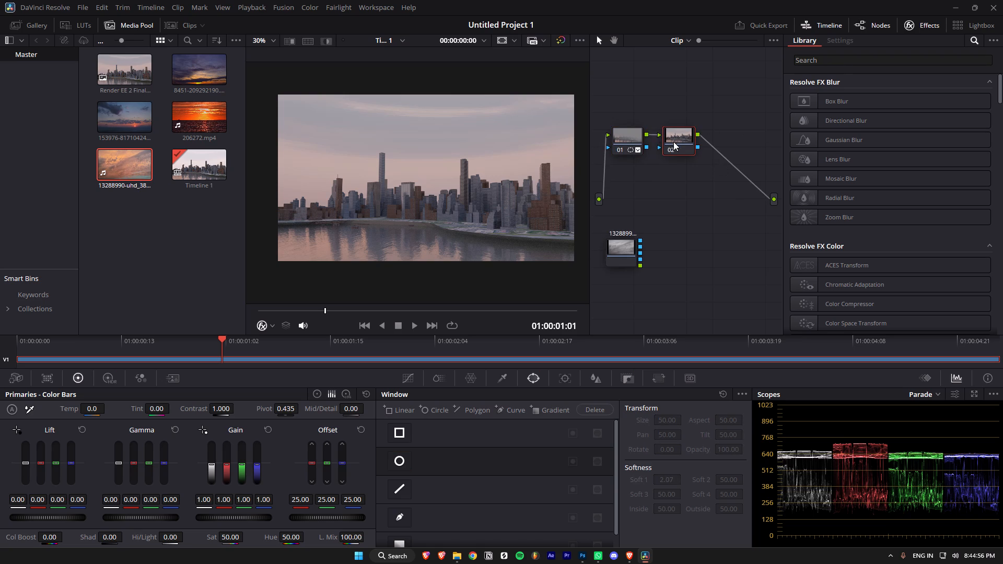
{"action": "left_click_drag", "start_coordinate": [671, 137], "coordinate": [711, 148]}
{"action": "left_click", "coordinate": [843, 61]}
{"action": "type", "text": "mar"}
{"action": "key", "text": "BackSpace"}
{"action": "type", "text": "tch"}
{"action": "left_click_drag", "start_coordinate": [843, 100], "coordinate": [710, 151]}
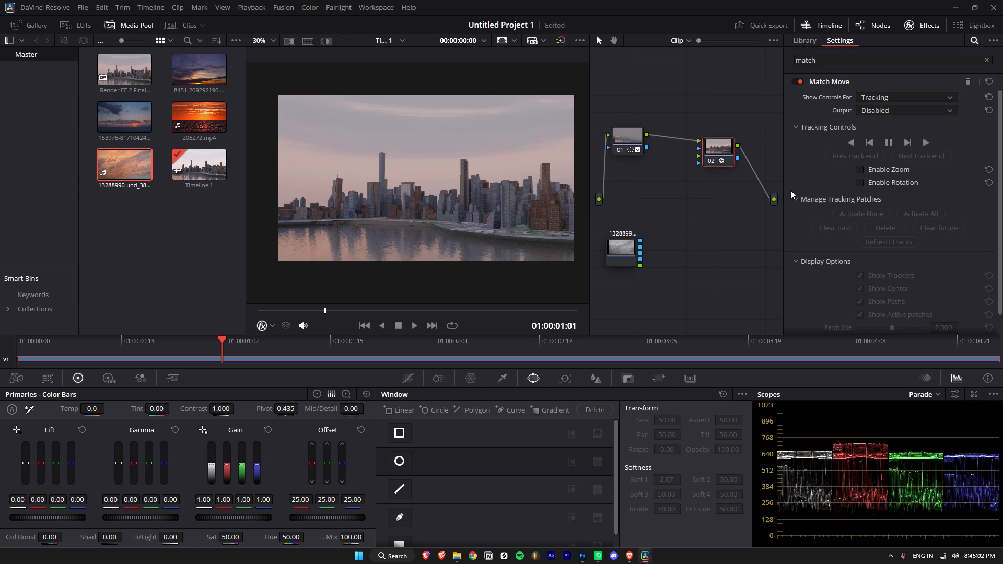
Connect the 13288990 sky matte's RGB output to node 02's second RGB input.
{"action": "left_click_drag", "start_coordinate": [643, 265], "coordinate": [692, 214]}
{"action": "left_click_drag", "start_coordinate": [692, 214], "coordinate": [699, 155]}
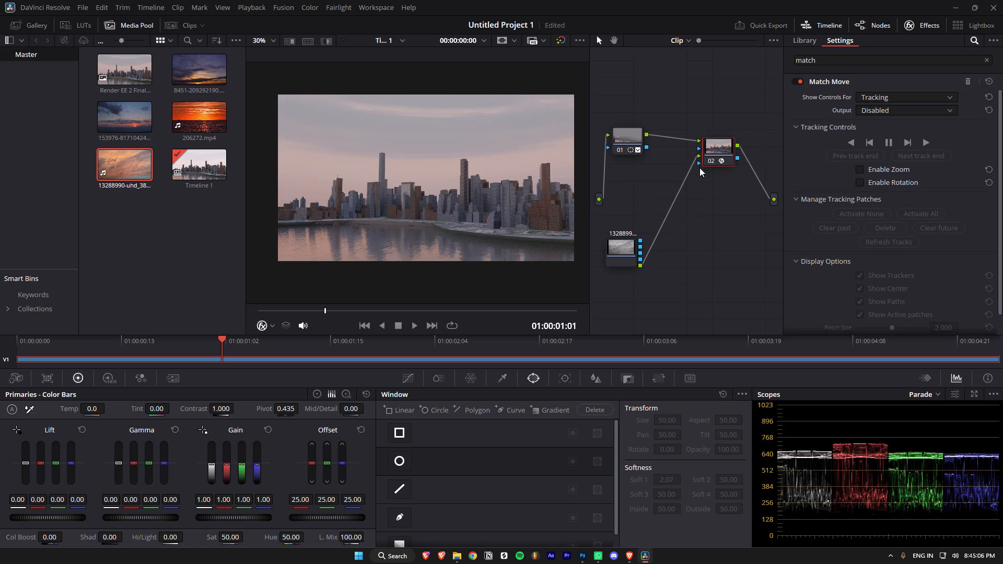
Apply the OFX Alpha option to the Match Move node 02, and select node 01.
{"action": "left_click", "coordinate": [717, 155]}
{"action": "right_click", "coordinate": [719, 148]}
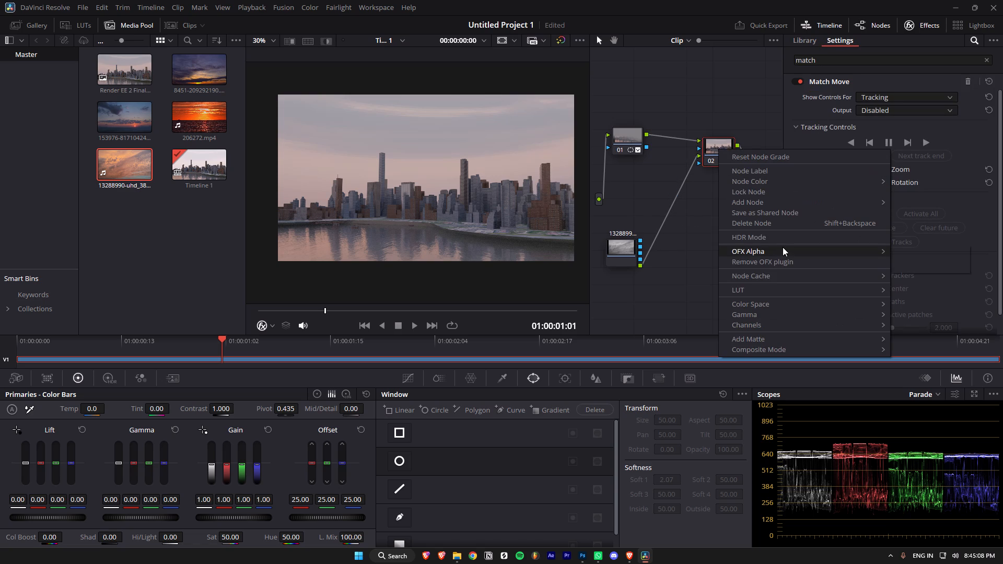
{"action": "left_click", "coordinate": [924, 251]}
{"action": "left_click", "coordinate": [712, 154]}
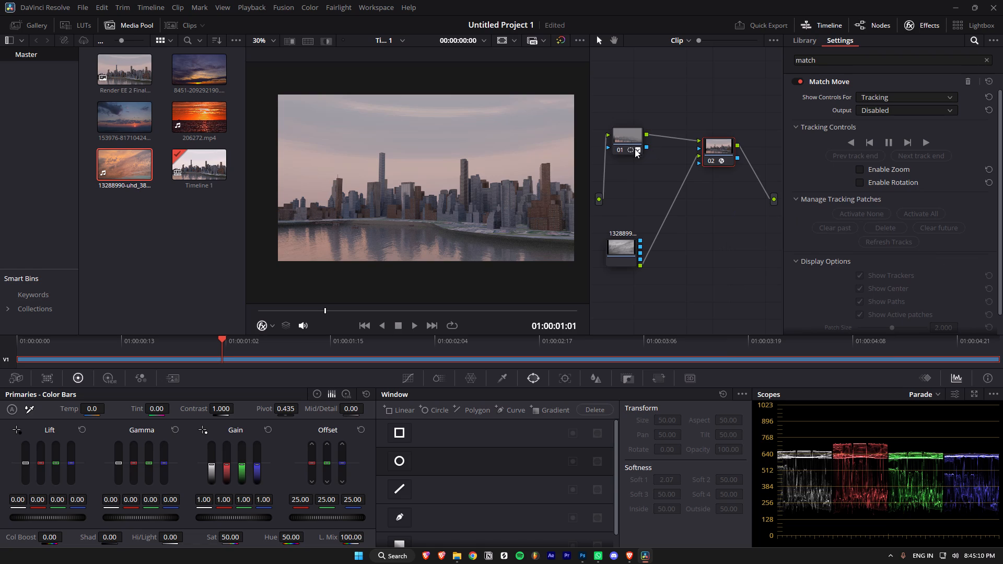
{"action": "left_click", "coordinate": [625, 135]}
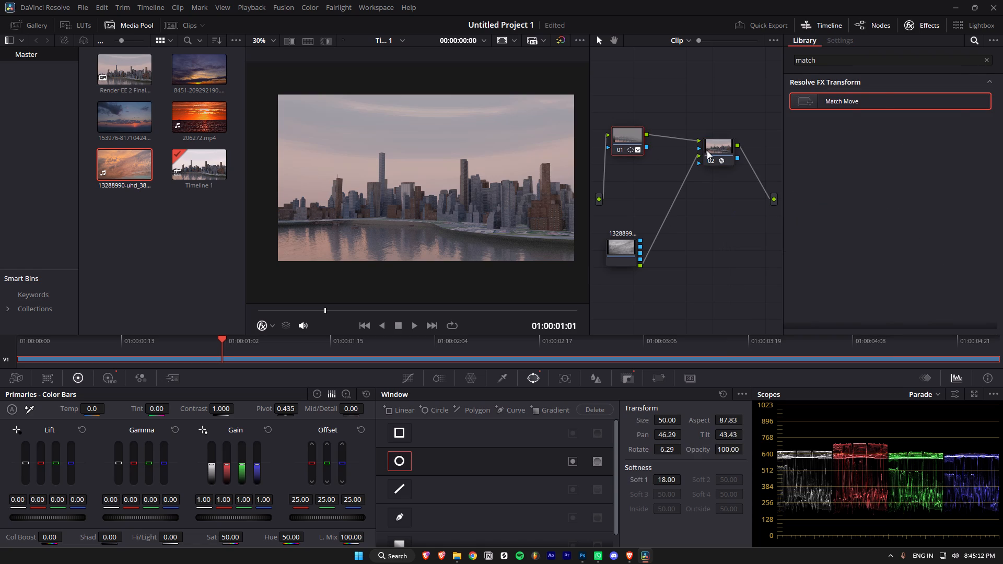
Sample the sky on node 02 with the 3D qualifier, drawing one stroke up and across the clouds above the skyline.
{"action": "left_click", "coordinate": [710, 148]}
{"action": "left_click", "coordinate": [498, 381]}
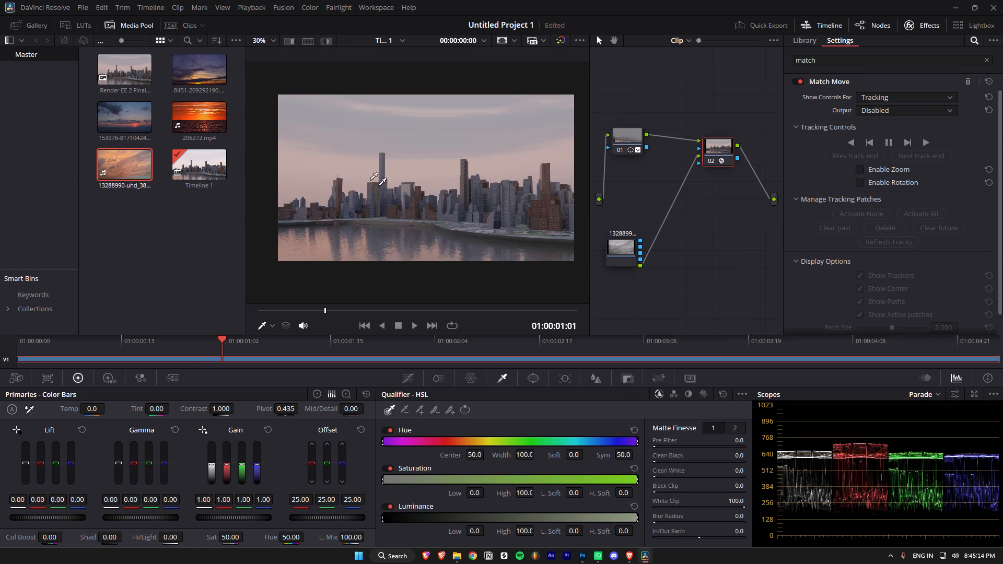
{"action": "left_click_drag", "start_coordinate": [293, 196], "coordinate": [456, 145]}
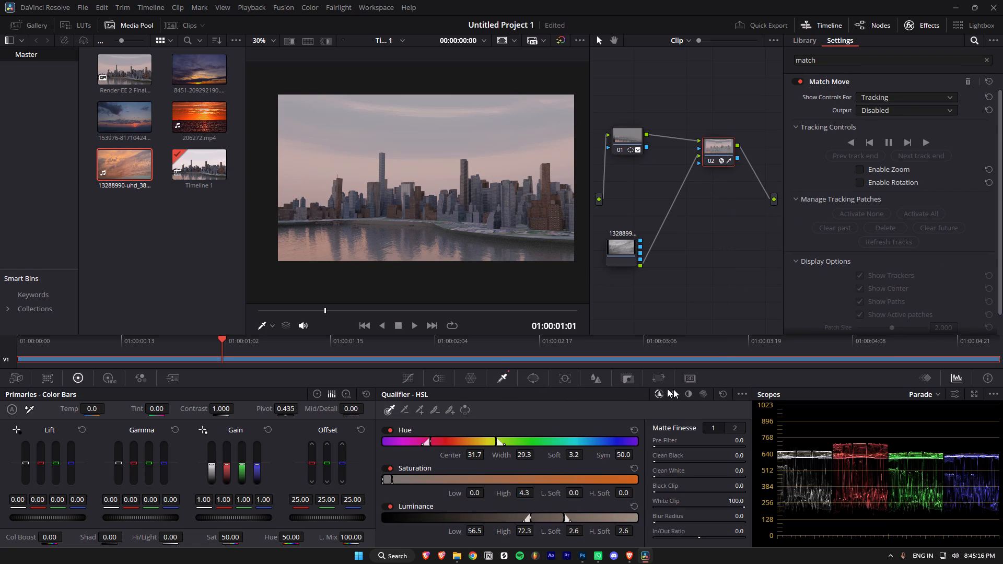
{"action": "key", "text": "ctrl+z"}
{"action": "left_click", "coordinate": [703, 394]}
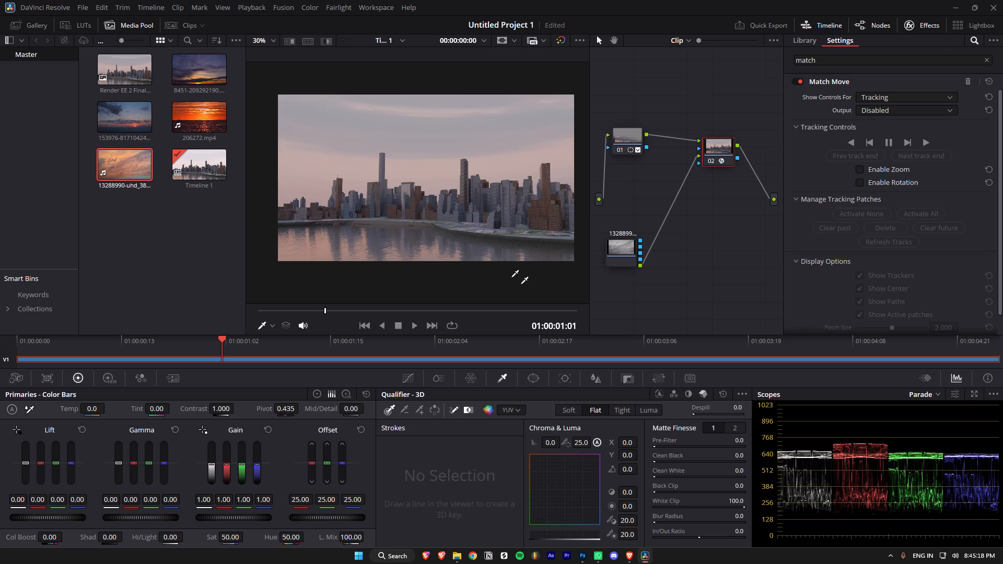
{"action": "left_click_drag", "start_coordinate": [304, 189], "coordinate": [226, 92]}
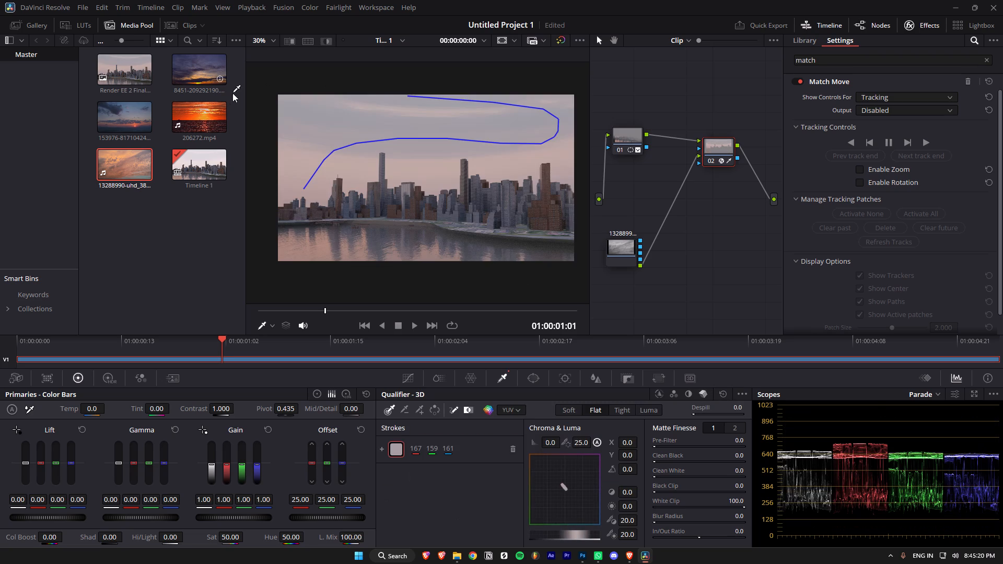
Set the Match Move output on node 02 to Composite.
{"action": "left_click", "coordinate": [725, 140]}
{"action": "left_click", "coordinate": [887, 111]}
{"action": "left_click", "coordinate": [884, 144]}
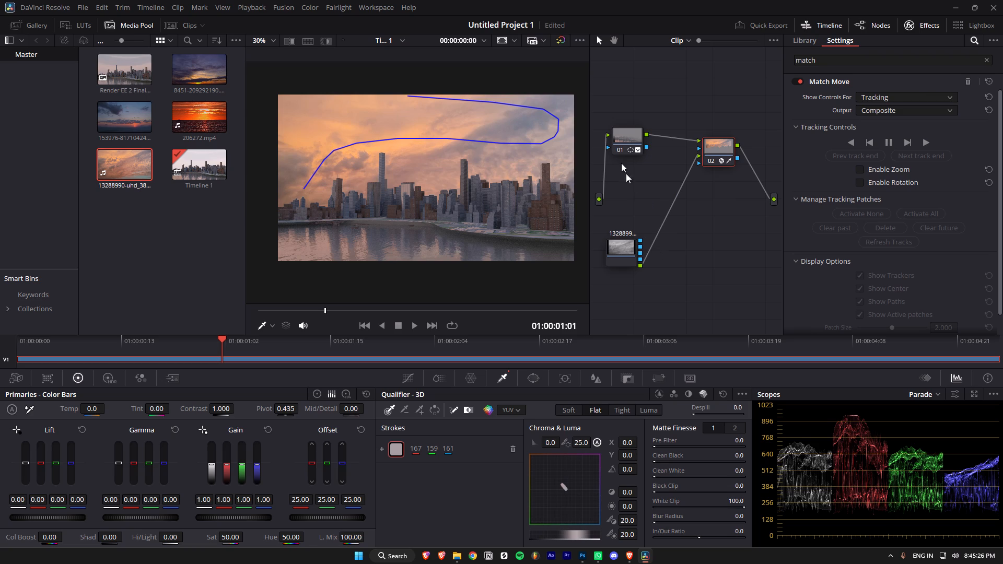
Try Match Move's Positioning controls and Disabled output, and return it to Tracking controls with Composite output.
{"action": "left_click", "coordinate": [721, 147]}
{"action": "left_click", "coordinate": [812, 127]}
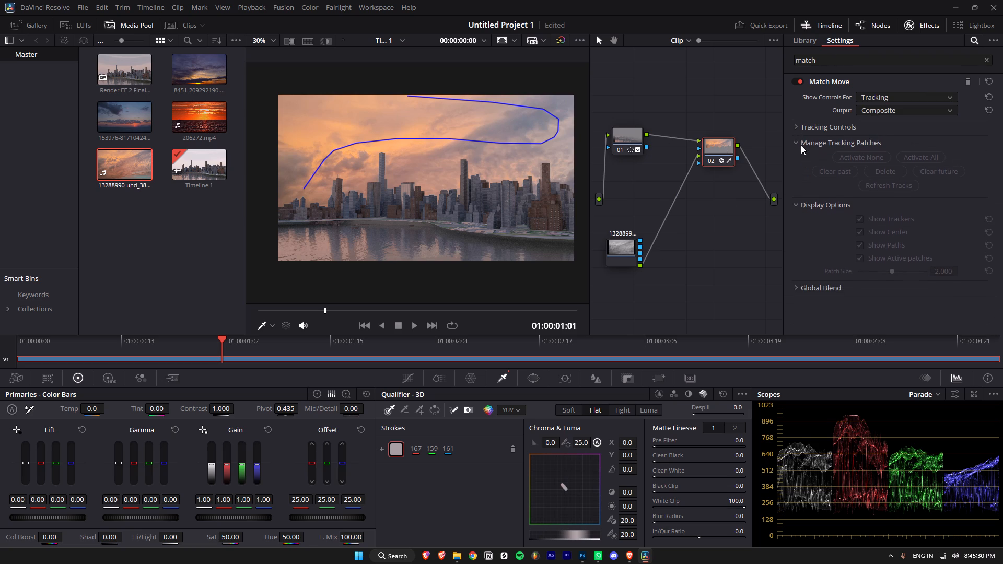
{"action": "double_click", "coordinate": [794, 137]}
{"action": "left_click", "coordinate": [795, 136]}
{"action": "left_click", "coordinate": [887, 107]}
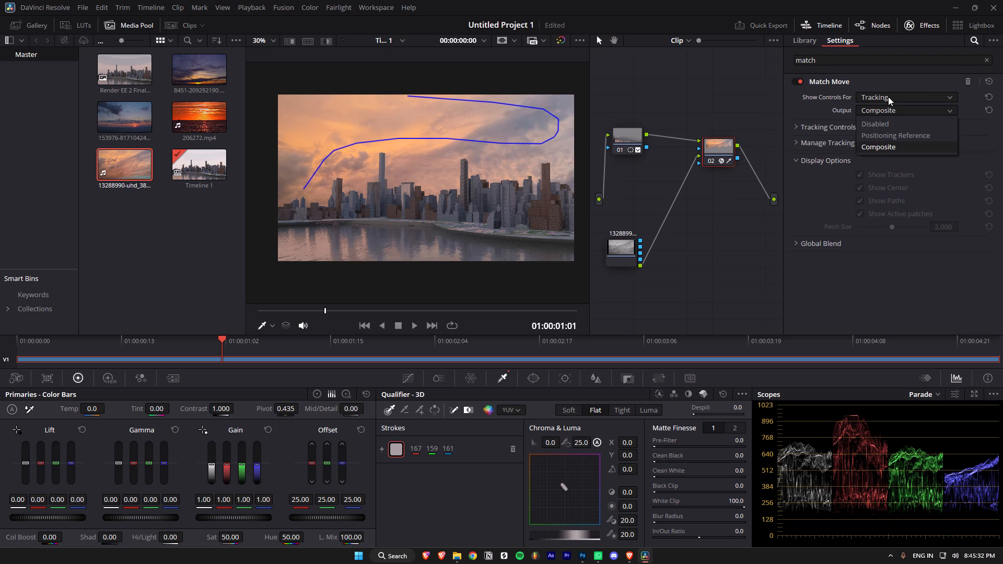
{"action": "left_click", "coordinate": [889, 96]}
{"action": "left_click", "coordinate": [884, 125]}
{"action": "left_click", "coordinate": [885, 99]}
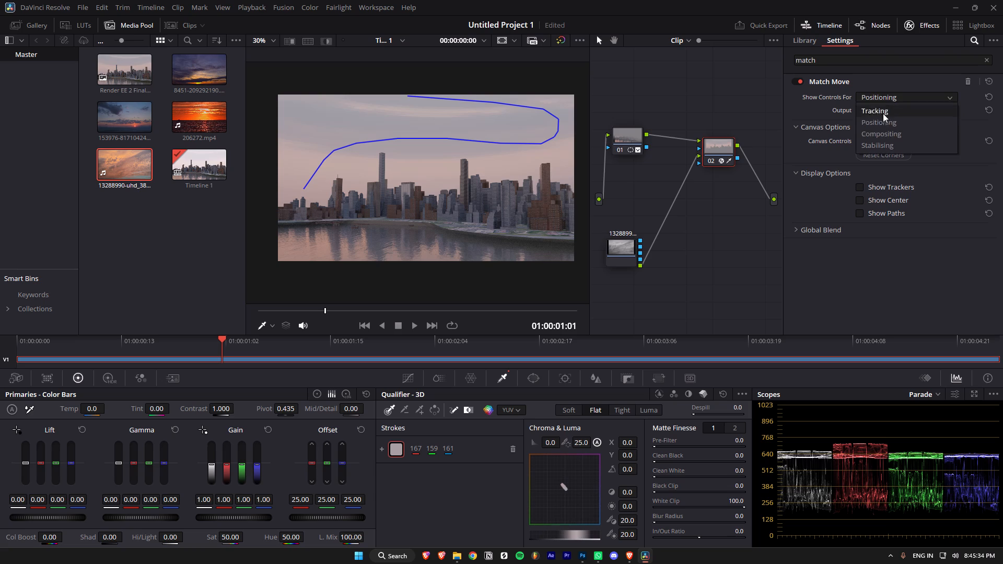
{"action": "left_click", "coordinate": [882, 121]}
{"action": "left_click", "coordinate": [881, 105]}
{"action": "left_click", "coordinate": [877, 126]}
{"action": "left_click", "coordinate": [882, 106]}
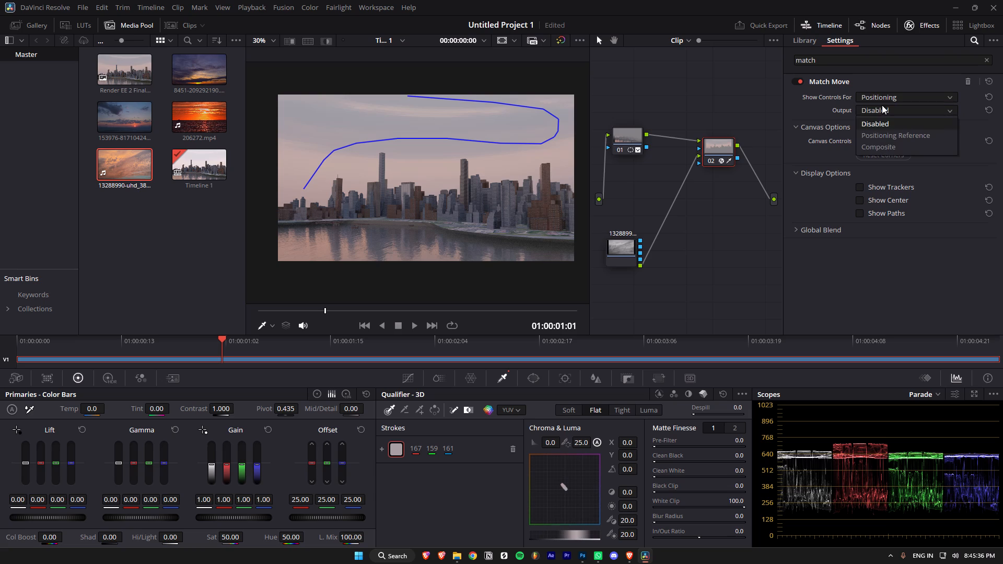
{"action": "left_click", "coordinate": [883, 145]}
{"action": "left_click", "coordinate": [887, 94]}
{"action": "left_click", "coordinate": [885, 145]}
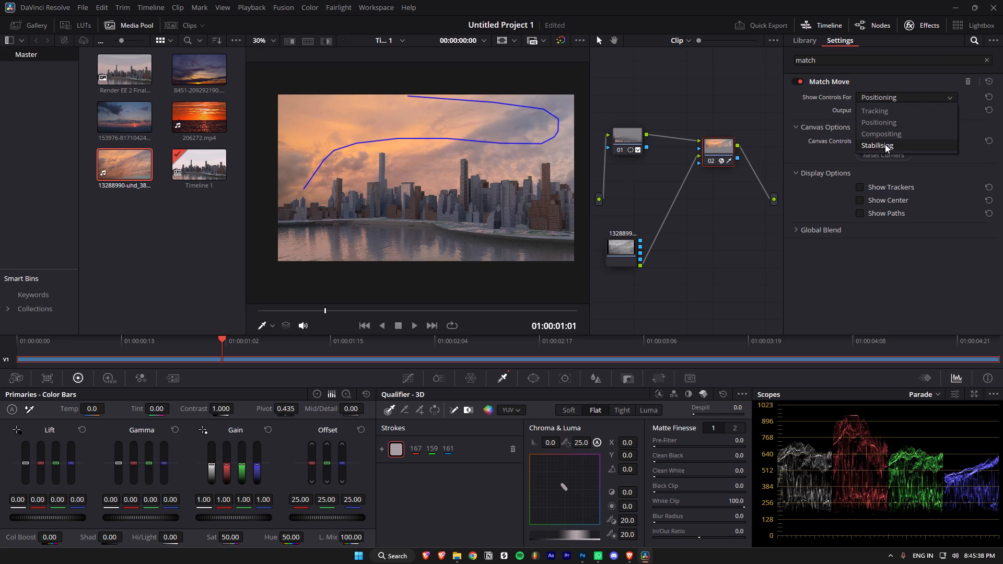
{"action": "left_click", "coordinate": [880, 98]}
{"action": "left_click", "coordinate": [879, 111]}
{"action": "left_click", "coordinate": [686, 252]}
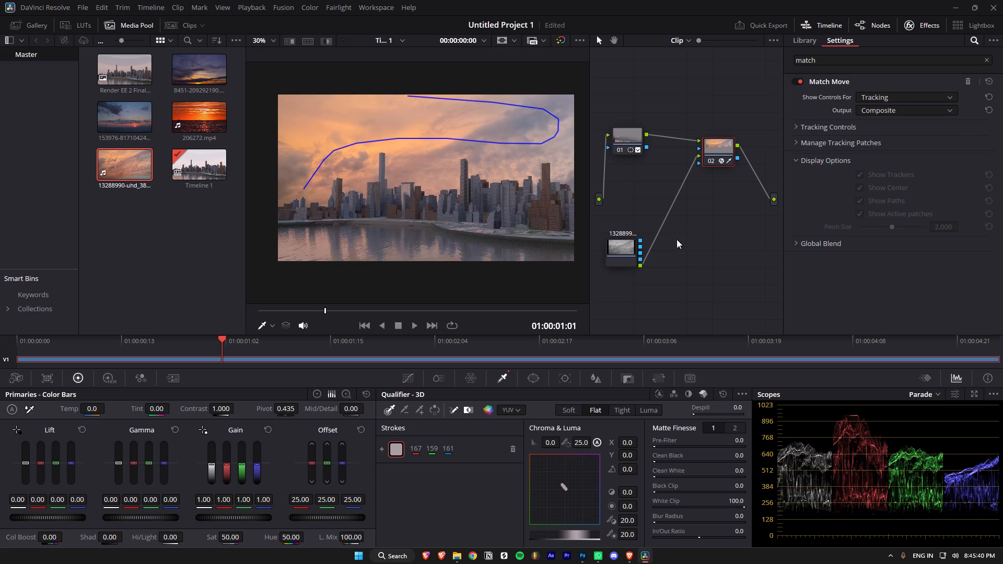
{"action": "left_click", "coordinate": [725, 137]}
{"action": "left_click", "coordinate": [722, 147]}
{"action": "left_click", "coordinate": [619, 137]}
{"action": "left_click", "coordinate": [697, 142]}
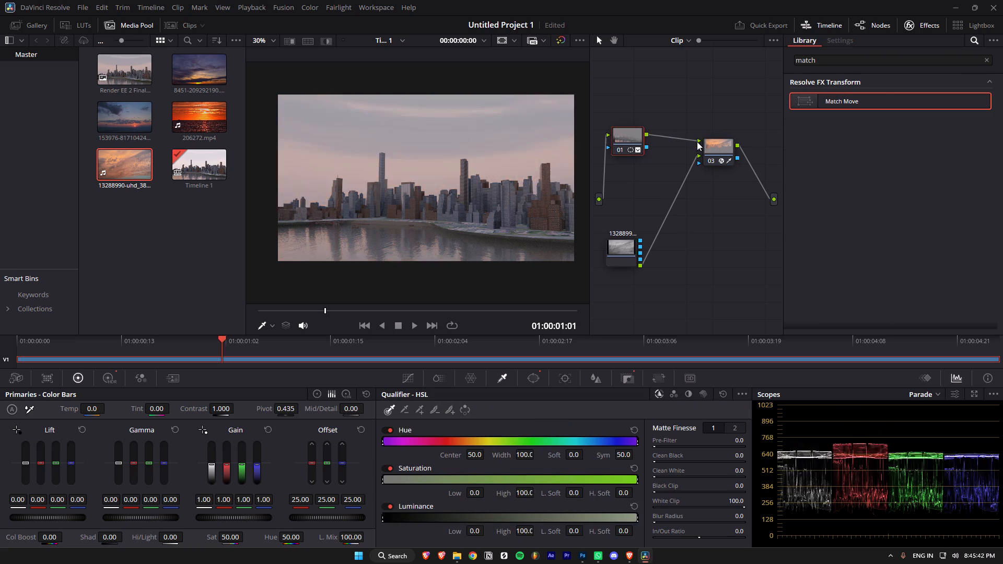
Search the effects library for "sky" and apply Sky Replacement to the Match Move node in its place.
{"action": "left_click", "coordinate": [719, 146]}
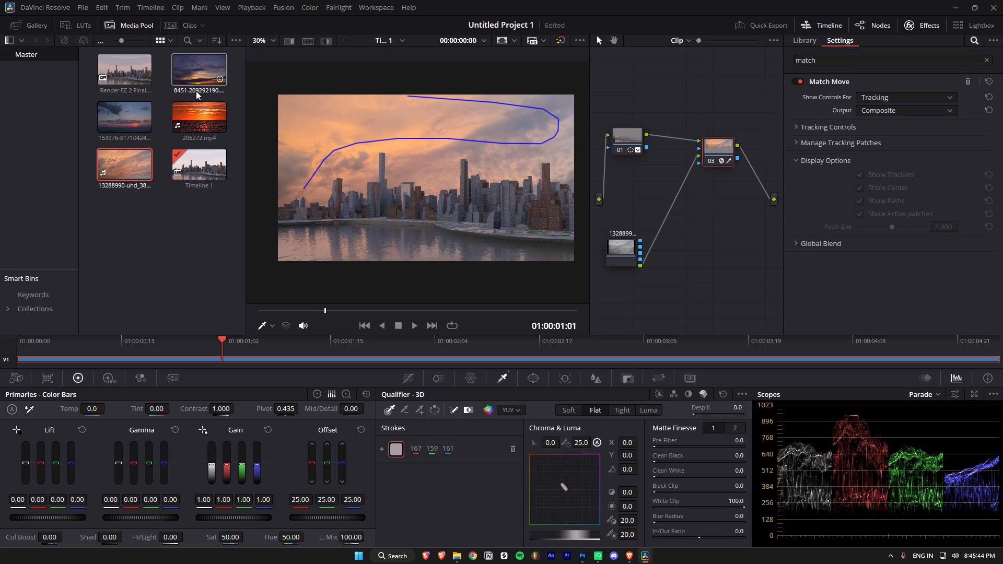
{"action": "left_click", "coordinate": [825, 58]}
{"action": "key", "text": "ctrl+a"}
{"action": "type", "text": "sky"}
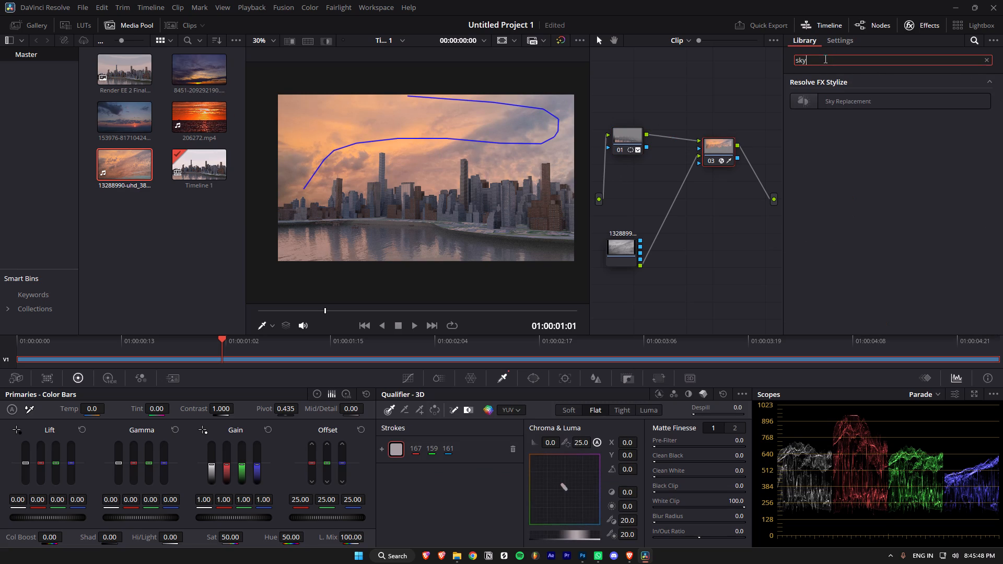
{"action": "left_click_drag", "start_coordinate": [835, 103], "coordinate": [715, 147]}
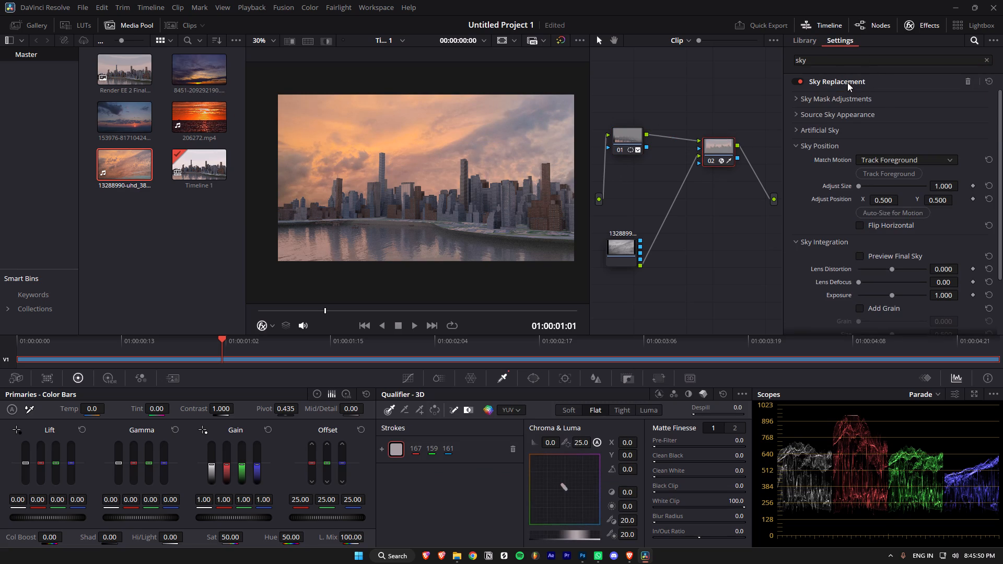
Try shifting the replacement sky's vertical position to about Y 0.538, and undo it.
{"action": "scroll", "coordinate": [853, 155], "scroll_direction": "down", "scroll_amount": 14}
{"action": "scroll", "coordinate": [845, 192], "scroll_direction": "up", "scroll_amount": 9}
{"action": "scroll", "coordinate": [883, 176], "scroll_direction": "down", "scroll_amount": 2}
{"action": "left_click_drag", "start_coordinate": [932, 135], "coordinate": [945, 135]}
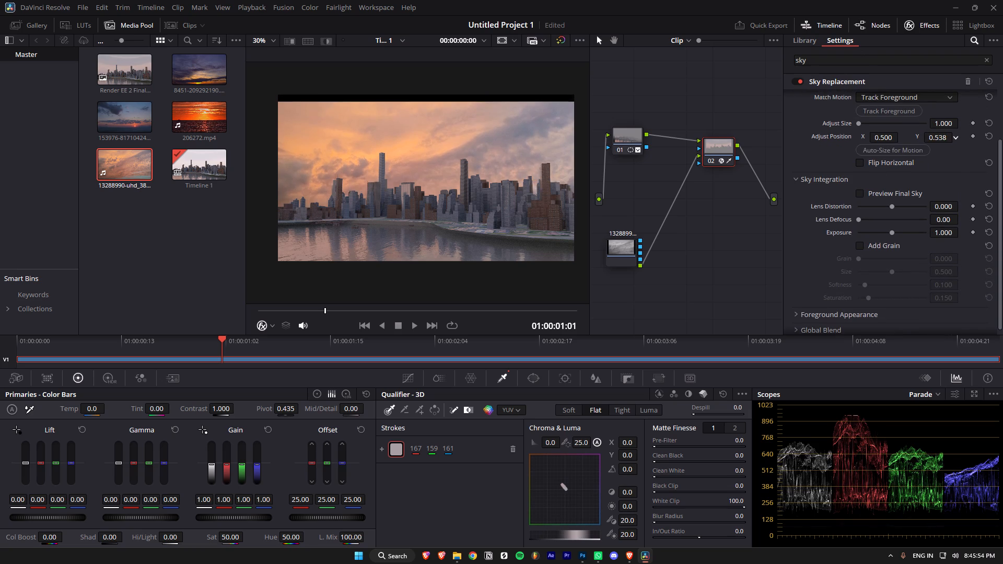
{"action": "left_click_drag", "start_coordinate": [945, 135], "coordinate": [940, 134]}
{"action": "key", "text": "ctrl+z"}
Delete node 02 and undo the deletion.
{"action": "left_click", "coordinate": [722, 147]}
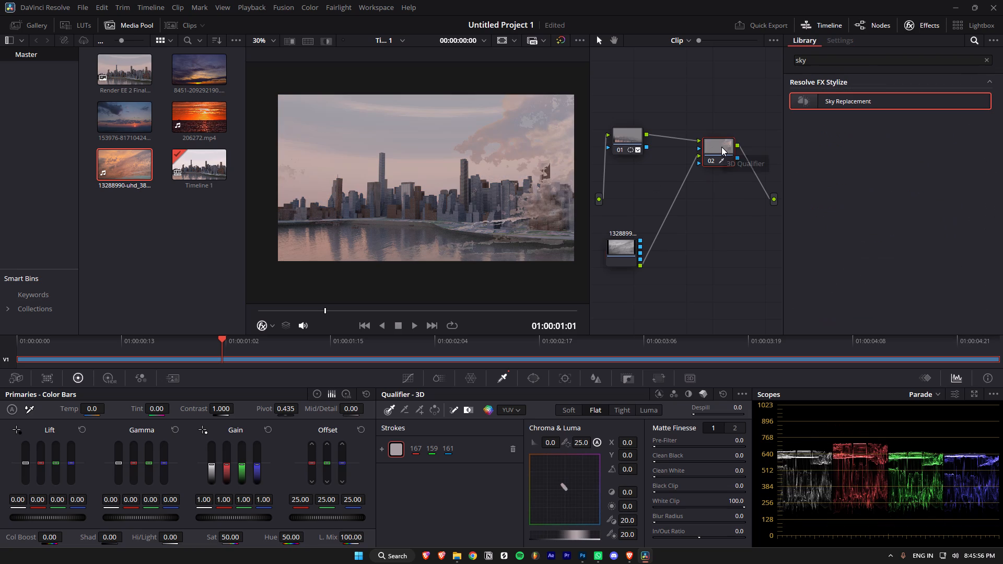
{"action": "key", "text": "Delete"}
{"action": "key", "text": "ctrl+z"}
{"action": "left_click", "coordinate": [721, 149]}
Reposition the 3D-qualified node so it sits level with node 01.
{"action": "left_click", "coordinate": [622, 134]}
{"action": "left_click_drag", "start_coordinate": [713, 147], "coordinate": [697, 219]}
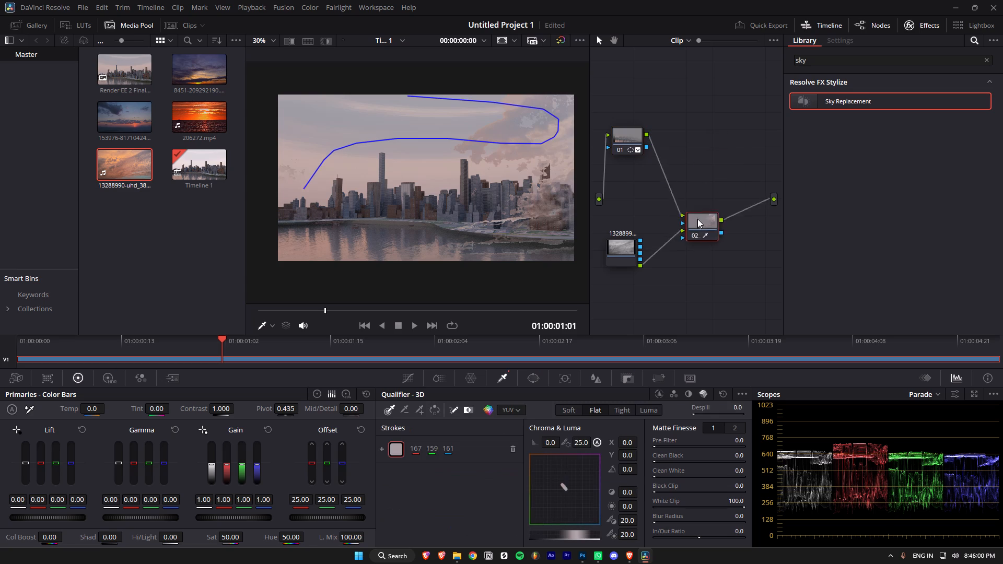
{"action": "left_click_drag", "start_coordinate": [697, 219], "coordinate": [701, 171]}
{"action": "left_click", "coordinate": [686, 165]}
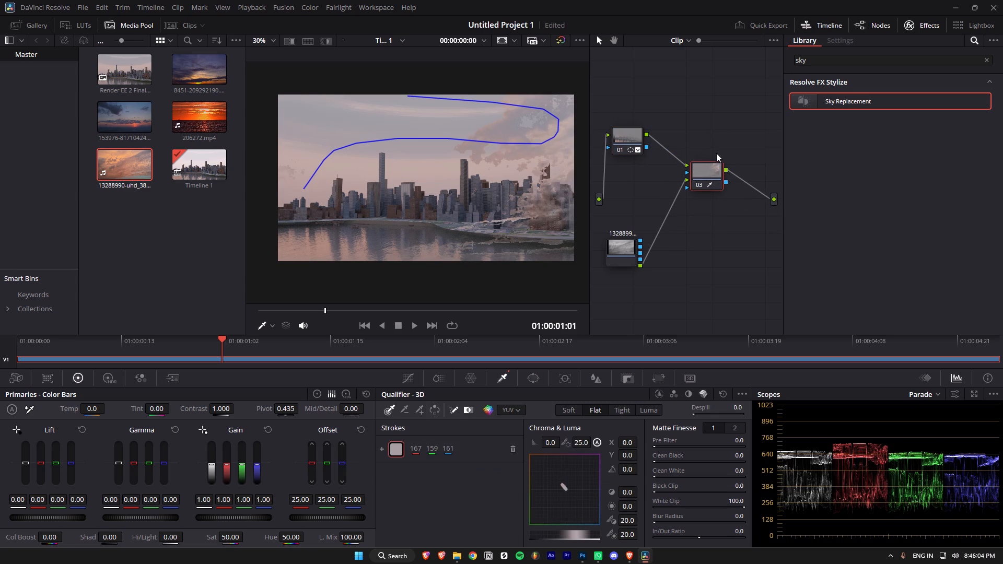
{"action": "left_click_drag", "start_coordinate": [710, 173], "coordinate": [713, 137]}
Apply Sky Replacement to the 3D-qualified node beside node 01.
{"action": "left_click", "coordinate": [616, 249]}
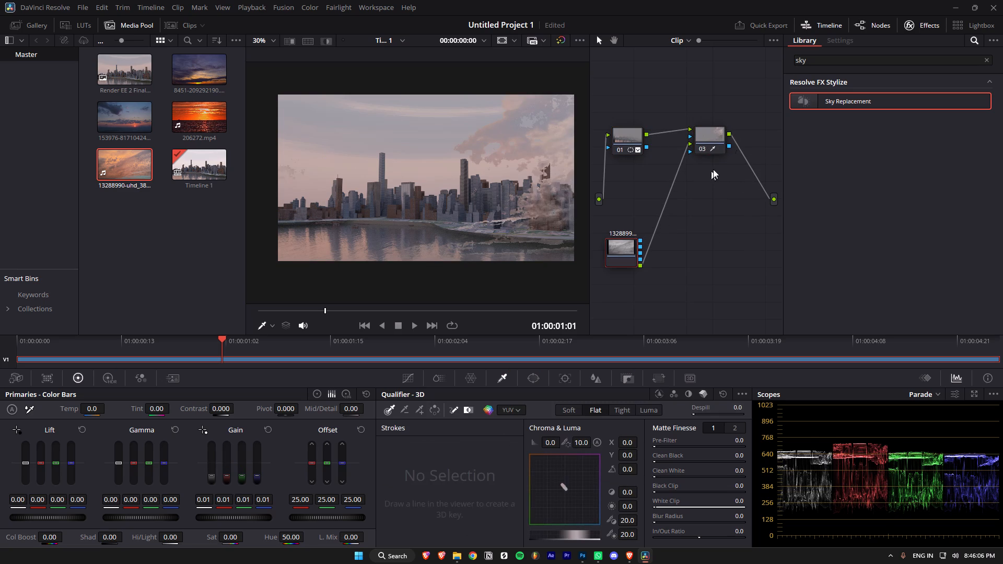
{"action": "left_click", "coordinate": [716, 138]}
{"action": "left_click_drag", "start_coordinate": [835, 99], "coordinate": [703, 137]}
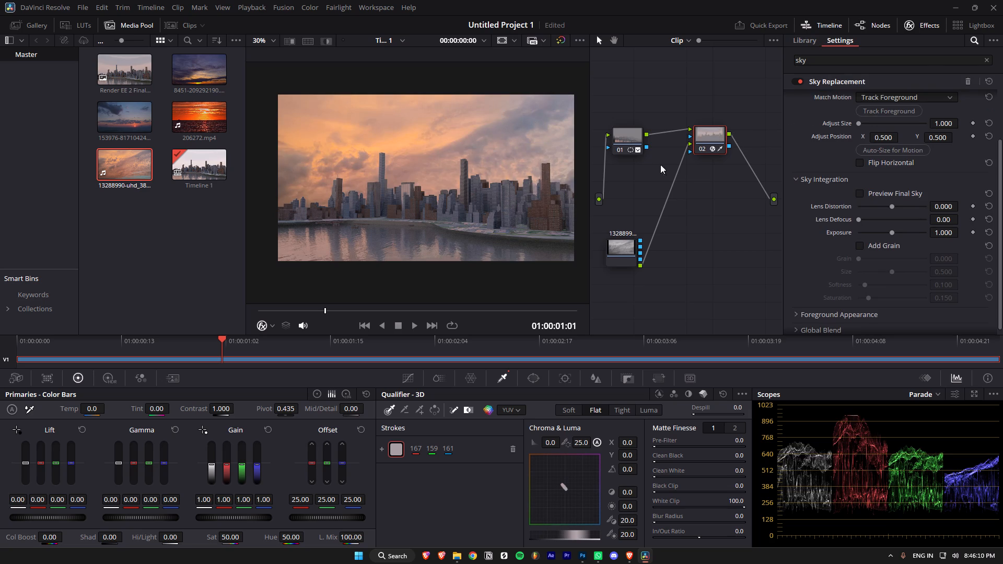
Align the 13288990 matte directly beneath node 01 and shift node 02 slightly away from them.
{"action": "left_click_drag", "start_coordinate": [616, 248], "coordinate": [624, 238]}
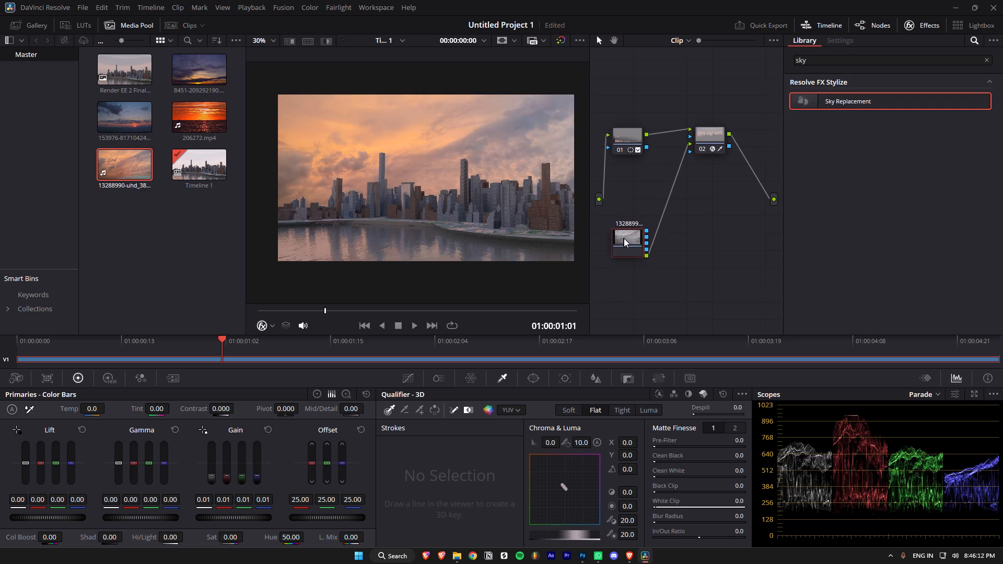
{"action": "left_click_drag", "start_coordinate": [624, 238], "coordinate": [623, 237]}
{"action": "left_click", "coordinate": [709, 132]}
{"action": "left_click_drag", "start_coordinate": [709, 132], "coordinate": [717, 141]}
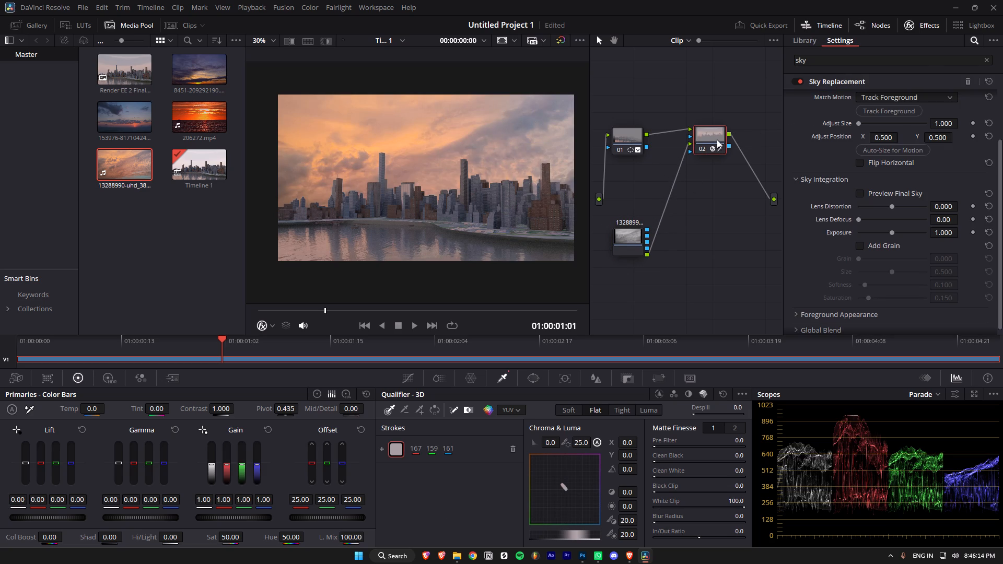
{"action": "left_click_drag", "start_coordinate": [712, 132], "coordinate": [721, 140]}
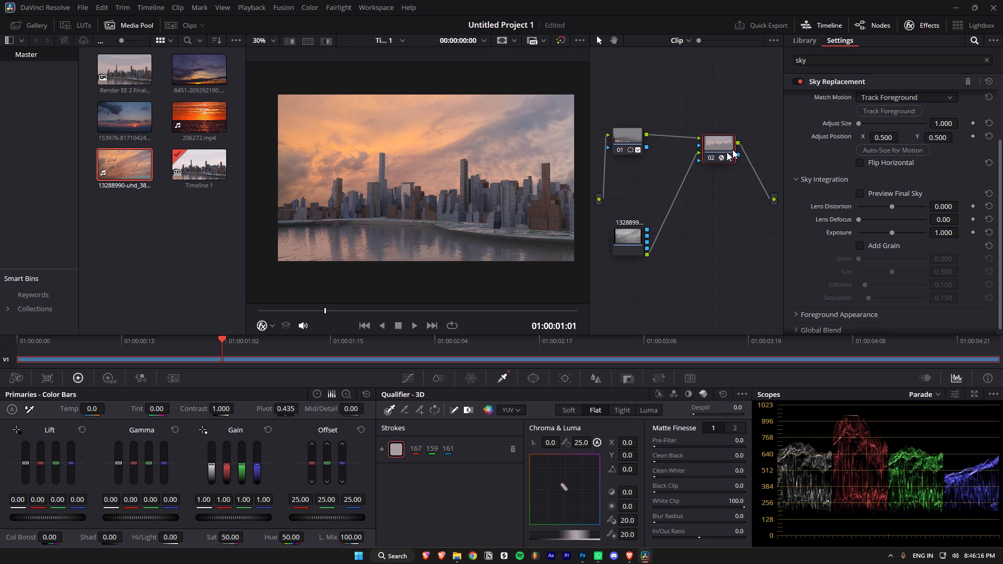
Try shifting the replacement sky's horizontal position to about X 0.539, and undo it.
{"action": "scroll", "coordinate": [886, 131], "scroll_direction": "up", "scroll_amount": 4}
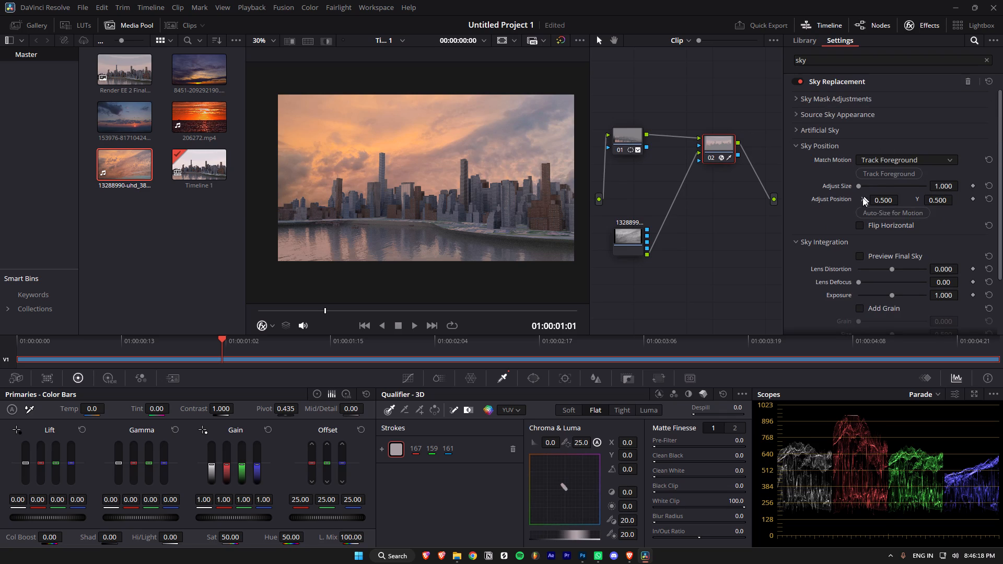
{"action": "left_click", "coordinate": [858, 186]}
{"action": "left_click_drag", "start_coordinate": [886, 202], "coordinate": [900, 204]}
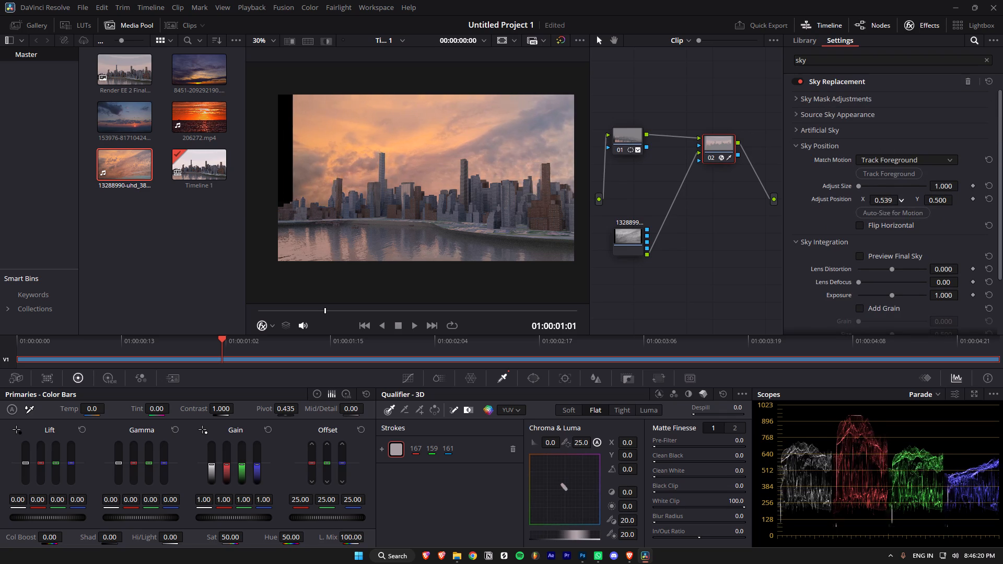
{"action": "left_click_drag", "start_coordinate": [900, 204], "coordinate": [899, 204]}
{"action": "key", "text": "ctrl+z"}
Play back the sky composite and examine the Match Motion and Auto-Size for Motion options under Sky Position.
{"action": "key", "text": "space"}
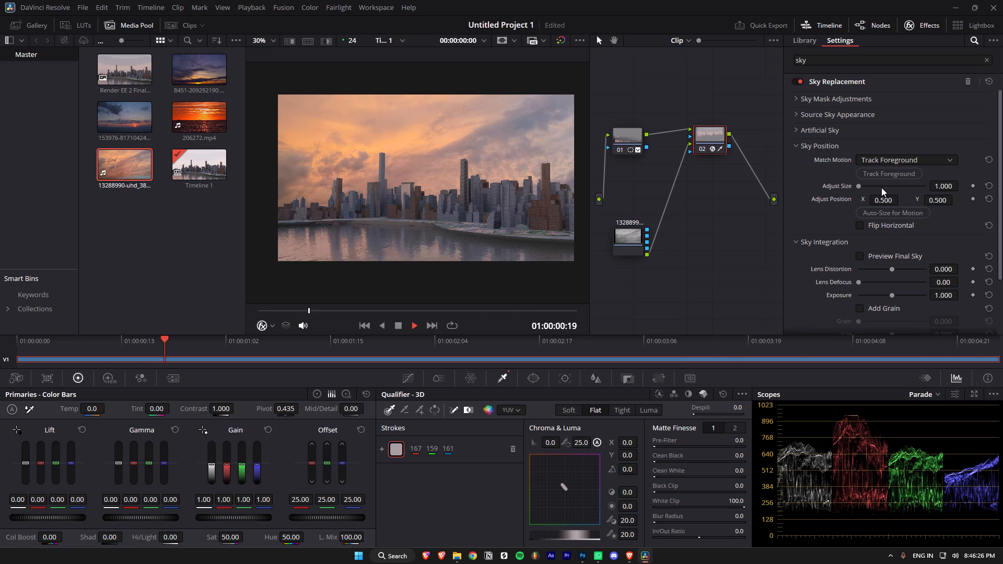
{"action": "left_click", "coordinate": [889, 160]}
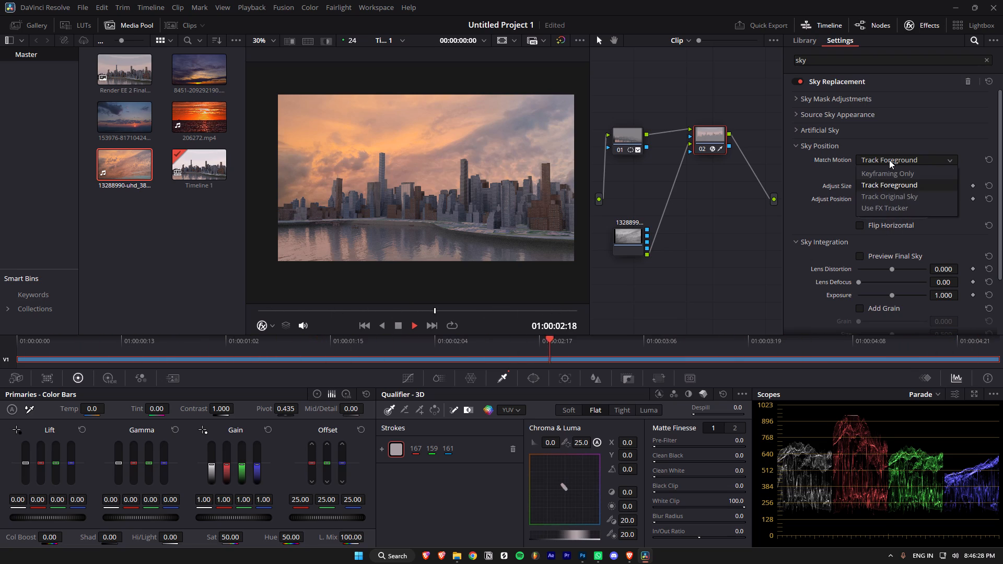
{"action": "left_click", "coordinate": [884, 161]}
{"action": "left_click", "coordinate": [881, 178]}
{"action": "left_click", "coordinate": [885, 215]}
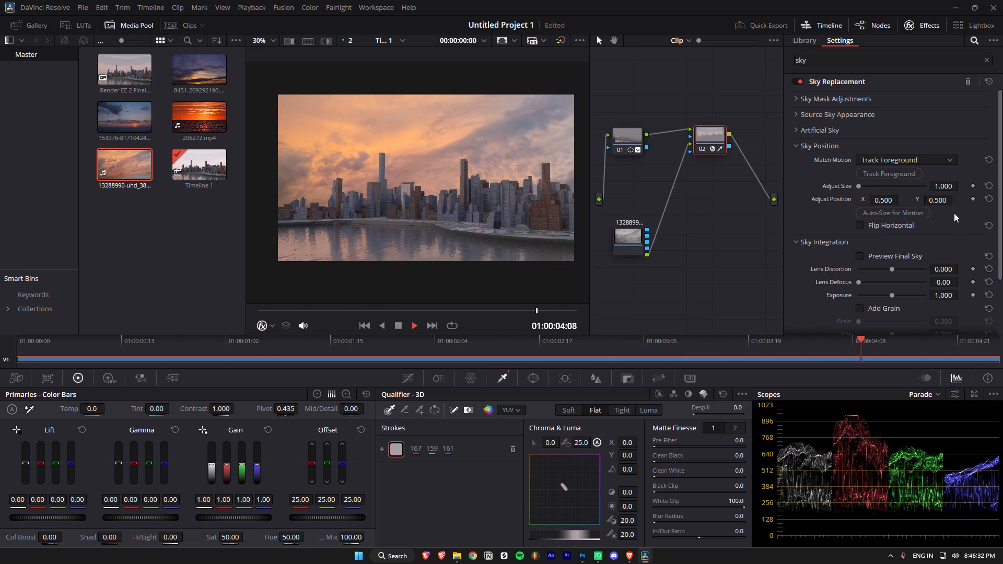
{"action": "left_click", "coordinate": [908, 214]}
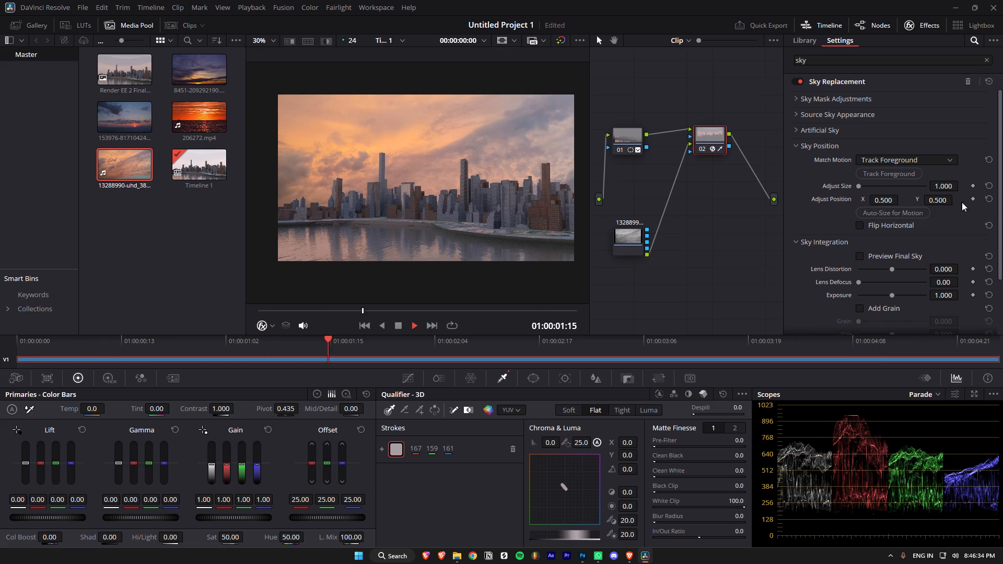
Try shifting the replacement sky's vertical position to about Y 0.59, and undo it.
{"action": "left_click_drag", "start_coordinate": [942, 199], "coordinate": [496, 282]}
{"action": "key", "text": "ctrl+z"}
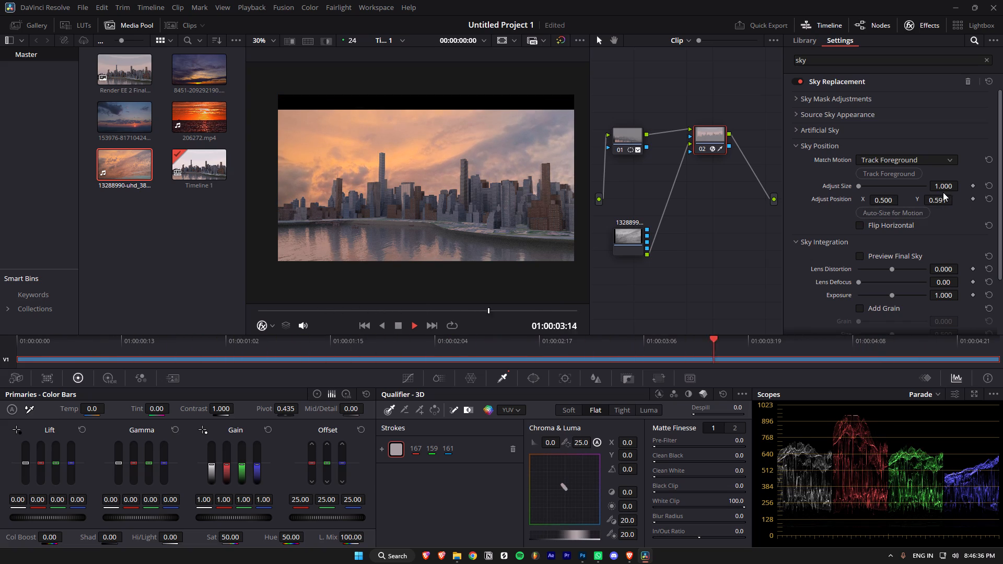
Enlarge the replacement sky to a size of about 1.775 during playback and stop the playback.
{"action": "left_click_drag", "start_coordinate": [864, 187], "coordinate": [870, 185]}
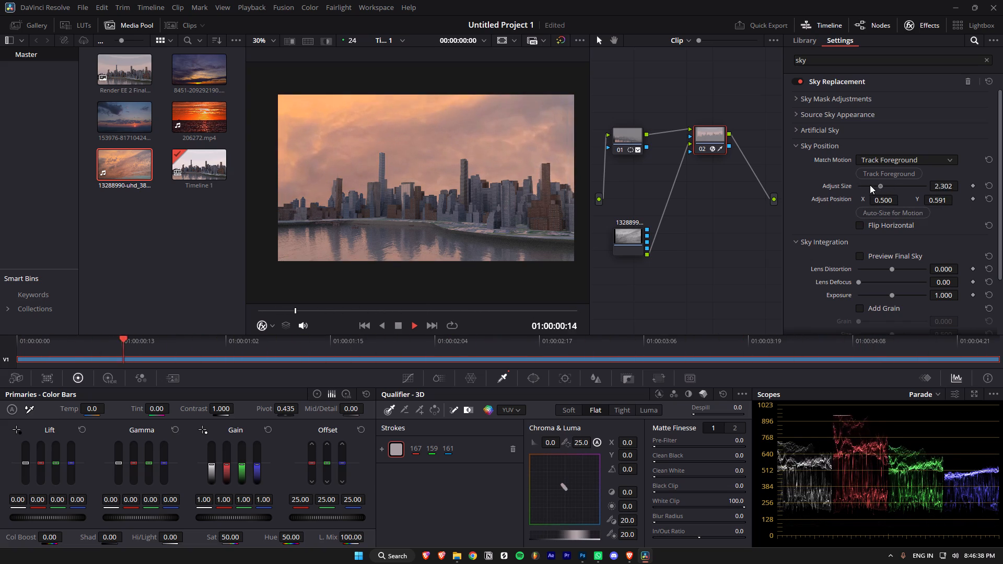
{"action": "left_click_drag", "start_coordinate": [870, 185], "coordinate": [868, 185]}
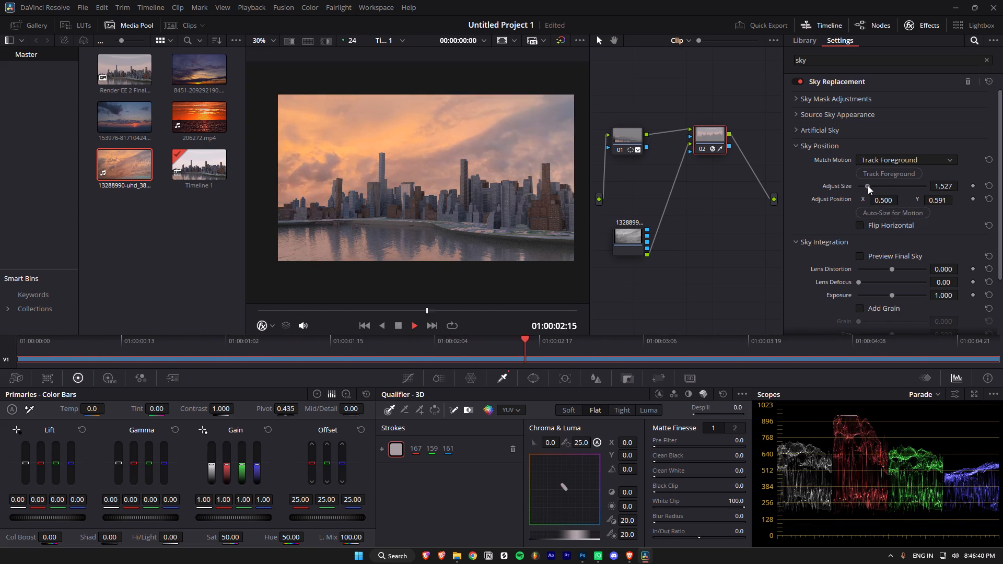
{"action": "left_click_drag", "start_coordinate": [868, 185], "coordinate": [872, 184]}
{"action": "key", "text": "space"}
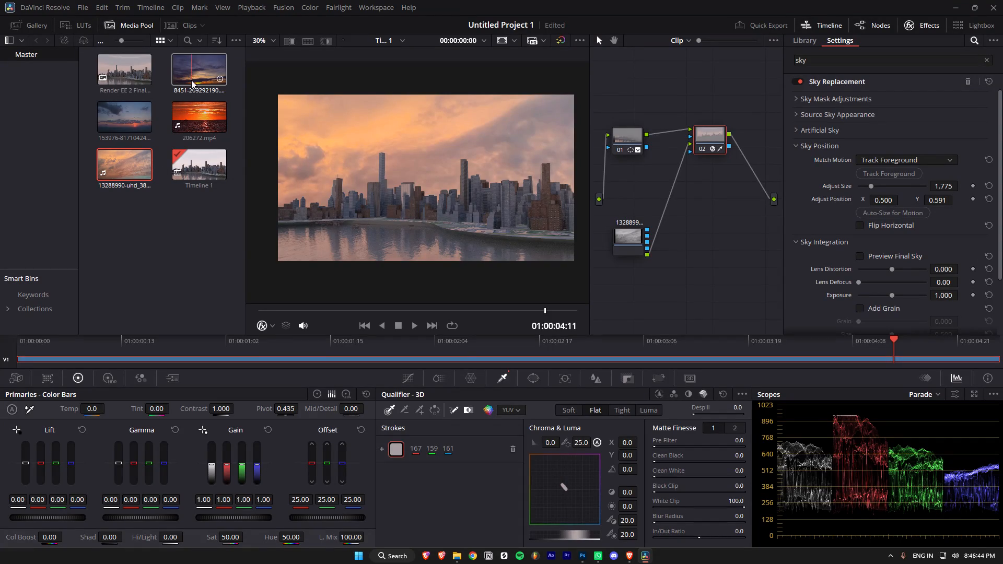
{"action": "left_click_drag", "start_coordinate": [192, 78], "coordinate": [616, 278]}
{"action": "left_click_drag", "start_coordinate": [641, 308], "coordinate": [691, 144]}
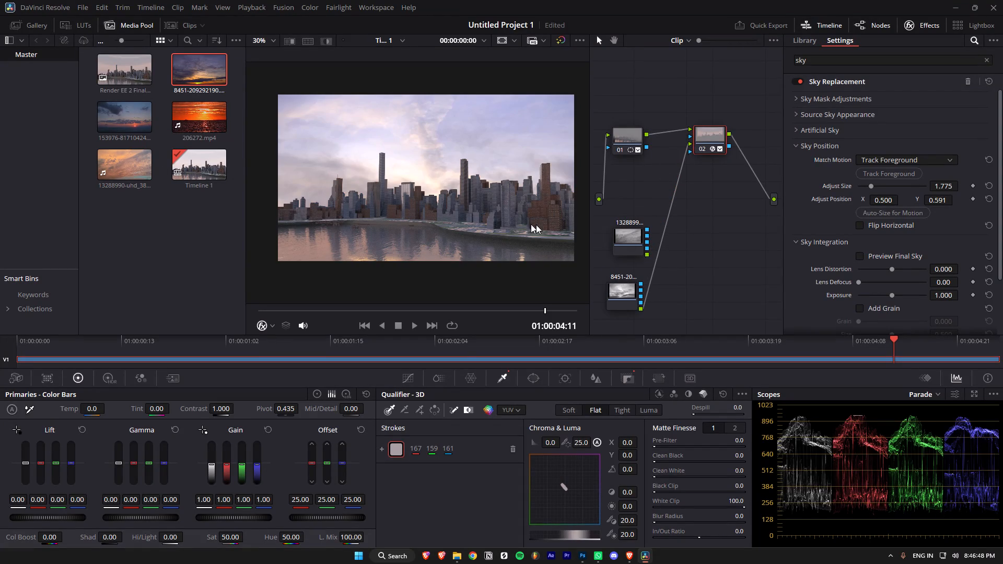
Reposition the new sky to about X 0.322, Y 0.029 and set its size to about 1.589.
{"action": "left_click_drag", "start_coordinate": [884, 199], "coordinate": [914, 195]}
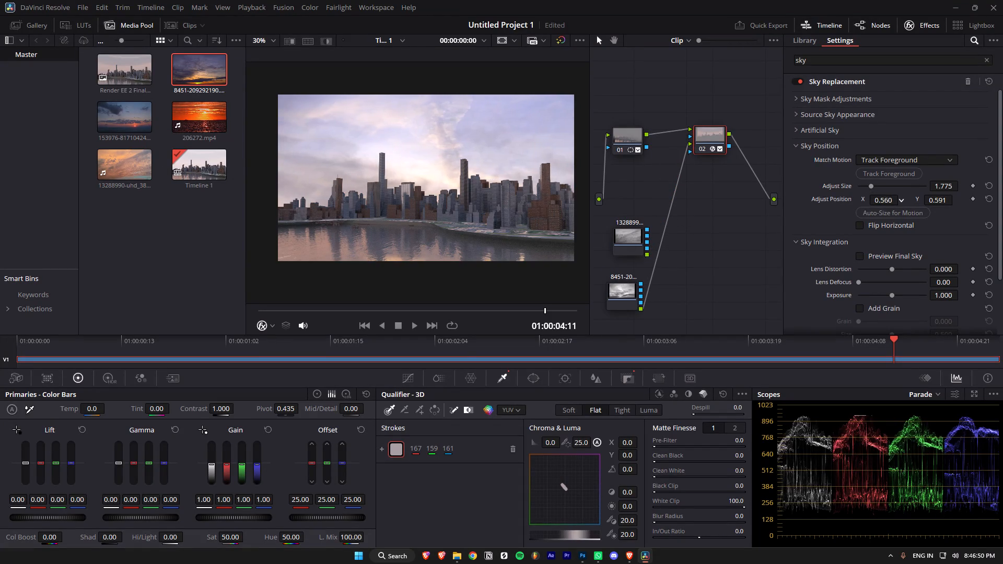
{"action": "left_click_drag", "start_coordinate": [914, 195], "coordinate": [822, 199]}
{"action": "left_click_drag", "start_coordinate": [942, 202], "coordinate": [768, 197]}
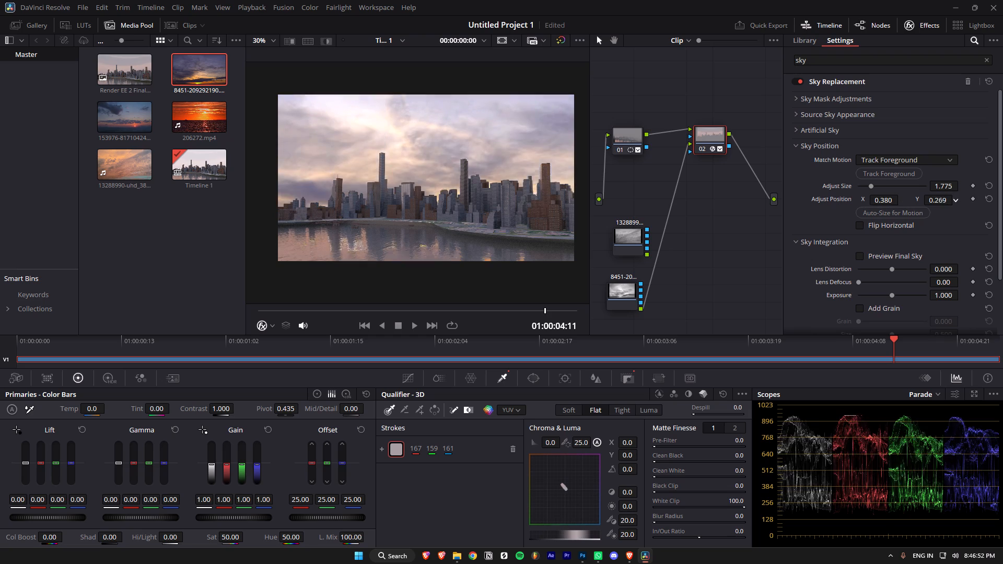
{"action": "left_click_drag", "start_coordinate": [768, 197], "coordinate": [445, 260]}
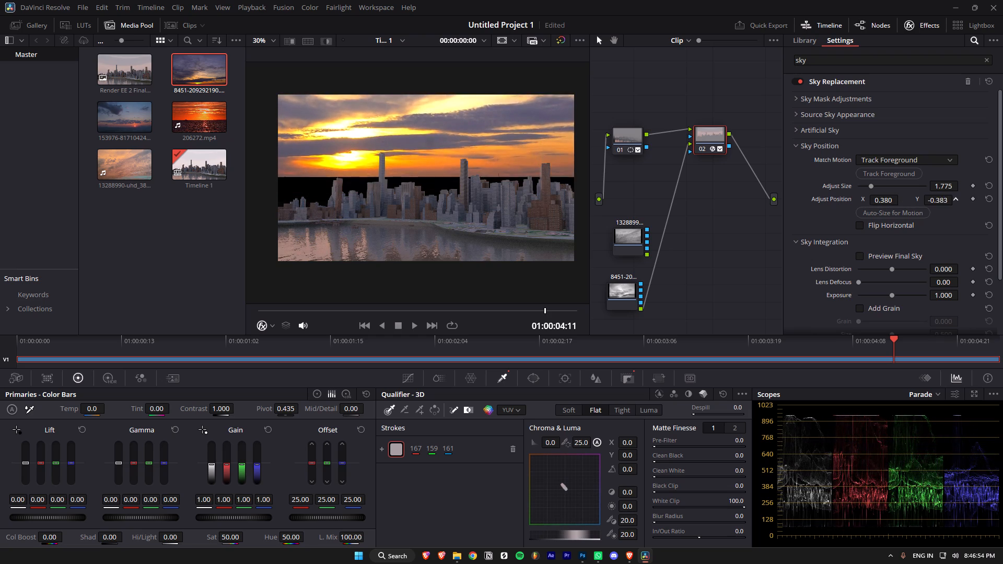
{"action": "left_click_drag", "start_coordinate": [445, 260], "coordinate": [531, 265]}
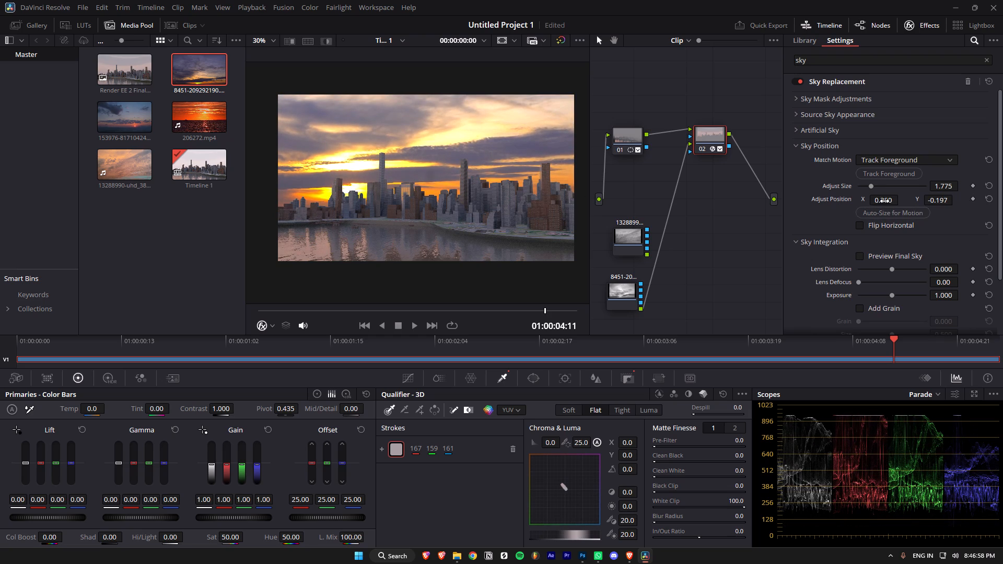
{"action": "left_click_drag", "start_coordinate": [884, 201], "coordinate": [876, 200]}
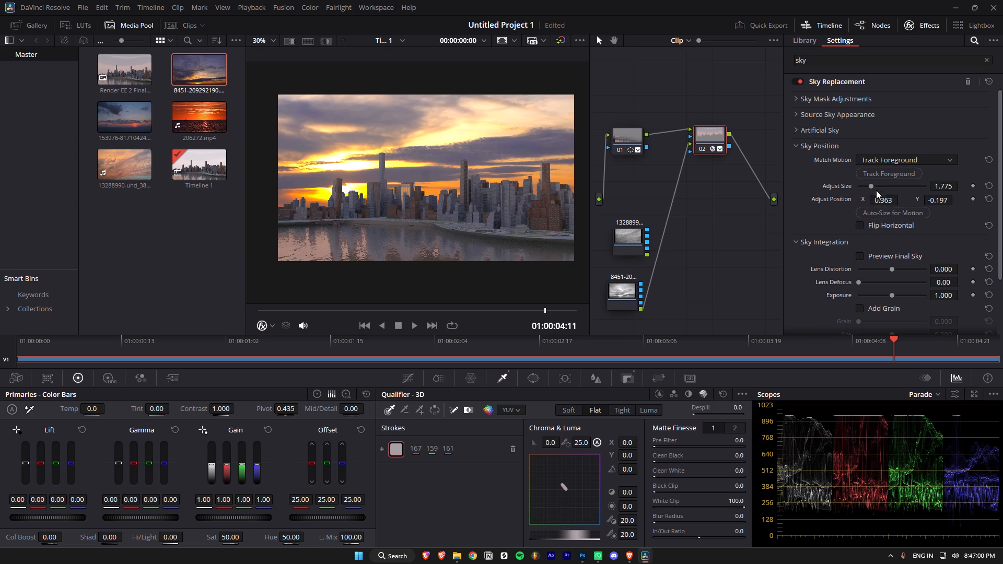
{"action": "left_click_drag", "start_coordinate": [887, 201], "coordinate": [865, 204]}
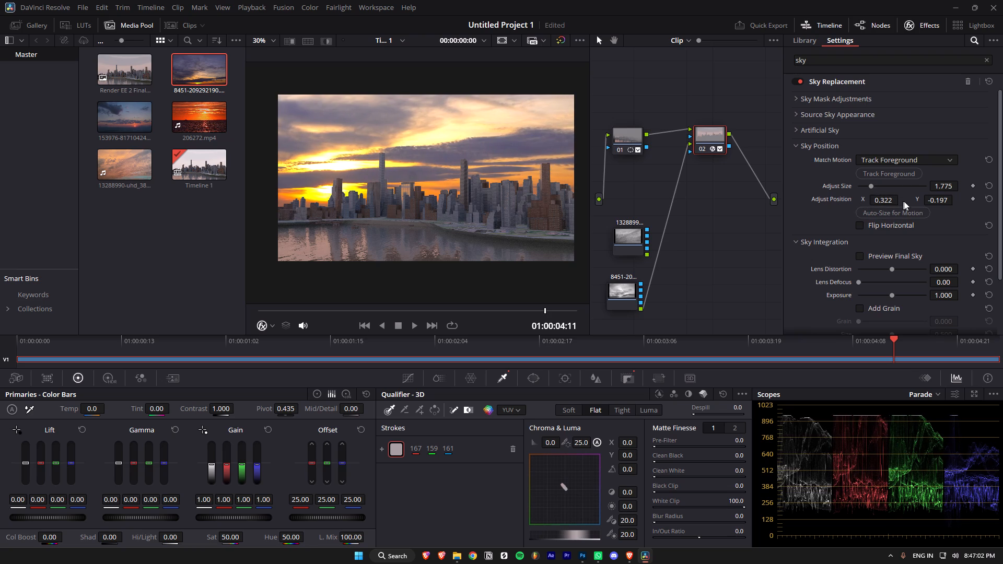
{"action": "left_click_drag", "start_coordinate": [943, 199], "coordinate": [545, 289]}
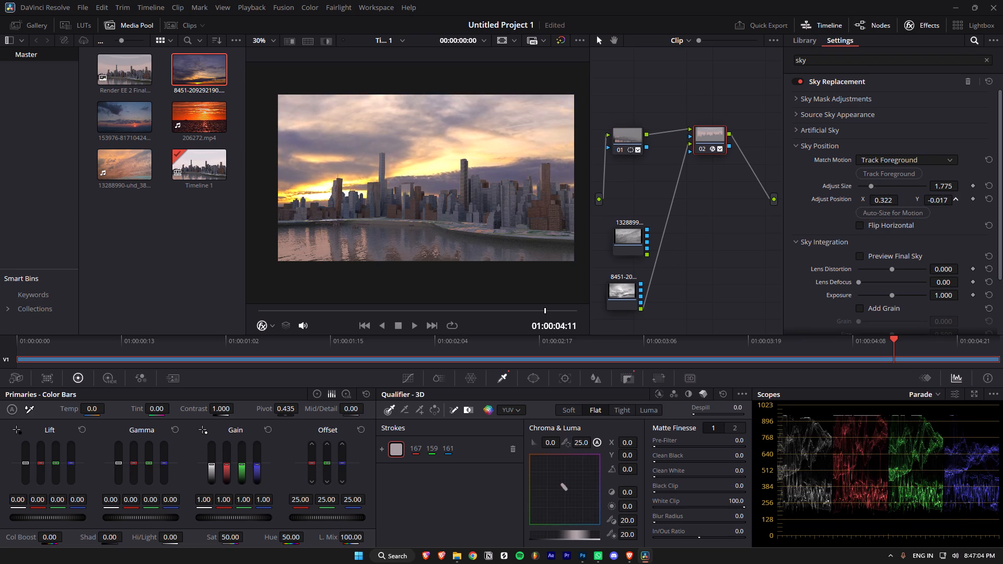
{"action": "left_click_drag", "start_coordinate": [545, 289], "coordinate": [569, 294]}
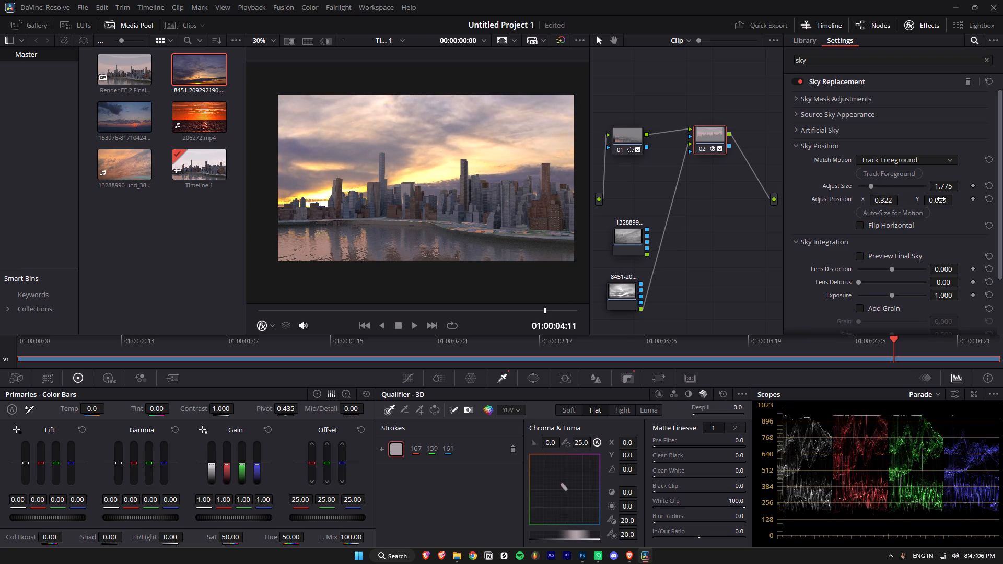
{"action": "left_click", "coordinate": [870, 185]}
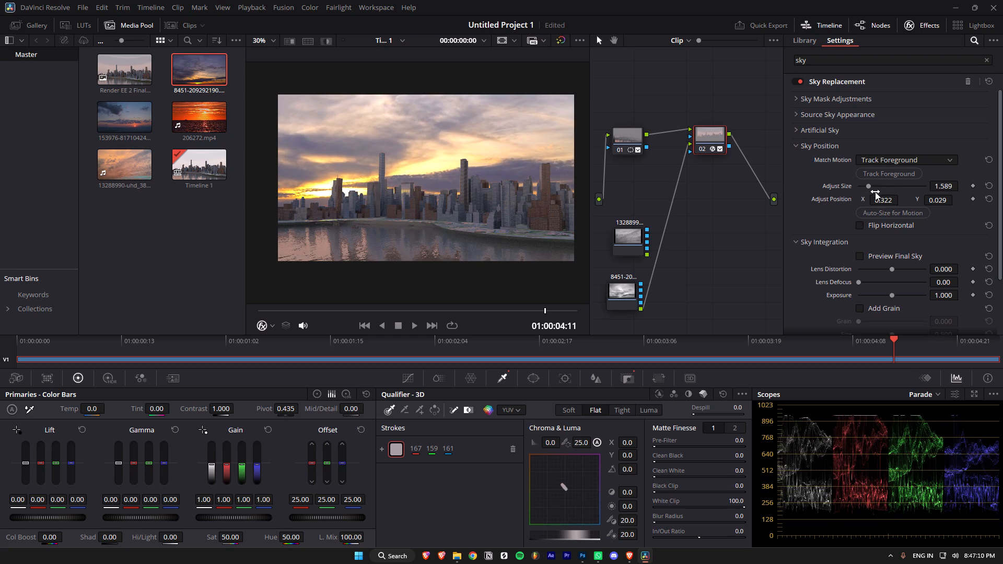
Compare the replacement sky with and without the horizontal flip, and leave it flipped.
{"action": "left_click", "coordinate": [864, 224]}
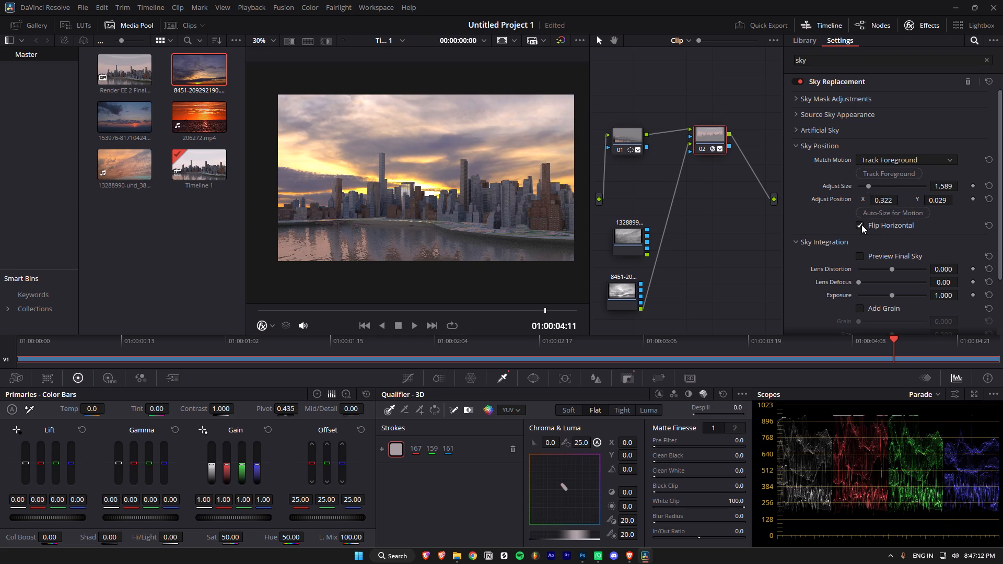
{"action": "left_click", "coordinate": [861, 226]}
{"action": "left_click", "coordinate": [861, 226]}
Set the sky's lens distortion to 1.000 and its lens defocus to about 2.95.
{"action": "left_click_drag", "start_coordinate": [891, 268], "coordinate": [867, 268]}
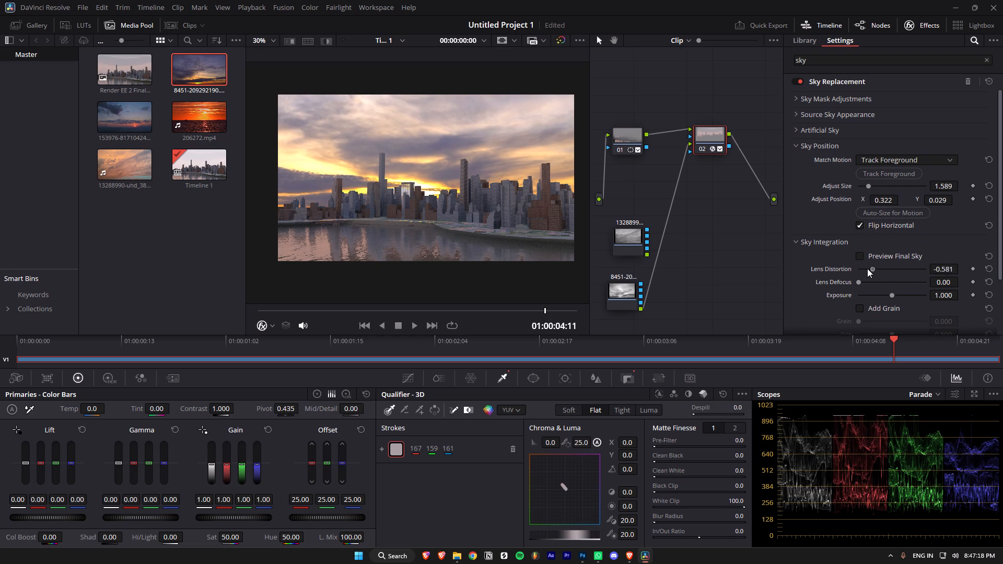
{"action": "left_click_drag", "start_coordinate": [867, 268], "coordinate": [928, 268]}
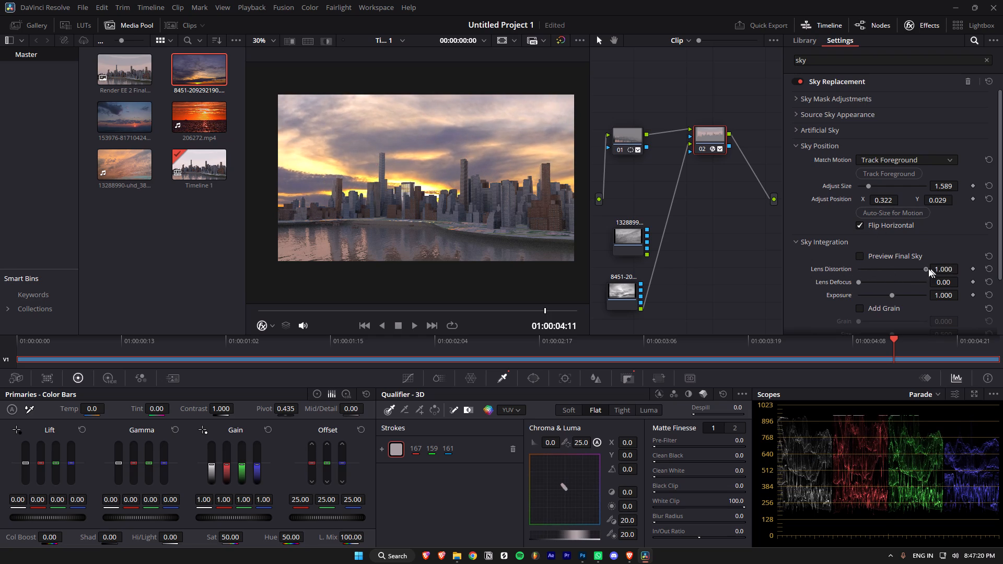
{"action": "left_click_drag", "start_coordinate": [928, 268], "coordinate": [928, 272]}
{"action": "left_click_drag", "start_coordinate": [857, 282], "coordinate": [908, 284]}
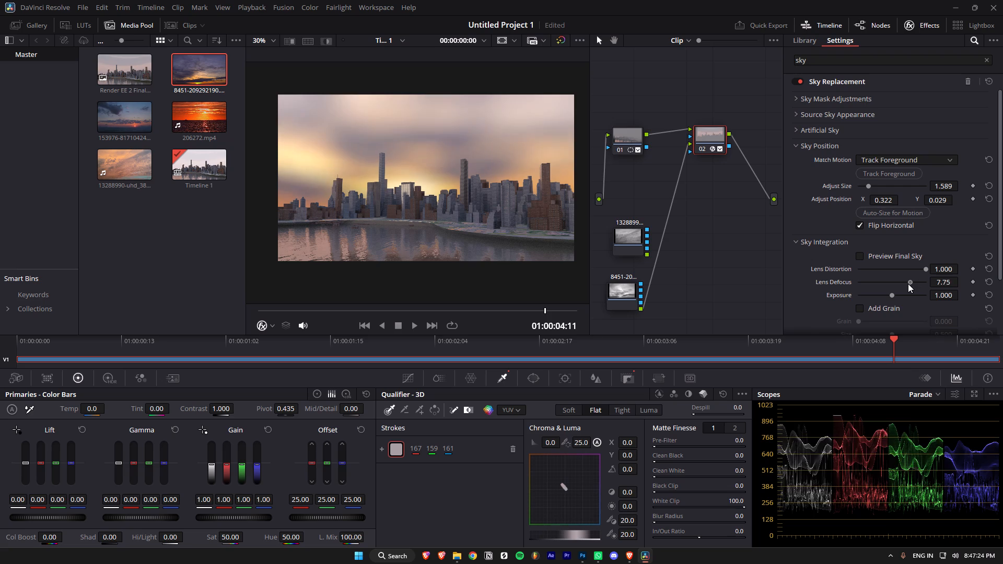
{"action": "left_click_drag", "start_coordinate": [908, 284], "coordinate": [889, 284]}
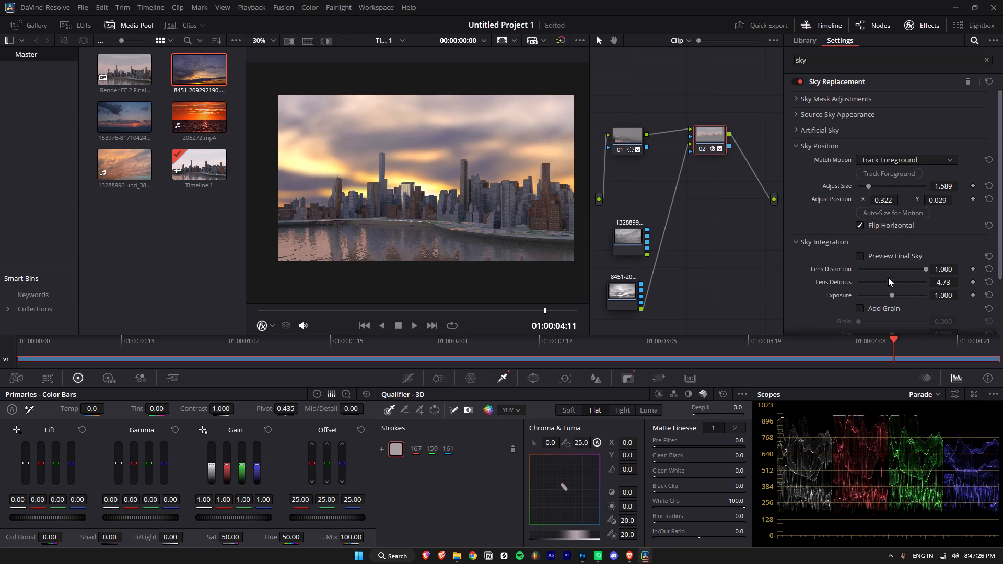
{"action": "scroll", "coordinate": [889, 270], "scroll_direction": "down", "scroll_amount": 1}
{"action": "left_click_drag", "start_coordinate": [886, 250], "coordinate": [885, 251]}
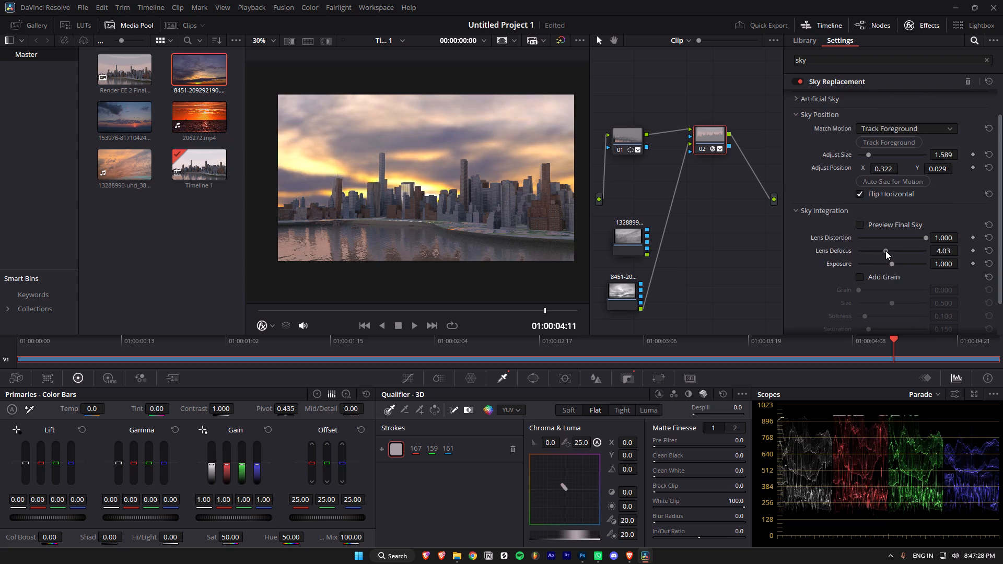
{"action": "left_click_drag", "start_coordinate": [885, 251], "coordinate": [878, 252]}
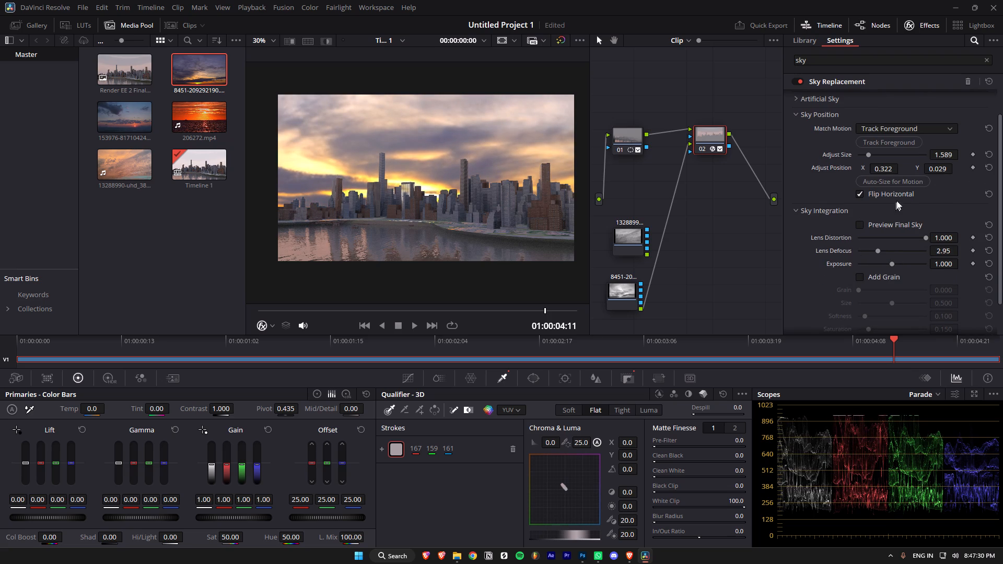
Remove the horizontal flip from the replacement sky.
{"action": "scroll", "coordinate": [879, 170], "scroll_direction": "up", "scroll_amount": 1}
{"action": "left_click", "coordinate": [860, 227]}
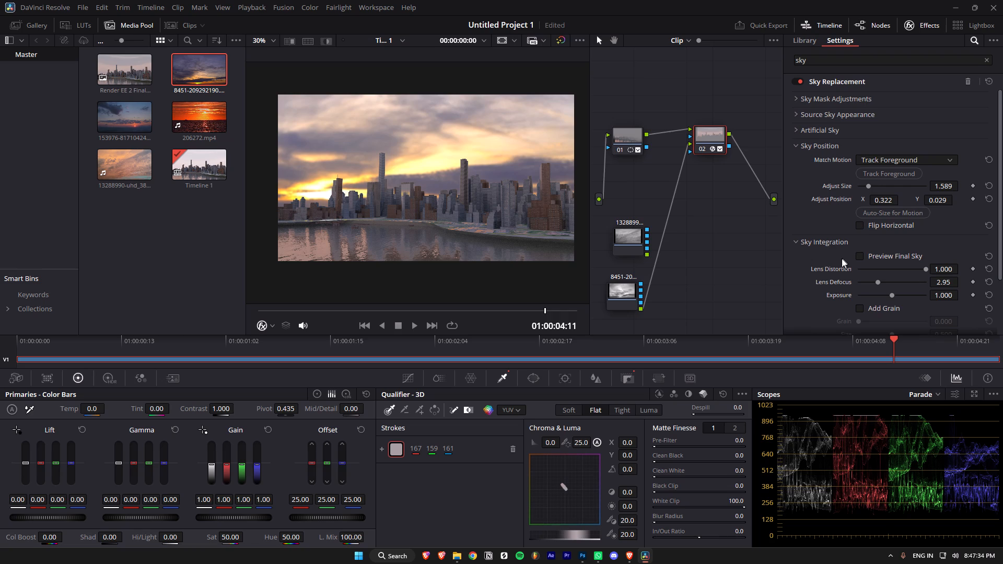
Try the sky exposure at 2.000, undo it, and settle on about 0.806.
{"action": "scroll", "coordinate": [876, 290], "scroll_direction": "down", "scroll_amount": 1}
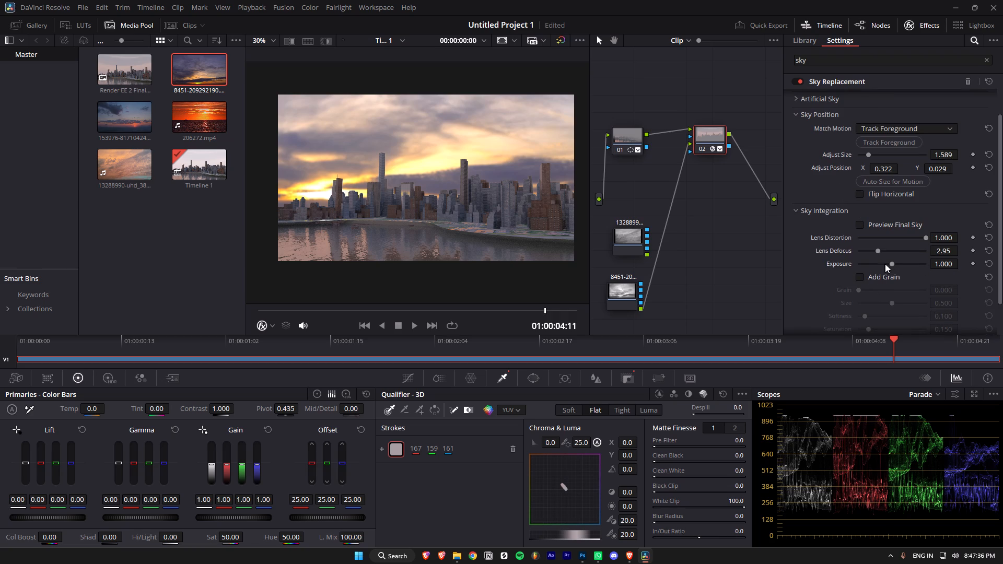
{"action": "left_click_drag", "start_coordinate": [889, 263], "coordinate": [939, 263]}
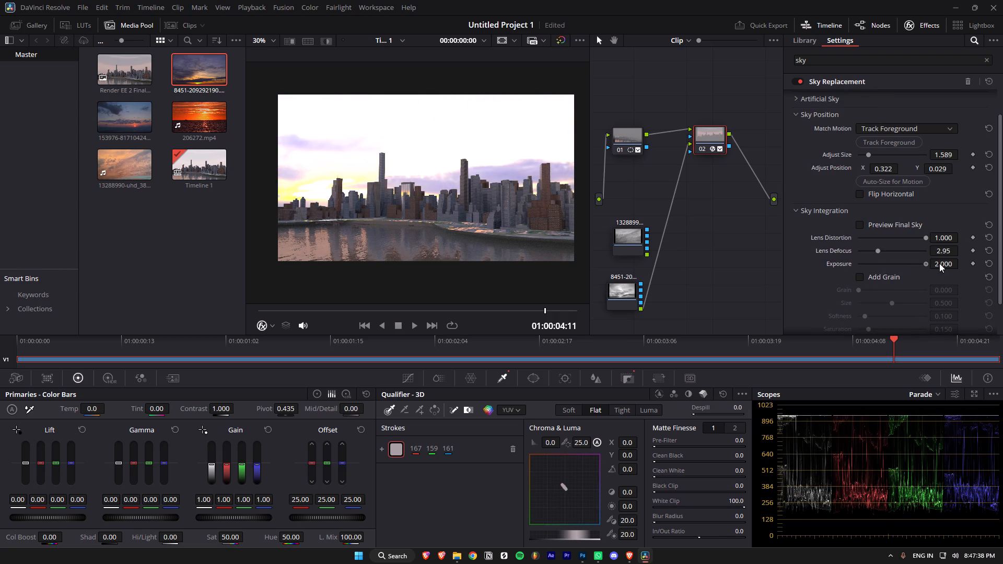
{"action": "left_click_drag", "start_coordinate": [939, 263], "coordinate": [942, 263]}
{"action": "key", "text": "ctrl+z"}
Set the sky's lens defocus to about 3.19.
{"action": "left_click_drag", "start_coordinate": [887, 250], "coordinate": [908, 249]}
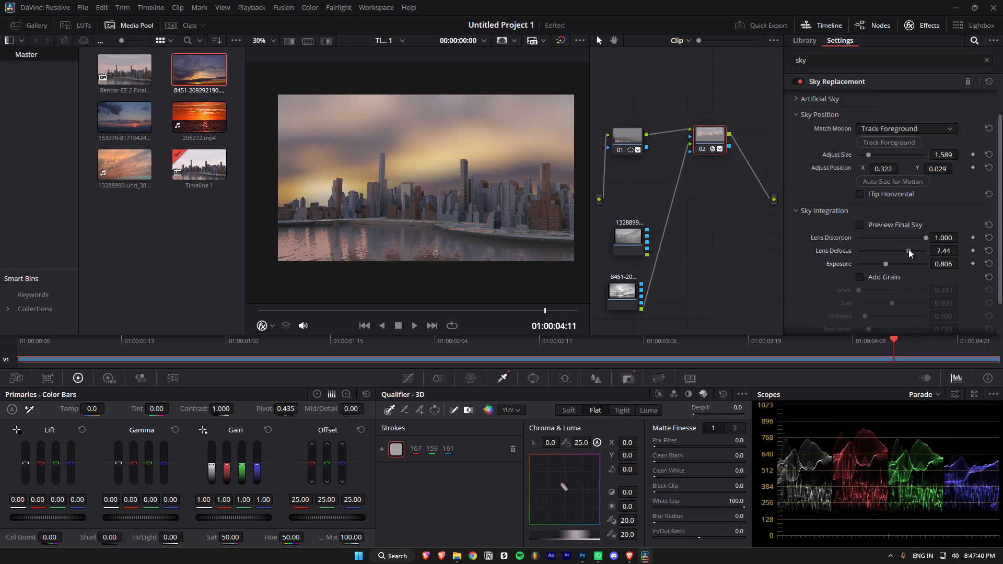
{"action": "left_click_drag", "start_coordinate": [908, 249], "coordinate": [884, 249]}
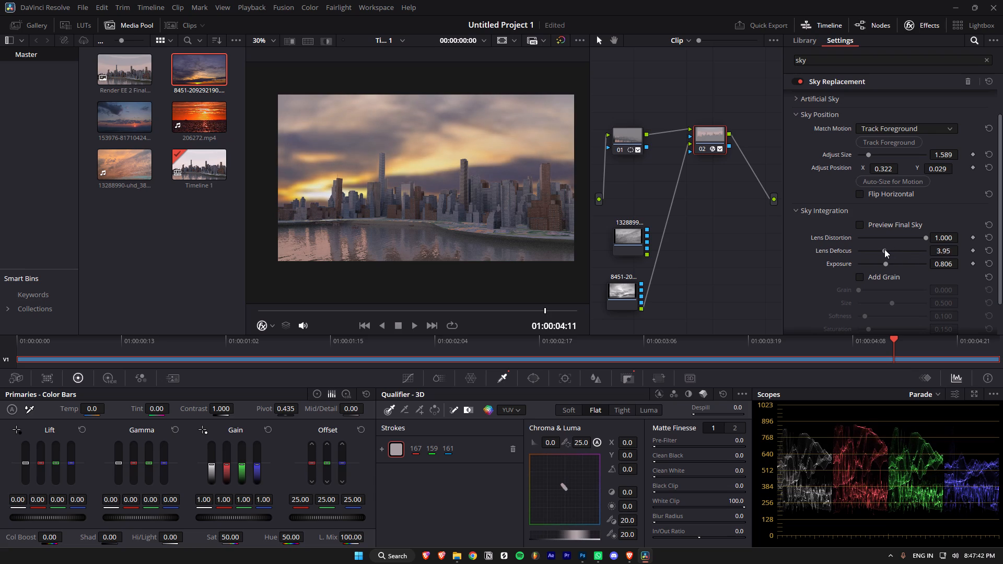
{"action": "left_click_drag", "start_coordinate": [884, 249], "coordinate": [877, 249]}
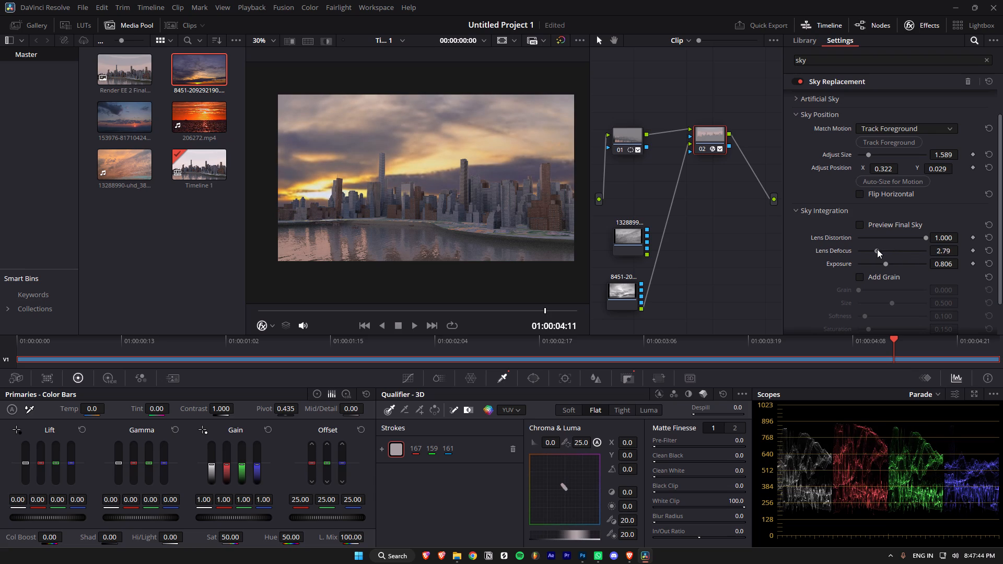
{"action": "left_click_drag", "start_coordinate": [877, 249], "coordinate": [880, 249]}
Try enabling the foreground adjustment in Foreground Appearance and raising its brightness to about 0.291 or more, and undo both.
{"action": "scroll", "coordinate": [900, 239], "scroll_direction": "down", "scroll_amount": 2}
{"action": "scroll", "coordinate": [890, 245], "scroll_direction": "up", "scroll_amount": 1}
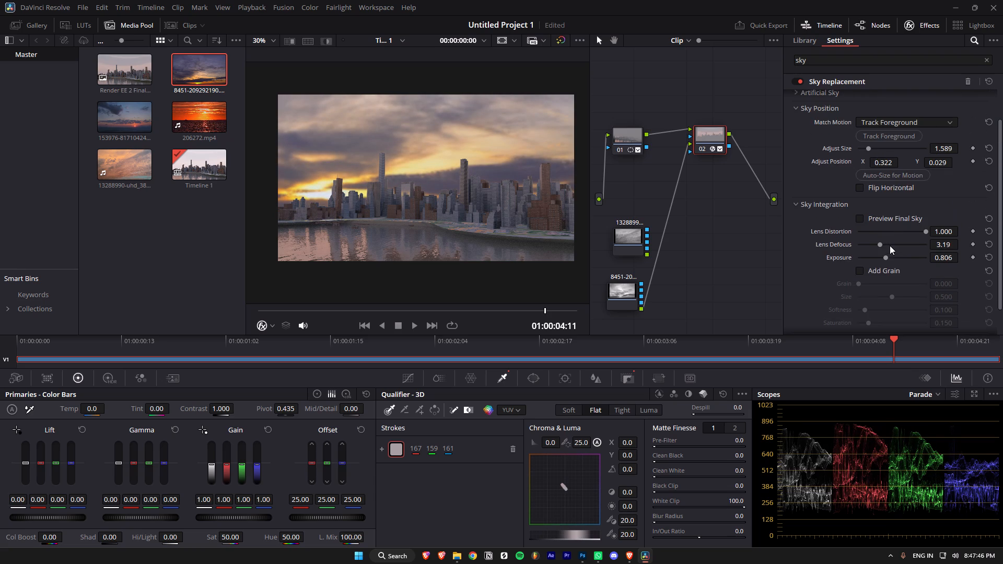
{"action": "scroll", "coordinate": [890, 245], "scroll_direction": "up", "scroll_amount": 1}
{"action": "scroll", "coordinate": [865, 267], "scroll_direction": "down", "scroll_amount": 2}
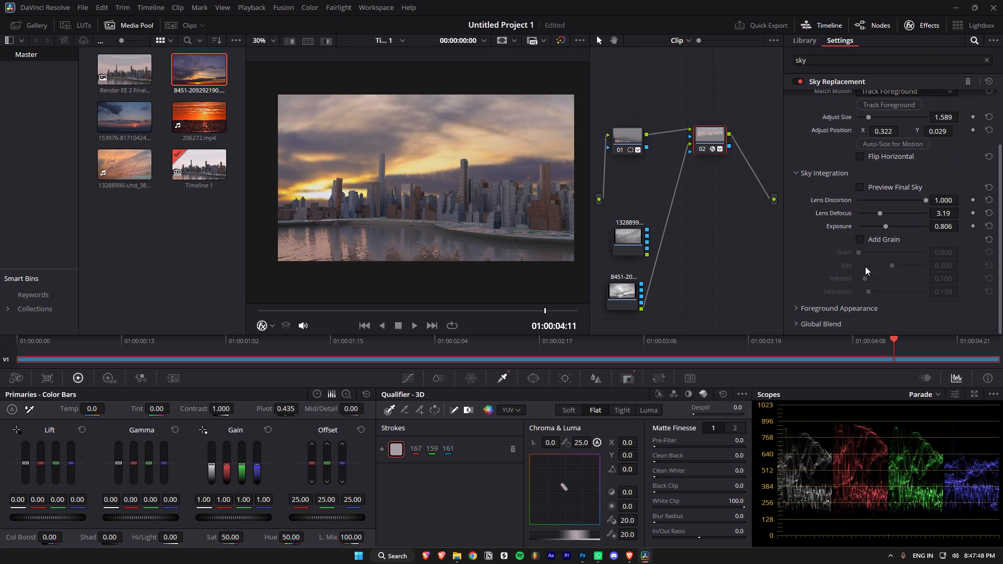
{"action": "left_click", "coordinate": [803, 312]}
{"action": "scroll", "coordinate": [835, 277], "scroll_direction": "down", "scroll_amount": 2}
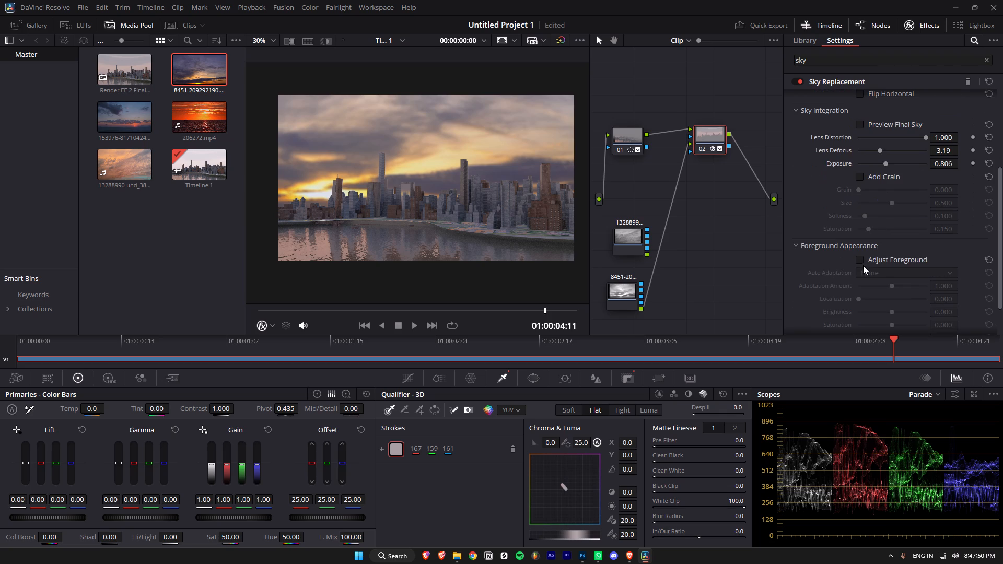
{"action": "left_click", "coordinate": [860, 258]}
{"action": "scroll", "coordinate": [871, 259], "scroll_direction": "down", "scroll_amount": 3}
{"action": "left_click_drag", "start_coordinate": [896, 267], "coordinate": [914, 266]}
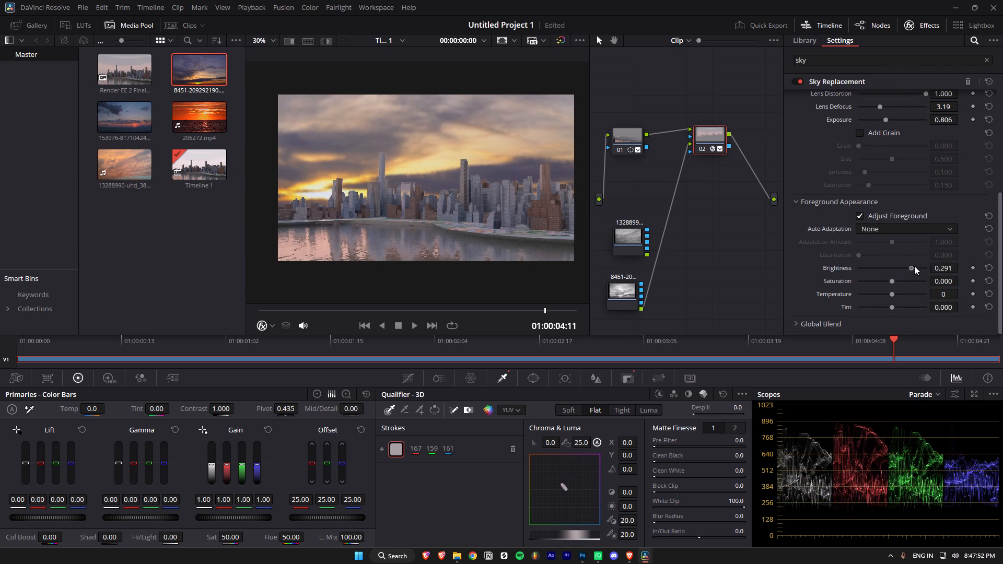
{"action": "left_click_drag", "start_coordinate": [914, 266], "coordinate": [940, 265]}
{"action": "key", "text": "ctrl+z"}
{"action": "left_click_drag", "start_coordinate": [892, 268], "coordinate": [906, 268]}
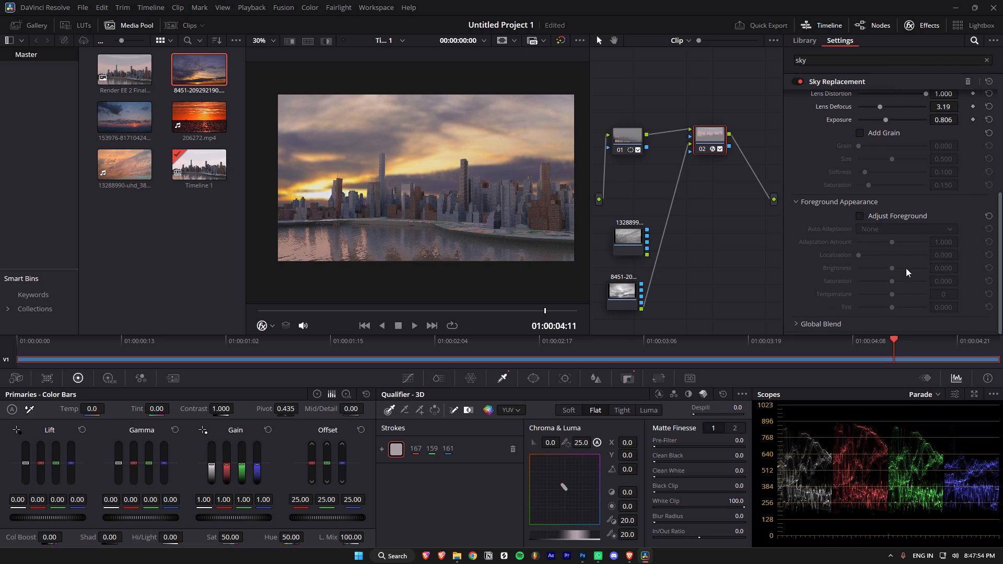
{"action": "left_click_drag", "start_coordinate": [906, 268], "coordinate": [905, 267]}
Enable the foreground adjustment and set the foreground brightness to about 0.128.
{"action": "left_click", "coordinate": [861, 213]}
{"action": "left_click_drag", "start_coordinate": [887, 271], "coordinate": [910, 269]}
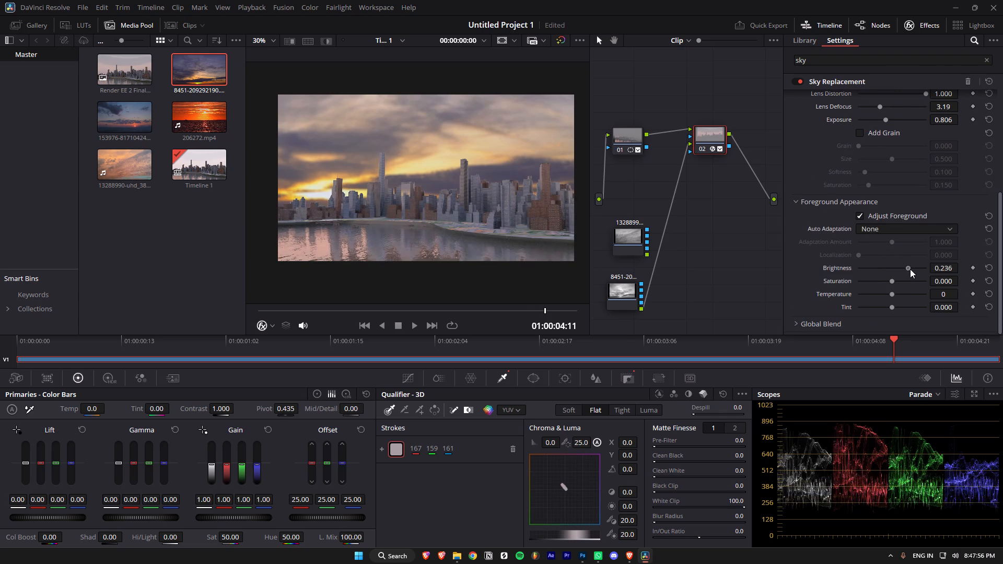
{"action": "left_click_drag", "start_coordinate": [910, 269], "coordinate": [901, 268]}
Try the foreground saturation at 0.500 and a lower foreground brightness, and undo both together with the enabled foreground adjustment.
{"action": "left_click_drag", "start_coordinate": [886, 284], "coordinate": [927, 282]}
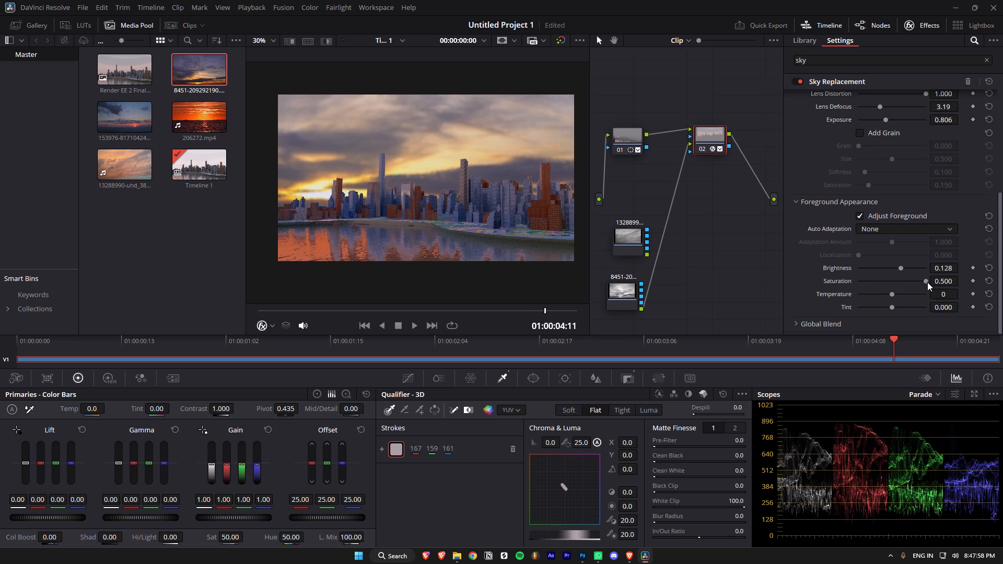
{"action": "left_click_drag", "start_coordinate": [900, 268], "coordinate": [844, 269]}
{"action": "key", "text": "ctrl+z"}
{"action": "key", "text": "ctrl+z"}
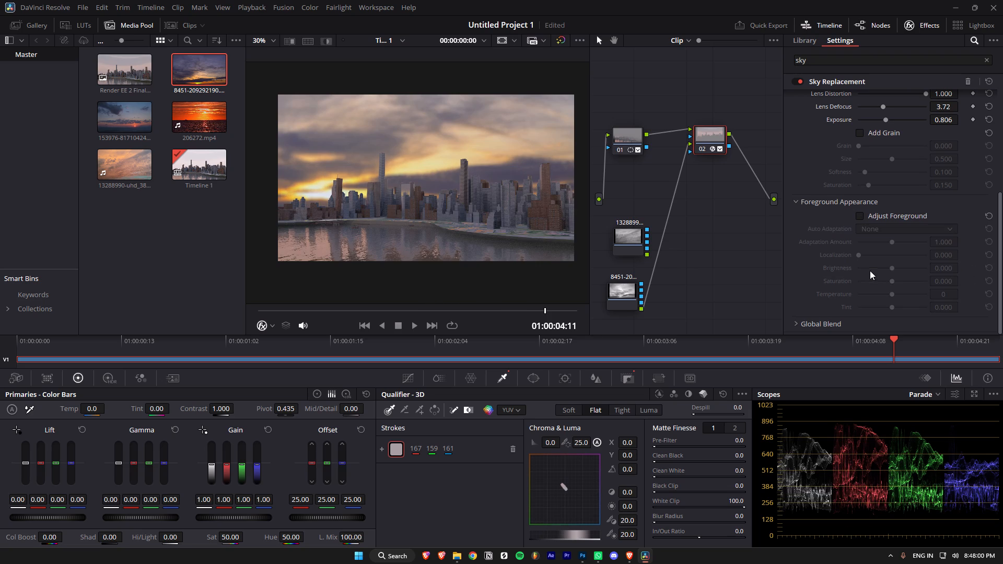
Preview the final sky on its own and return to the composite view.
{"action": "scroll", "coordinate": [850, 240], "scroll_direction": "down", "scroll_amount": 4}
{"action": "left_click", "coordinate": [800, 203]}
{"action": "scroll", "coordinate": [875, 217], "scroll_direction": "up", "scroll_amount": 2}
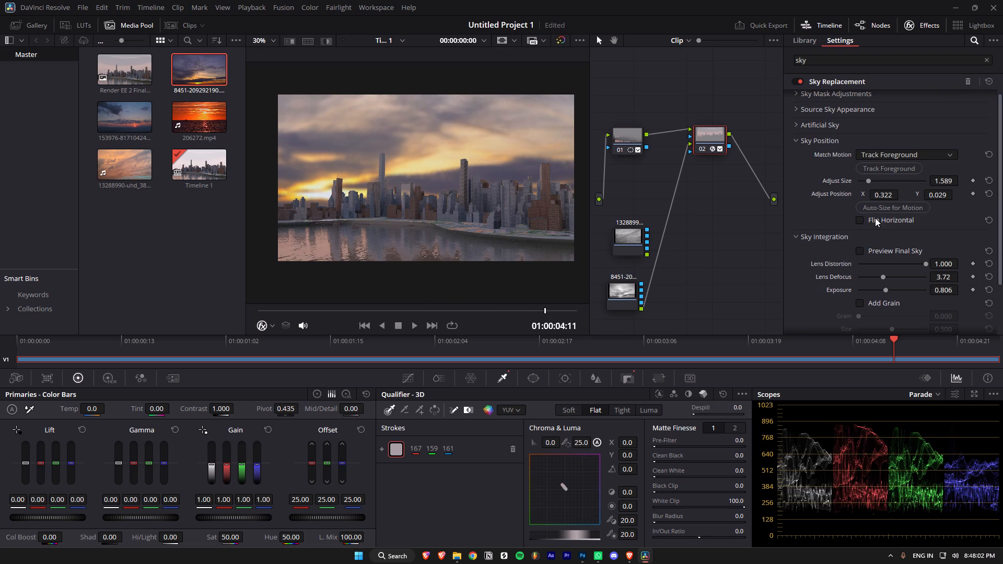
{"action": "left_click", "coordinate": [863, 249]}
{"action": "left_click", "coordinate": [860, 251]}
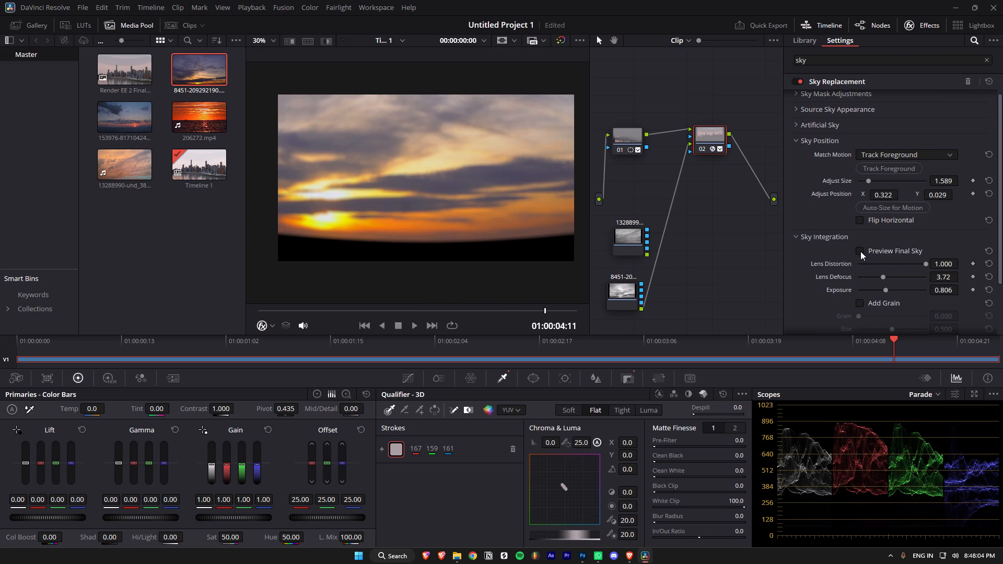
Set the sky's lens defocus to about 3.64.
{"action": "scroll", "coordinate": [863, 251], "scroll_direction": "down", "scroll_amount": 1}
{"action": "left_click_drag", "start_coordinate": [877, 245], "coordinate": [886, 245]}
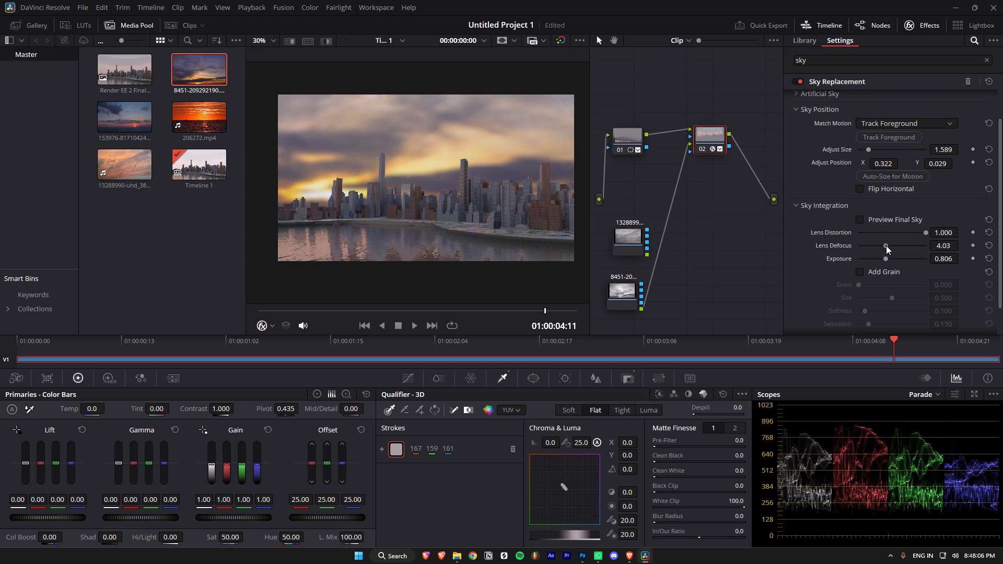
{"action": "left_click_drag", "start_coordinate": [886, 245], "coordinate": [883, 244]}
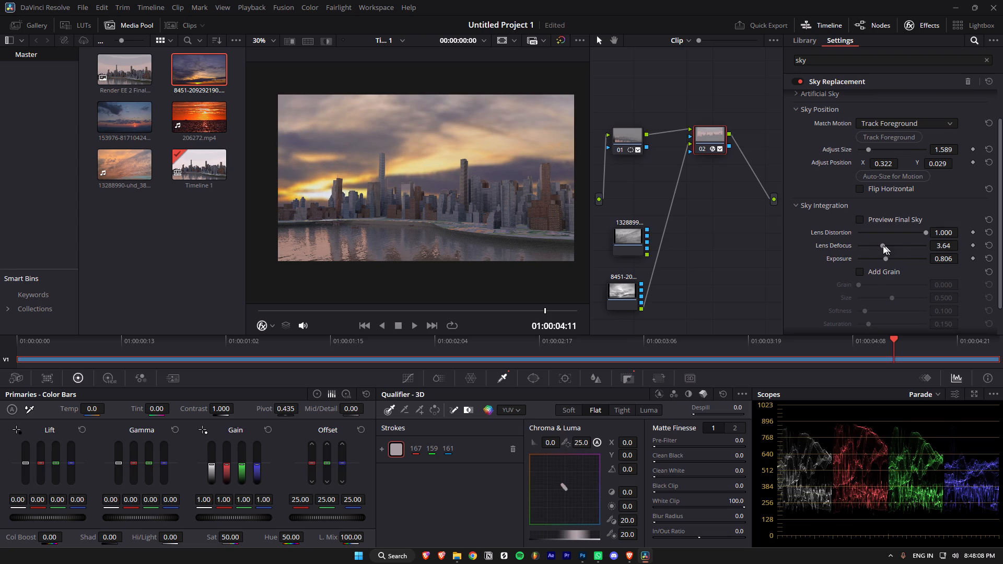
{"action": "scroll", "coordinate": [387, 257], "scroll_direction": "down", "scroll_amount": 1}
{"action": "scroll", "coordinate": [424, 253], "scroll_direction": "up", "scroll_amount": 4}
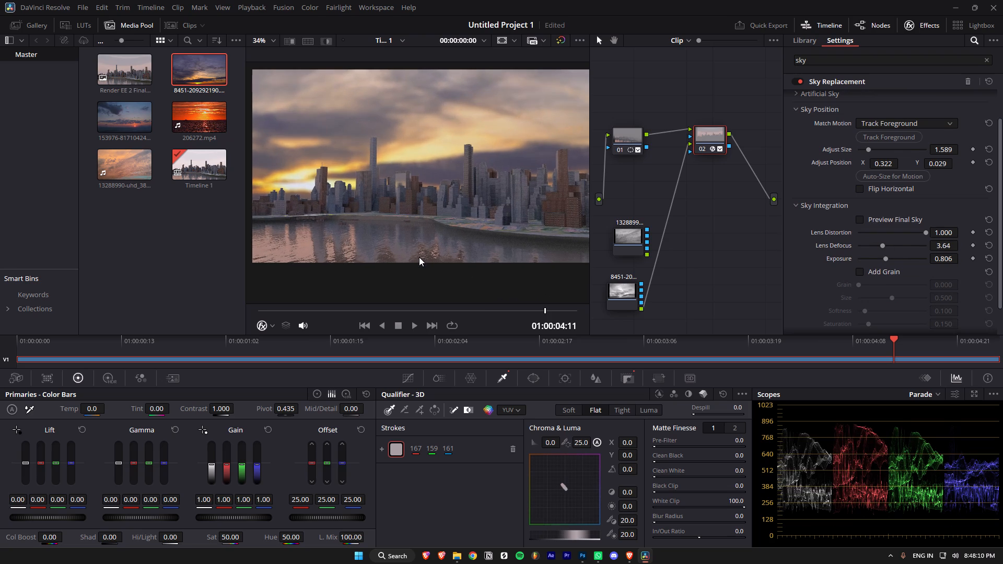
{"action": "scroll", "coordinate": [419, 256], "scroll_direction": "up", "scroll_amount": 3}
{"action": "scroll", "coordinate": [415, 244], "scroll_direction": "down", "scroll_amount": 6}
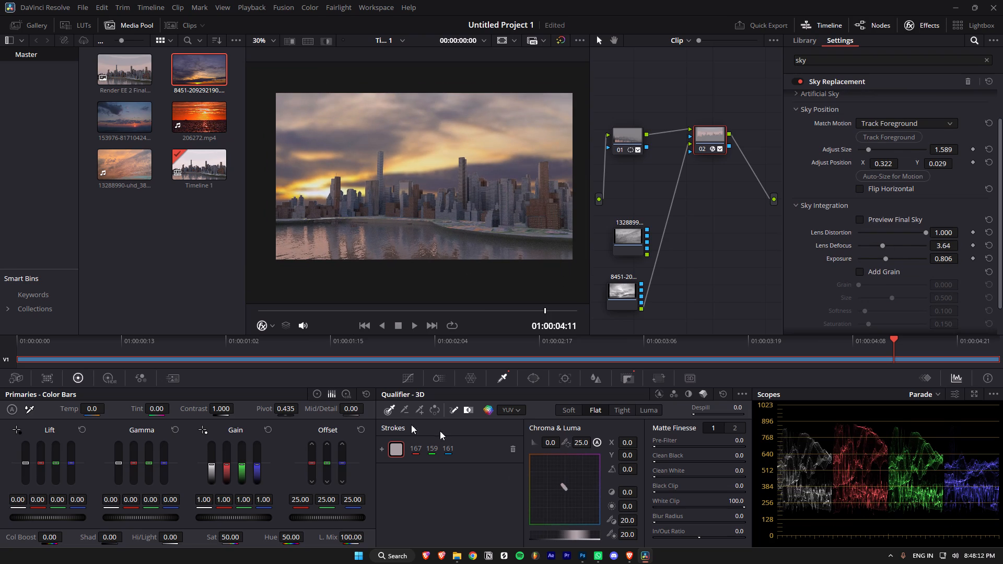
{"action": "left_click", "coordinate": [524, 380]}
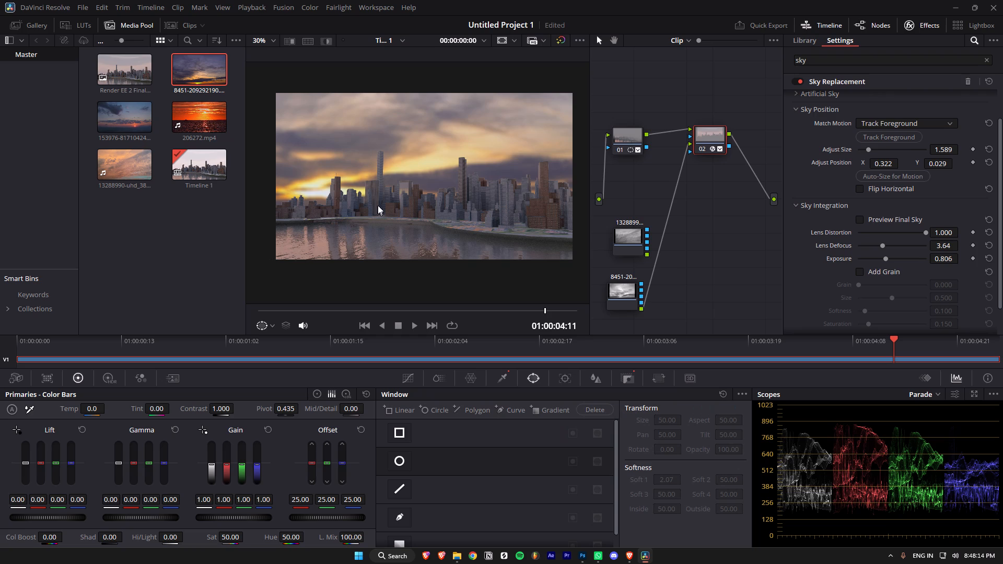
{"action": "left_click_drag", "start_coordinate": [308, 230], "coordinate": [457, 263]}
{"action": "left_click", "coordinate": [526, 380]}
Add a new serial node after the Sky Replacement node 02 and place it just before the output.
{"action": "left_click", "coordinate": [735, 240]}
{"action": "key", "text": "alt+s"}
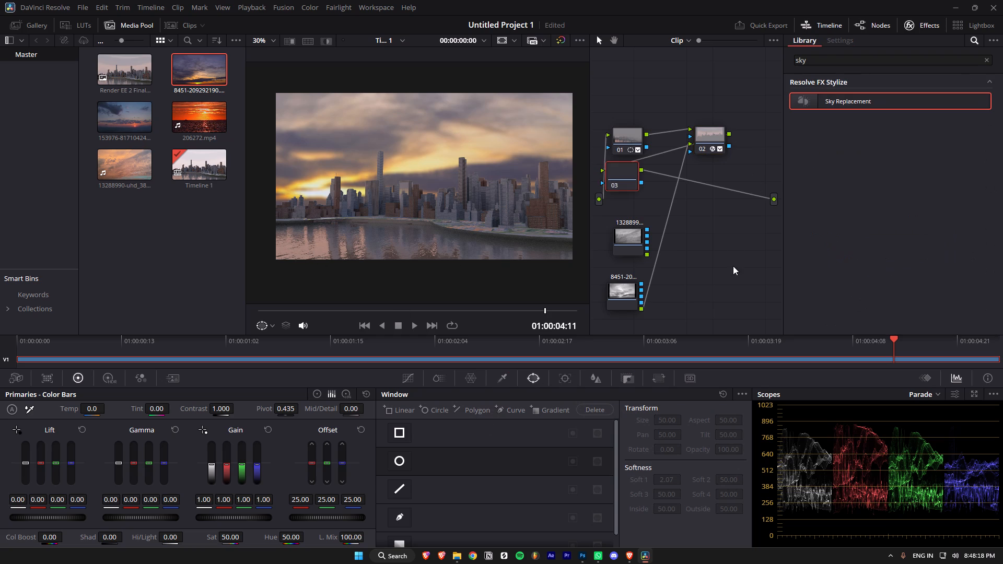
{"action": "left_click_drag", "start_coordinate": [606, 179], "coordinate": [767, 167]}
{"action": "left_click_drag", "start_coordinate": [621, 170], "coordinate": [756, 171]}
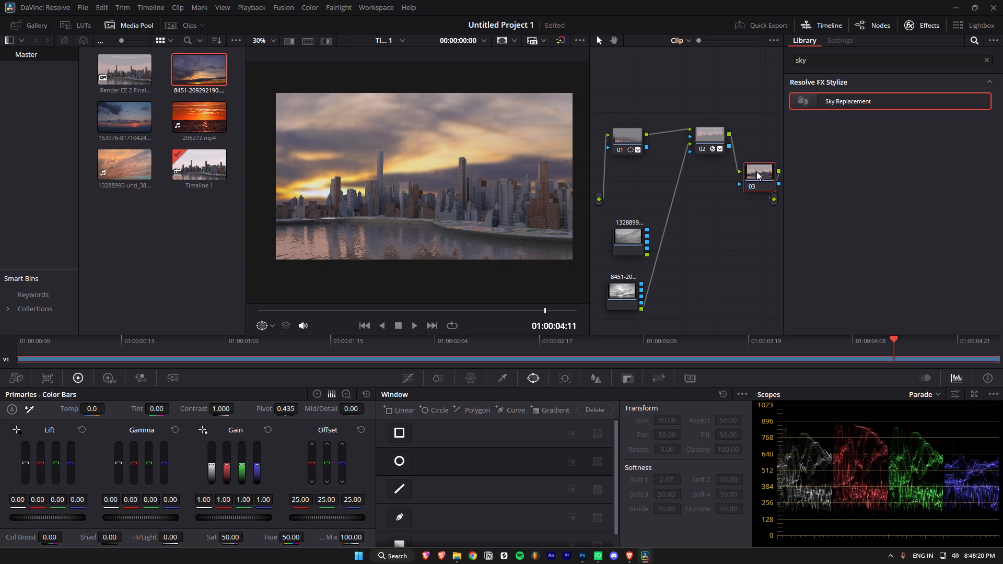
{"action": "left_click_drag", "start_coordinate": [756, 171], "coordinate": [741, 166]}
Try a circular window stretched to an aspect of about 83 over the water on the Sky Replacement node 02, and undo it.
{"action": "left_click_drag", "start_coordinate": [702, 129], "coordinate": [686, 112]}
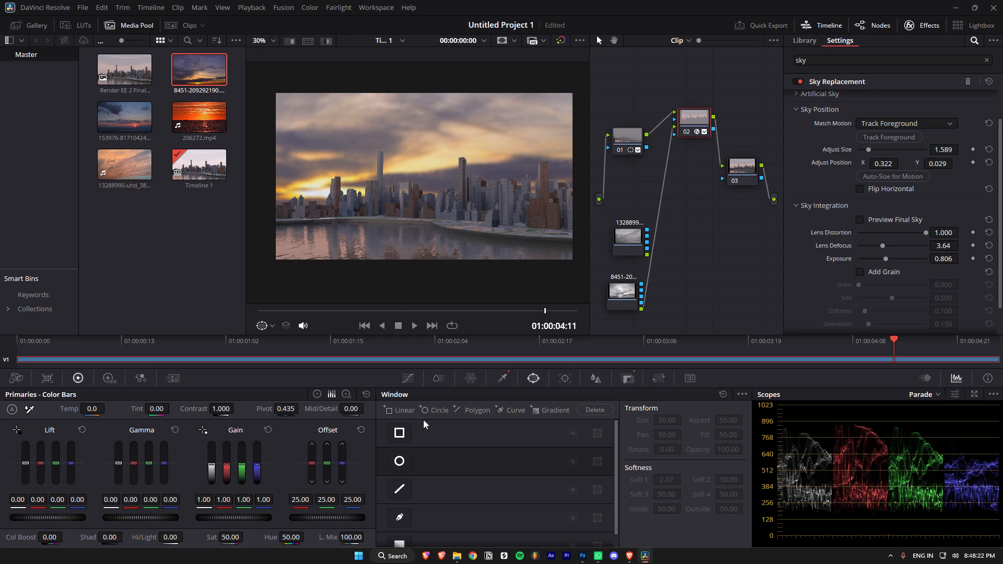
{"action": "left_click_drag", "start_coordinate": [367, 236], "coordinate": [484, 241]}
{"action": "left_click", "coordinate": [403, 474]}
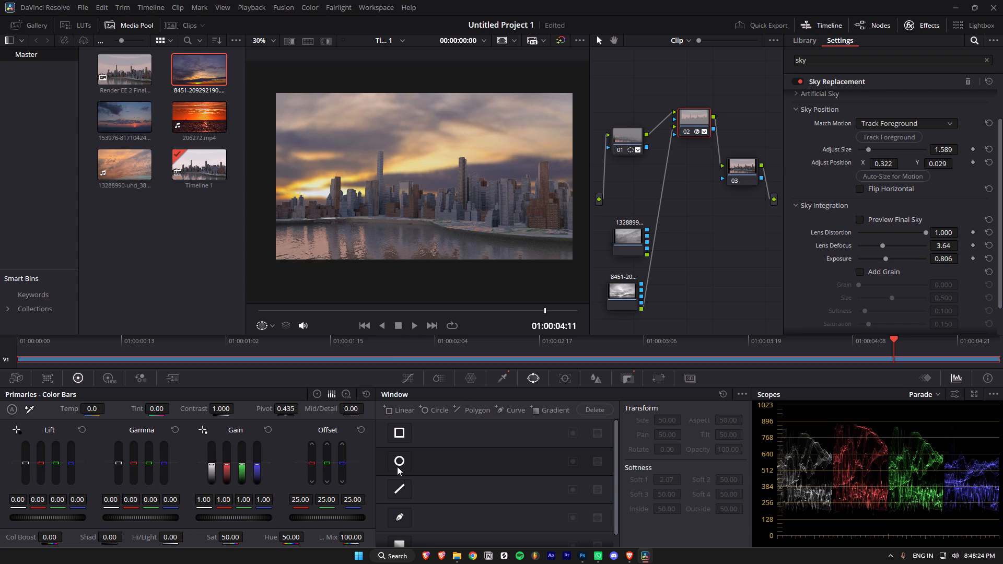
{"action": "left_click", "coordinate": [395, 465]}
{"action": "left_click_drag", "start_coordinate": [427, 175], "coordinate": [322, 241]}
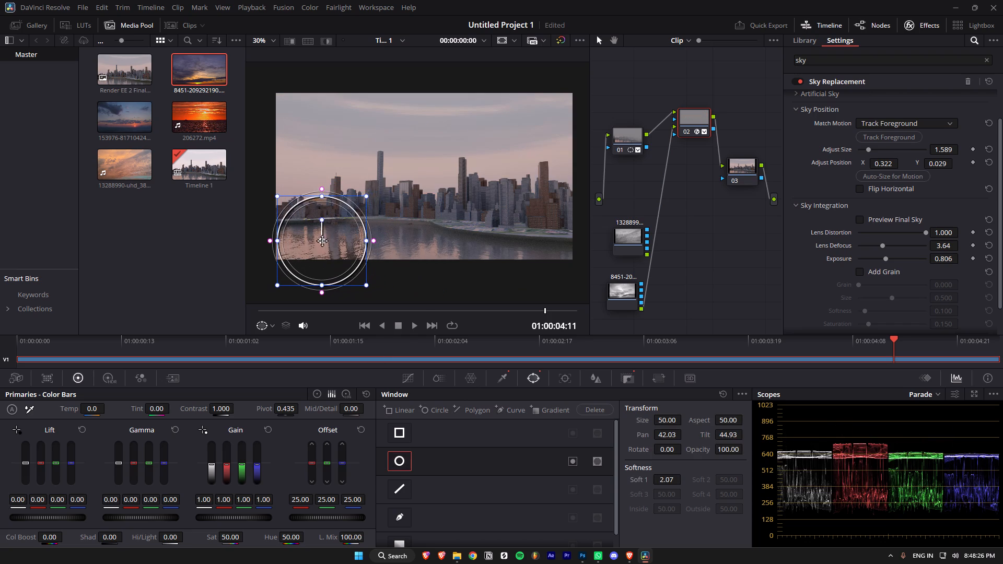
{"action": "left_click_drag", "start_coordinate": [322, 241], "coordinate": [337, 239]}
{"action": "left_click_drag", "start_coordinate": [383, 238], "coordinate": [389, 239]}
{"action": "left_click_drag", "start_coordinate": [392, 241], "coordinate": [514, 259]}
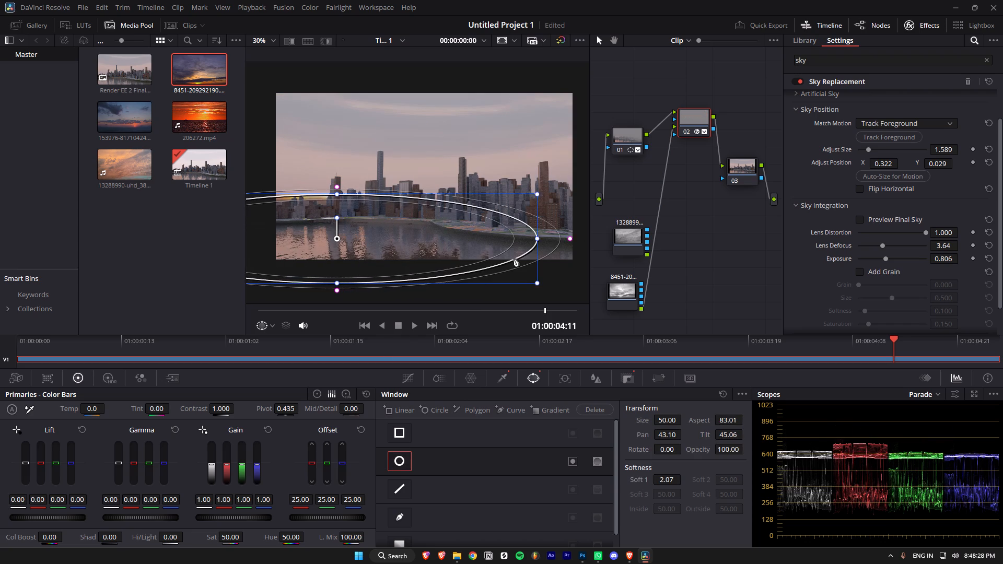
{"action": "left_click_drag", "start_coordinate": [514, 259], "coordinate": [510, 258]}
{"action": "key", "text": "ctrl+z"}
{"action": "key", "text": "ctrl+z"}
Reposition node 01's circular window over the water at pan about 50.46 and tilt 41.65, rotated to about 4.71.
{"action": "left_click", "coordinate": [625, 136]}
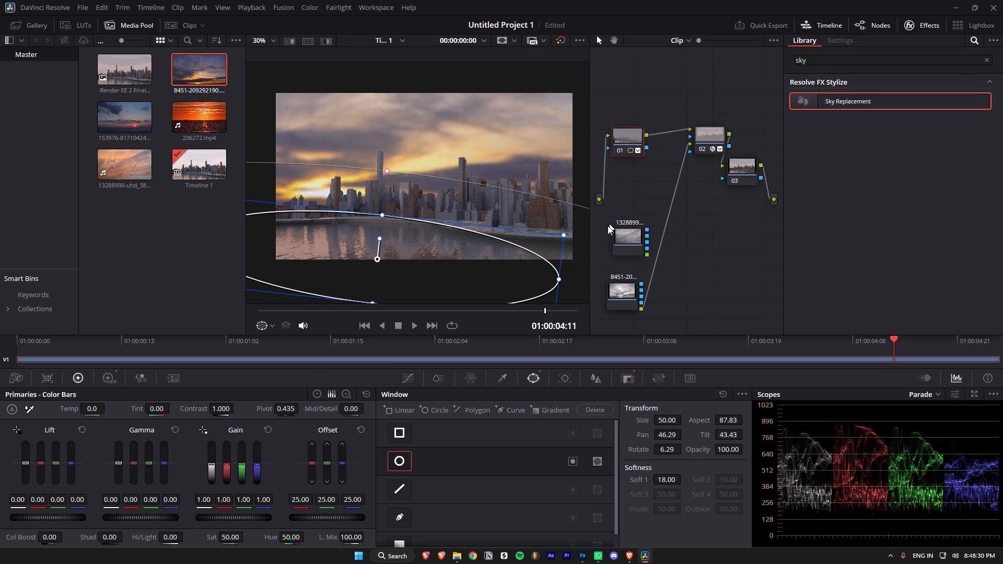
{"action": "left_click_drag", "start_coordinate": [372, 250], "coordinate": [463, 133]}
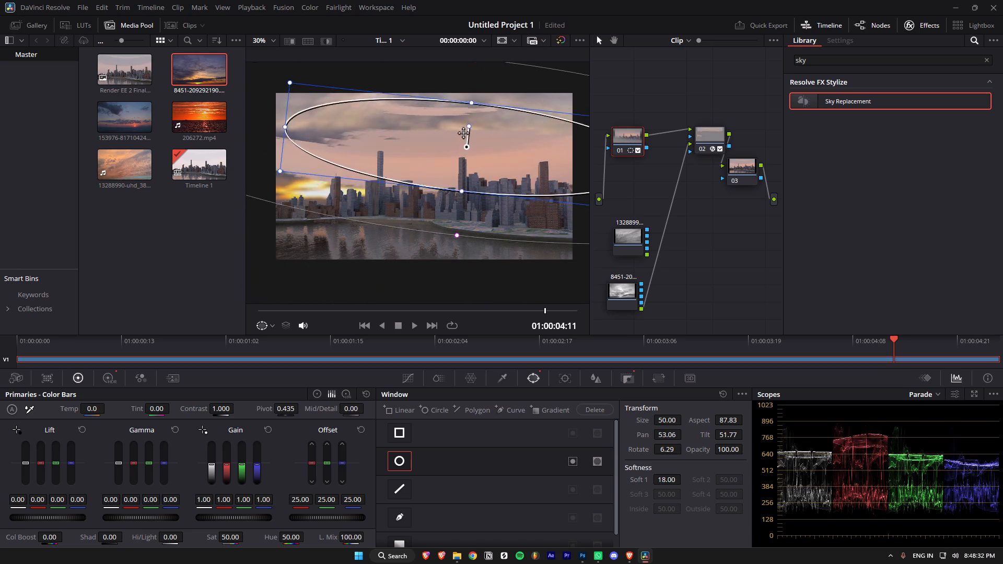
{"action": "left_click_drag", "start_coordinate": [463, 133], "coordinate": [425, 272]}
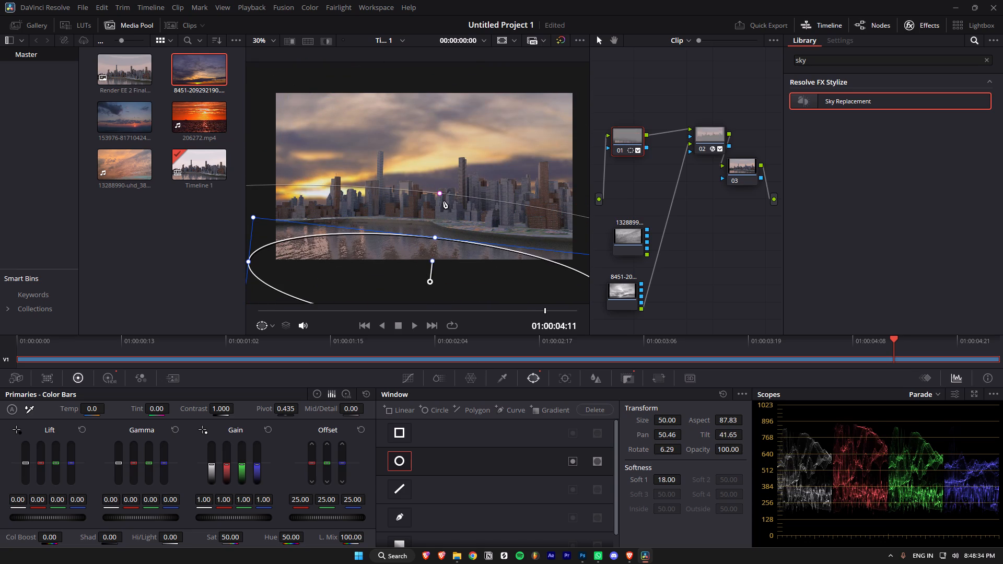
{"action": "left_click", "coordinate": [433, 261]}
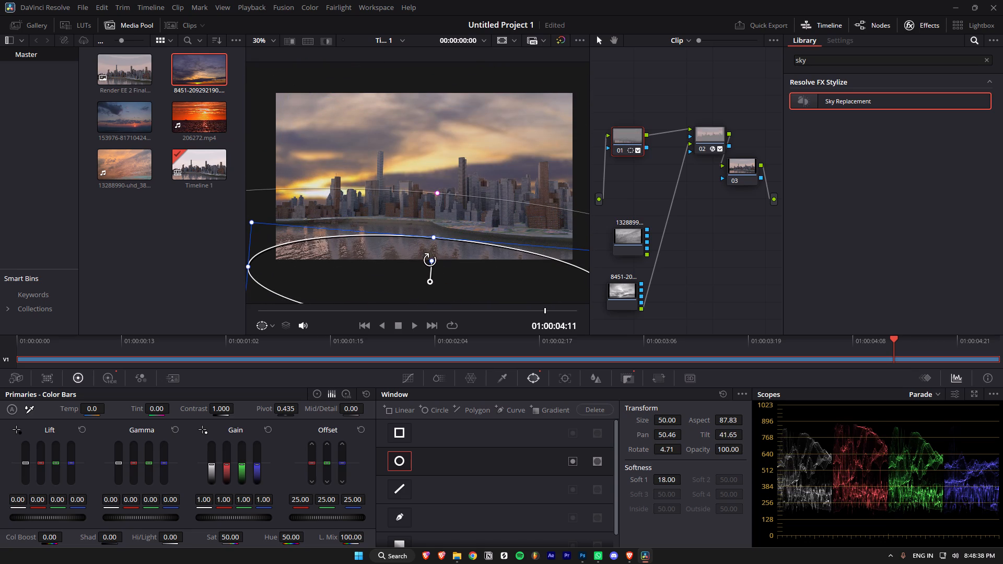
{"action": "scroll", "coordinate": [434, 231], "scroll_direction": "down", "scroll_amount": 8}
{"action": "left_click_drag", "start_coordinate": [436, 205], "coordinate": [435, 225]}
{"action": "left_click_drag", "start_coordinate": [436, 208], "coordinate": [440, 177]}
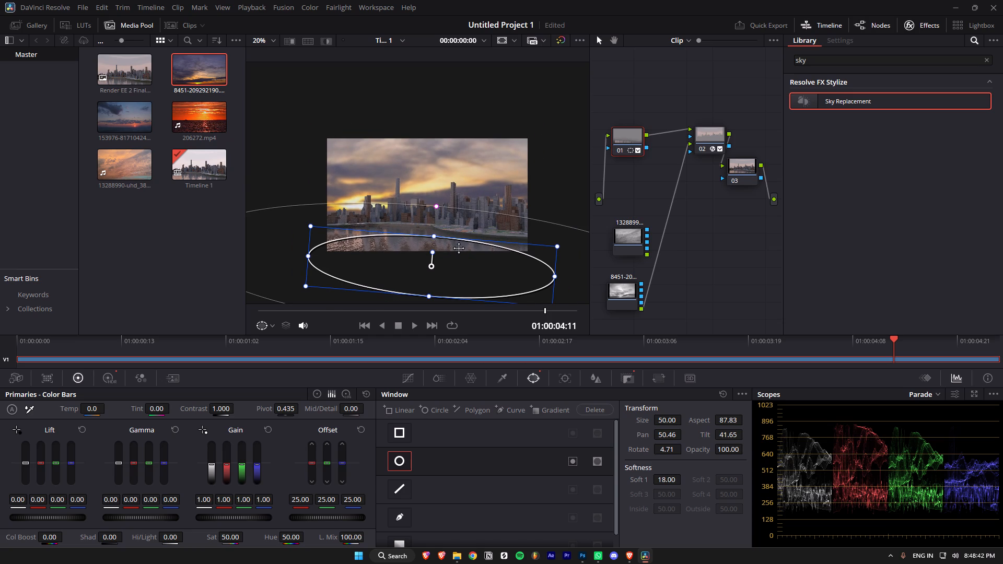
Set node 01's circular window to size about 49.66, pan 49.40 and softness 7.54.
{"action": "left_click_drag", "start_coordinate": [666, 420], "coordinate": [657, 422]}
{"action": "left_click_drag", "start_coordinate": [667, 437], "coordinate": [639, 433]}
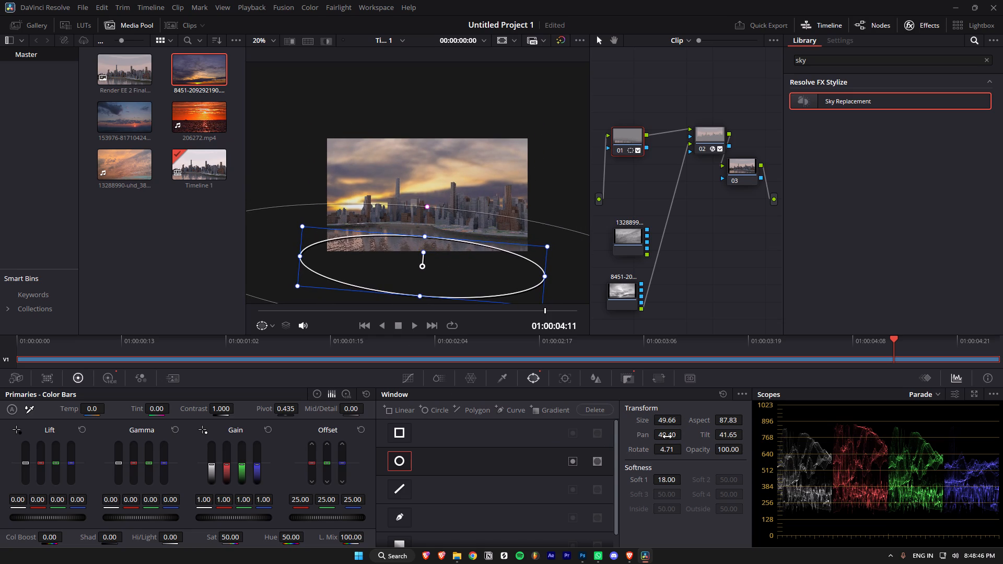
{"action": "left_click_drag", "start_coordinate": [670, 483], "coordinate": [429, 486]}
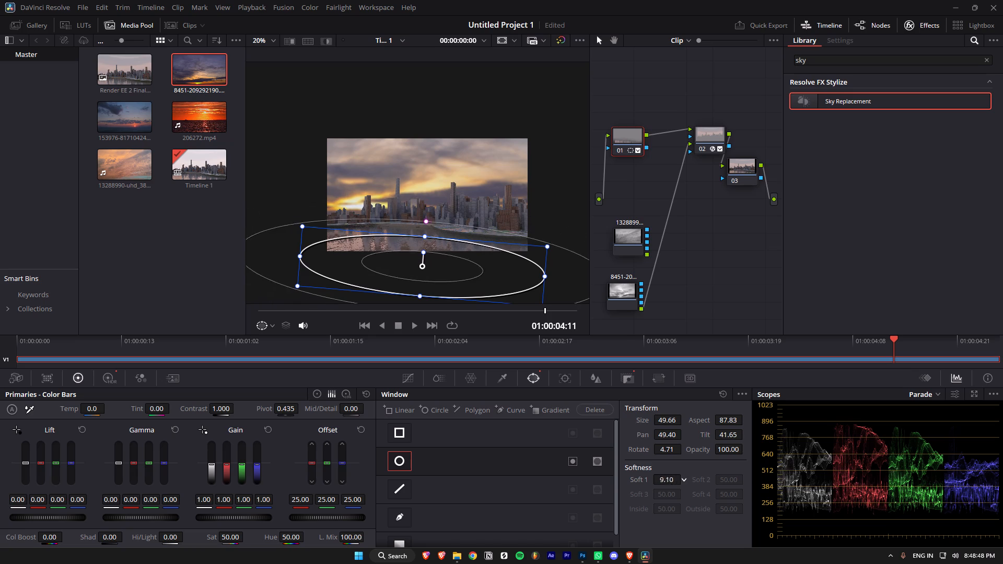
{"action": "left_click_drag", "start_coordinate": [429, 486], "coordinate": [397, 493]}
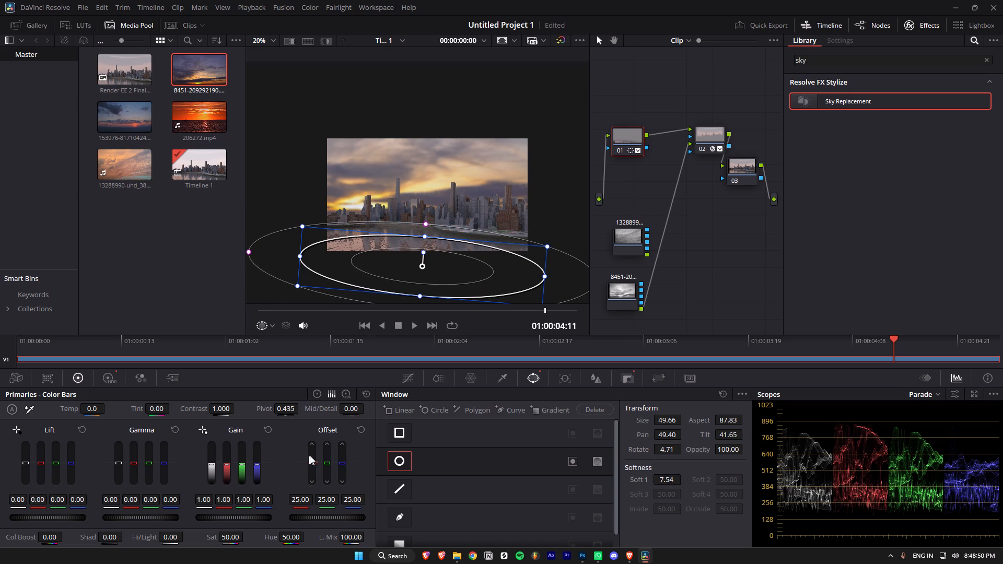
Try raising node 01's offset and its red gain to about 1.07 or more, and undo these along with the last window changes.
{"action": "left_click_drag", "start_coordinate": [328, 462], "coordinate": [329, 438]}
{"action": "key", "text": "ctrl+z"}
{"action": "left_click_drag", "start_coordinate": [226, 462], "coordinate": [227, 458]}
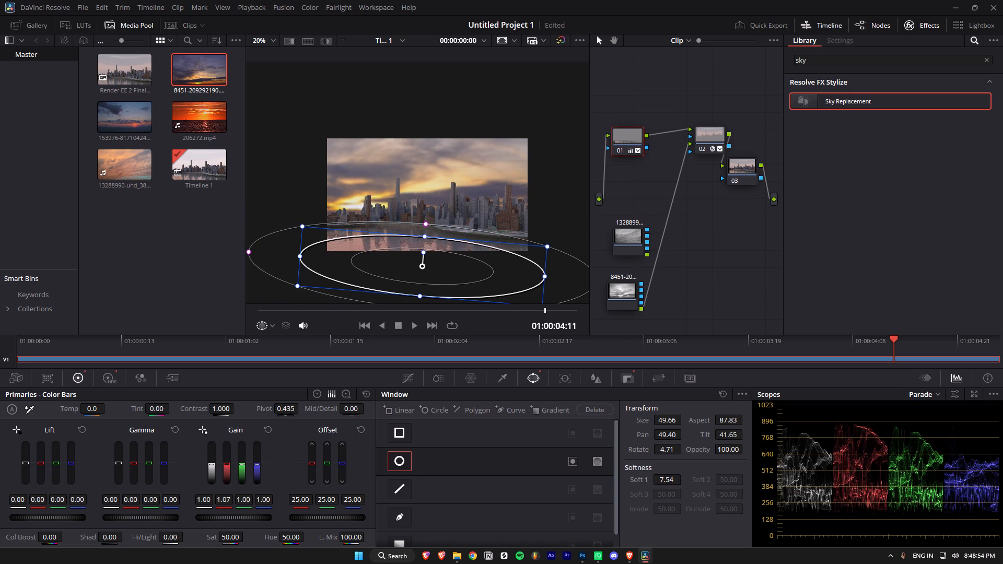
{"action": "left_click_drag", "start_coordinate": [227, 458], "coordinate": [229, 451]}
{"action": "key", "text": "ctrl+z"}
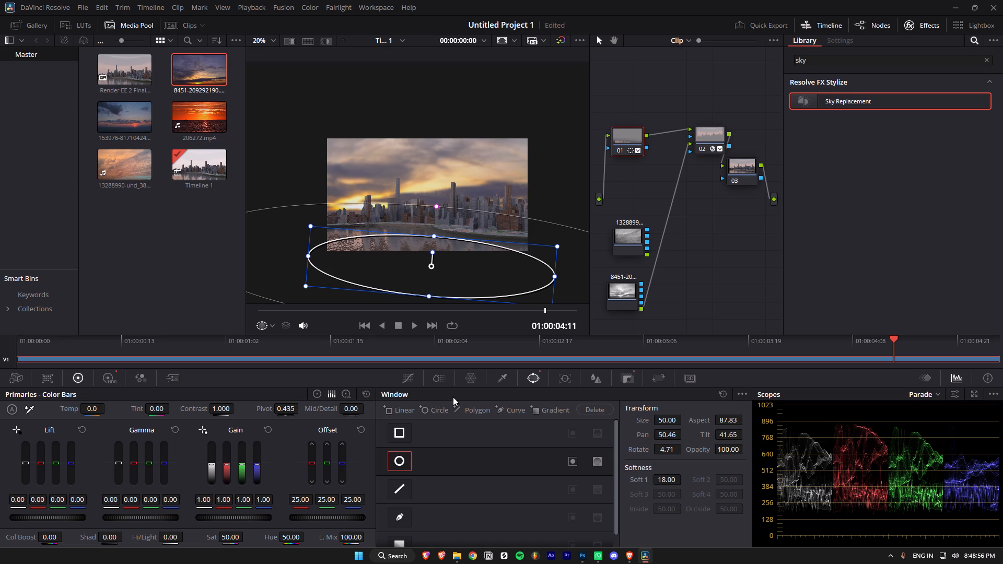
Move node 01's circular window to pan about 47.41 and tilt 42.81 over the water.
{"action": "left_click_drag", "start_coordinate": [434, 267], "coordinate": [407, 257]}
Warm the windowed water area on node 01 by setting the temperature to 410.
{"action": "left_click_drag", "start_coordinate": [91, 409], "coordinate": [114, 409]}
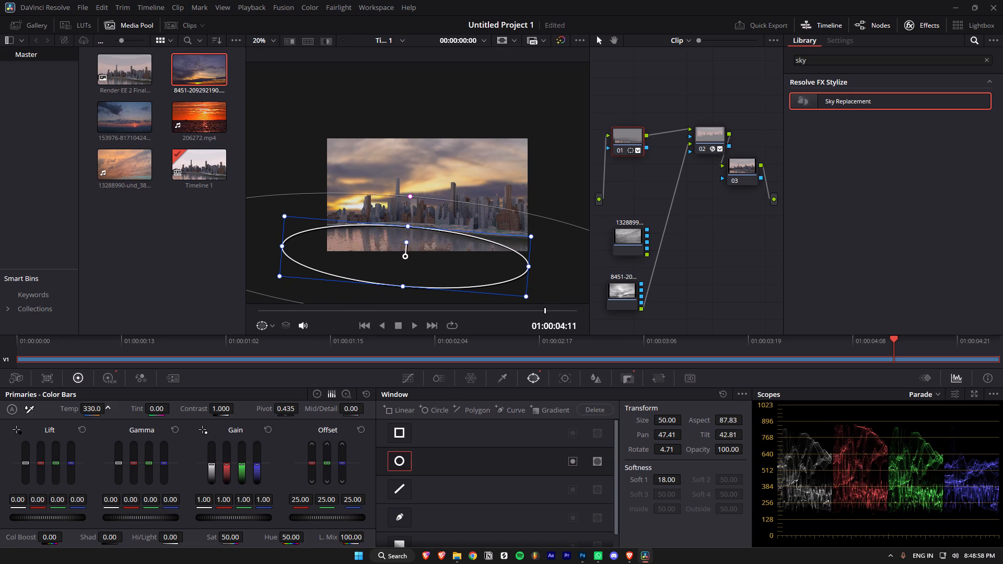
{"action": "left_click_drag", "start_coordinate": [114, 409], "coordinate": [180, 409]}
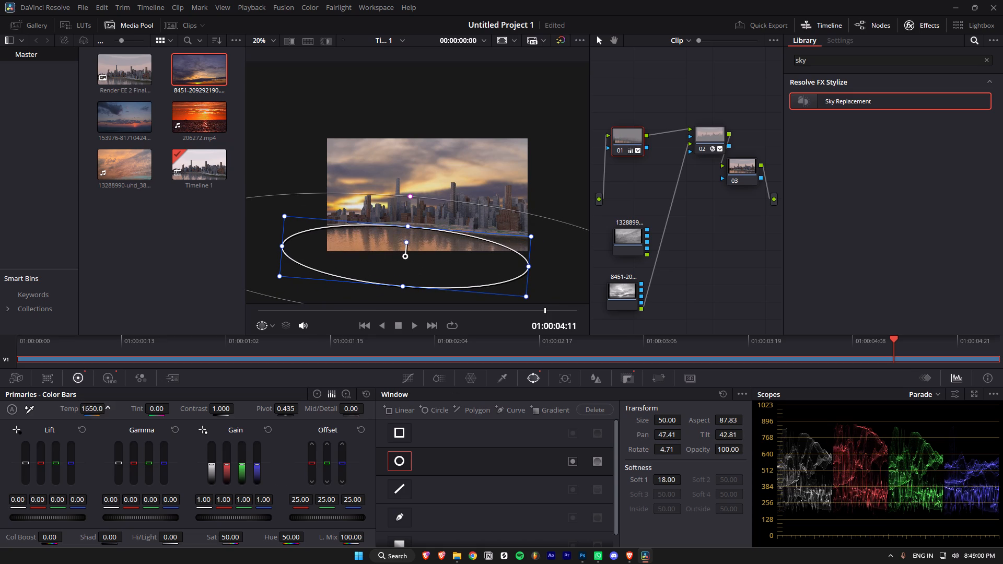
{"action": "left_click_drag", "start_coordinate": [180, 409], "coordinate": [277, 427]}
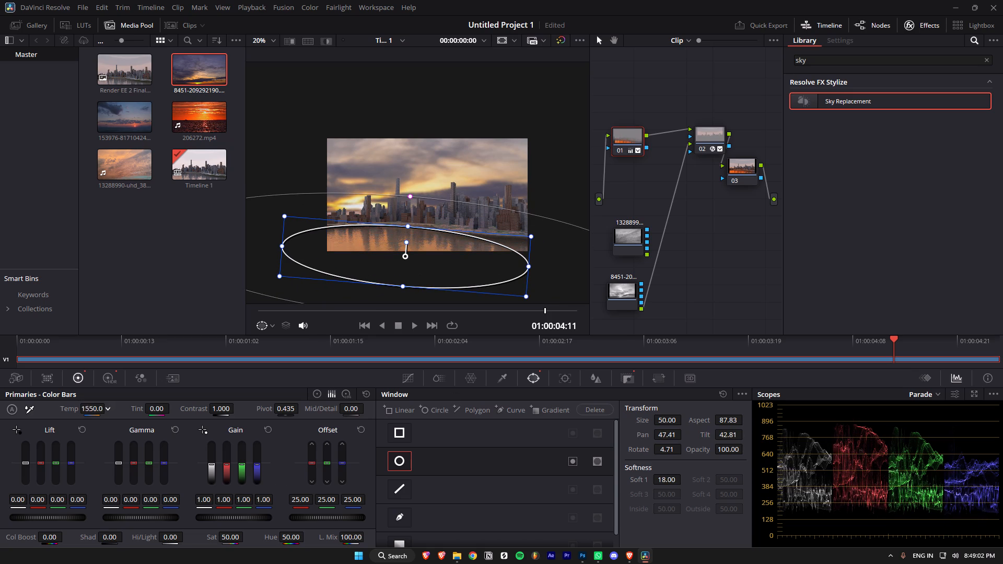
{"action": "left_click_drag", "start_coordinate": [277, 427], "coordinate": [225, 430]}
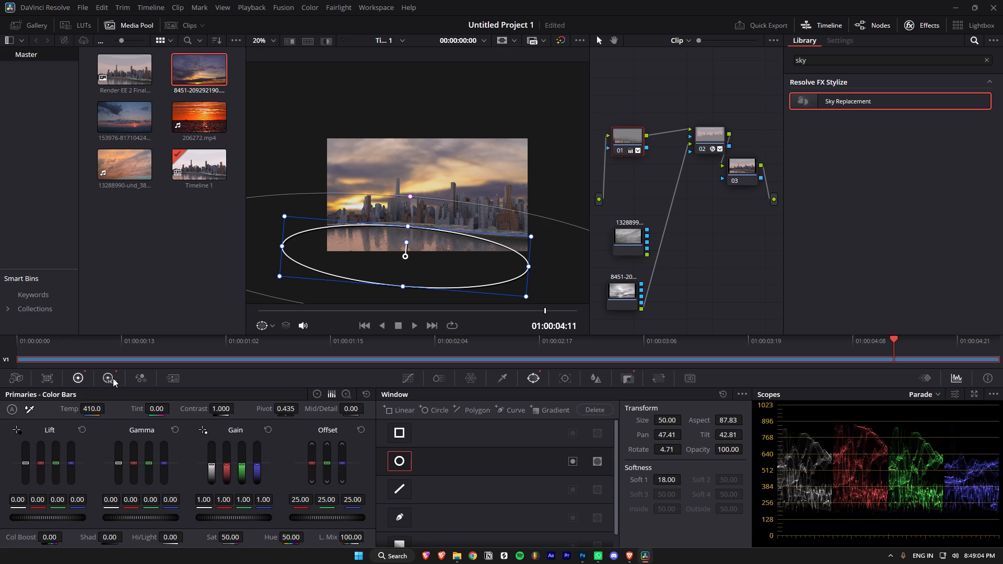
Examine the High Dynamic Range zones graph for node 01 and return to the primary corrections.
{"action": "left_click", "coordinate": [113, 378]}
{"action": "left_click_drag", "start_coordinate": [244, 468], "coordinate": [232, 455]}
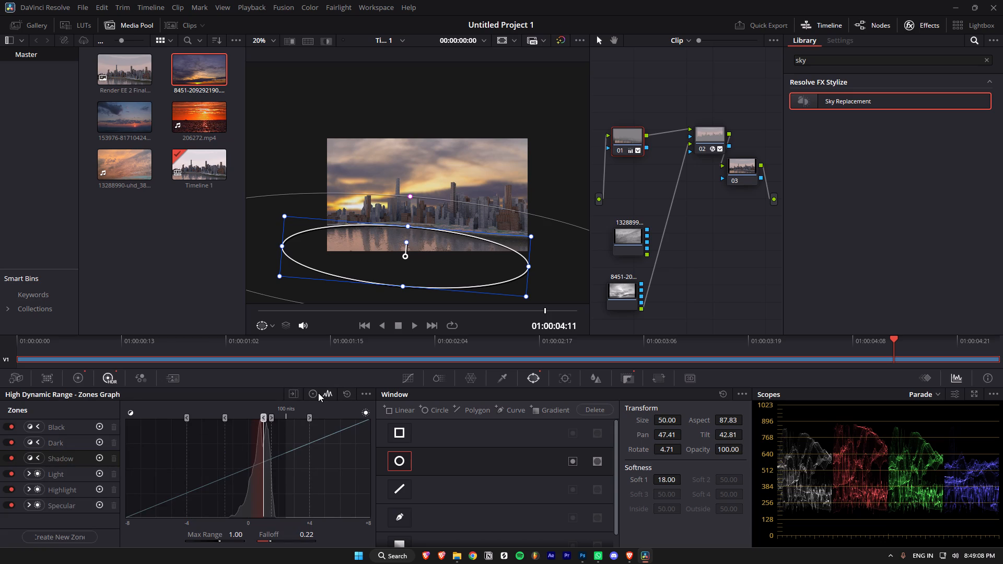
{"action": "left_click", "coordinate": [318, 393]}
{"action": "left_click", "coordinate": [326, 393]}
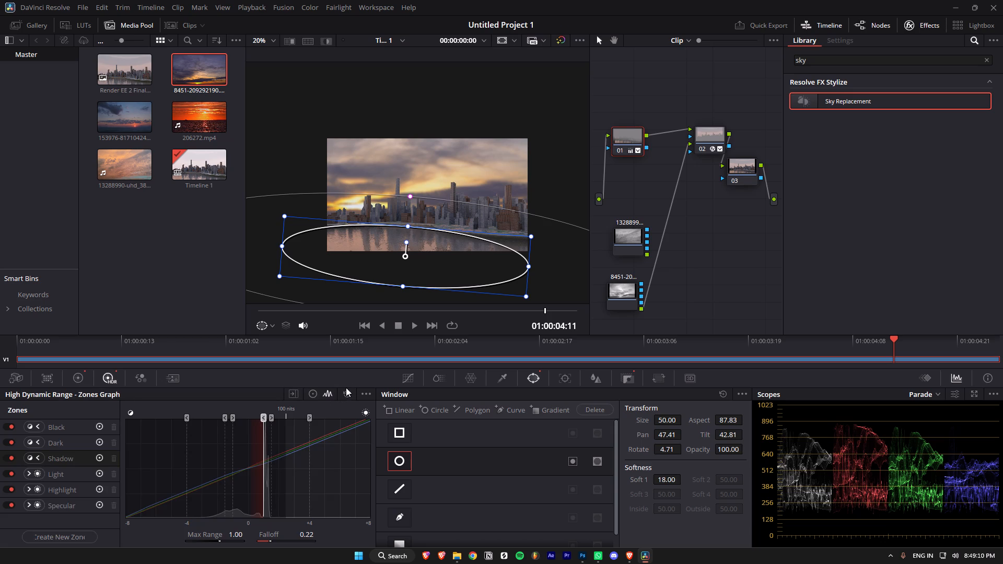
{"action": "left_click_drag", "start_coordinate": [363, 418], "coordinate": [357, 418]}
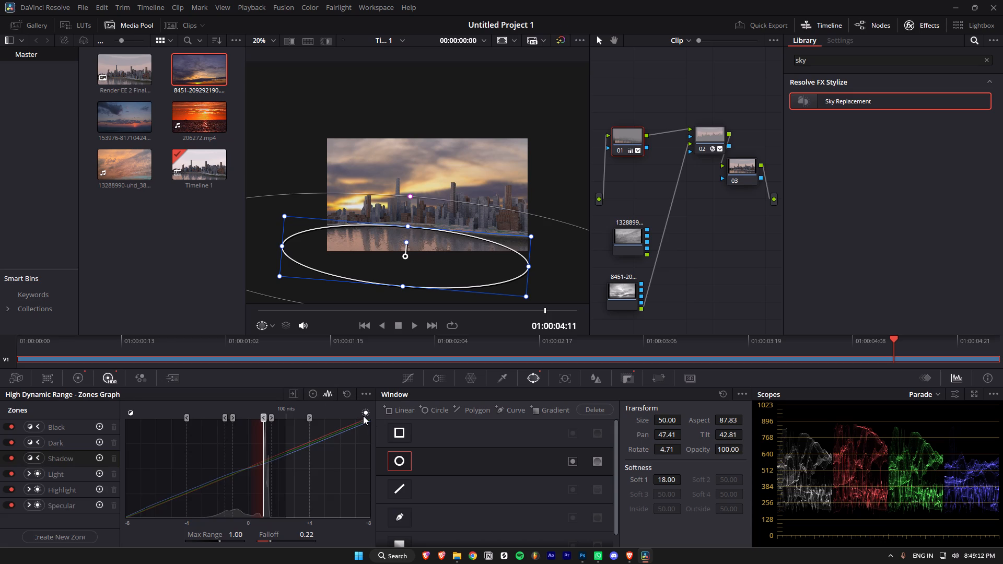
{"action": "left_click", "coordinate": [364, 415]}
{"action": "left_click", "coordinate": [365, 411]}
{"action": "left_click", "coordinate": [86, 373]}
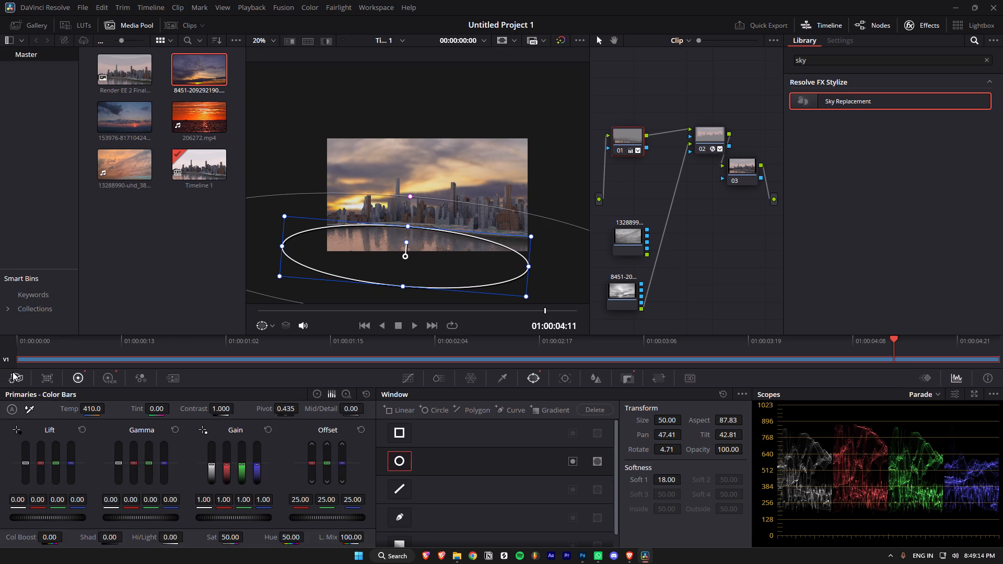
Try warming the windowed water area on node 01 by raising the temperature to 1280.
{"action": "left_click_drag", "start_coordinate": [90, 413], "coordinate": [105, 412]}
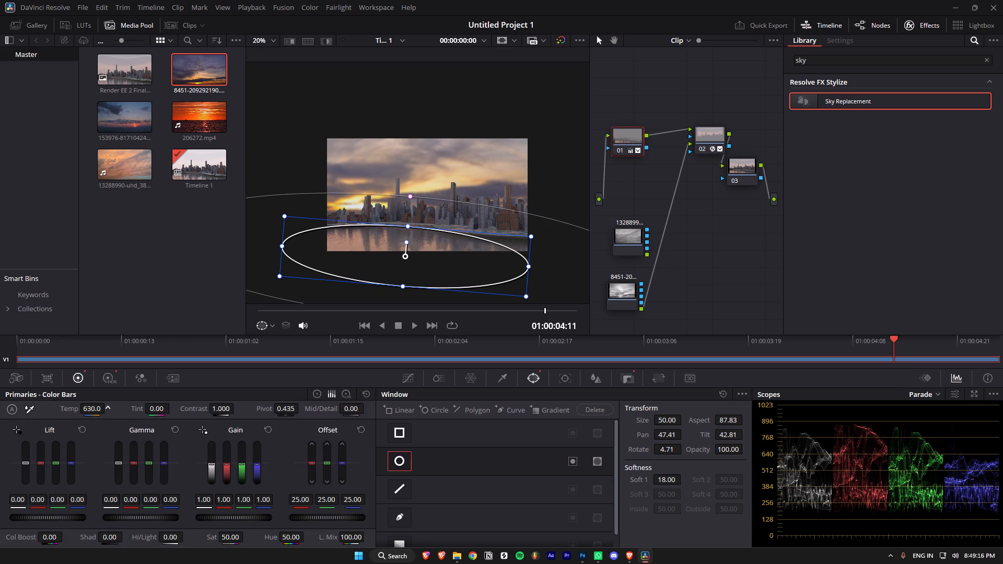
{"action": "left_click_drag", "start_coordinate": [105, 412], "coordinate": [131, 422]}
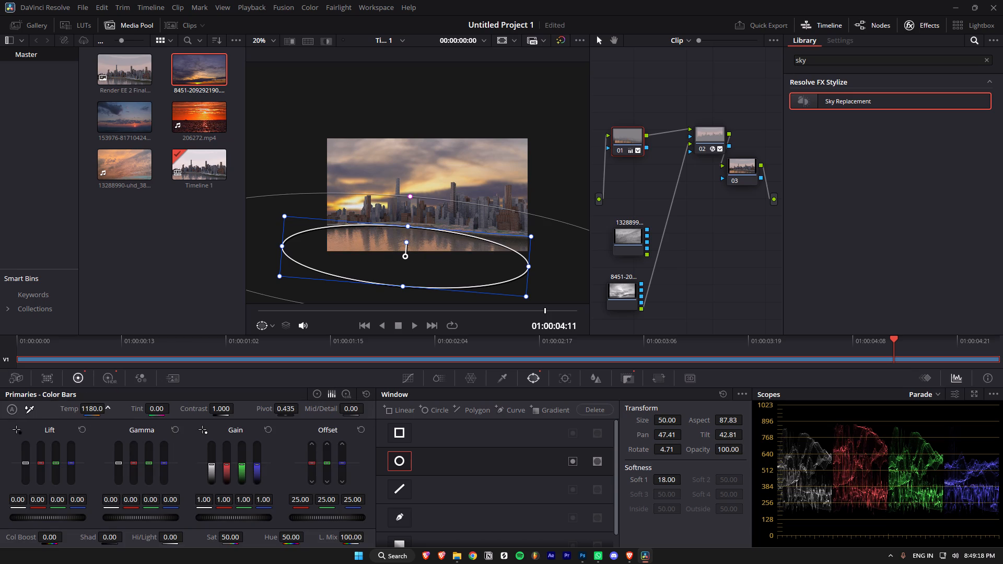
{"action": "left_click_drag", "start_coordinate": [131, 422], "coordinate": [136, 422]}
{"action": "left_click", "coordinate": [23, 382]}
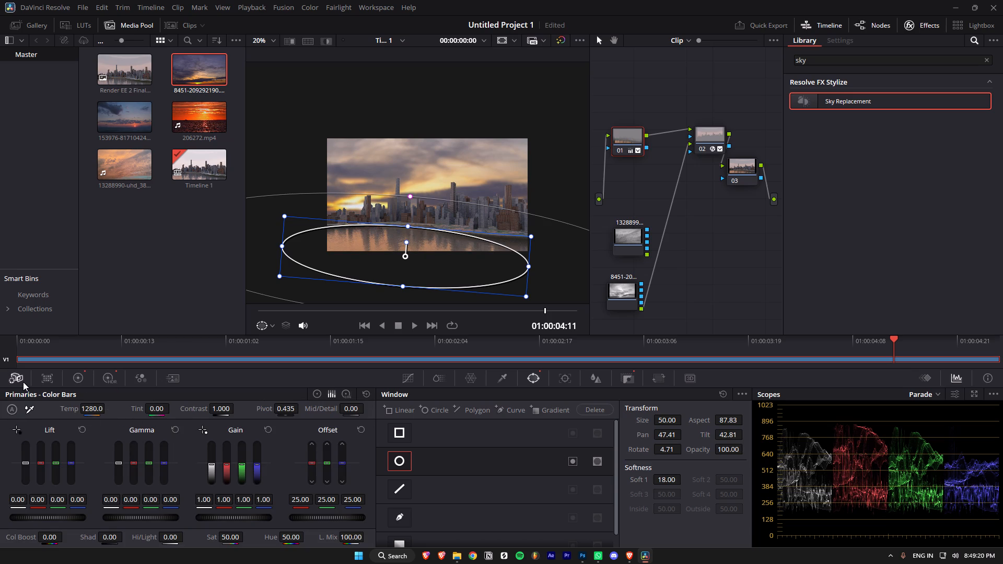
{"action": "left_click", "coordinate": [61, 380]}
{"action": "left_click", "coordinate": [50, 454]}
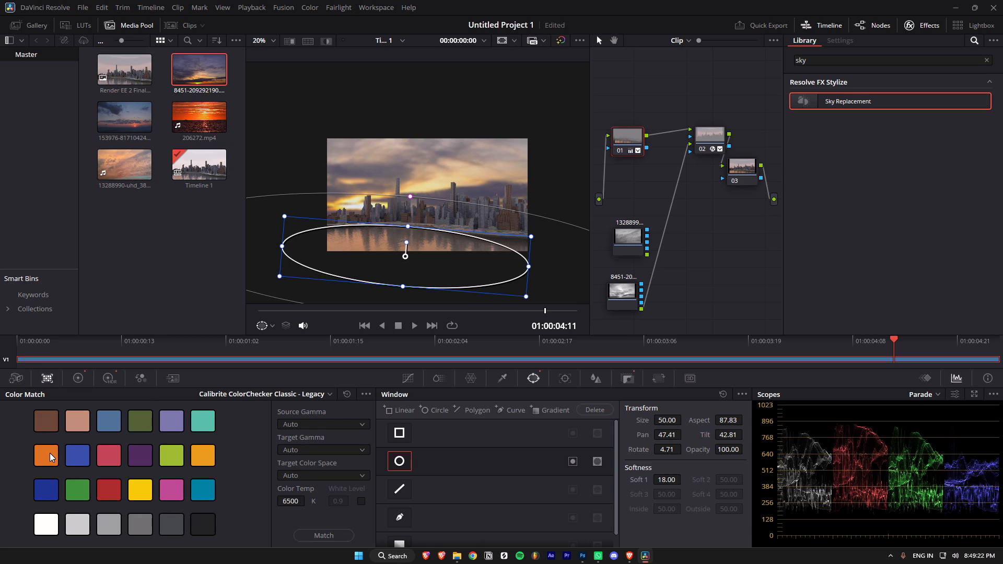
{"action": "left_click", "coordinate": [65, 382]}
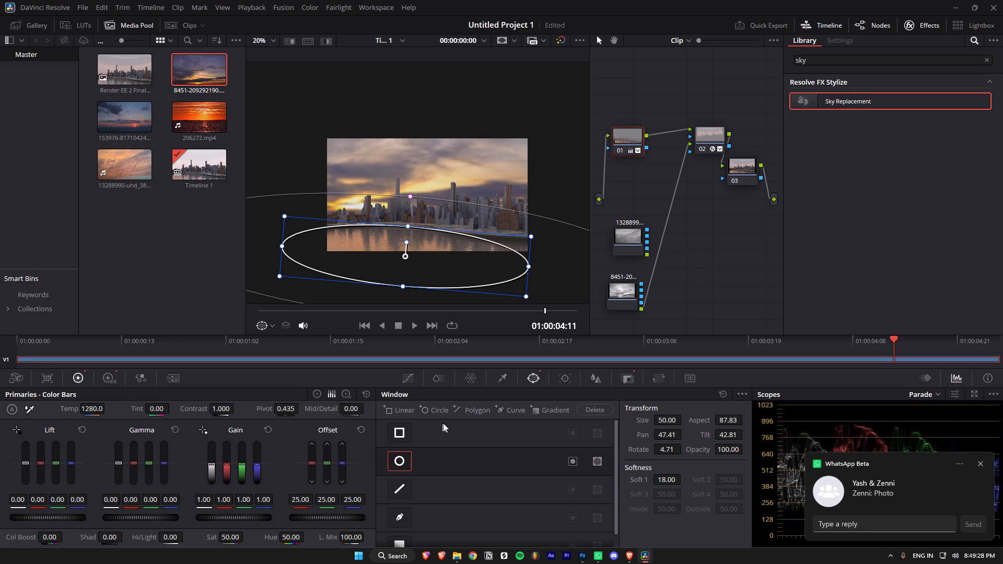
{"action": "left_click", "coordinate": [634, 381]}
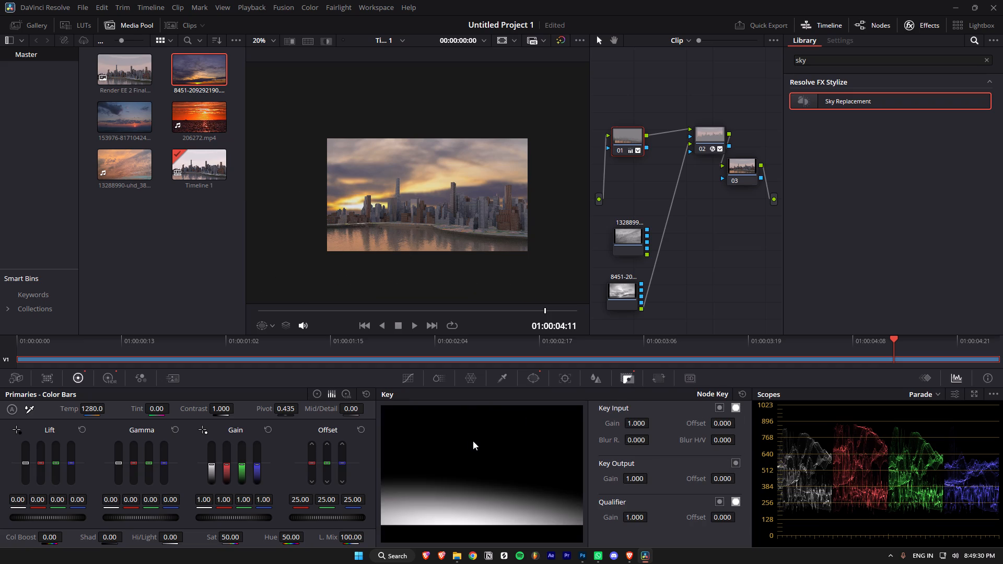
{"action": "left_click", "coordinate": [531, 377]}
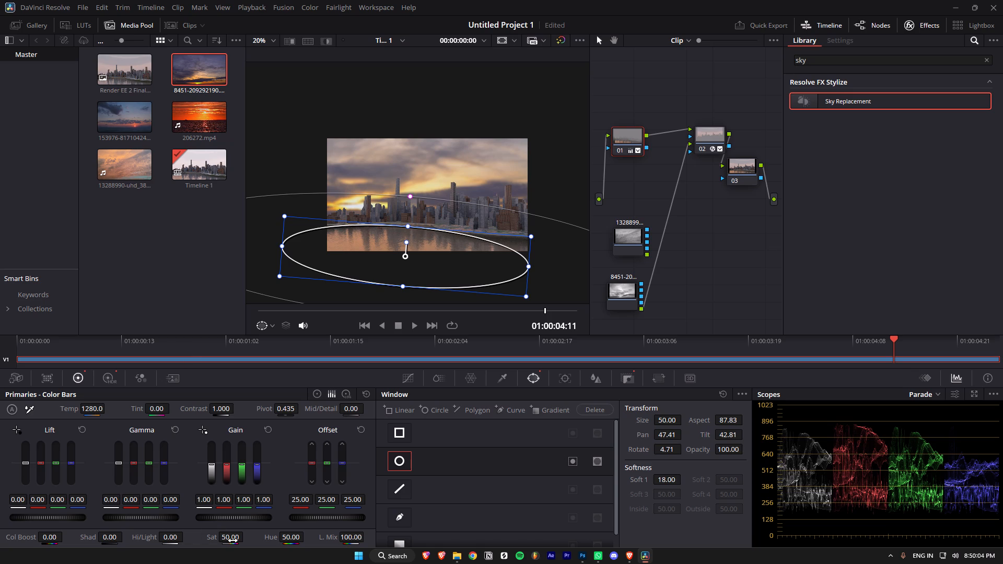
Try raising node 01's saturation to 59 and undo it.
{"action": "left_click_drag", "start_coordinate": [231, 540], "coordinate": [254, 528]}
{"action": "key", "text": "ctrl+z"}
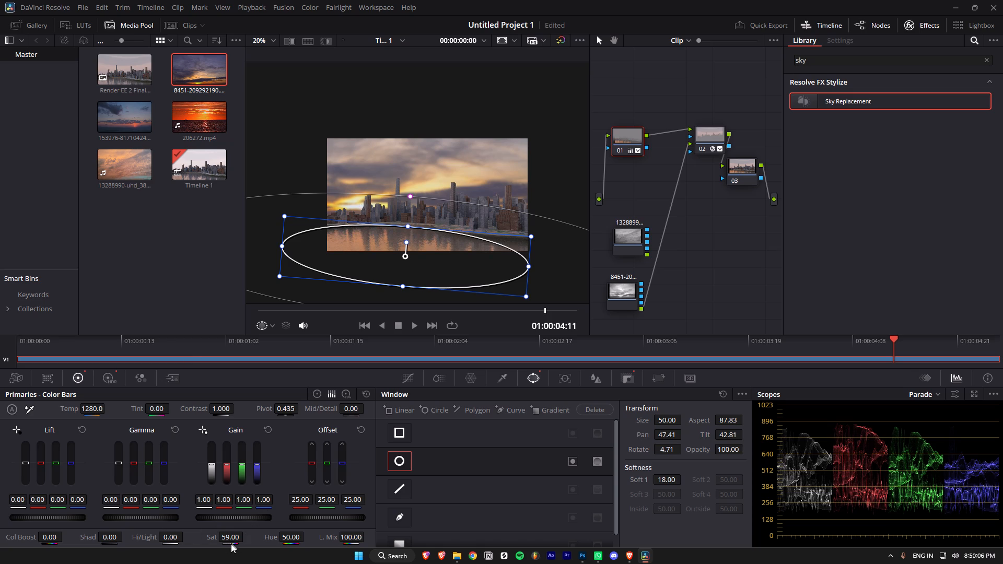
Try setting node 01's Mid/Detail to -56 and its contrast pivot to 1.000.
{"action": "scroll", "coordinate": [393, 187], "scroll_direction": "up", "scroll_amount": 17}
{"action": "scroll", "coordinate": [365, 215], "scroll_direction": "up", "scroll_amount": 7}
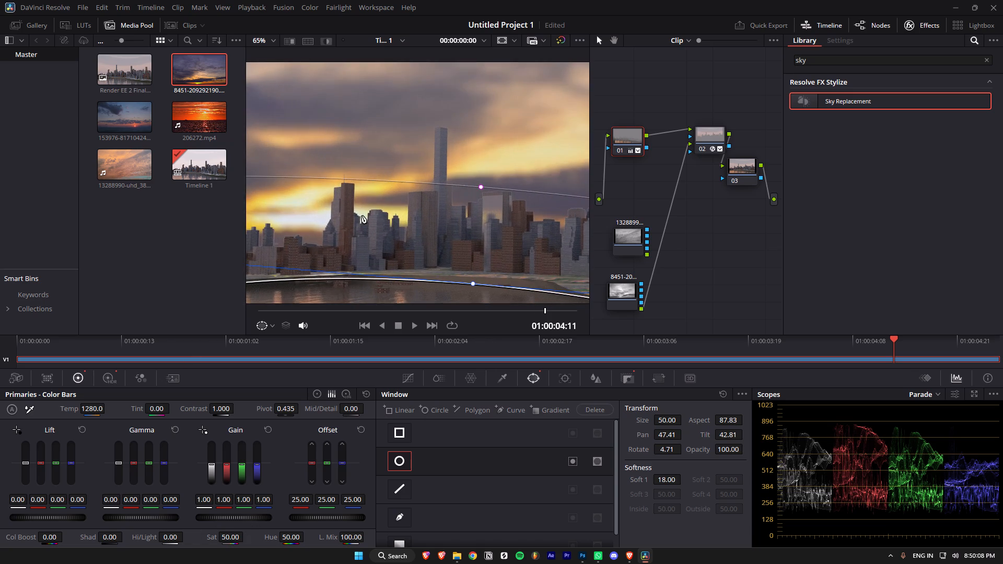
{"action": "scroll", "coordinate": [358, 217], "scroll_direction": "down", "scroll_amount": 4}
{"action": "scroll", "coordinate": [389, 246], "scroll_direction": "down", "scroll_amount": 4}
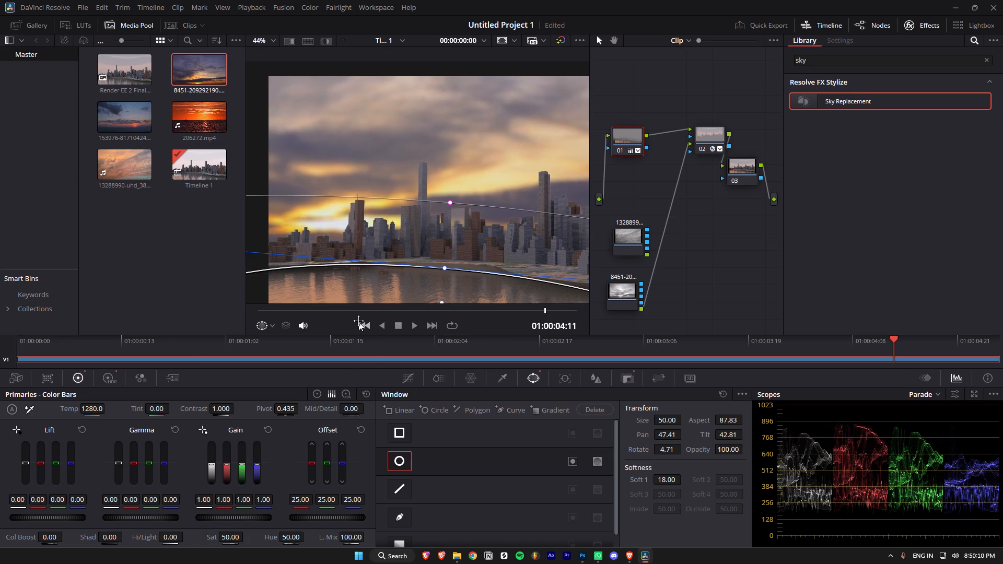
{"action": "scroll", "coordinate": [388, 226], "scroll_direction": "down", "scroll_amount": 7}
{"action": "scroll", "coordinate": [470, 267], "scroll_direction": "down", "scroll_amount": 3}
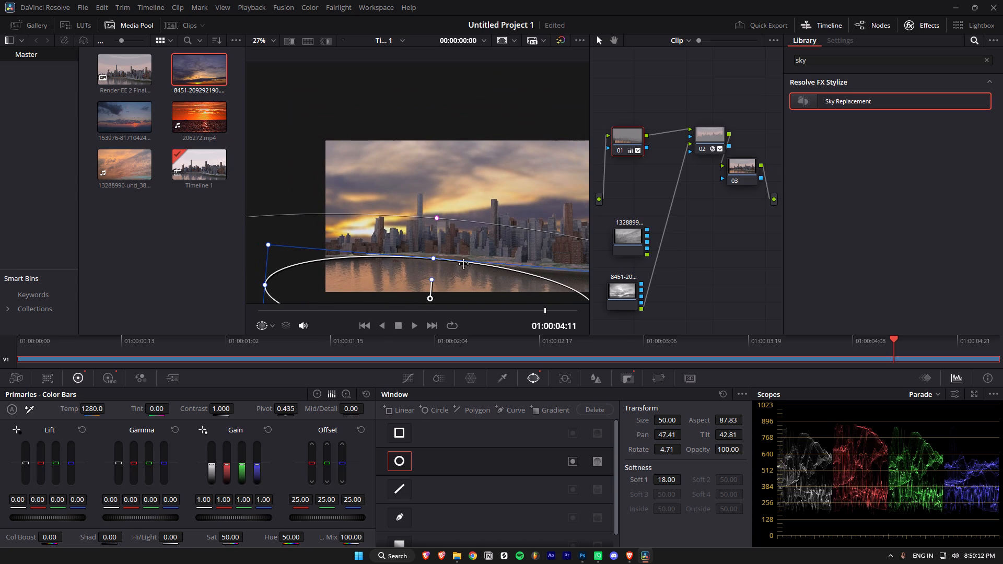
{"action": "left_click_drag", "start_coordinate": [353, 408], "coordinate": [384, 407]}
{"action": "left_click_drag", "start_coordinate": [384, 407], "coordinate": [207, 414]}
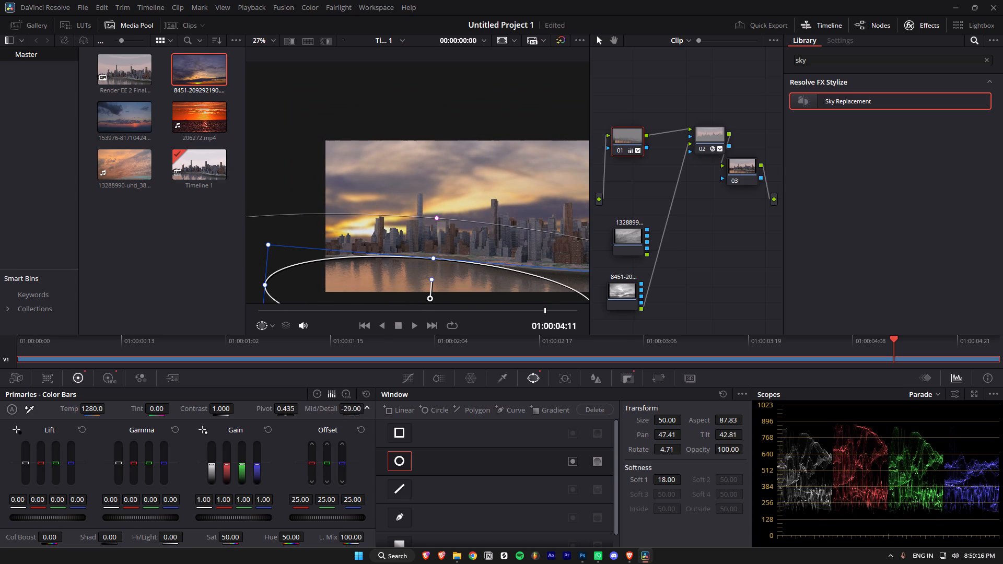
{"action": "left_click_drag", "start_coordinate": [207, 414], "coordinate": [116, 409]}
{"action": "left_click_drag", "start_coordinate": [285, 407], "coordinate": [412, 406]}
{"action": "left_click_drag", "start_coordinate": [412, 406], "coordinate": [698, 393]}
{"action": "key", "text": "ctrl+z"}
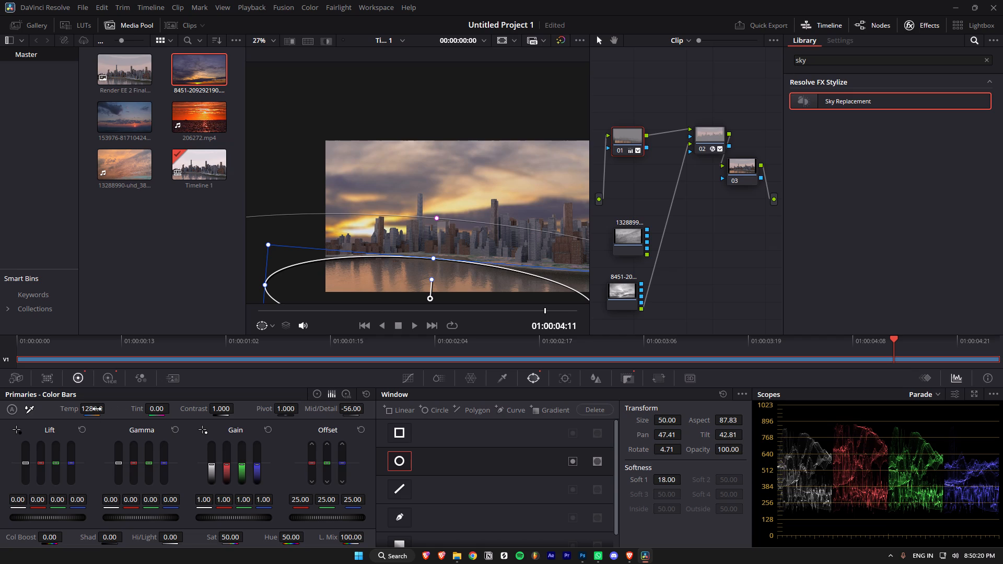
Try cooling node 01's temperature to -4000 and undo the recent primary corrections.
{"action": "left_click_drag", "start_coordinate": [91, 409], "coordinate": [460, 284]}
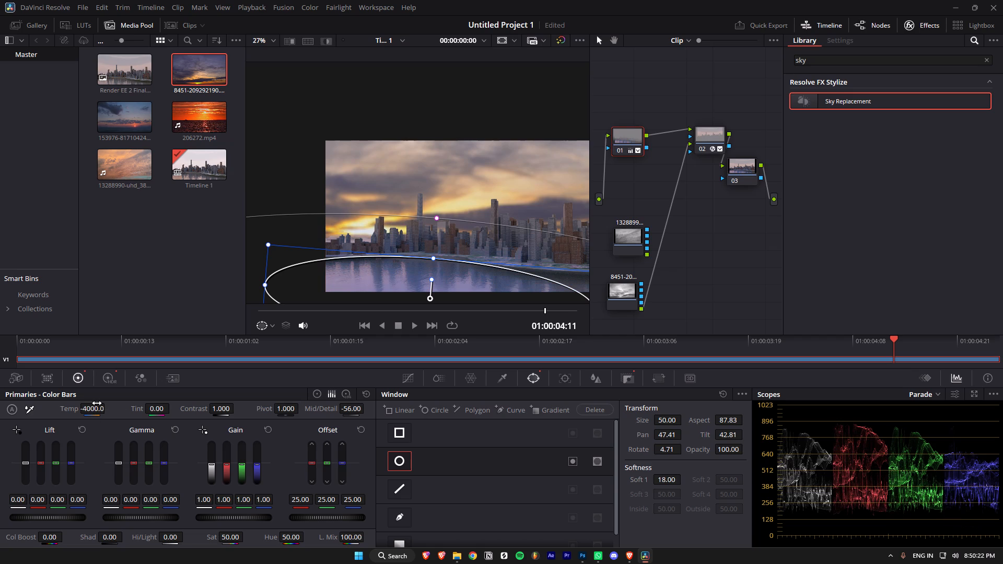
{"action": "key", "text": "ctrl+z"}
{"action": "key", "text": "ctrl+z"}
Shrink node 01's circular window to size 35.92 and aspect 33.25, moved to about pan 40.21, tilt 43.06 over the water's near-left part.
{"action": "scroll", "coordinate": [347, 412], "scroll_direction": "down", "scroll_amount": 2}
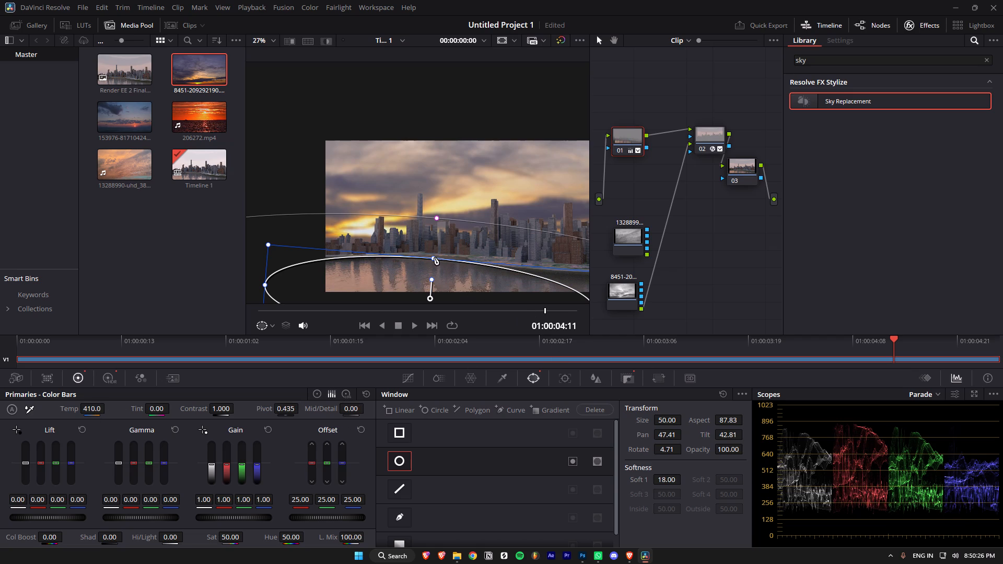
{"action": "left_click_drag", "start_coordinate": [434, 257], "coordinate": [470, 83]}
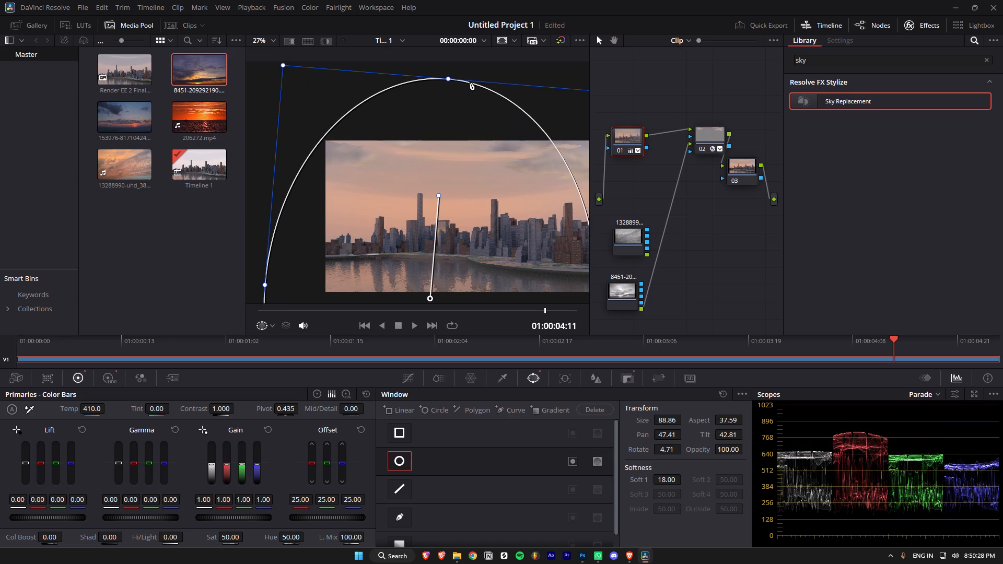
{"action": "left_click_drag", "start_coordinate": [470, 83], "coordinate": [453, 257]}
{"action": "scroll", "coordinate": [452, 257], "scroll_direction": "down", "scroll_amount": 6}
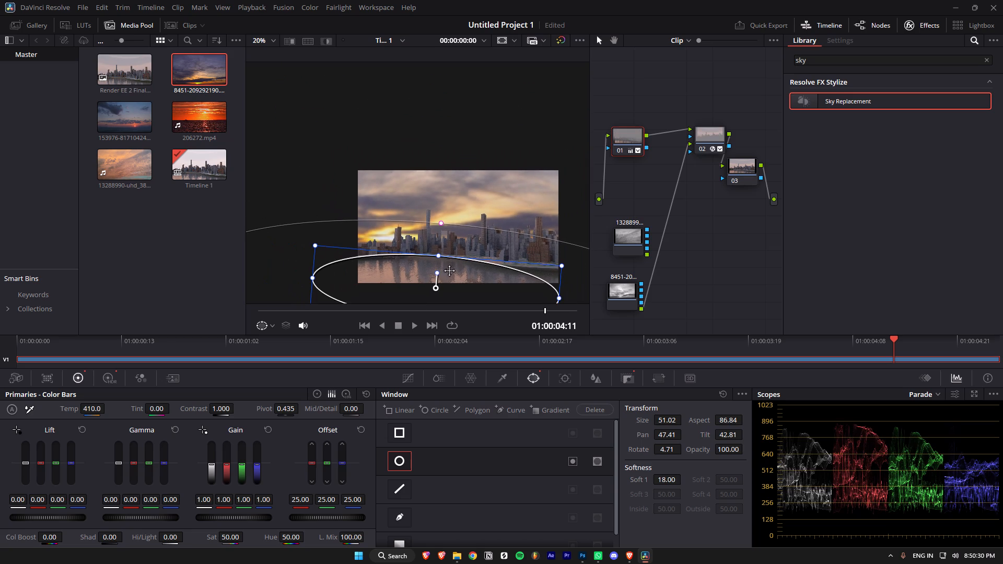
{"action": "left_click_drag", "start_coordinate": [438, 287], "coordinate": [444, 251]}
{"action": "left_click_drag", "start_coordinate": [564, 298], "coordinate": [545, 295]}
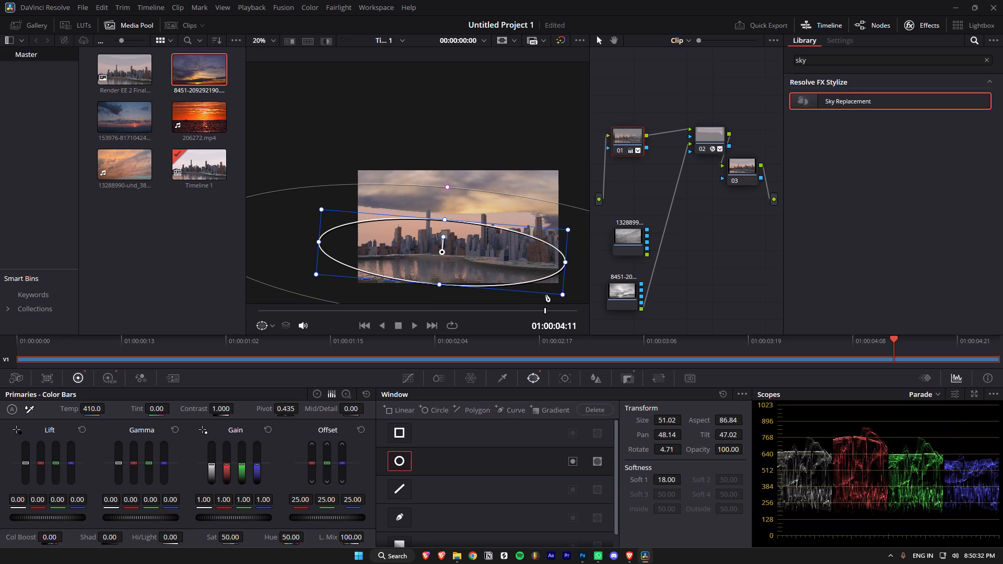
{"action": "left_click_drag", "start_coordinate": [545, 295], "coordinate": [483, 286]}
{"action": "left_click_drag", "start_coordinate": [564, 263], "coordinate": [461, 265]}
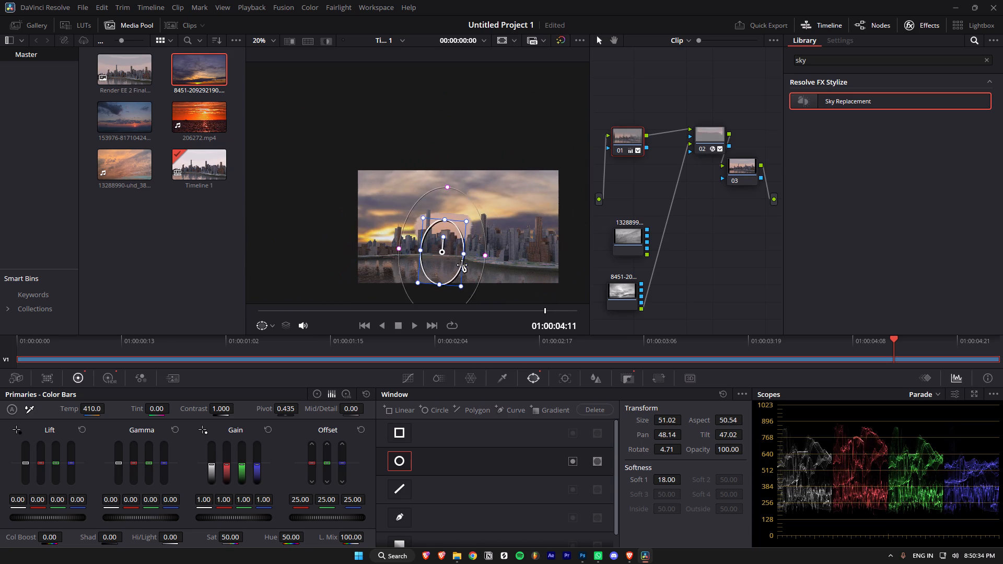
{"action": "left_click_drag", "start_coordinate": [452, 261], "coordinate": [384, 295]}
{"action": "left_click_drag", "start_coordinate": [396, 257], "coordinate": [419, 266]}
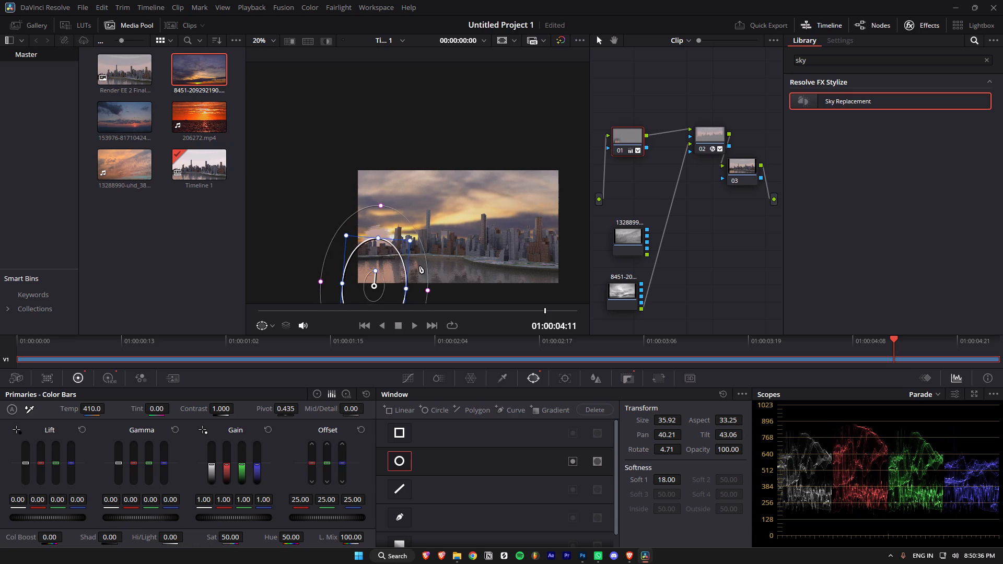
{"action": "left_click_drag", "start_coordinate": [419, 266], "coordinate": [418, 266]}
Rotate node 01's window to 93.81, shift it to pan 41.19 and tilt 42.63, and stretch it across the water to aspect 9.56.
{"action": "left_click_drag", "start_coordinate": [376, 268], "coordinate": [383, 273]}
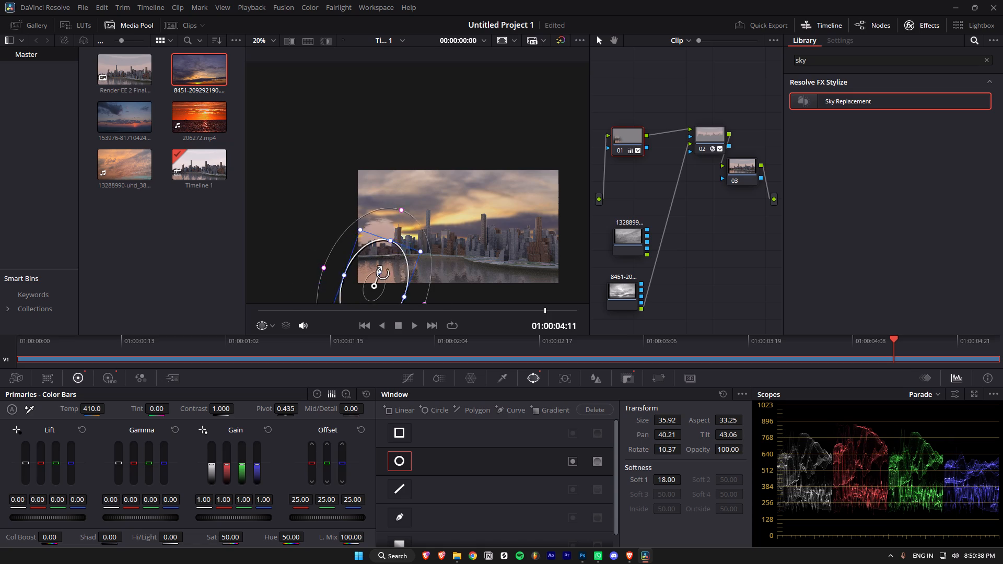
{"action": "left_click_drag", "start_coordinate": [383, 273], "coordinate": [404, 288]}
{"action": "left_click_drag", "start_coordinate": [387, 277], "coordinate": [395, 280]}
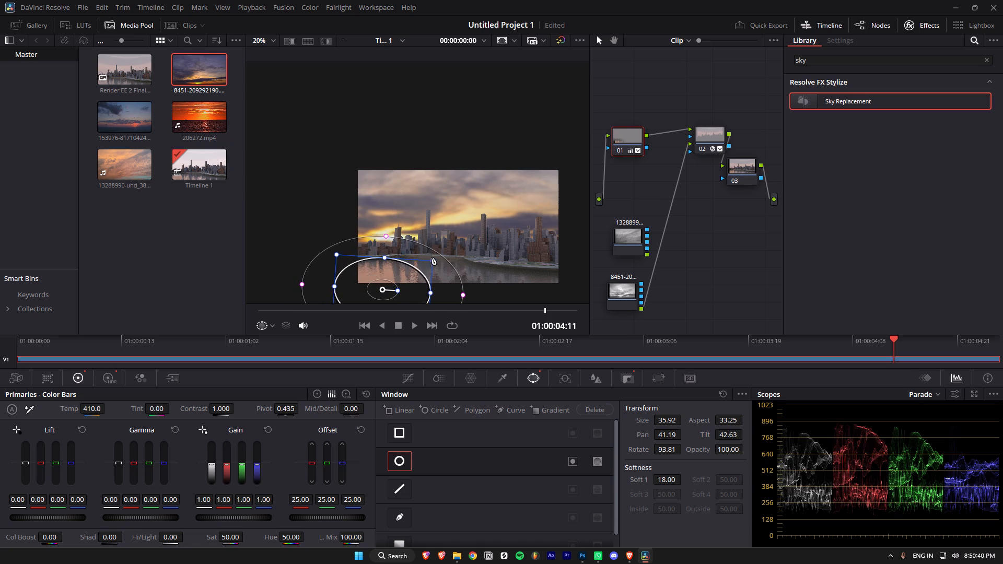
{"action": "left_click_drag", "start_coordinate": [433, 262], "coordinate": [454, 266]}
{"action": "left_click_drag", "start_coordinate": [442, 293], "coordinate": [483, 296]}
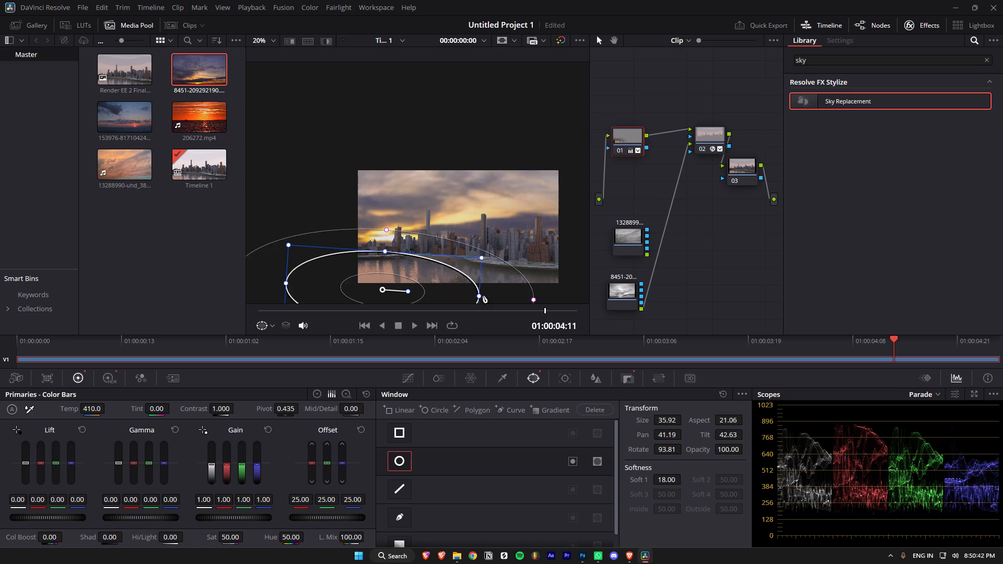
{"action": "left_click_drag", "start_coordinate": [483, 296], "coordinate": [580, 296]}
On node 01's custom curves, isolate the blue channel and pull its midtone and upper-midtone points slightly below the diagonal.
{"action": "scroll", "coordinate": [386, 237], "scroll_direction": "up", "scroll_amount": 7}
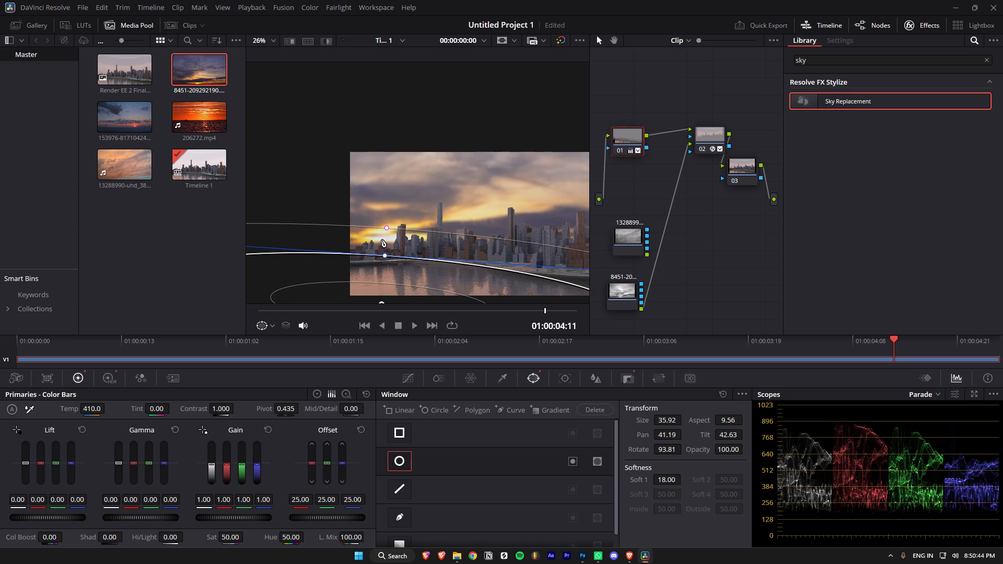
{"action": "scroll", "coordinate": [381, 240], "scroll_direction": "up", "scroll_amount": 4}
{"action": "left_click", "coordinate": [415, 377]}
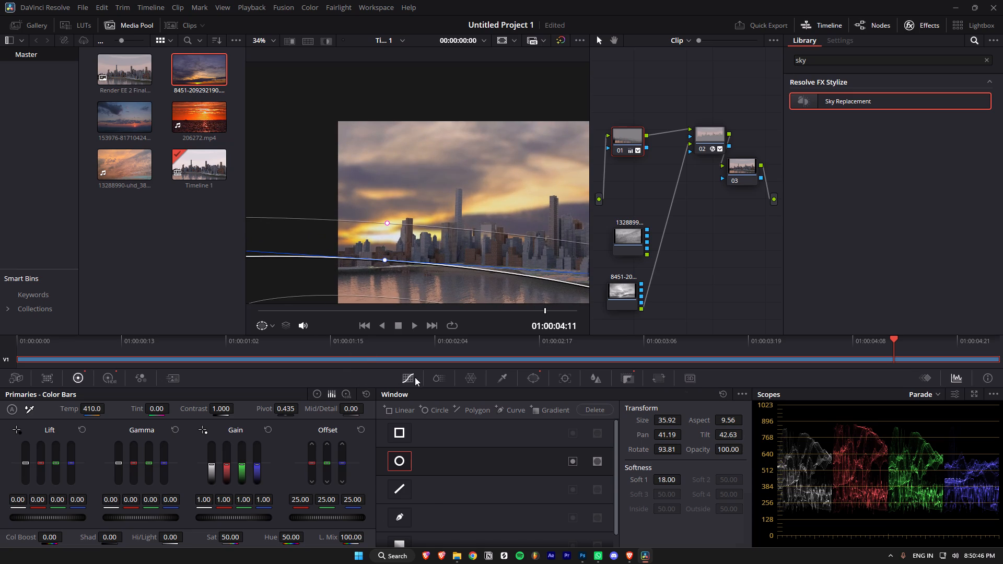
{"action": "left_click", "coordinate": [696, 413]}
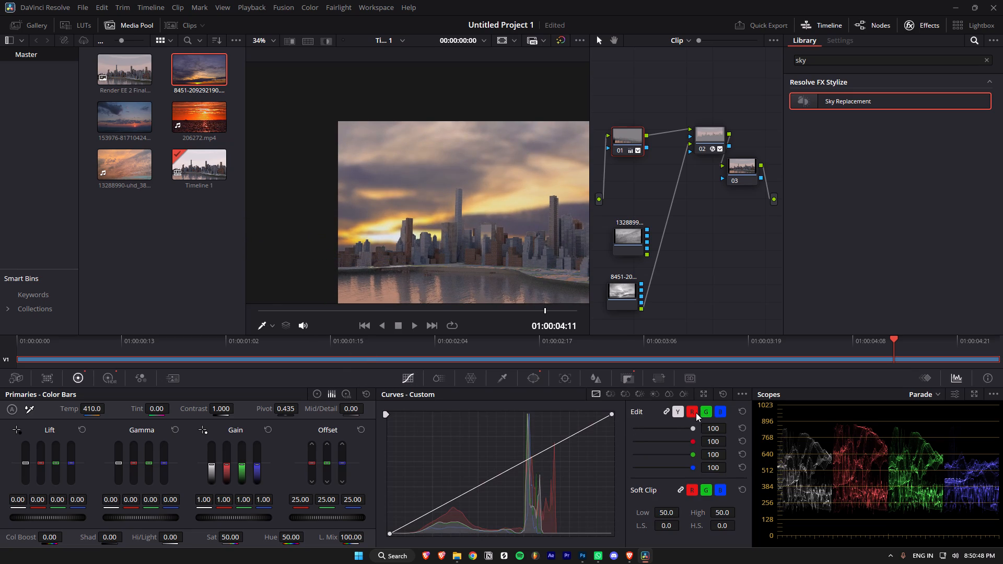
{"action": "left_click", "coordinate": [722, 415]}
{"action": "left_click_drag", "start_coordinate": [514, 468], "coordinate": [517, 477]}
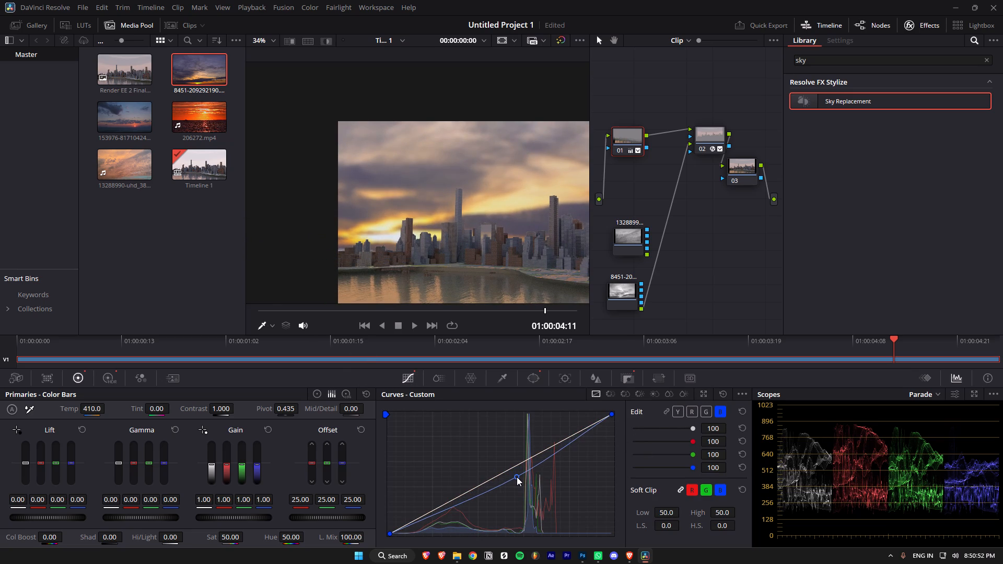
{"action": "left_click_drag", "start_coordinate": [517, 477], "coordinate": [509, 472]}
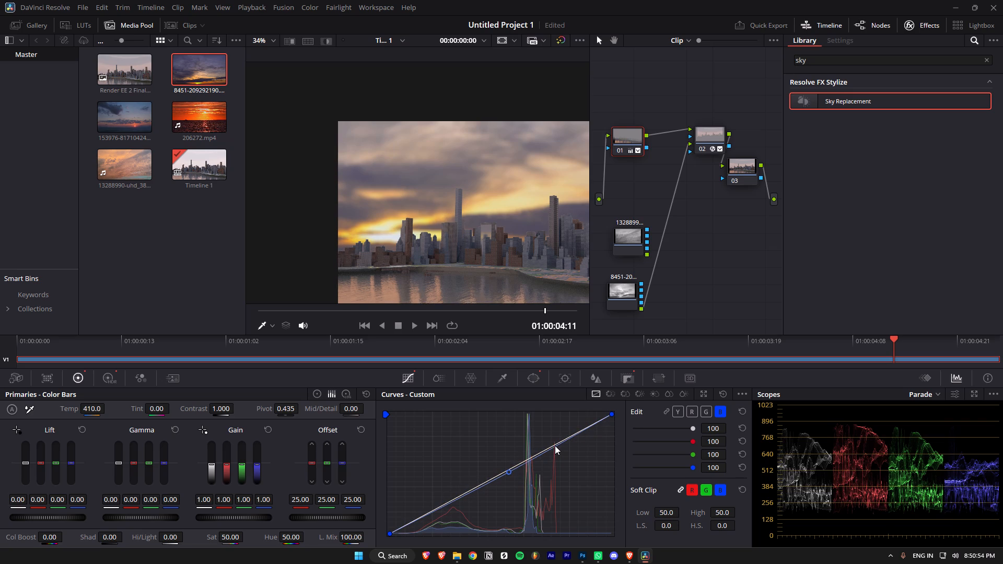
{"action": "left_click_drag", "start_coordinate": [555, 445], "coordinate": [559, 456]}
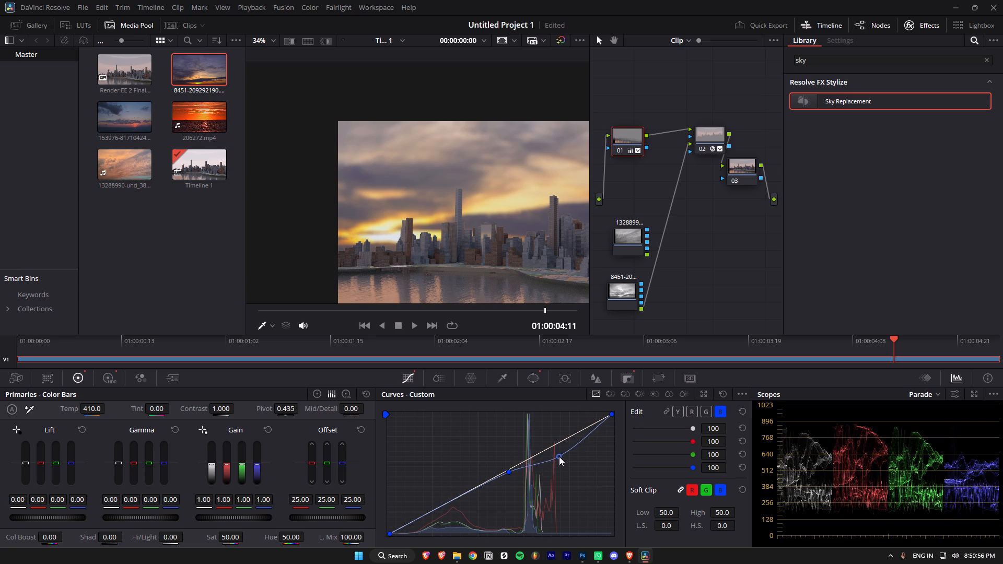
{"action": "left_click_drag", "start_coordinate": [559, 456], "coordinate": [557, 451]}
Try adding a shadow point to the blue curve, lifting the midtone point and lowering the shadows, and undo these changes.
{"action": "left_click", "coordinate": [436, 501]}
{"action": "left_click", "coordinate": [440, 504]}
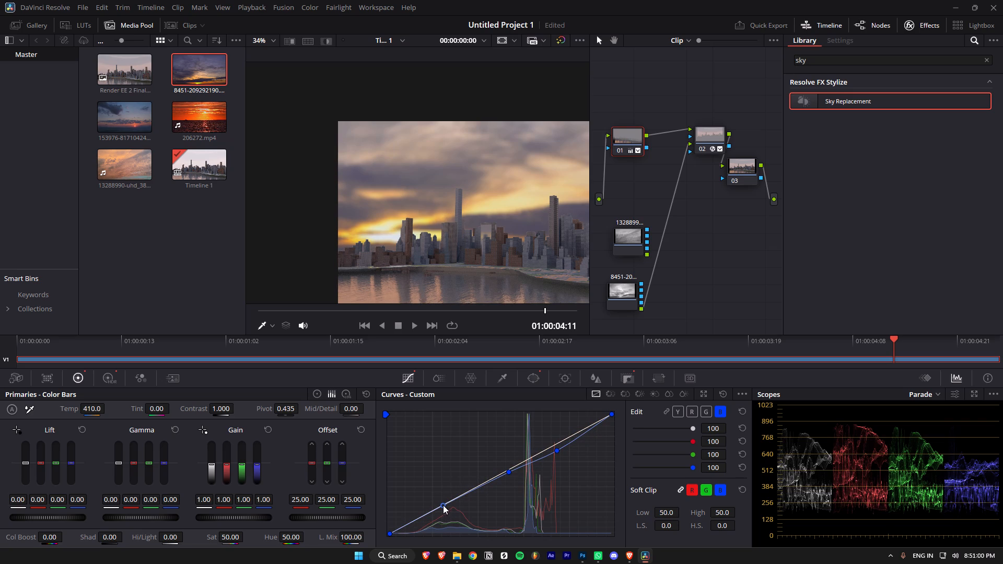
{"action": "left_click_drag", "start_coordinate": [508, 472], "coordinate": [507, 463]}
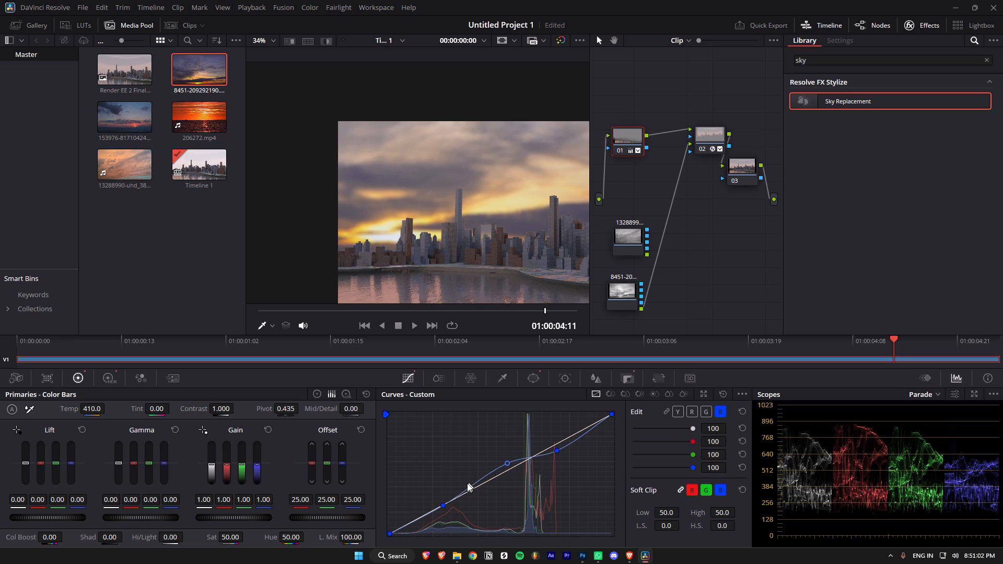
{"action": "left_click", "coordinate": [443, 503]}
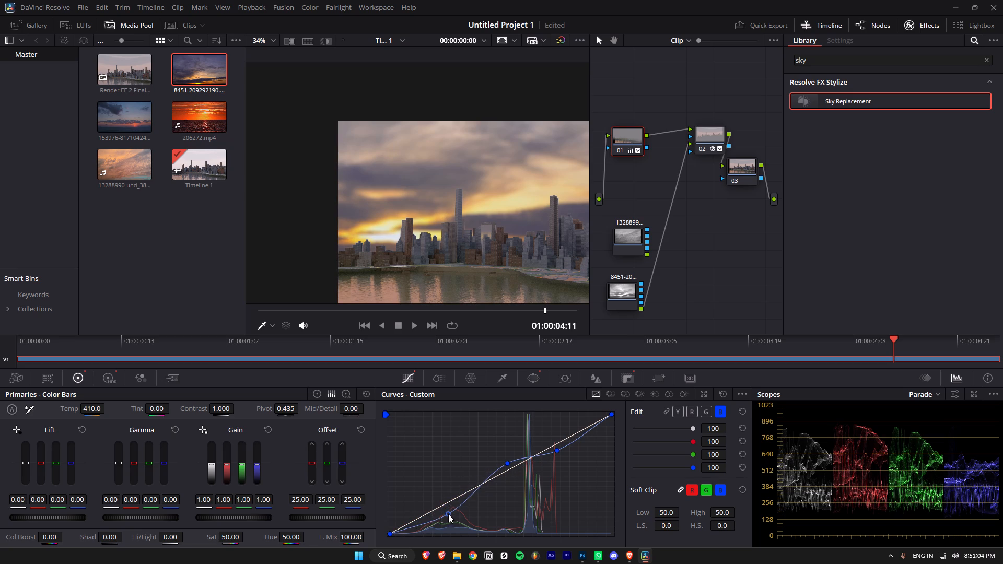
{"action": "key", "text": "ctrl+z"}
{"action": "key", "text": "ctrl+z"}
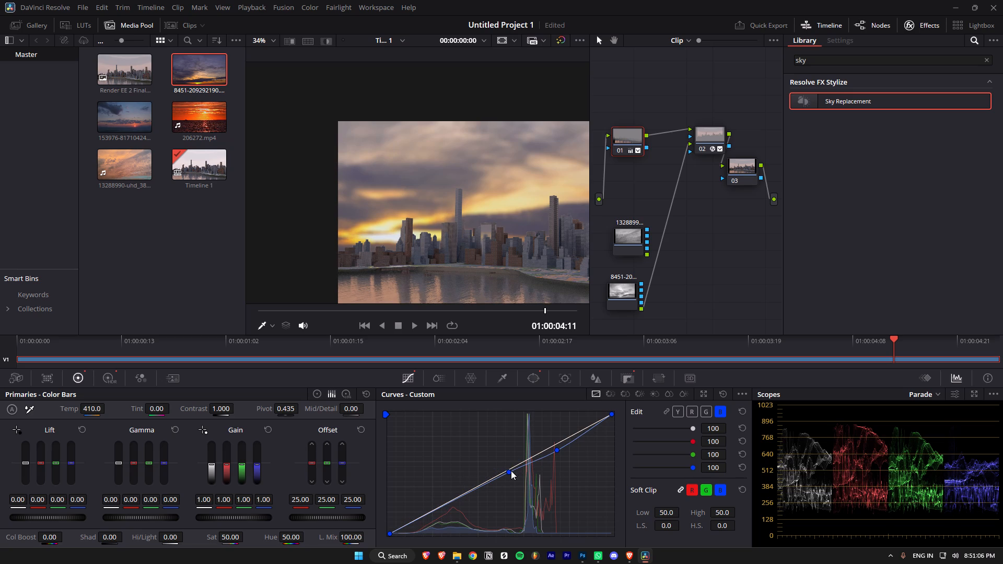
Pull the midtone point of node 01's blue curve further below the diagonal to warm the water.
{"action": "left_click_drag", "start_coordinate": [508, 471], "coordinate": [513, 483]}
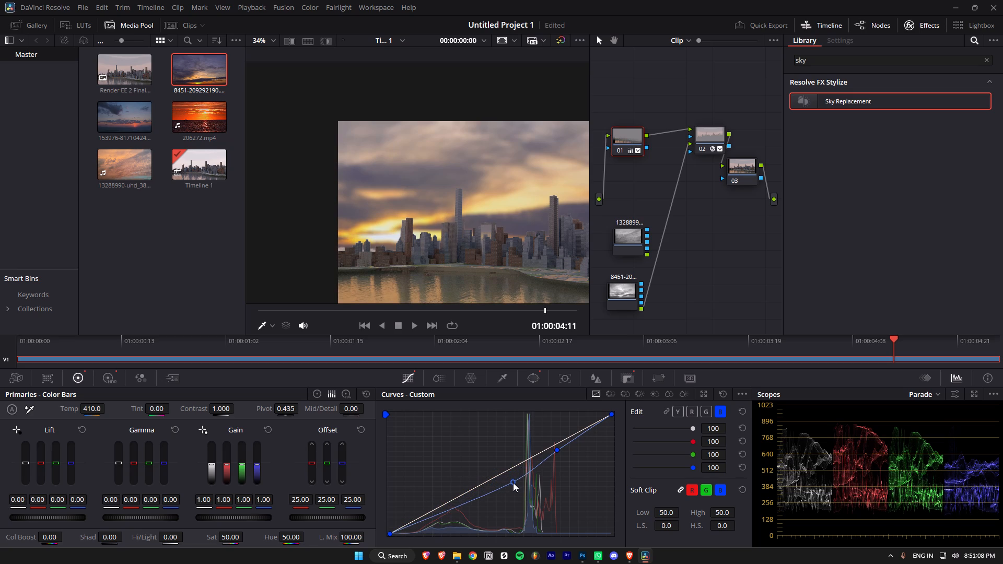
{"action": "left_click_drag", "start_coordinate": [513, 483], "coordinate": [514, 484]}
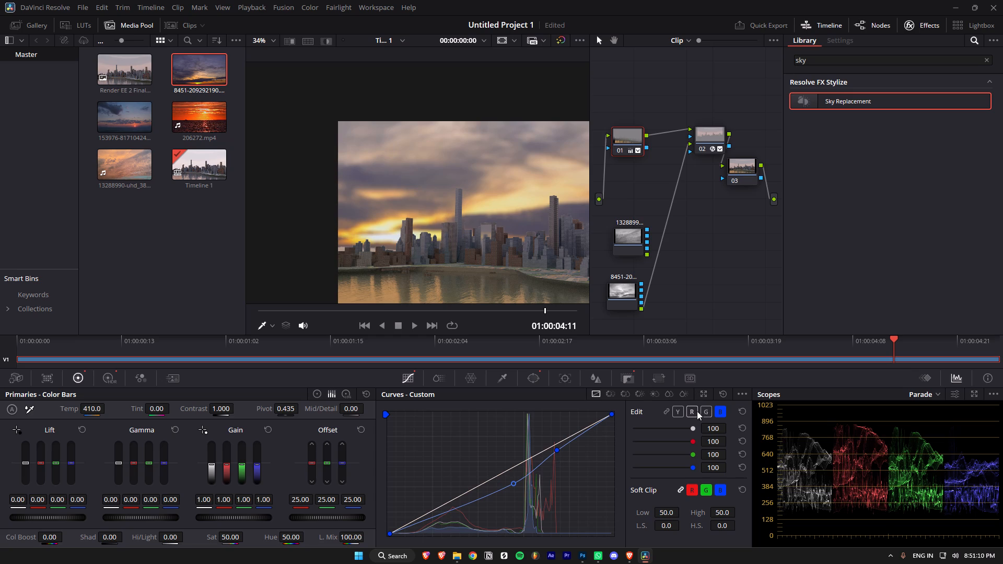
Isolate the green channel on node 01's custom curves and set a shadow point and a midtone point slightly below the diagonal.
{"action": "left_click", "coordinate": [704, 412]}
{"action": "left_click_drag", "start_coordinate": [509, 471], "coordinate": [506, 465]}
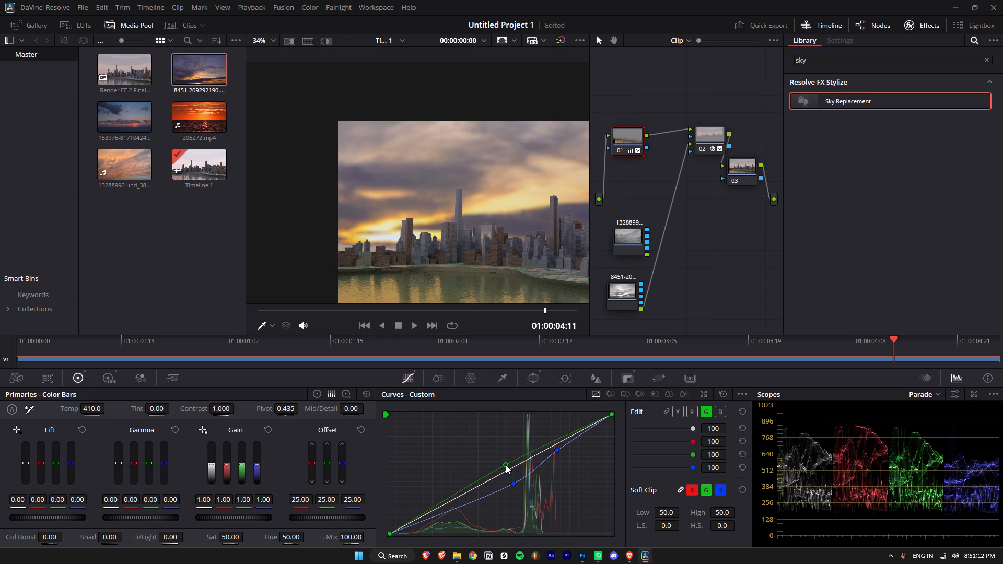
{"action": "left_click_drag", "start_coordinate": [506, 465], "coordinate": [515, 483]}
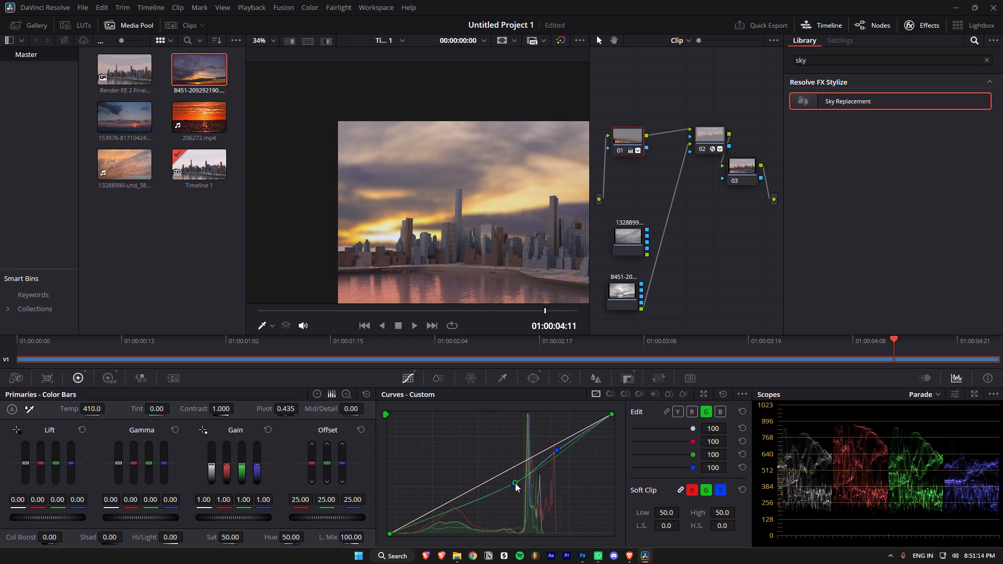
{"action": "left_click_drag", "start_coordinate": [515, 483], "coordinate": [519, 473]}
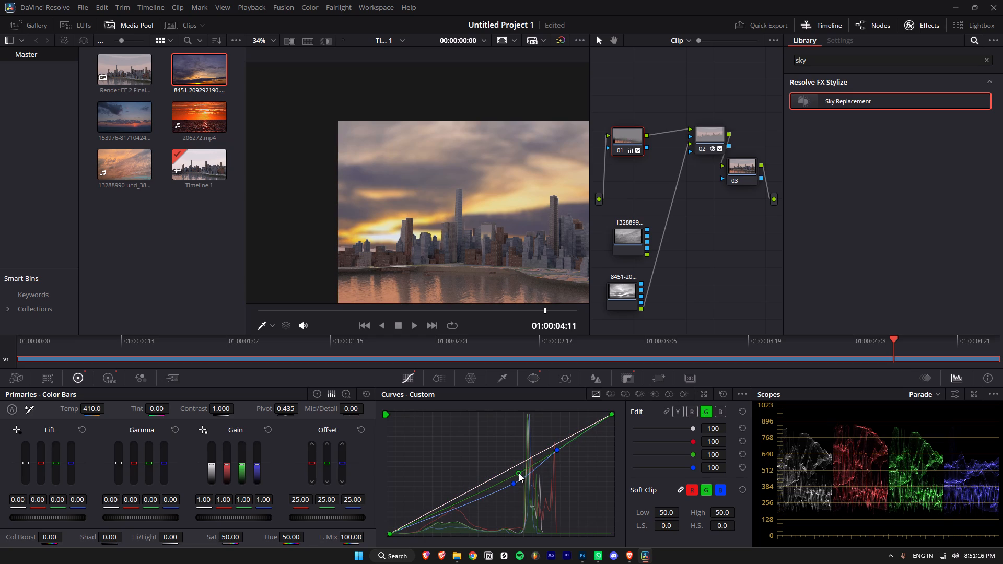
{"action": "left_click_drag", "start_coordinate": [519, 473], "coordinate": [469, 491]}
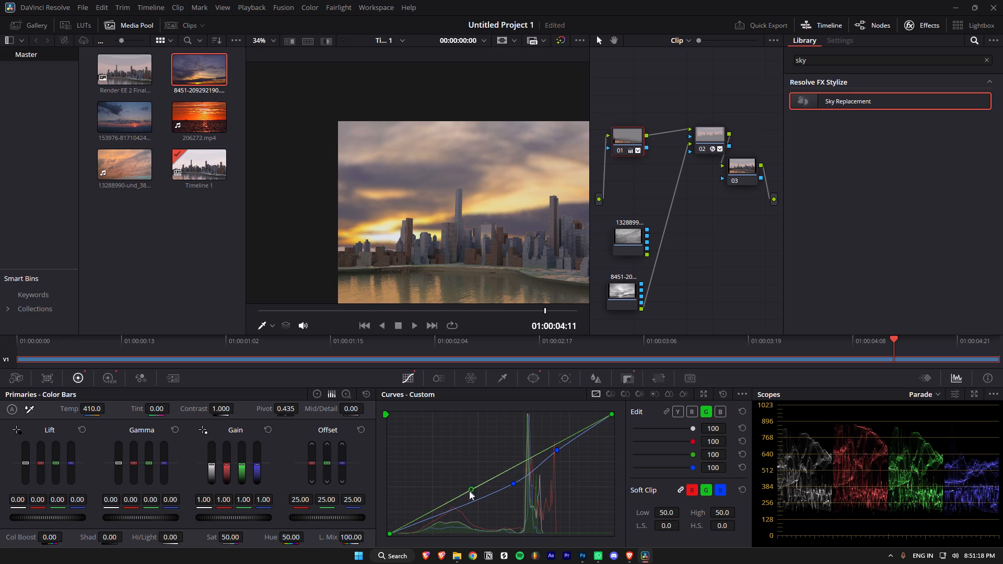
{"action": "left_click_drag", "start_coordinate": [469, 491], "coordinate": [421, 522]}
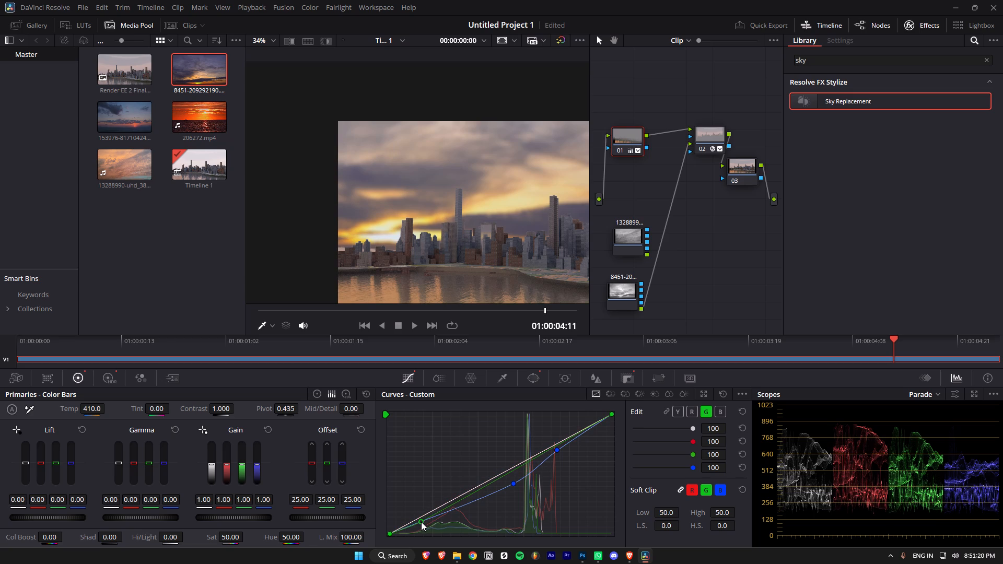
{"action": "left_click_drag", "start_coordinate": [421, 522], "coordinate": [421, 521]}
{"action": "left_click", "coordinate": [514, 467]}
Examine the whole frame to judge how the graded water blends with the skyline and the replaced sky.
{"action": "scroll", "coordinate": [460, 296], "scroll_direction": "down", "scroll_amount": 4, "text": "alt"}
{"action": "scroll", "coordinate": [448, 250], "scroll_direction": "down", "scroll_amount": 4}
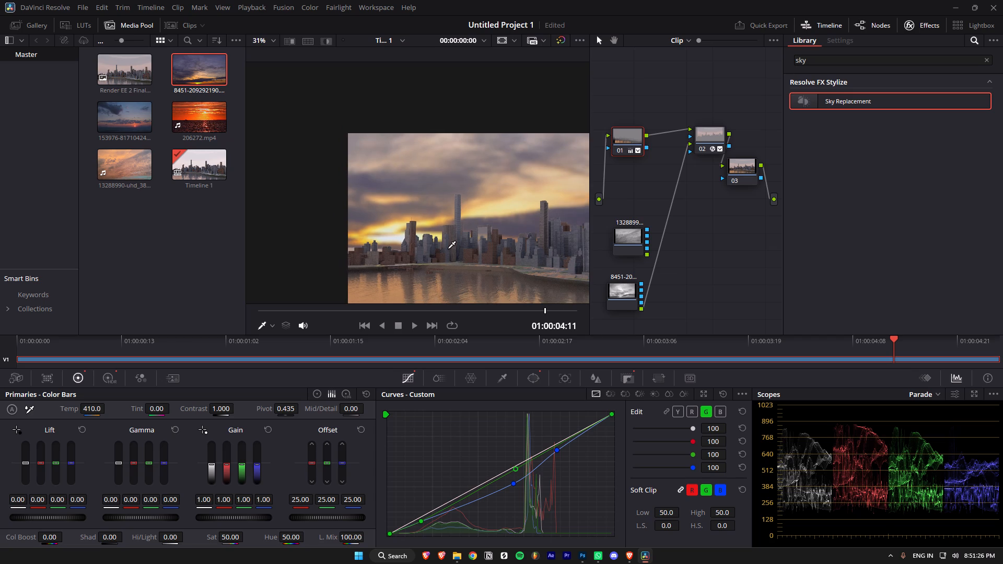
{"action": "scroll", "coordinate": [448, 250], "scroll_direction": "down", "scroll_amount": 18}
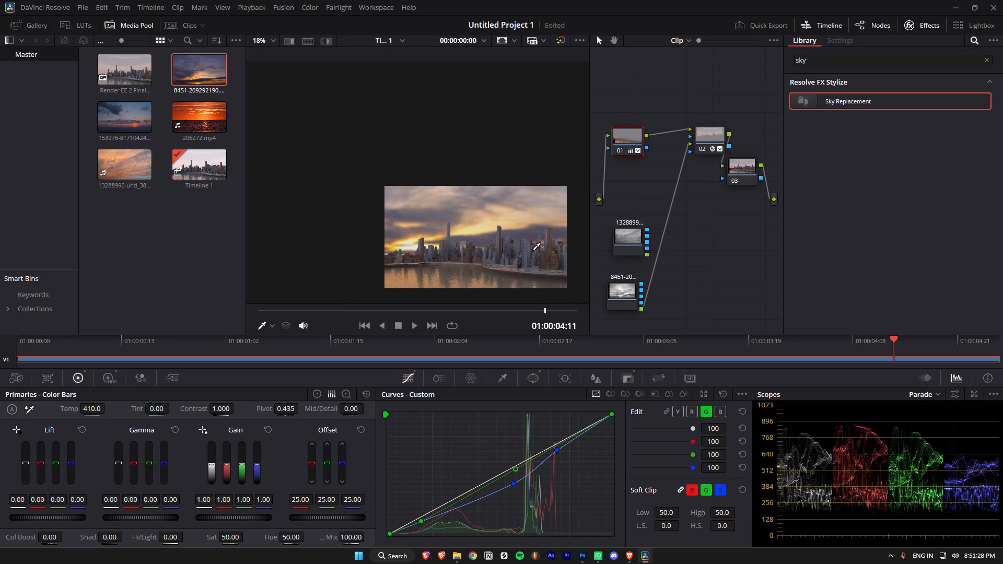
{"action": "scroll", "coordinate": [533, 251], "scroll_direction": "down", "scroll_amount": 3}
{"action": "scroll", "coordinate": [539, 252], "scroll_direction": "up", "scroll_amount": 3}
{"action": "scroll", "coordinate": [537, 252], "scroll_direction": "up", "scroll_amount": 3, "text": "alt"}
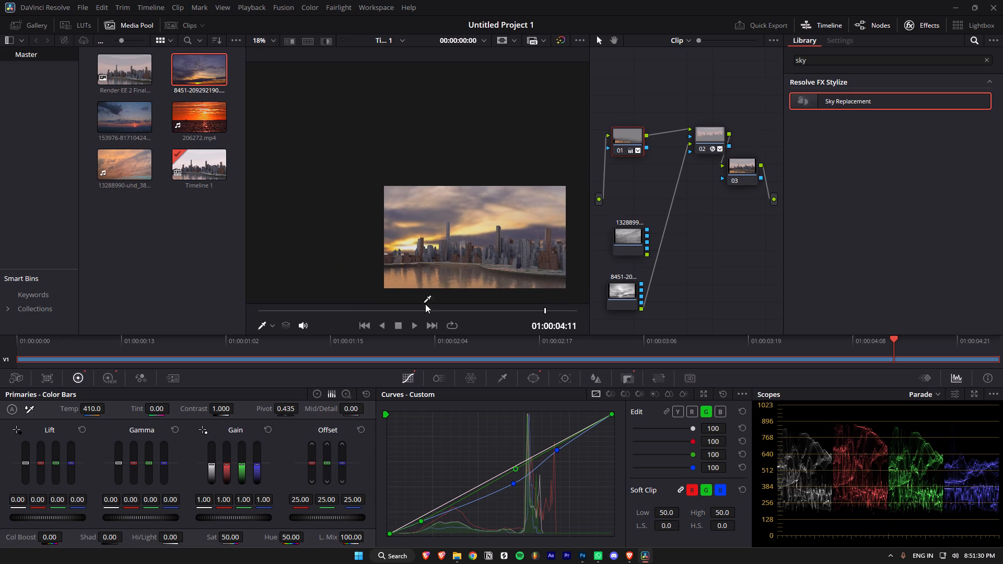
{"action": "scroll", "coordinate": [409, 308], "scroll_direction": "down", "scroll_amount": 2}
Switch from DaVinci Resolve to Photoshop, where the city skyline render is open.
{"action": "key", "text": "alt+Tab"}
{"action": "left_click", "coordinate": [580, 558]}
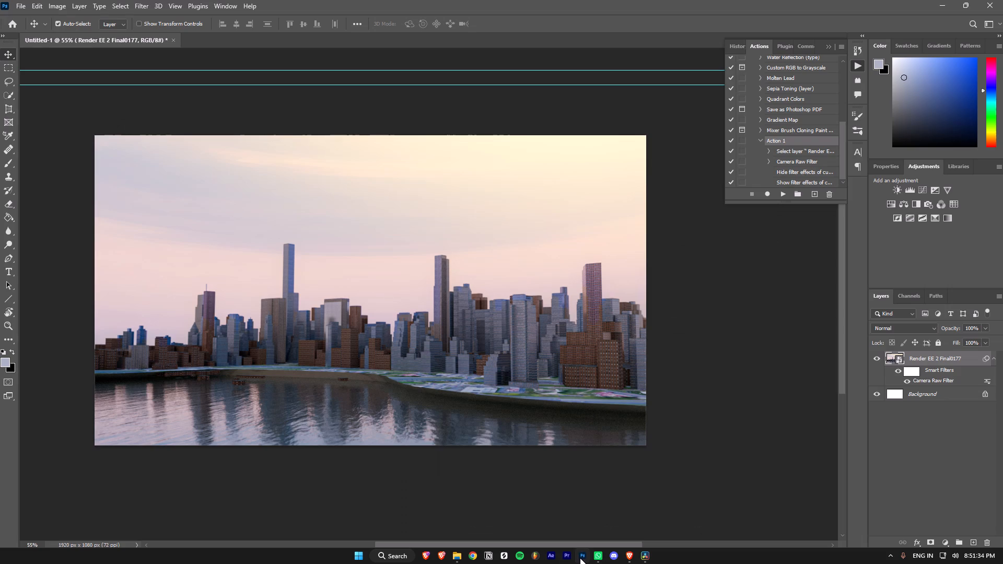
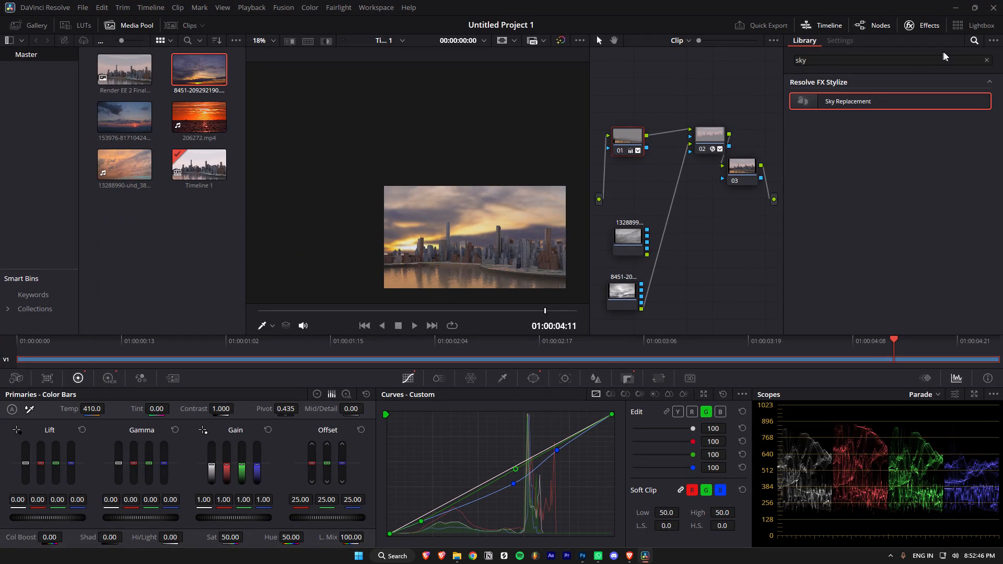
Enable Add Grain in the Sky Integration settings of node 02's Sky Replacement effect and set Grain to 0.200.
{"action": "left_click", "coordinate": [983, 57]}
{"action": "left_click", "coordinate": [824, 37]}
{"action": "left_click", "coordinate": [831, 40]}
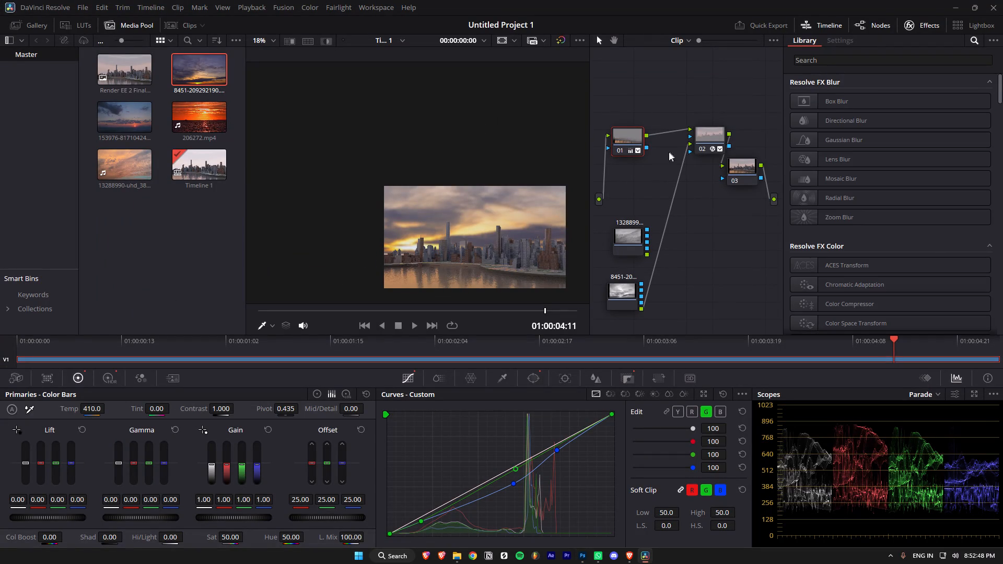
{"action": "left_click", "coordinate": [710, 135]}
{"action": "scroll", "coordinate": [869, 239], "scroll_direction": "down", "scroll_amount": 5}
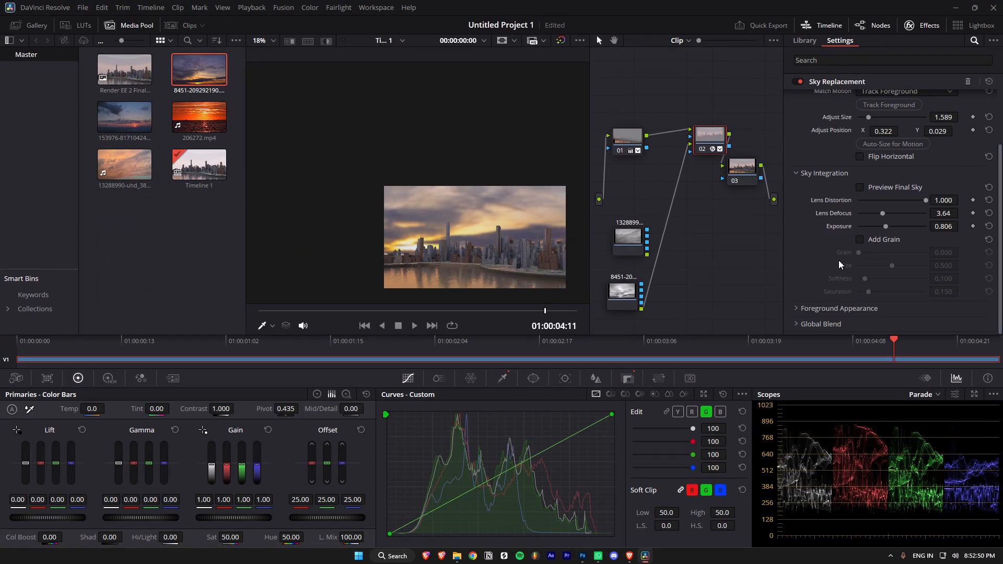
{"action": "scroll", "coordinate": [843, 258], "scroll_direction": "down", "scroll_amount": 5}
{"action": "left_click", "coordinate": [865, 239]}
{"action": "left_click_drag", "start_coordinate": [861, 249], "coordinate": [867, 250]}
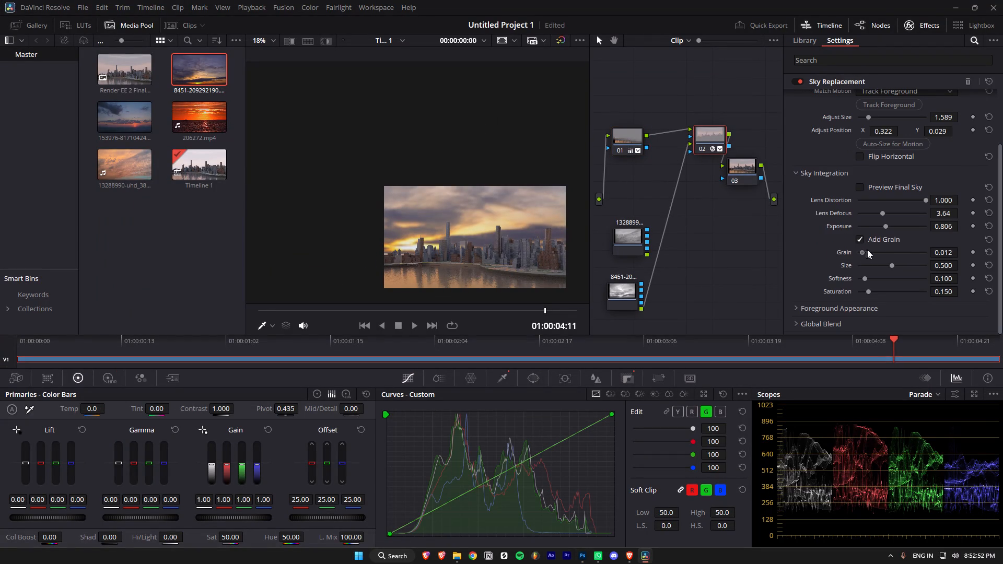
{"action": "left_click_drag", "start_coordinate": [867, 250], "coordinate": [953, 256]}
Examine the replaced sky up close in the viewer to judge the added grain.
{"action": "scroll", "coordinate": [482, 222], "scroll_direction": "up", "scroll_amount": 5, "text": "alt"}
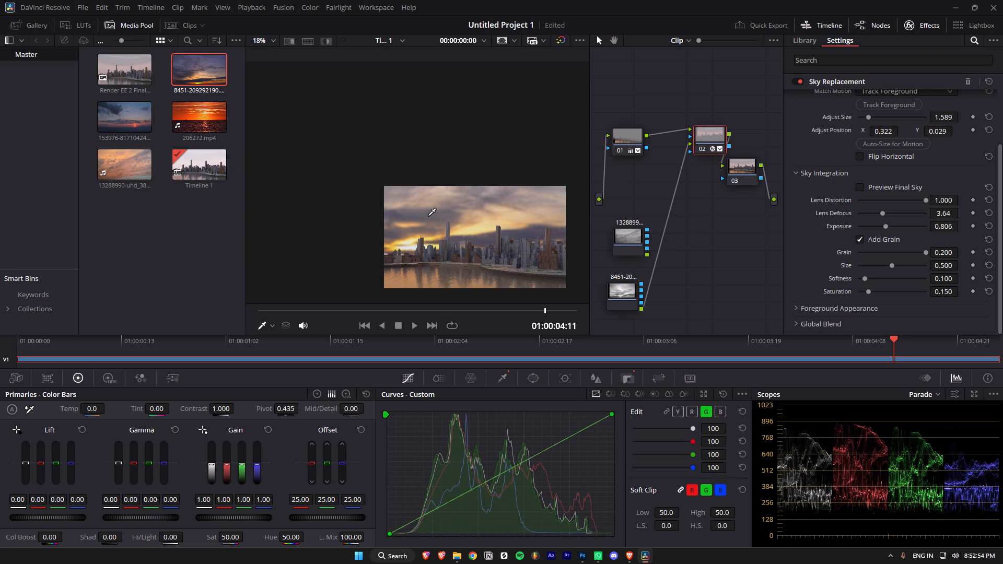
{"action": "scroll", "coordinate": [428, 217], "scroll_direction": "up", "scroll_amount": 6, "text": "alt"}
{"action": "scroll", "coordinate": [440, 182], "scroll_direction": "down", "scroll_amount": 6}
{"action": "scroll", "coordinate": [435, 188], "scroll_direction": "up", "scroll_amount": 14}
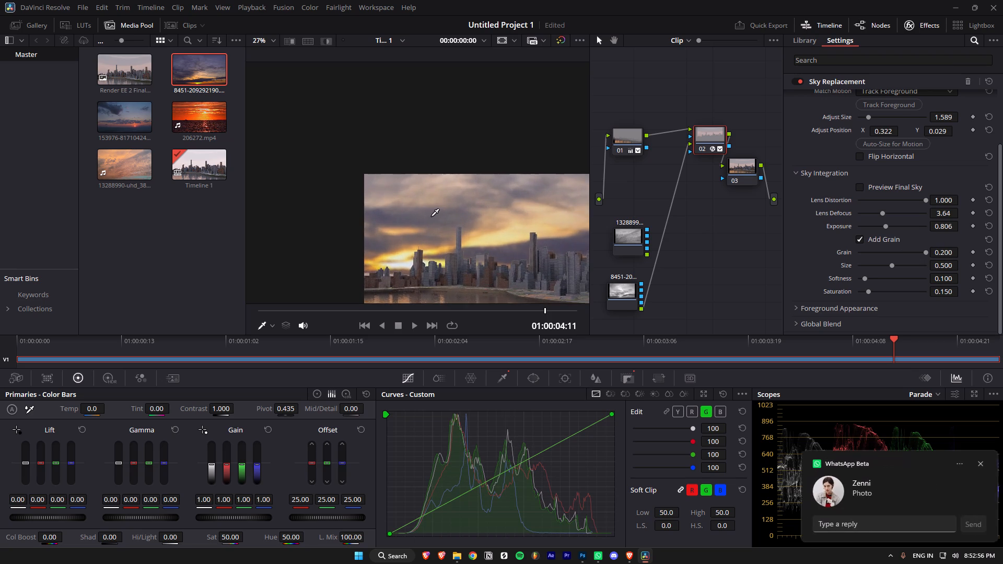
{"action": "scroll", "coordinate": [431, 218], "scroll_direction": "up", "scroll_amount": 15}
{"action": "scroll", "coordinate": [428, 221], "scroll_direction": "down", "scroll_amount": 6}
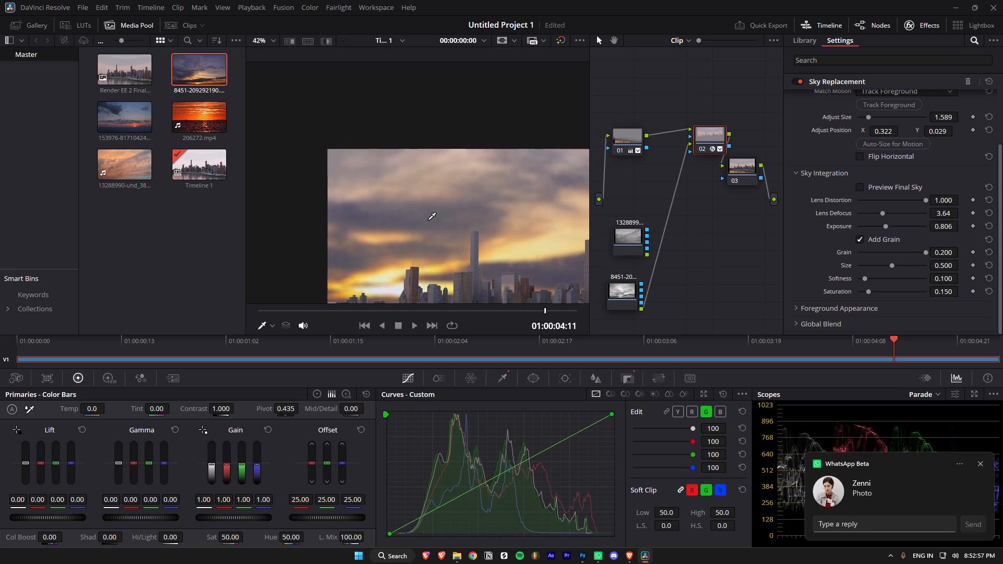
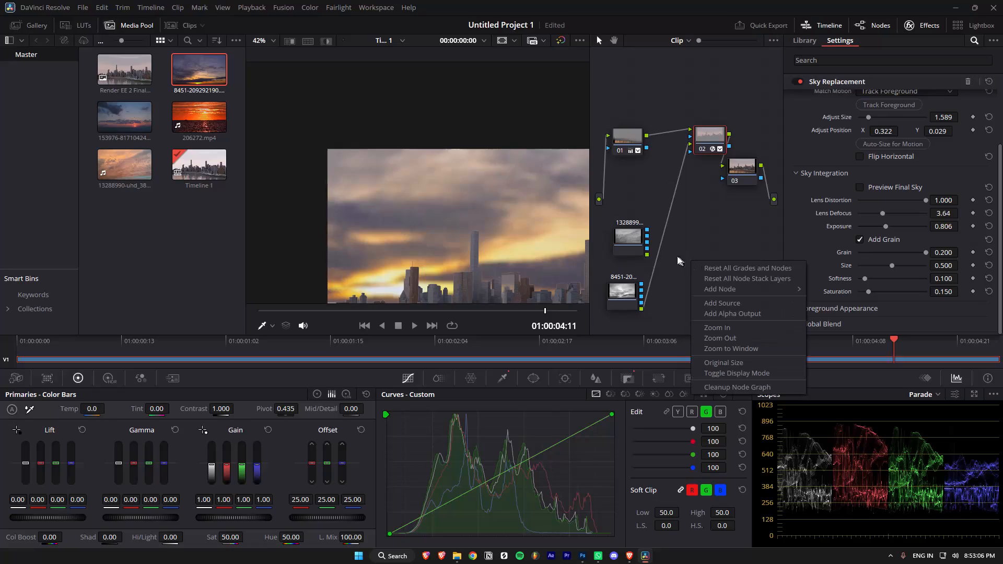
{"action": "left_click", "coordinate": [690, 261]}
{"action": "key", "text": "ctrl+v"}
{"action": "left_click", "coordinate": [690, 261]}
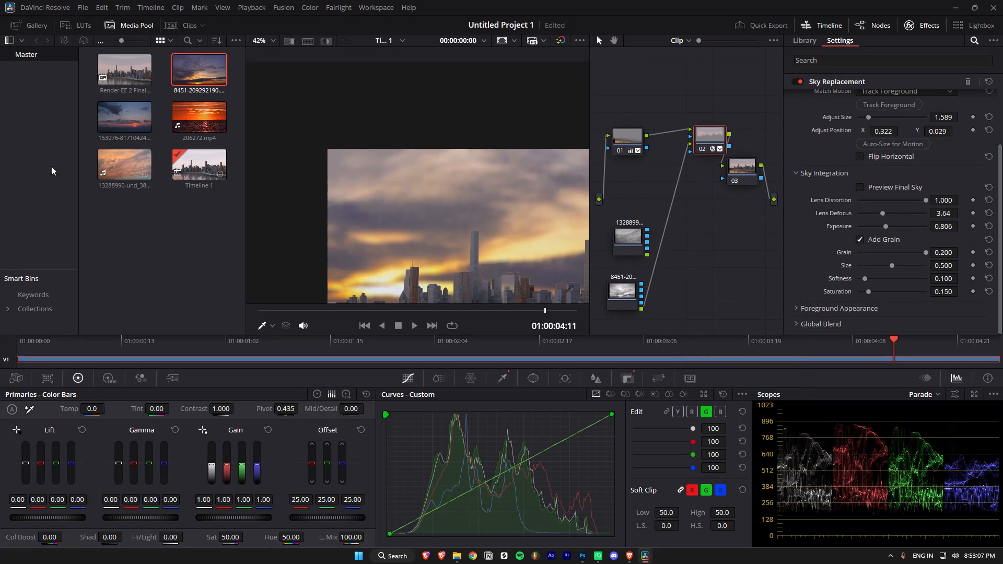
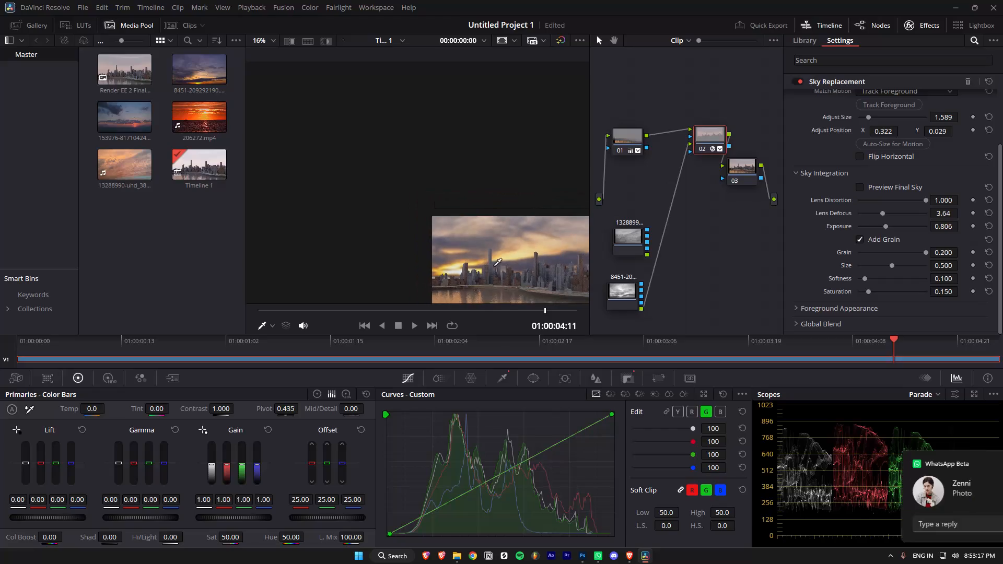
Compare the composite at reduced and enlarged view sizes, checking how the water and skyline match the replaced sky.
{"action": "scroll", "coordinate": [499, 258], "scroll_direction": "down", "scroll_amount": 20}
{"action": "scroll", "coordinate": [499, 258], "scroll_direction": "down", "scroll_amount": 2}
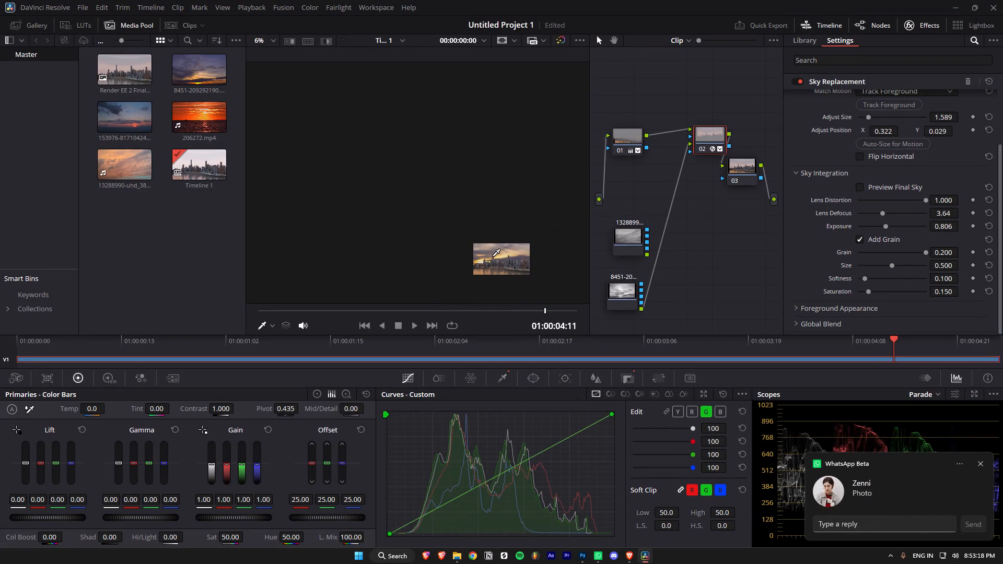
{"action": "scroll", "coordinate": [575, 267], "scroll_direction": "up", "scroll_amount": 16}
{"action": "scroll", "coordinate": [564, 271], "scroll_direction": "down", "scroll_amount": 6}
{"action": "scroll", "coordinate": [554, 290], "scroll_direction": "up", "scroll_amount": 3}
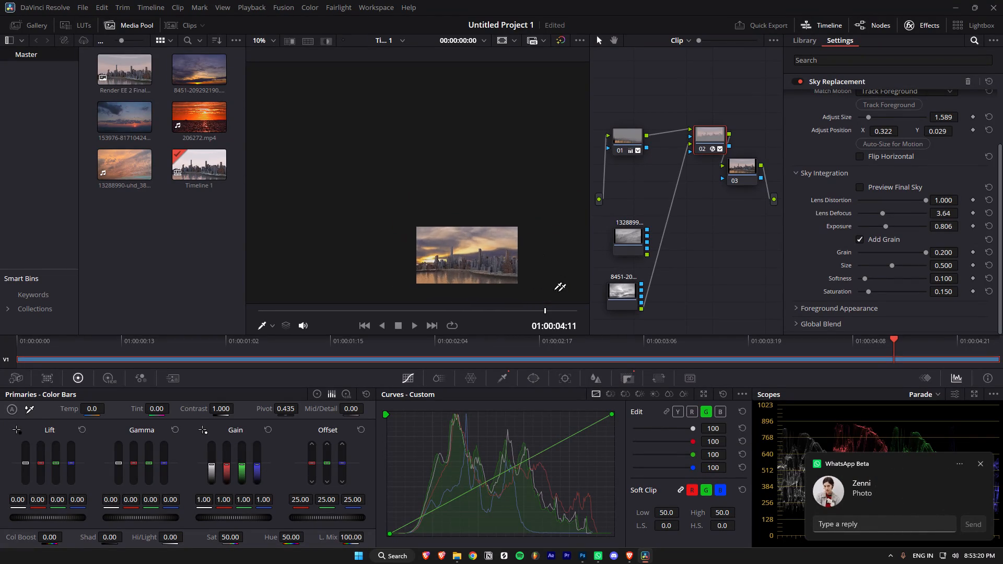
{"action": "scroll", "coordinate": [558, 292], "scroll_direction": "up", "scroll_amount": 6}
{"action": "scroll", "coordinate": [486, 284], "scroll_direction": "up", "scroll_amount": 10}
{"action": "scroll", "coordinate": [242, 257], "scroll_direction": "up", "scroll_amount": 5}
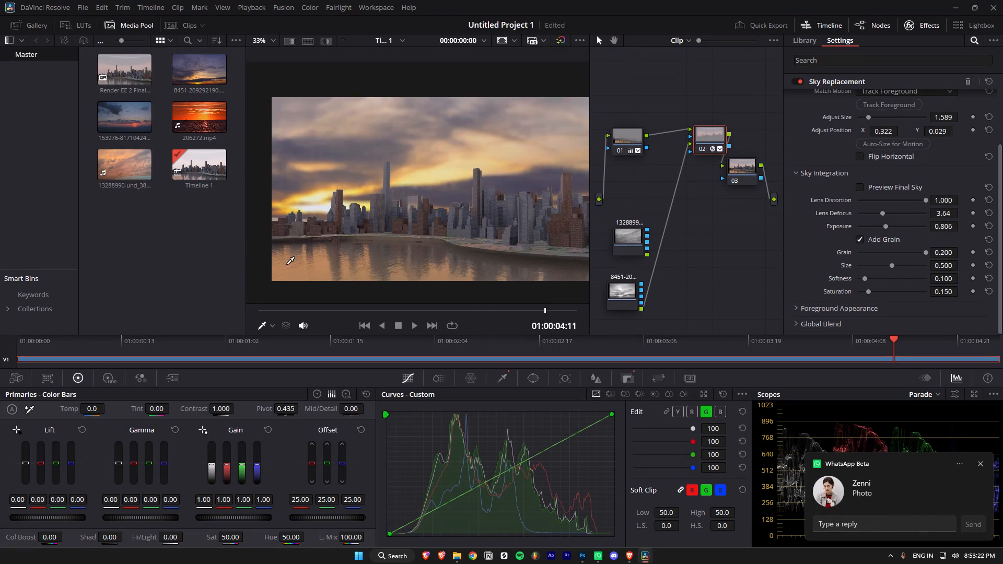